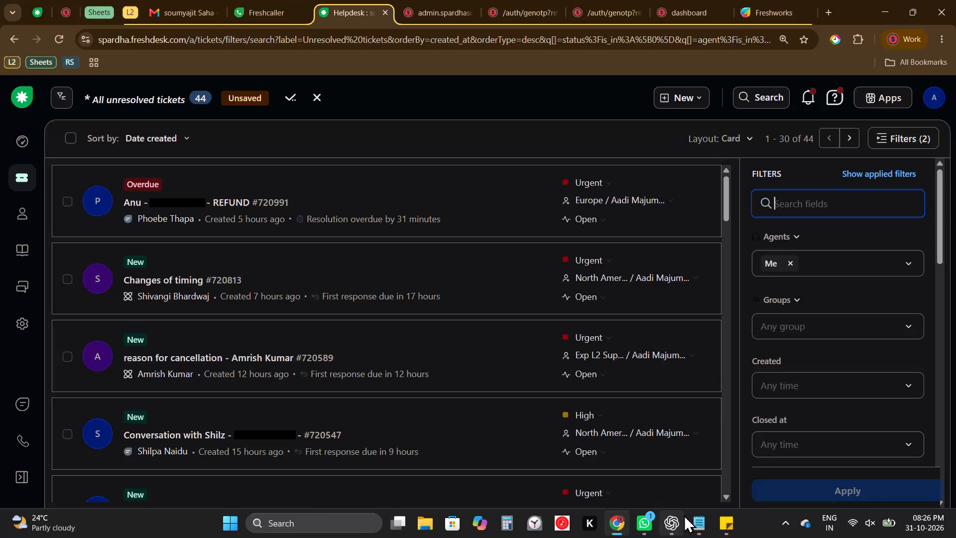
Switch to Notepad and bring up the note containing the saved Freshdesk ticket filter links.
left_click(693, 519)
left_click(702, 528)
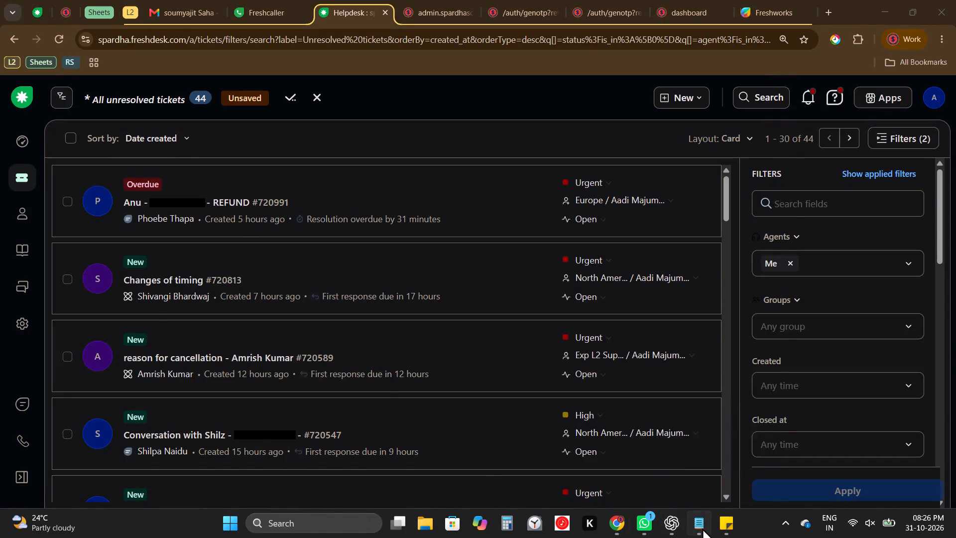
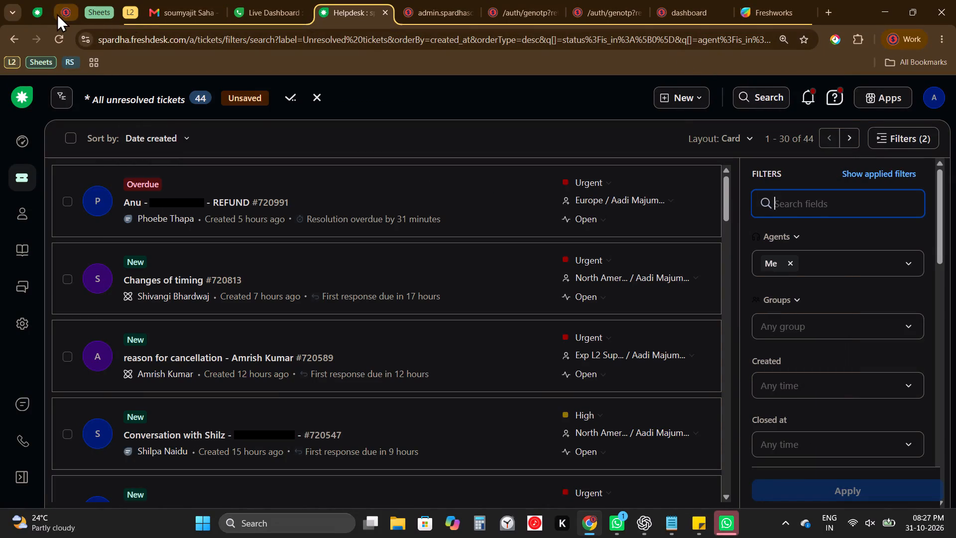
Load the copied filter link for unassigned North America and Europe unresolved tickets in the Freshdesk dashboard's browser tab.
left_click(42, 13)
left_click(205, 40)
key("ctrl+v")
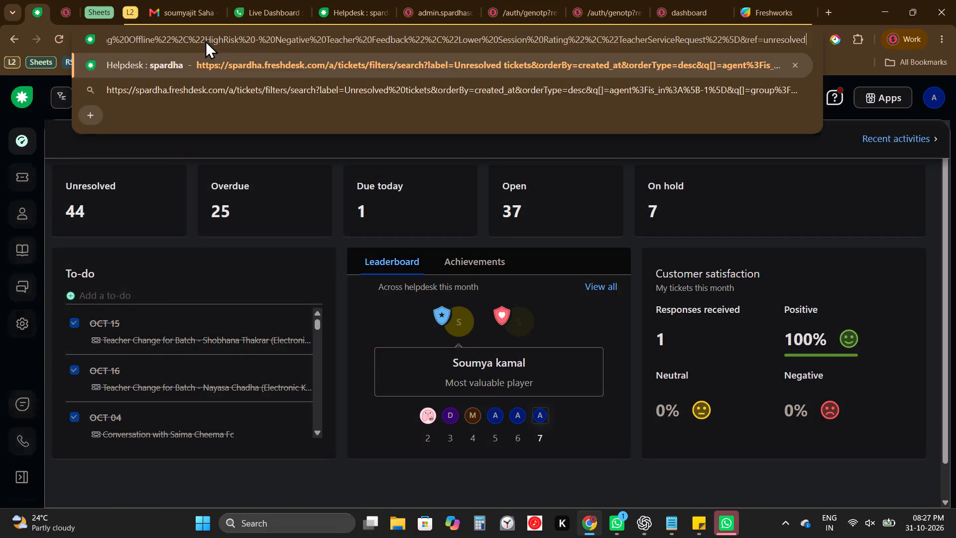
key("Return")
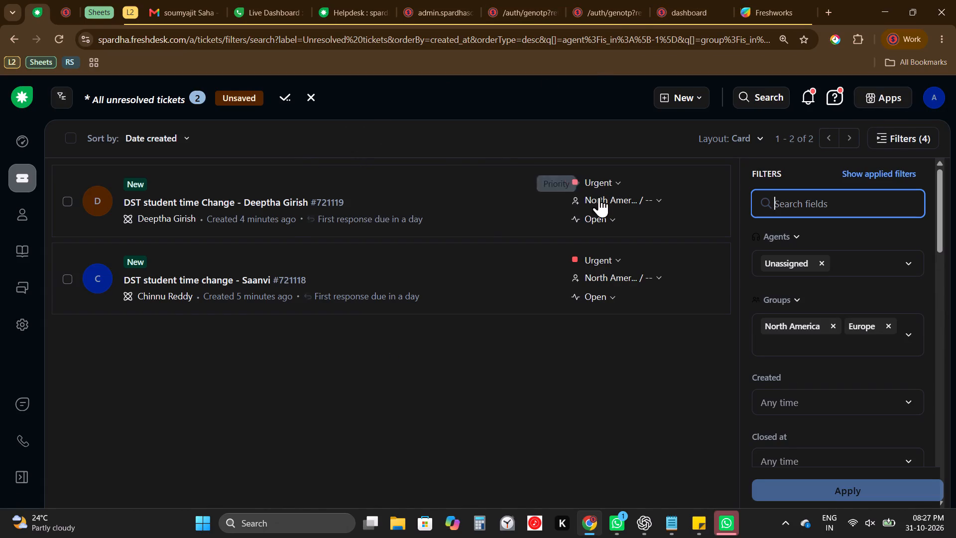
left_click(296, 207)
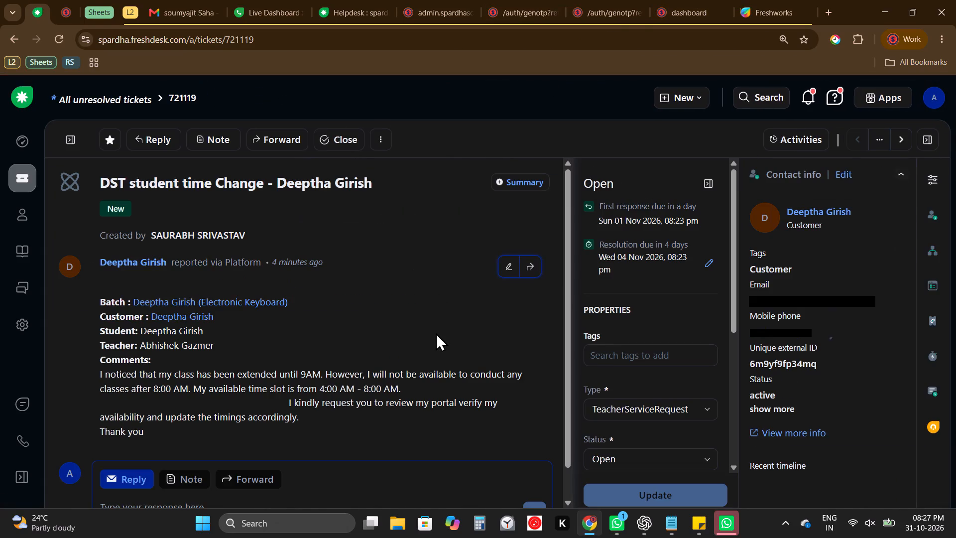
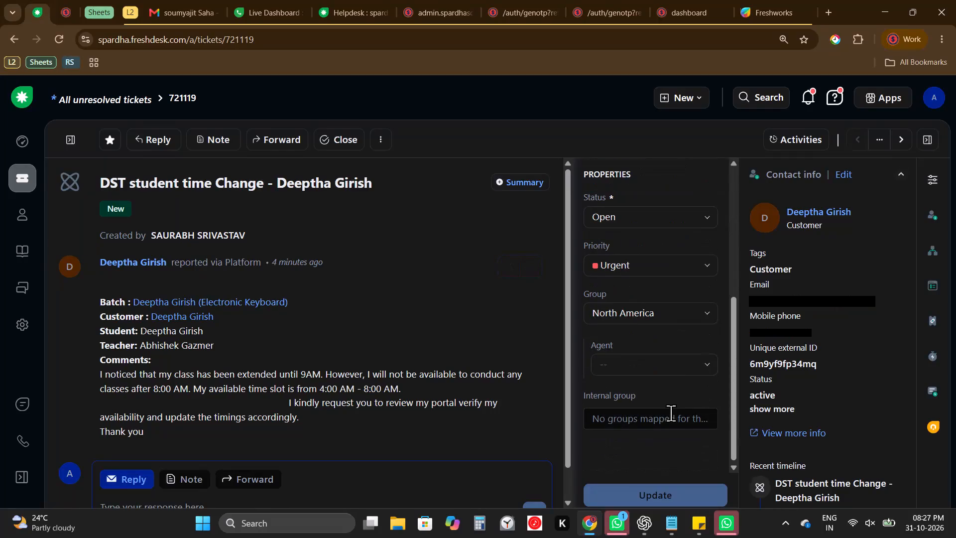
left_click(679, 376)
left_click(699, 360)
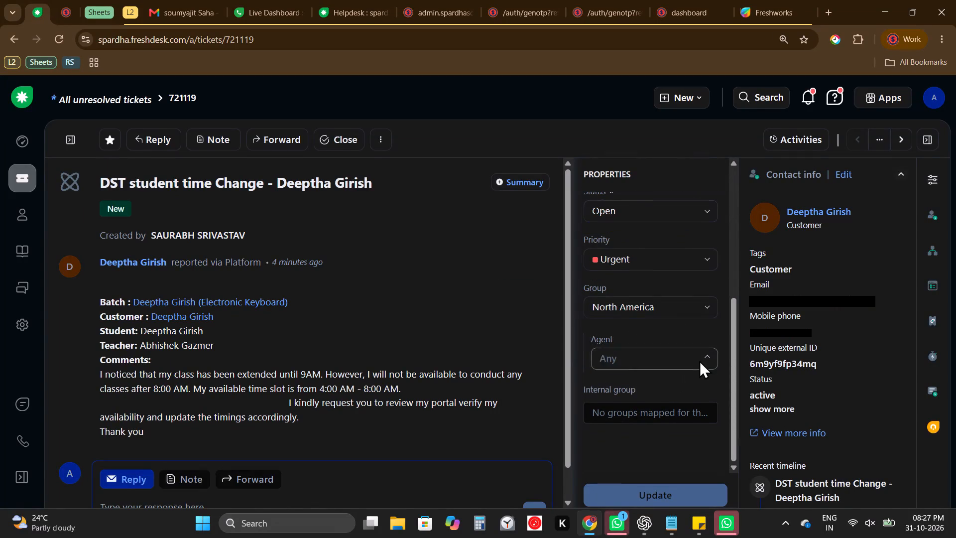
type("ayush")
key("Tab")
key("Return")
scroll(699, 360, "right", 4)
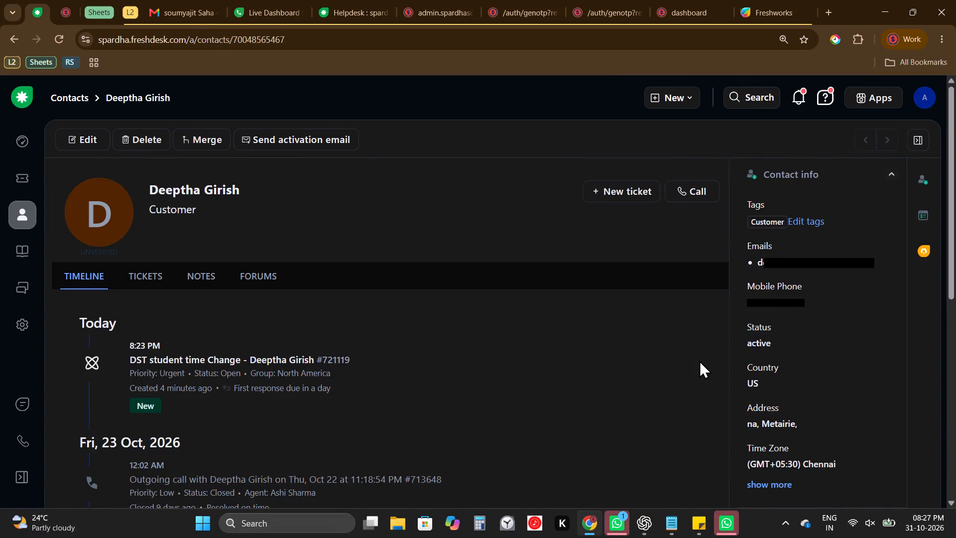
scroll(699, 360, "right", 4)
Assign ticket 721119 to the agent Aparna and save the updated ticket properties.
scroll(675, 397, "down", 1)
left_click(674, 439)
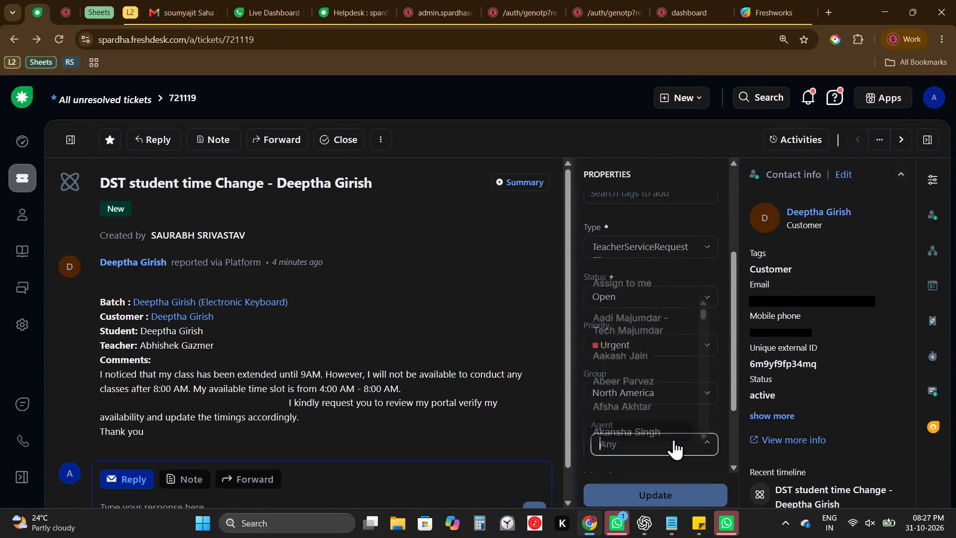
type("apar")
key("Return")
key("Tab")
key("Return")
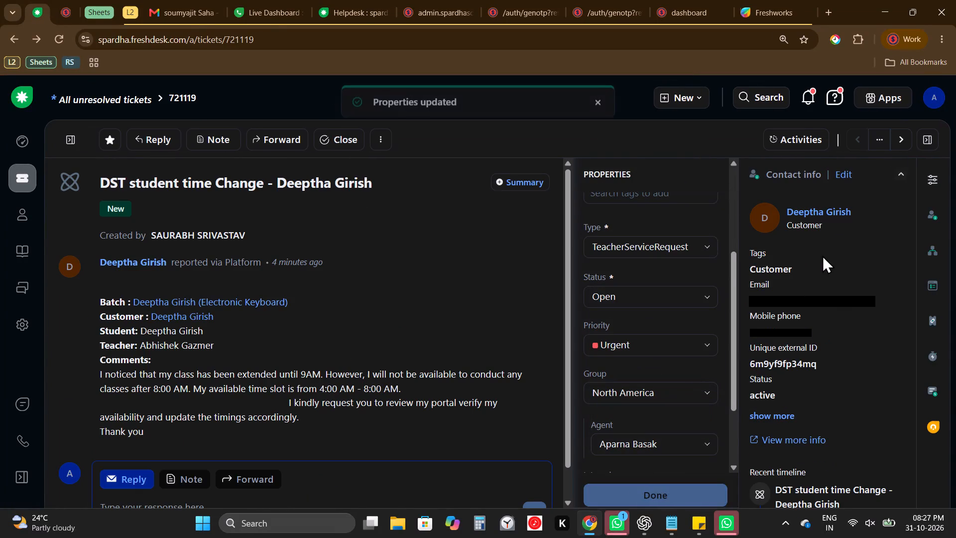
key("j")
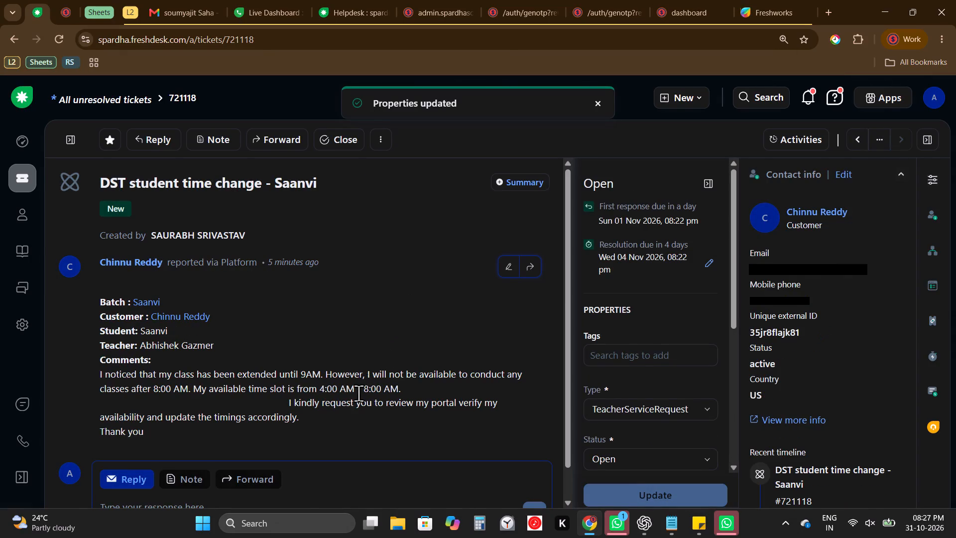
Check the agent on ticket 721119, assign ticket 721118 to the same agent, Aparna, and save its updated properties.
double_click(358, 400)
left_click_drag(358, 400, 394, 379)
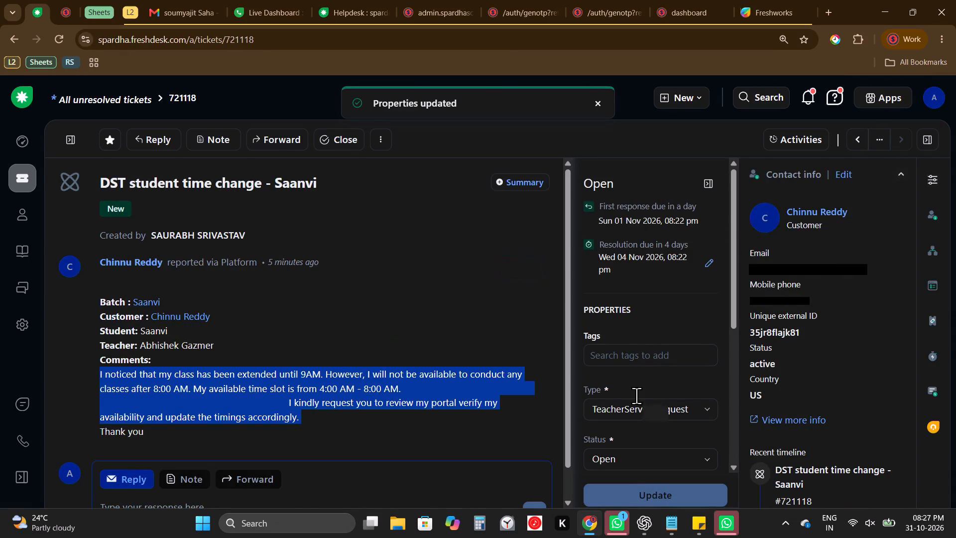
left_click(854, 136)
scroll(686, 319, "down", 2)
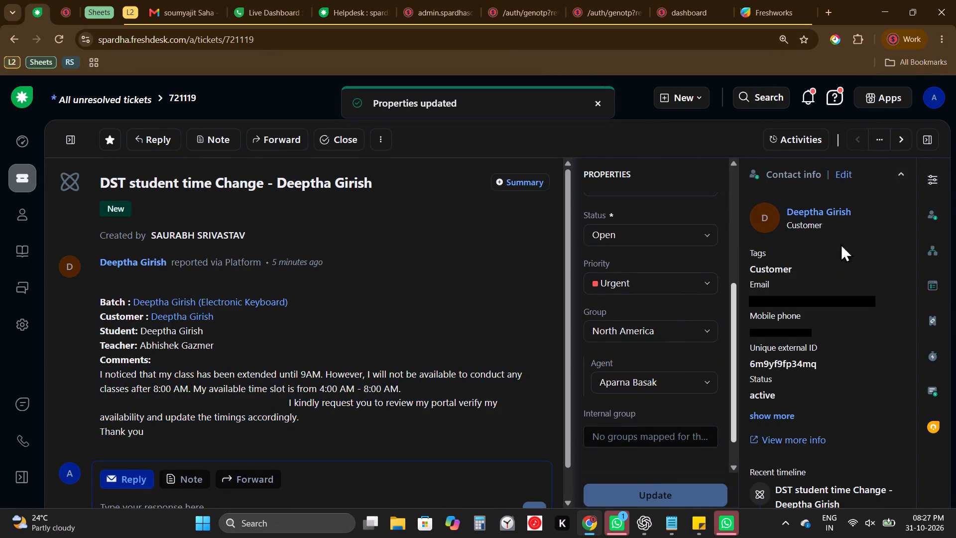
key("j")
scroll(706, 351, "down", 3)
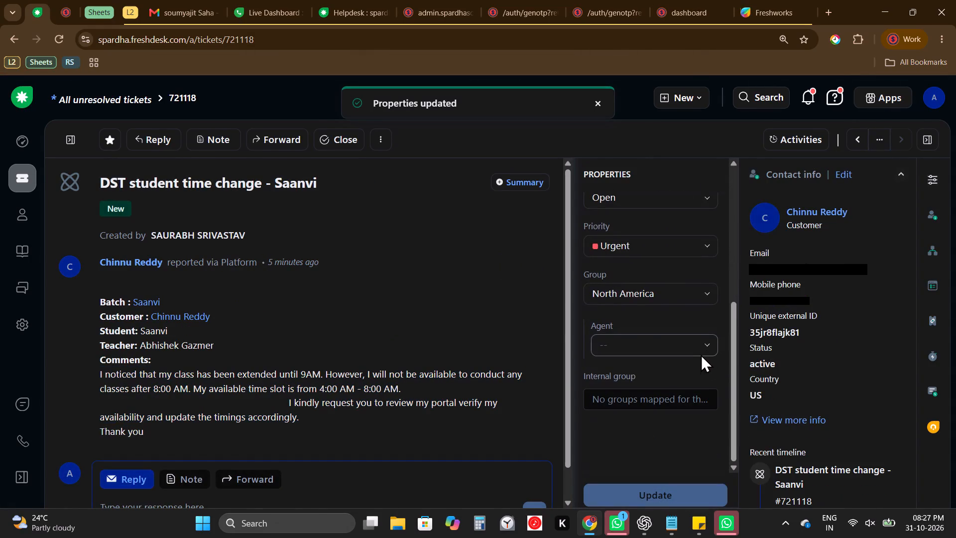
left_click(700, 354)
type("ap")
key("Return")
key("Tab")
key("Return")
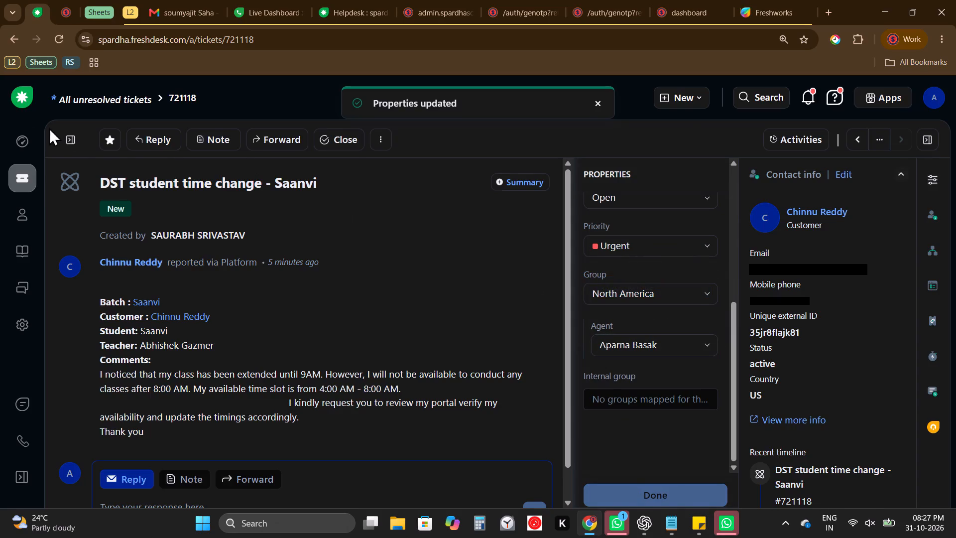
Return to the filtered ticket list of unassigned North America and Europe tickets.
left_click(0, 173)
left_click(15, 177)
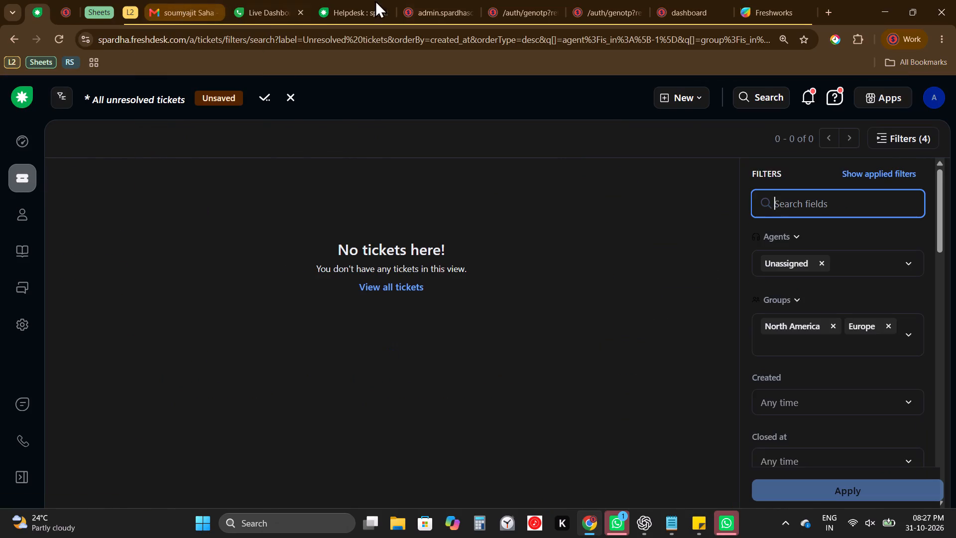
Bring up the open Spardha admin portal and OTP login tabs one after another to load their pages.
left_click(470, 0)
left_click(530, 0)
left_click(601, 0)
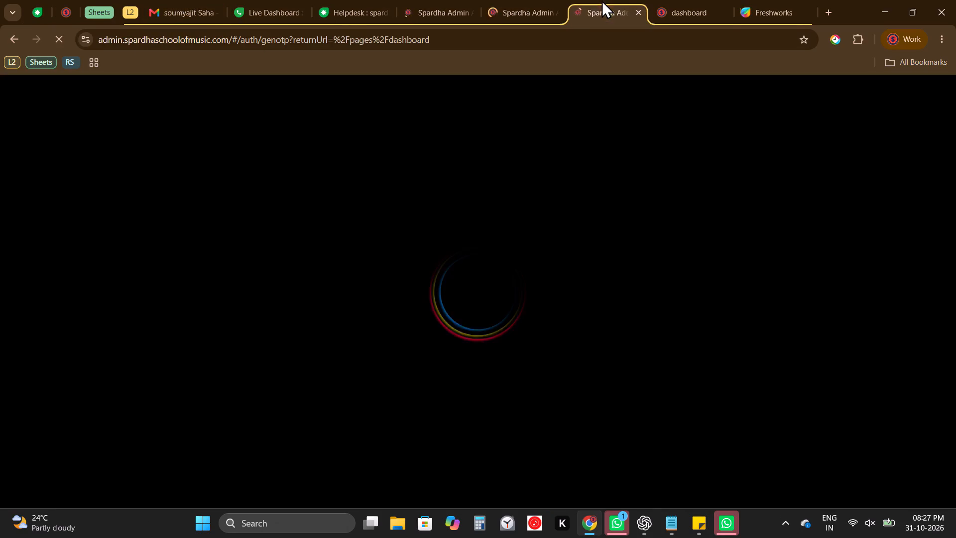
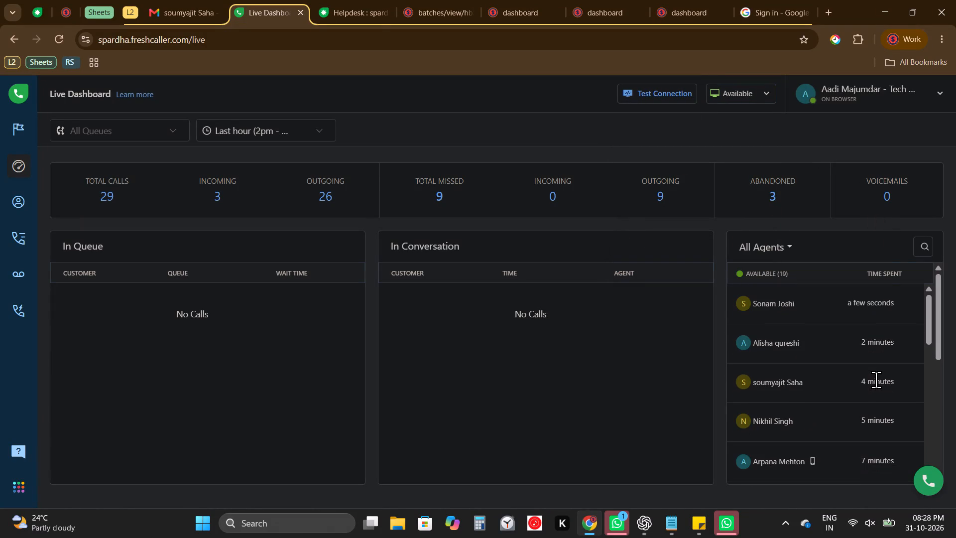
left_click(182, 0)
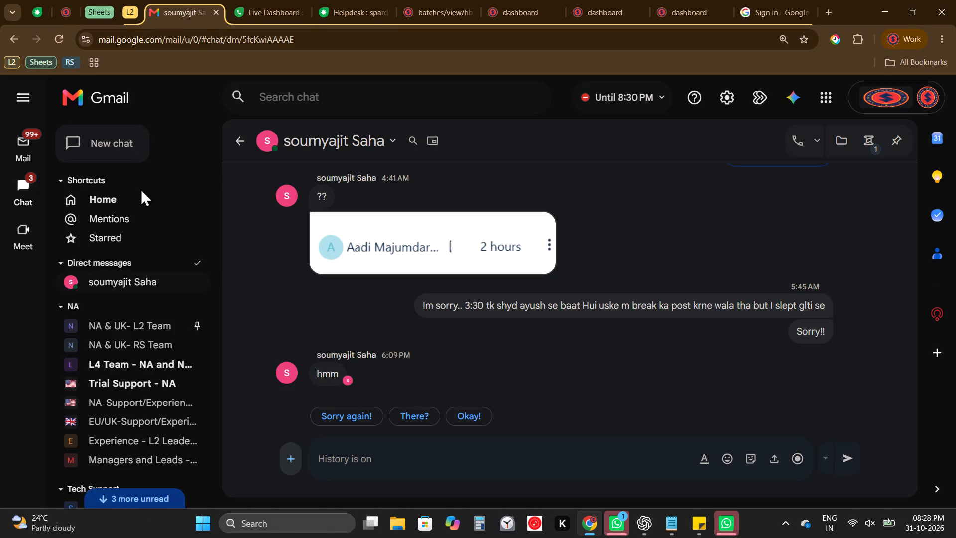
left_click(137, 195)
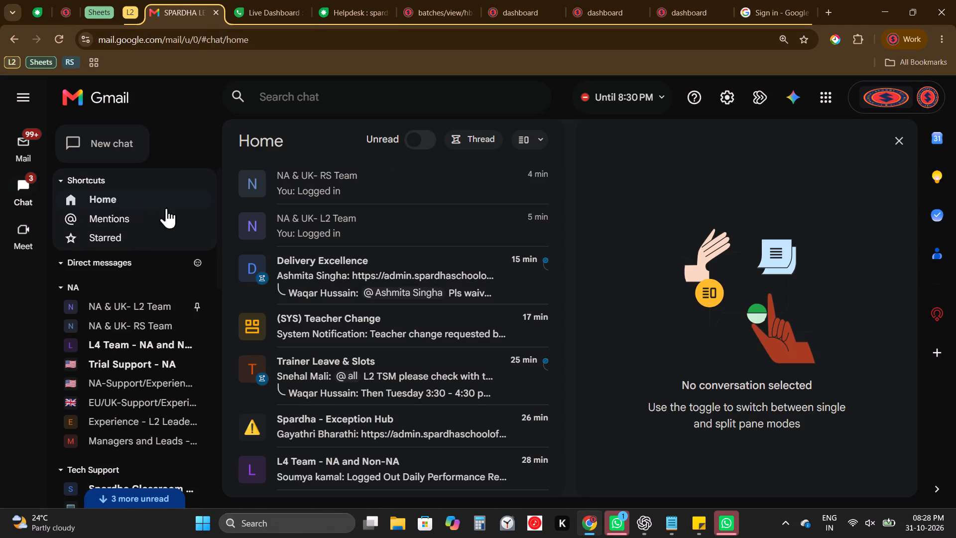
left_click(153, 320)
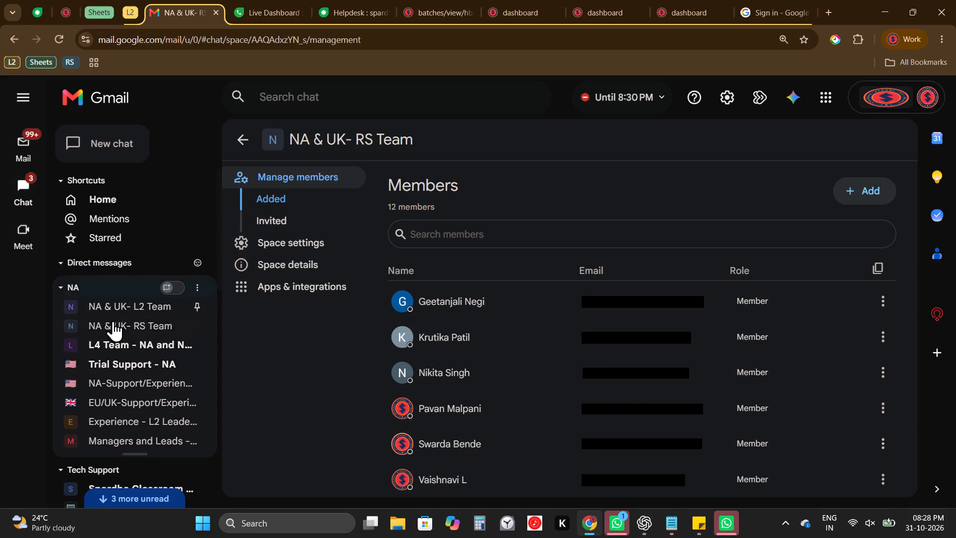
In the NA & UK- L2 Team chat space, add a thumbs-up reaction to the message requesting a priority check of ticket 697320.
left_click(130, 310)
left_click(253, 0)
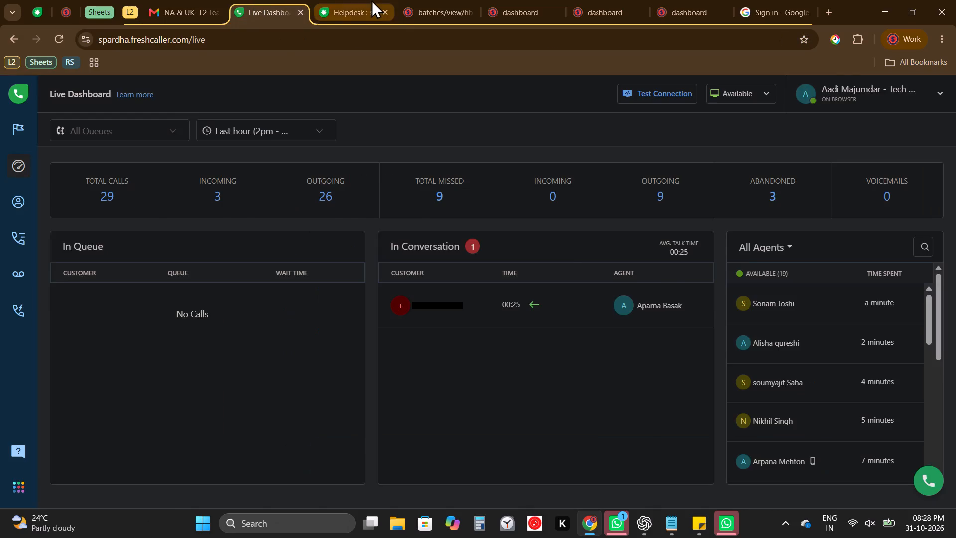
left_click(371, 0)
left_click(145, 0)
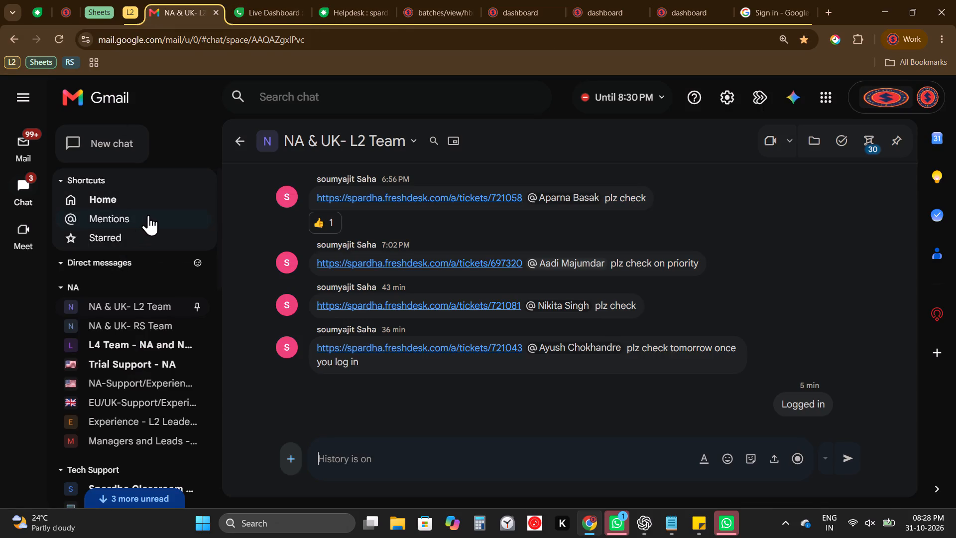
left_click(121, 298)
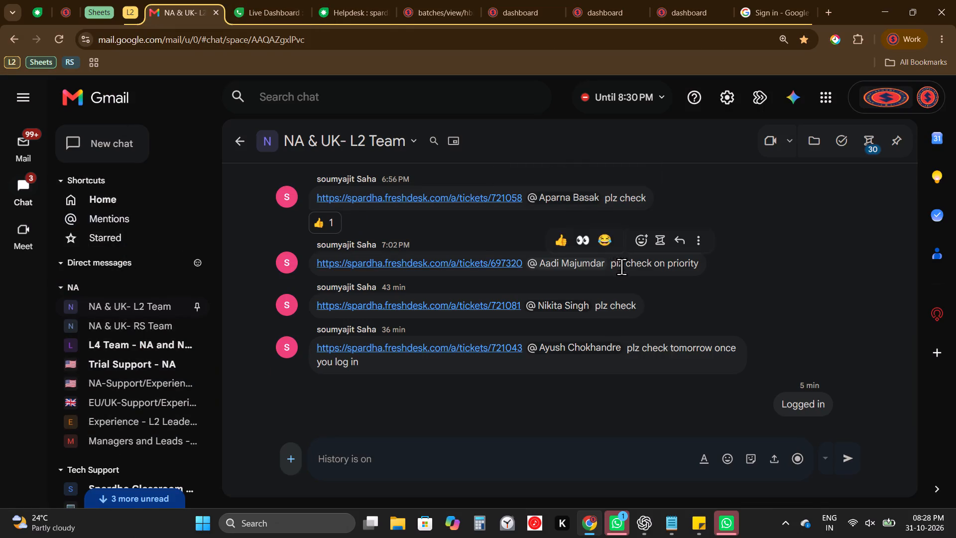
left_click(557, 241)
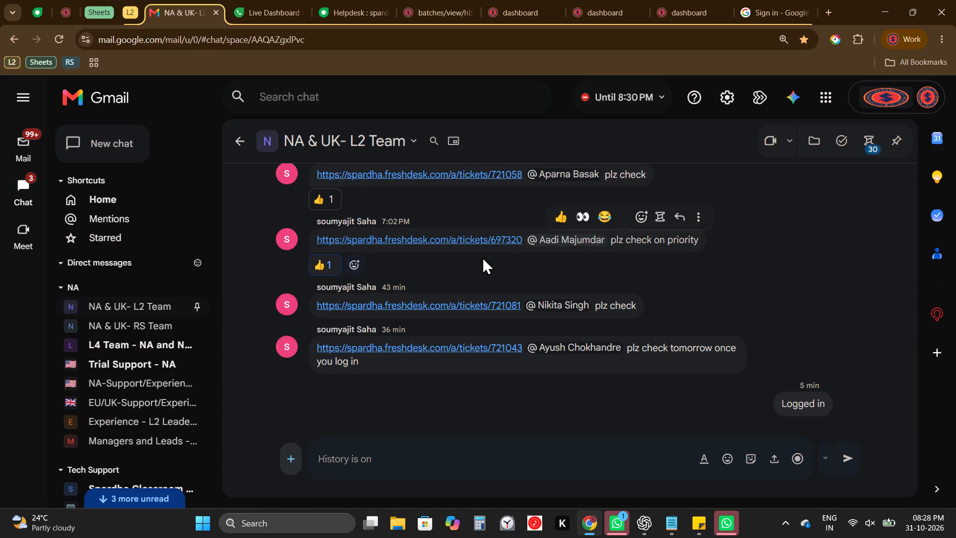
Open ticket 697320 from the team chat message and go through its conversation to the latest public note.
left_click(490, 244)
left_click_drag(259, 0, 370, 1)
left_click(434, 12)
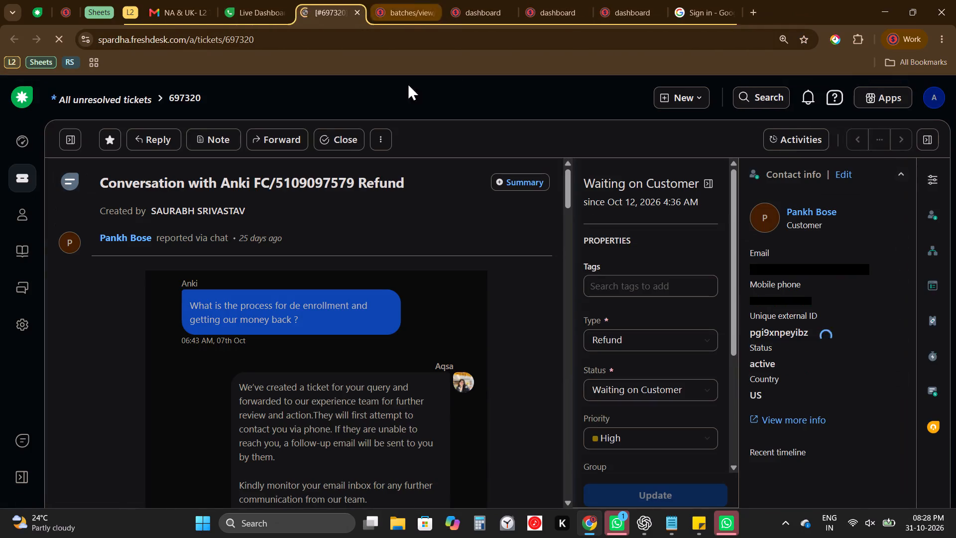
double_click(346, 295)
left_click_drag(346, 295, 344, 313)
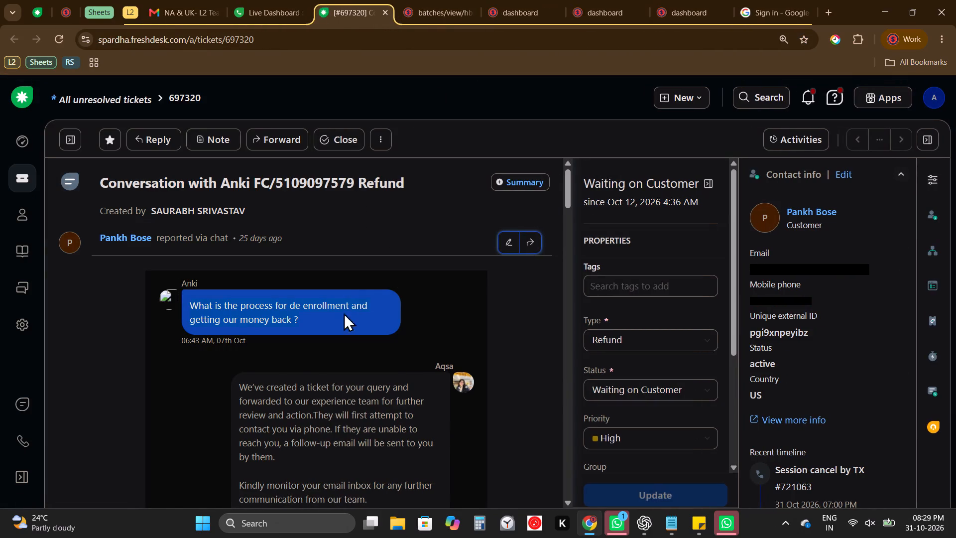
left_click_drag(344, 313, 344, 327)
scroll(344, 327, "down", 13)
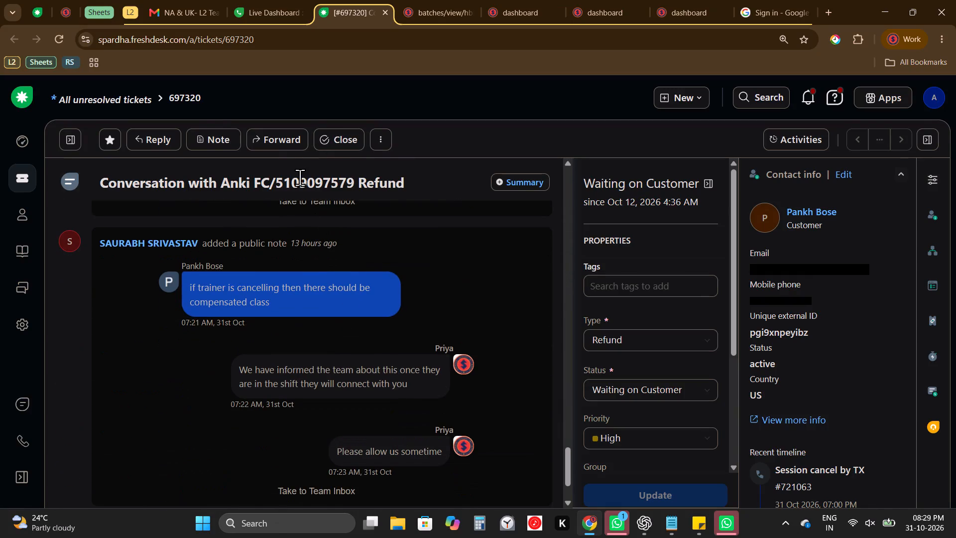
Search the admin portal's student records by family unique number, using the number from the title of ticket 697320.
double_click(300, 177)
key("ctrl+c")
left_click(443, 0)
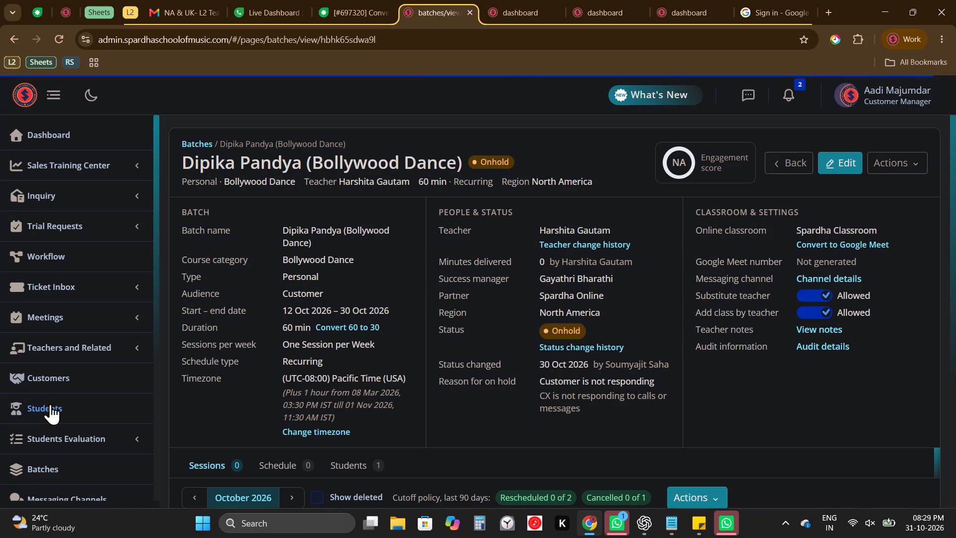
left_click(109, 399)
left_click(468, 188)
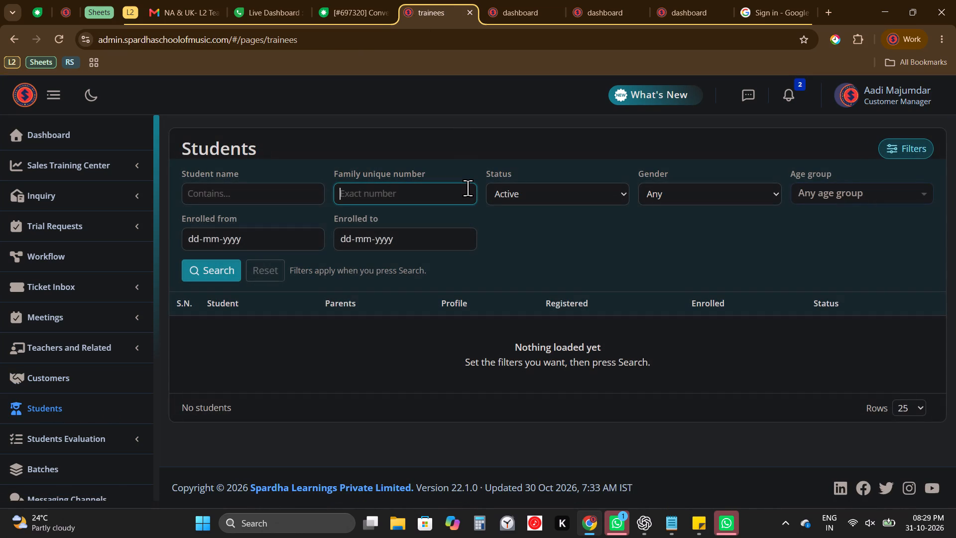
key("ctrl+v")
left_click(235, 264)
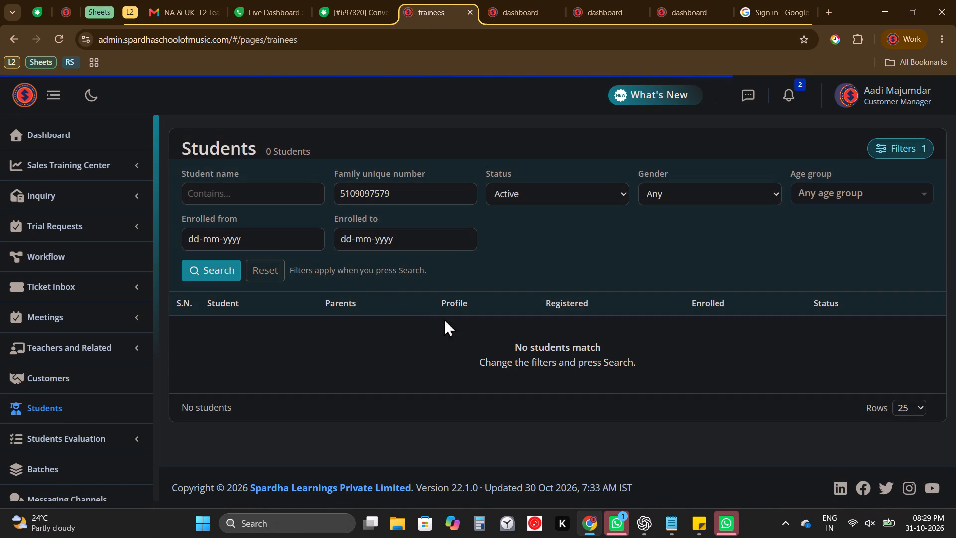
Search the students by family unique number again, using the ticket contact's mobile number without its country prefix.
left_click_drag(407, 0, 354, 2)
left_click(354, 2)
left_click_drag(354, 2, 442, 0)
left_click(333, 0)
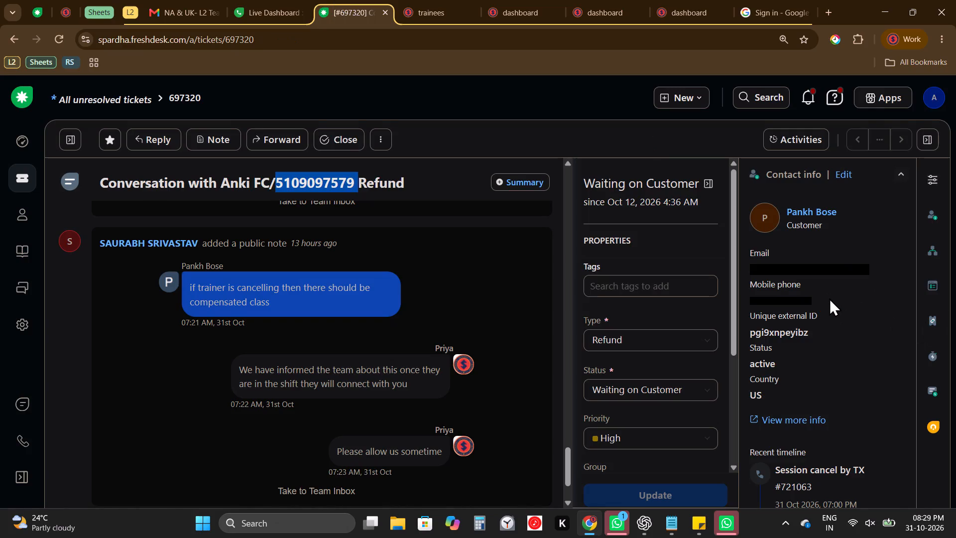
triple_click(829, 298)
key("ctrl+c")
left_click(457, 0)
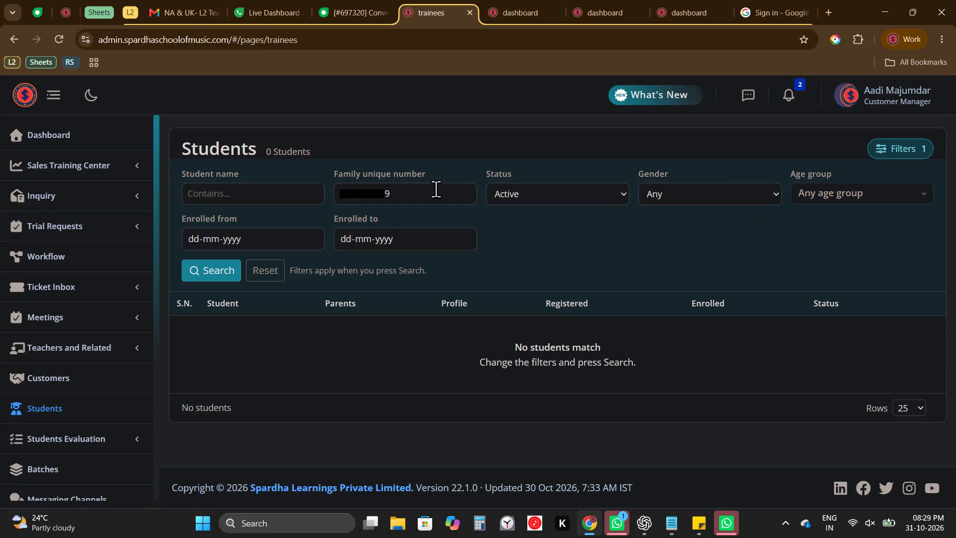
triple_click(436, 189)
key("ctrl+v")
key("ctrl+Left")
key("Right")
key("BackSpace")
key("BackSpace")
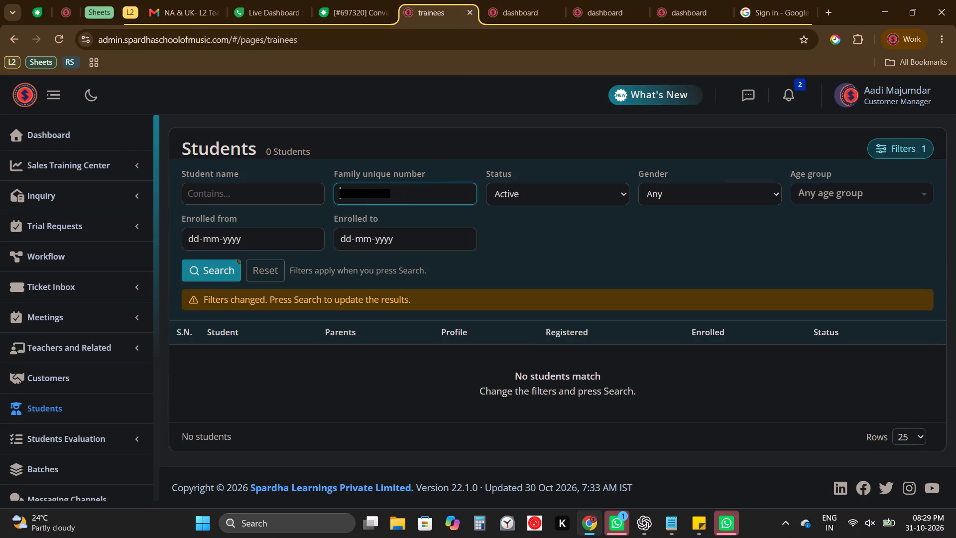
left_click(220, 265)
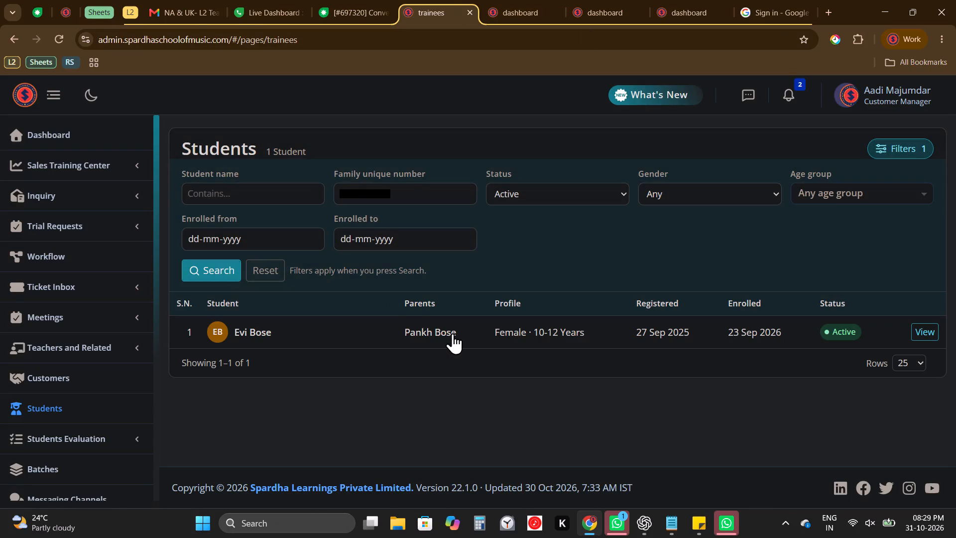
Open the matching student's Indian Vocals batch and review the October 2026 sessions, including their statuses and creators.
left_click(453, 333)
left_click(253, 341)
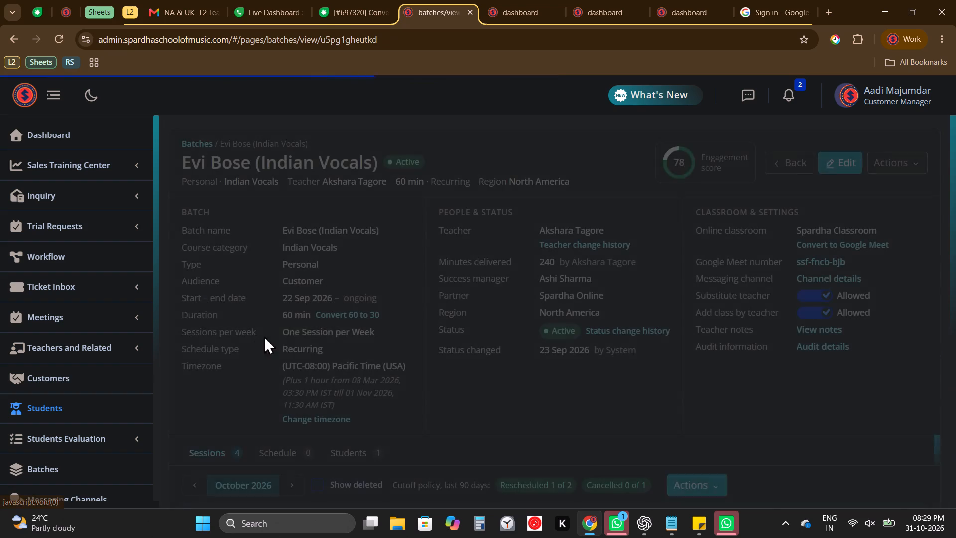
scroll(304, 345, "down", 7)
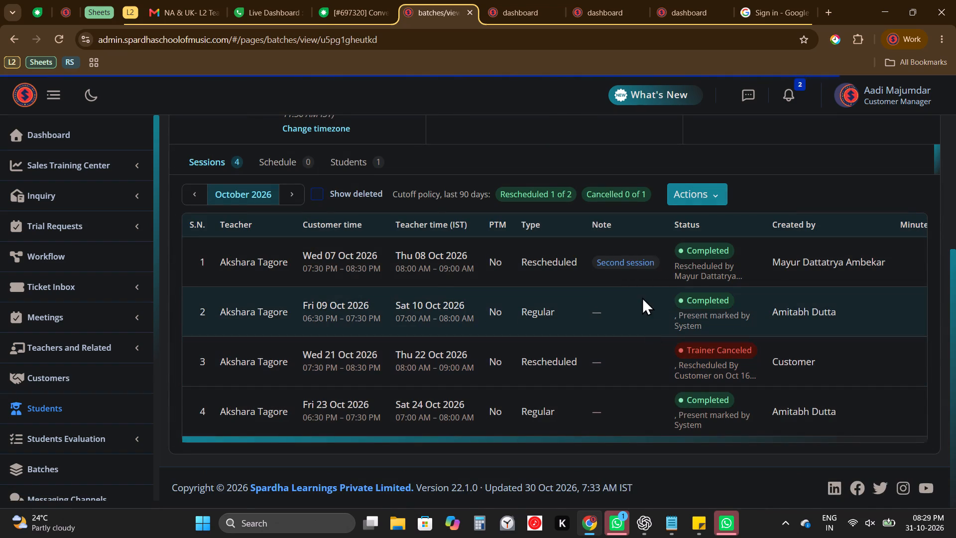
scroll(746, 409, "left", 1)
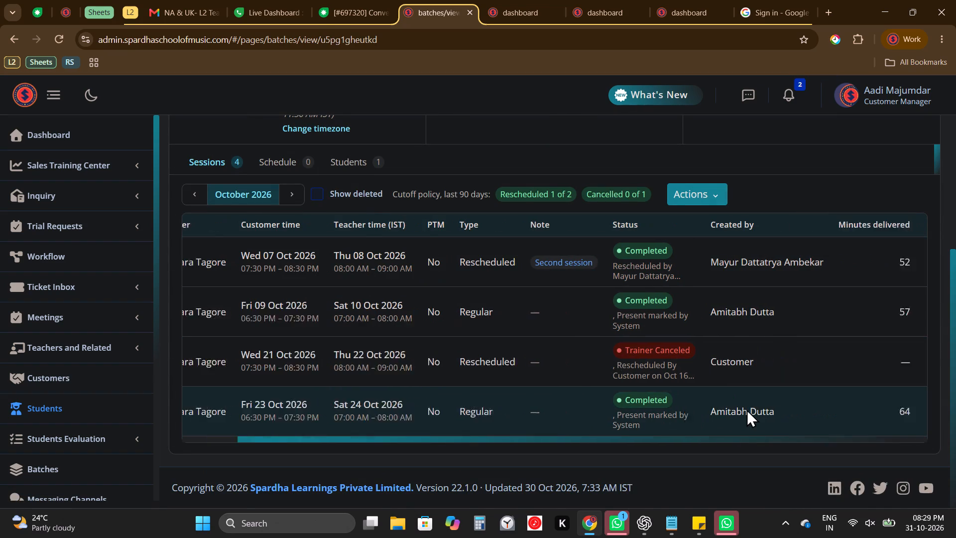
scroll(746, 409, "left", 1)
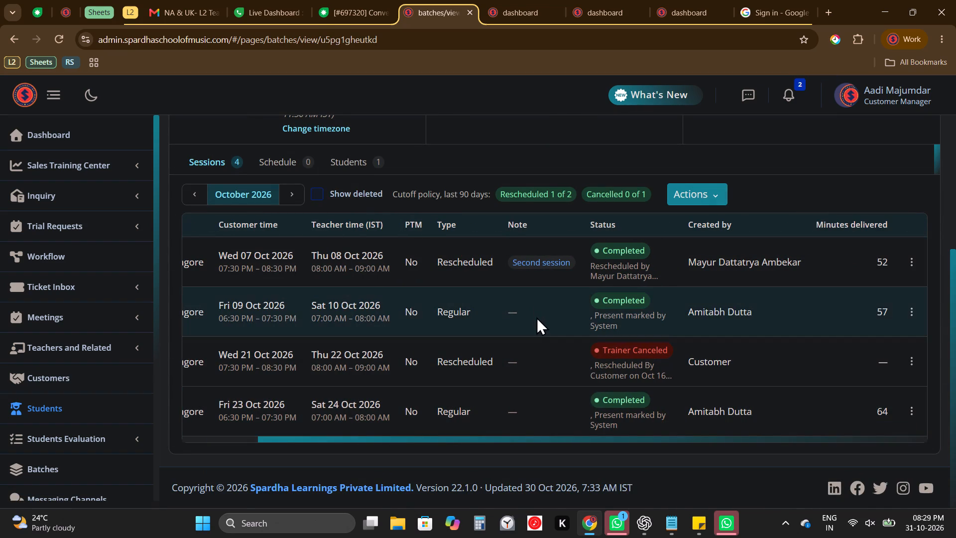
scroll(608, 377, "right", 1)
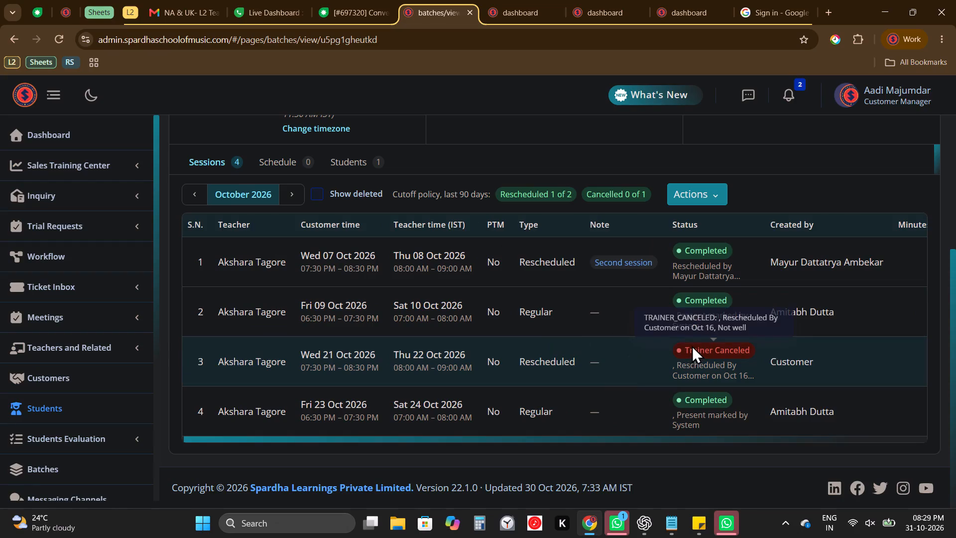
left_click(312, 0)
scroll(326, 307, "down", 11)
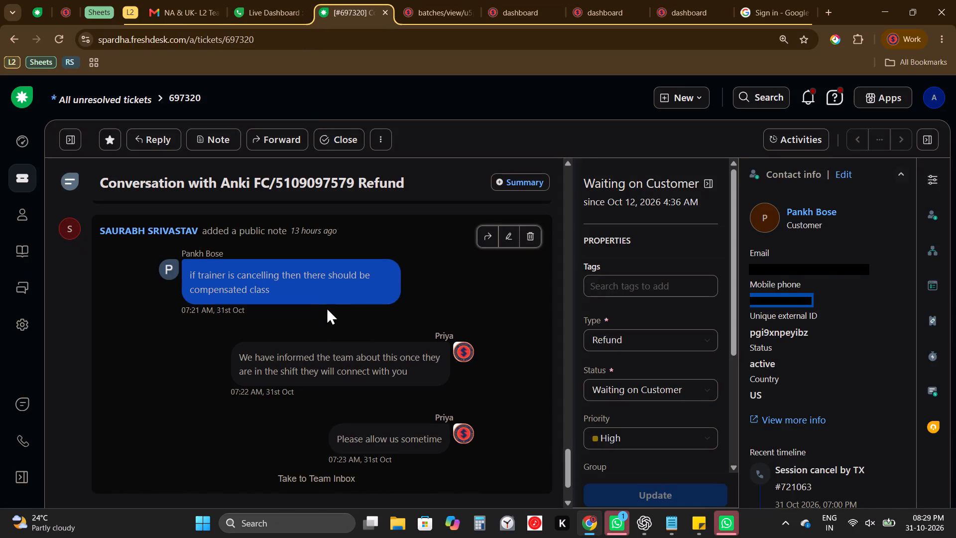
scroll(326, 307, "down", 2)
scroll(326, 307, "up", 12)
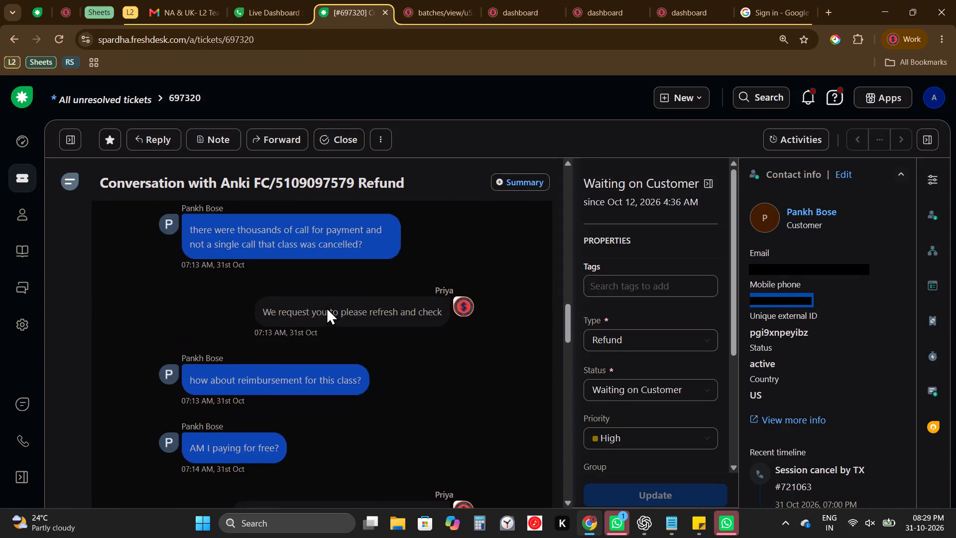
scroll(326, 307, "up", 8)
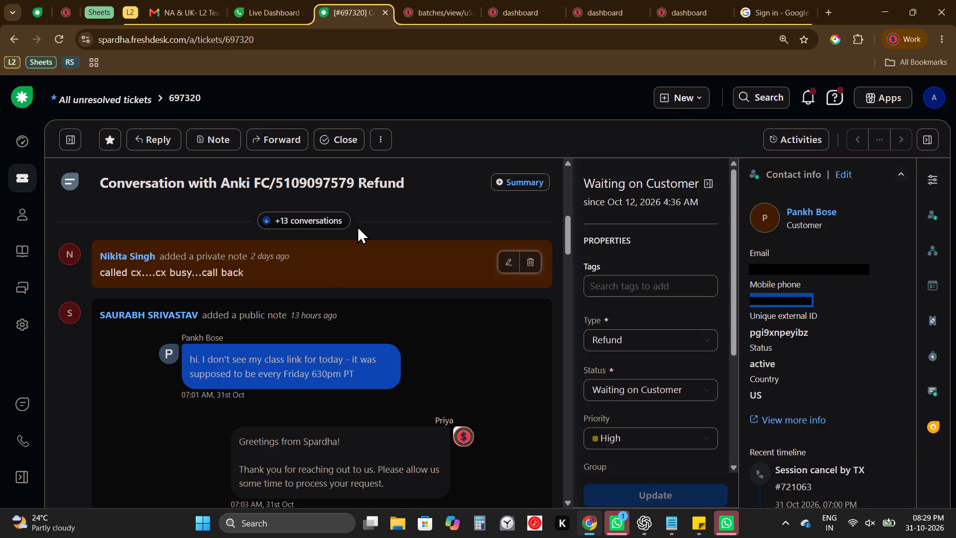
left_click(334, 226)
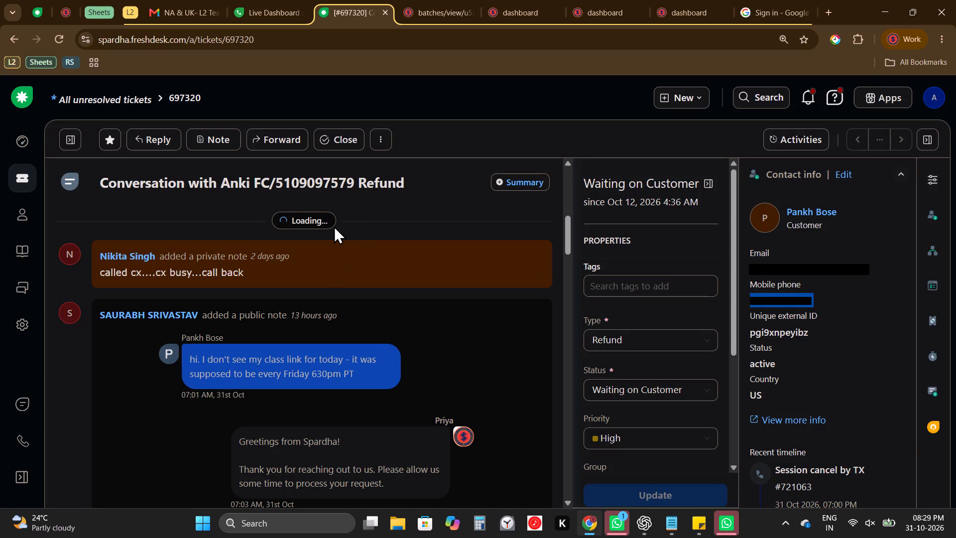
scroll(338, 344, "down", 19)
scroll(338, 344, "down", 16)
scroll(338, 344, "up", 10)
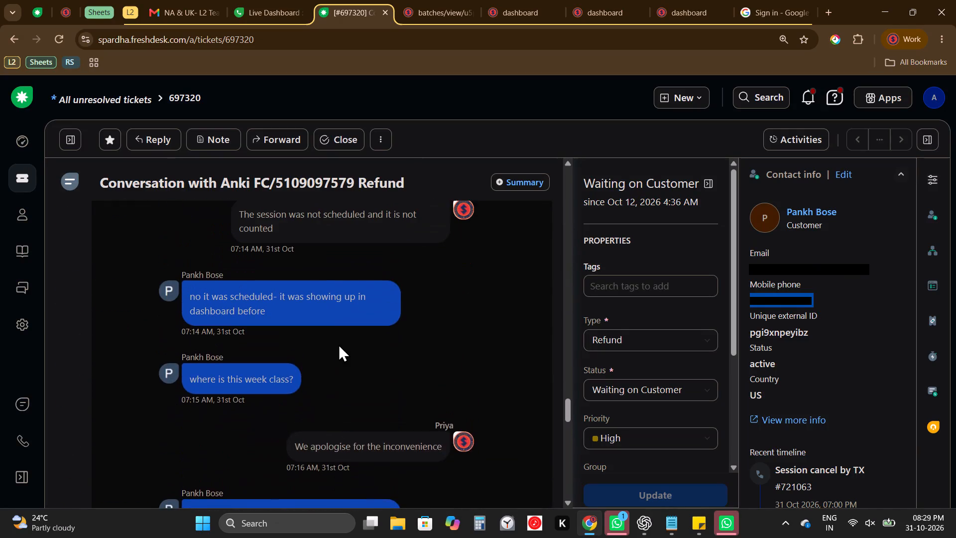
scroll(338, 344, "up", 9)
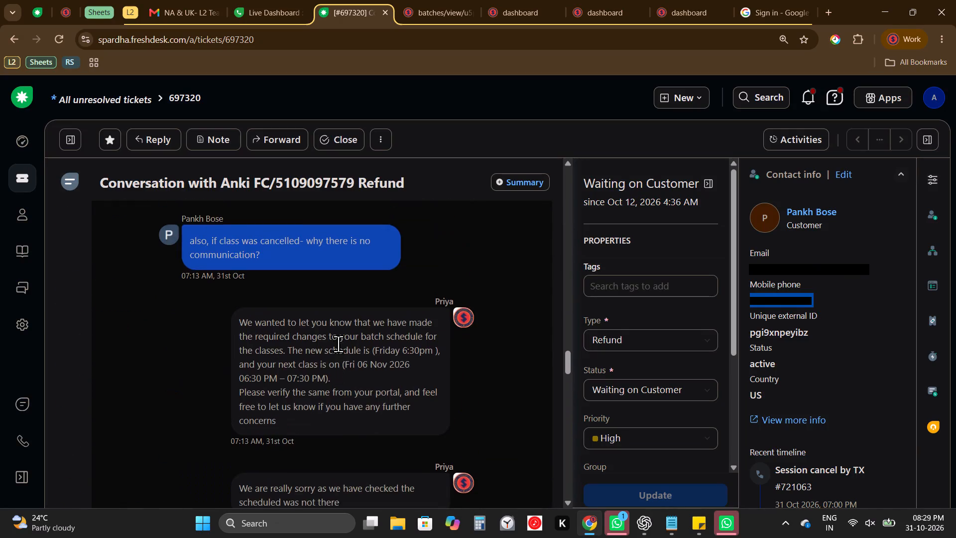
scroll(338, 344, "up", 5)
scroll(338, 344, "down", 3)
scroll(338, 344, "up", 1)
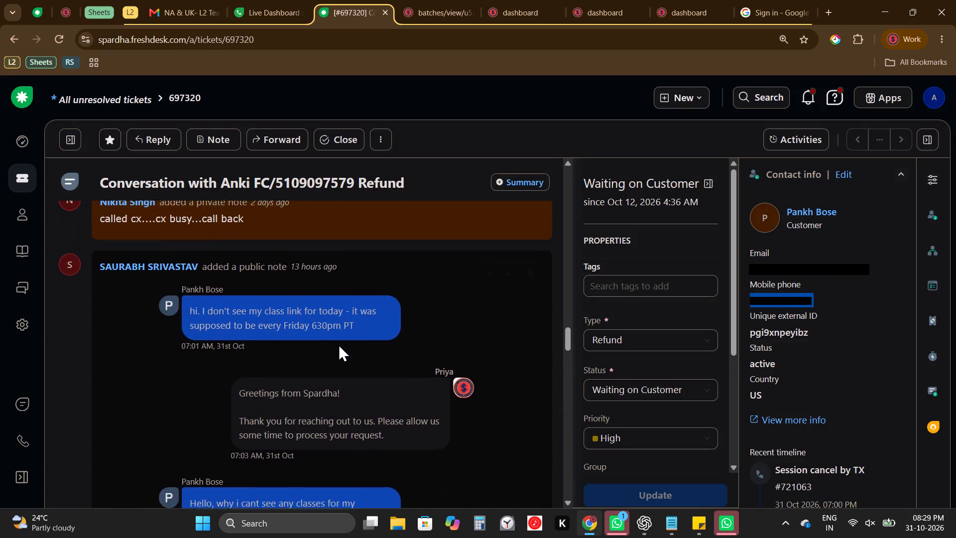
scroll(338, 344, "up", 1)
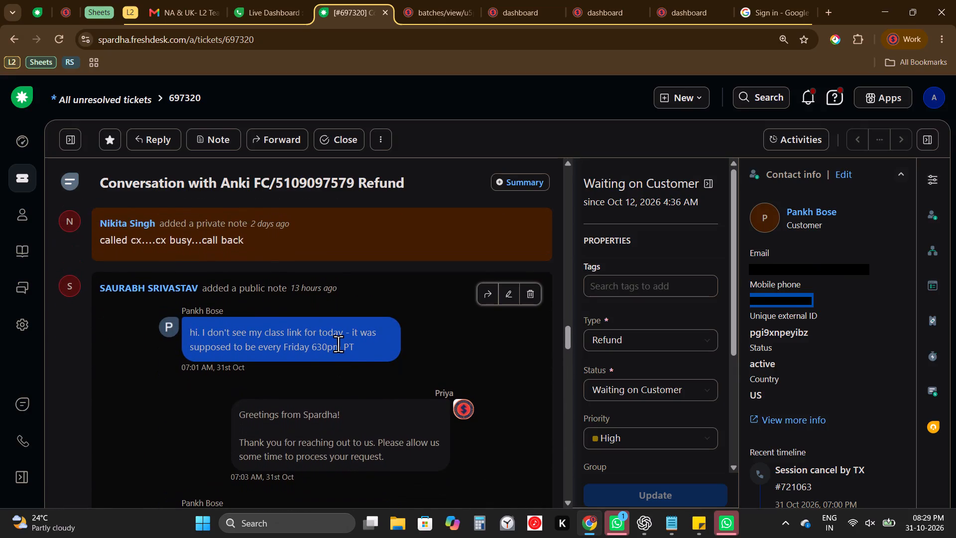
scroll(338, 412, "down", 1)
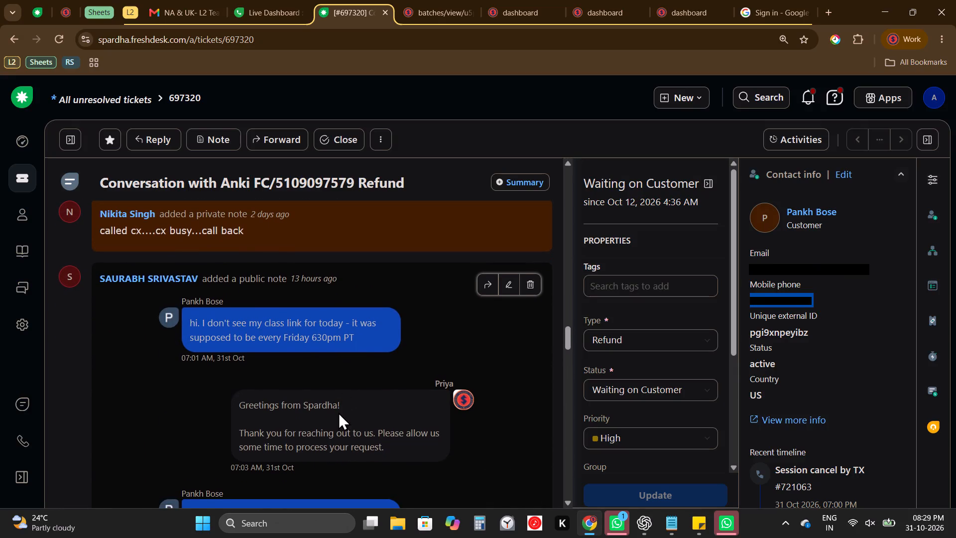
Check the Indian Vocals batch's last October 2026 session and its November 2026 sessions, and go back to the October view.
left_click(412, 0)
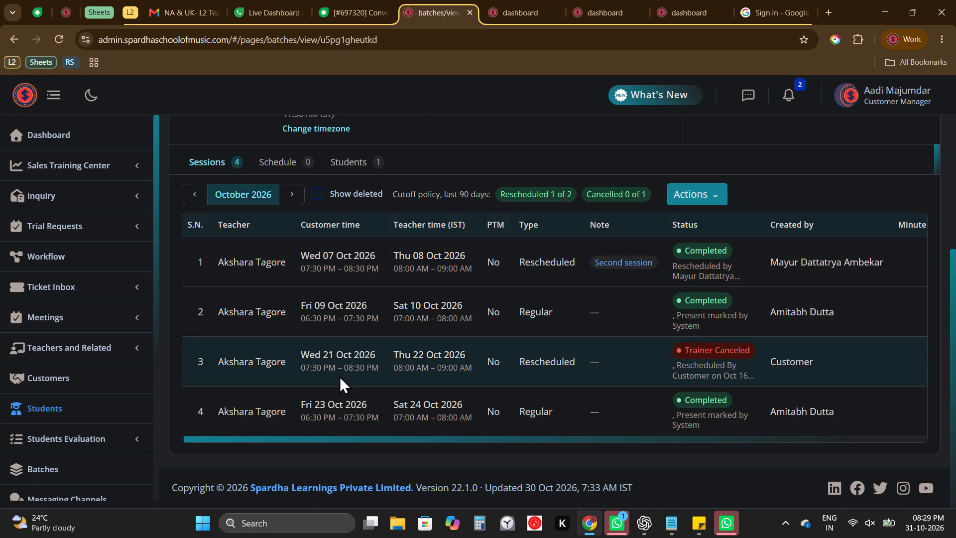
left_click(297, 402)
left_click_drag(297, 402, 372, 409)
left_click(372, 409)
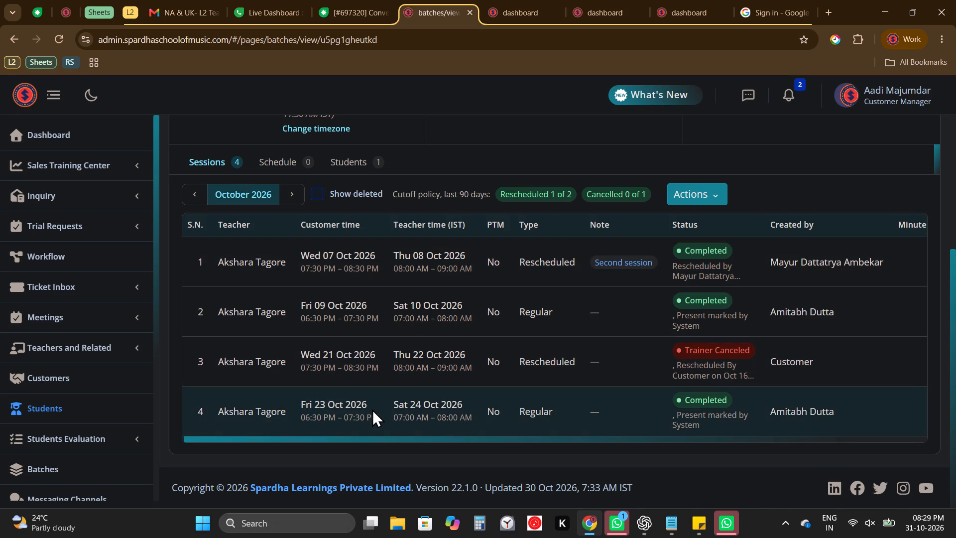
double_click(372, 409)
left_click_drag(372, 409, 381, 443)
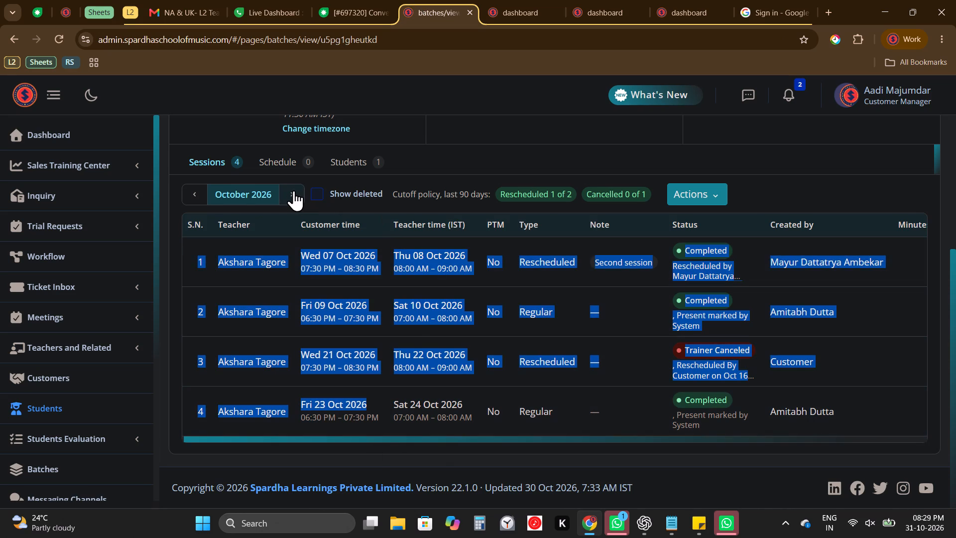
left_click(294, 190)
left_click(431, 208)
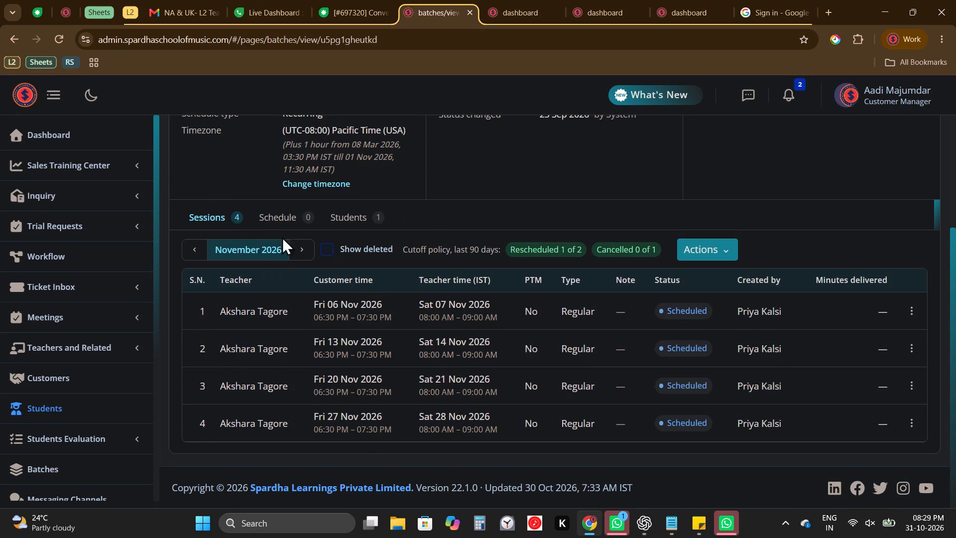
left_click(200, 245)
Return to ticket 697320 and reread the customer's 31 October chat, from the missing class link through the complaints about support.
left_click(339, 0)
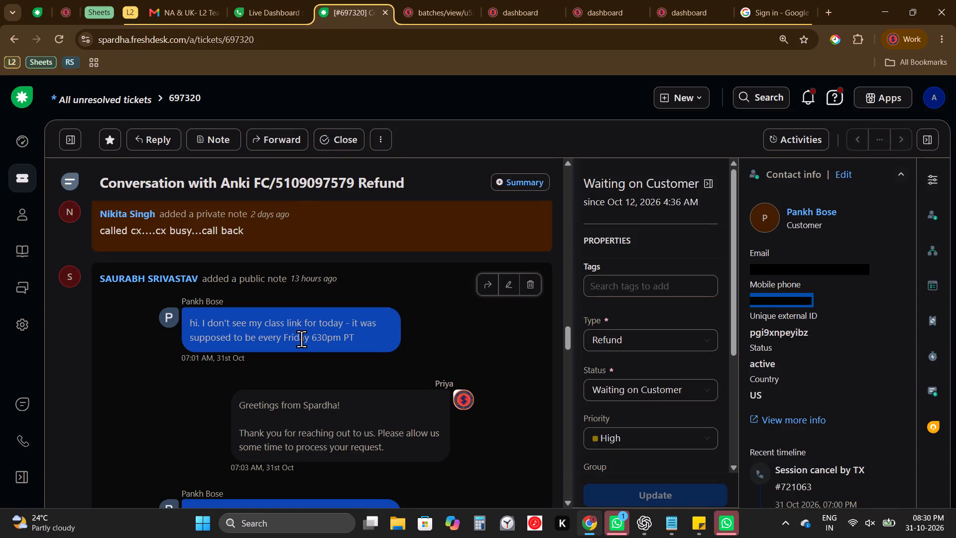
double_click(301, 339)
left_click_drag(301, 339, 327, 323)
left_click(327, 323)
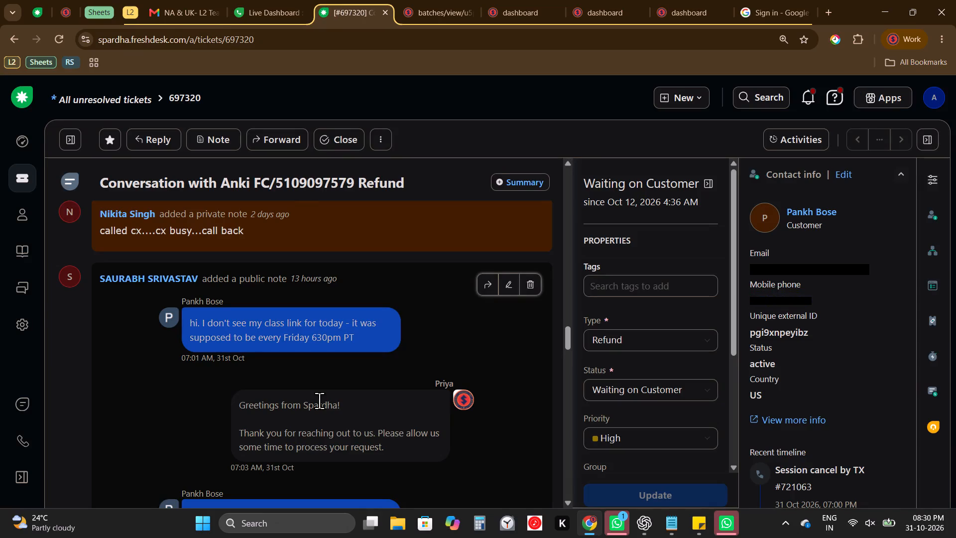
scroll(319, 401, "down", 2)
double_click(259, 386)
left_click_drag(259, 386, 258, 415)
left_click(258, 415)
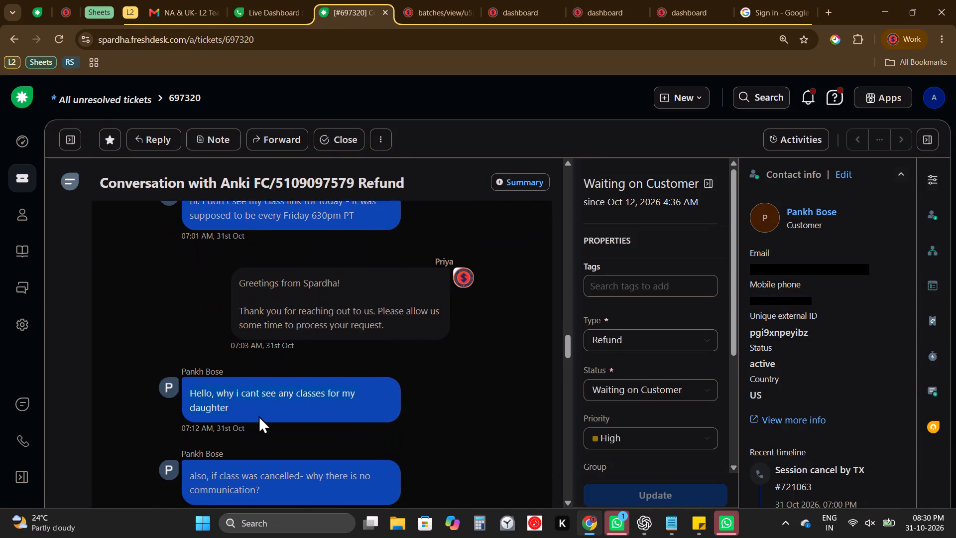
scroll(379, 425, "down", 3)
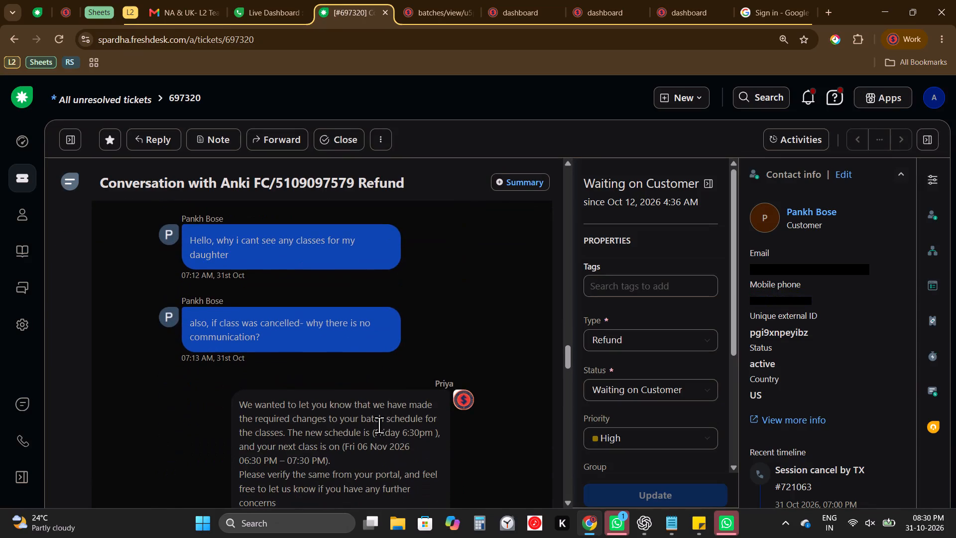
scroll(379, 425, "down", 4)
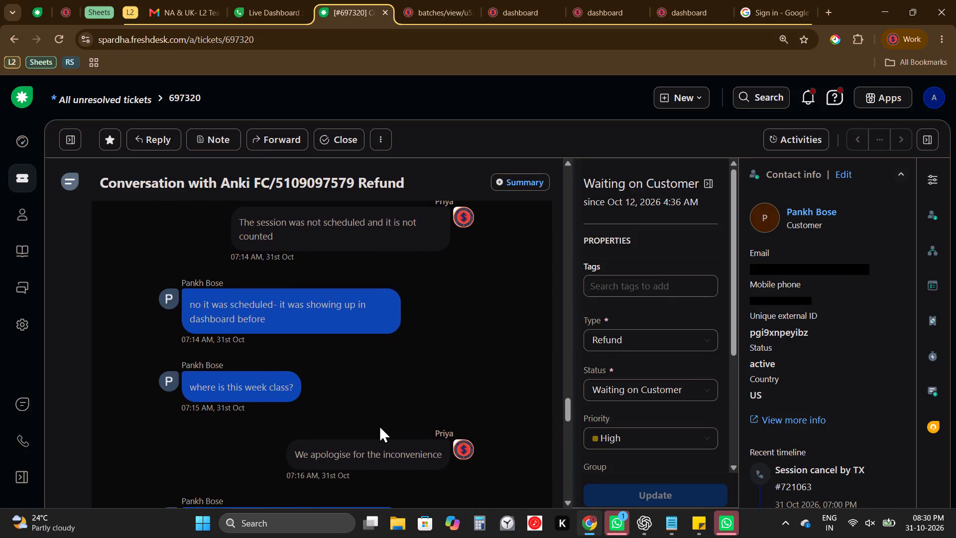
double_click(326, 305)
left_click_drag(326, 305, 322, 331)
left_click(322, 331)
triple_click(271, 389)
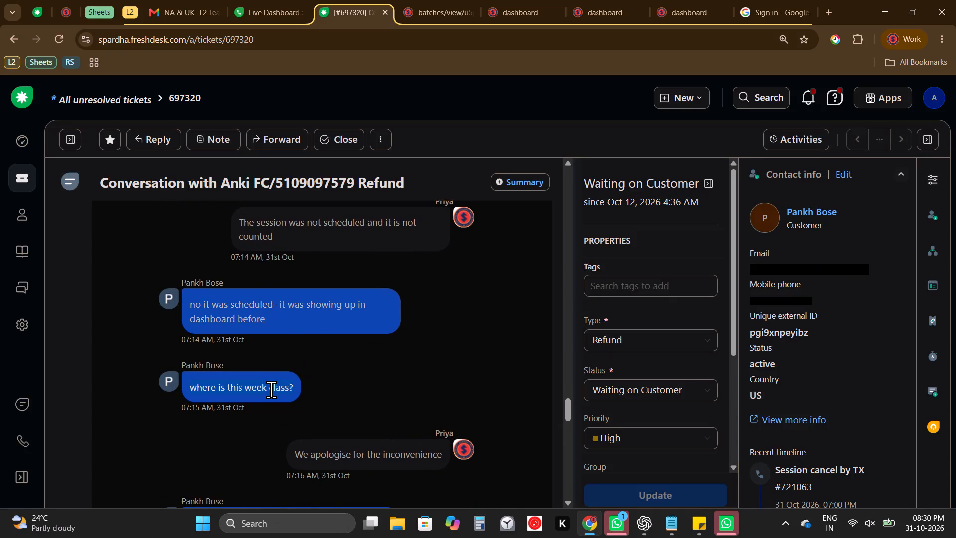
scroll(423, 398, "down", 7)
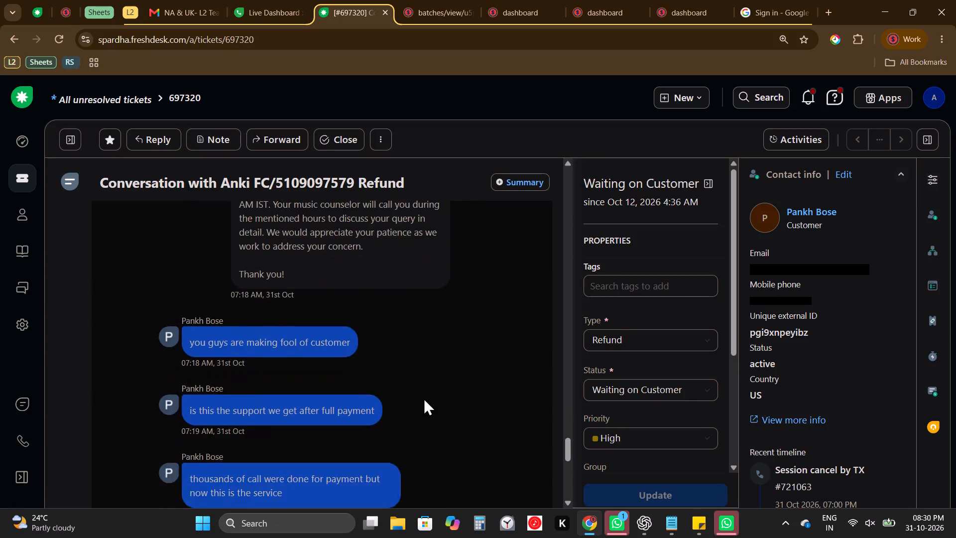
scroll(423, 398, "down", 4)
Recheck the batch's October and November 2026 sessions, including the reason details on the trainer-cancelled October session.
left_click(434, 0)
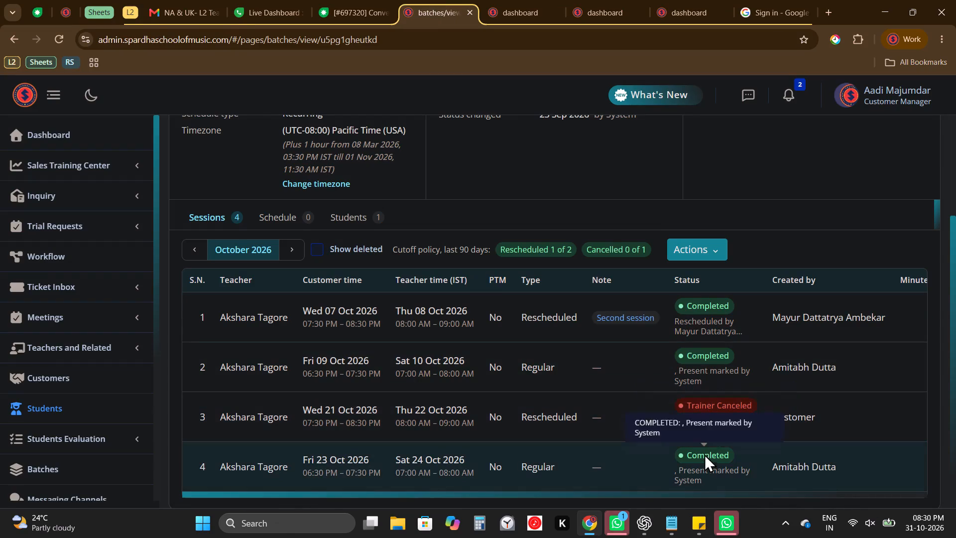
left_click(716, 405)
scroll(695, 421, "left", 3)
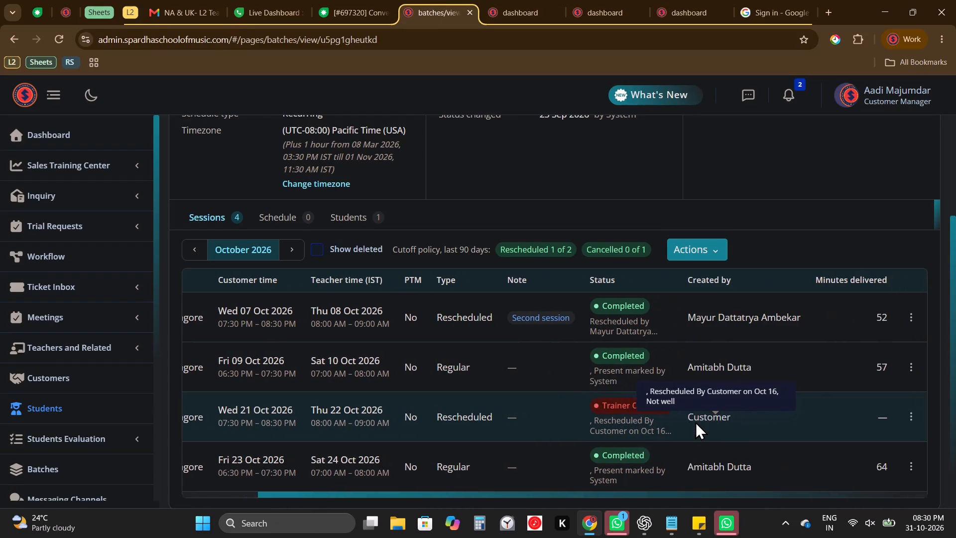
scroll(646, 418, "right", 2)
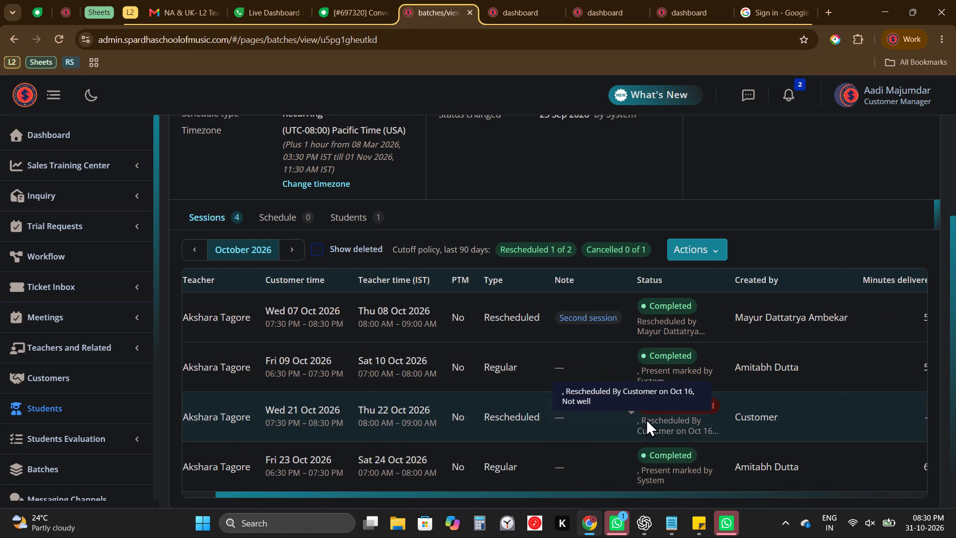
left_click(291, 252)
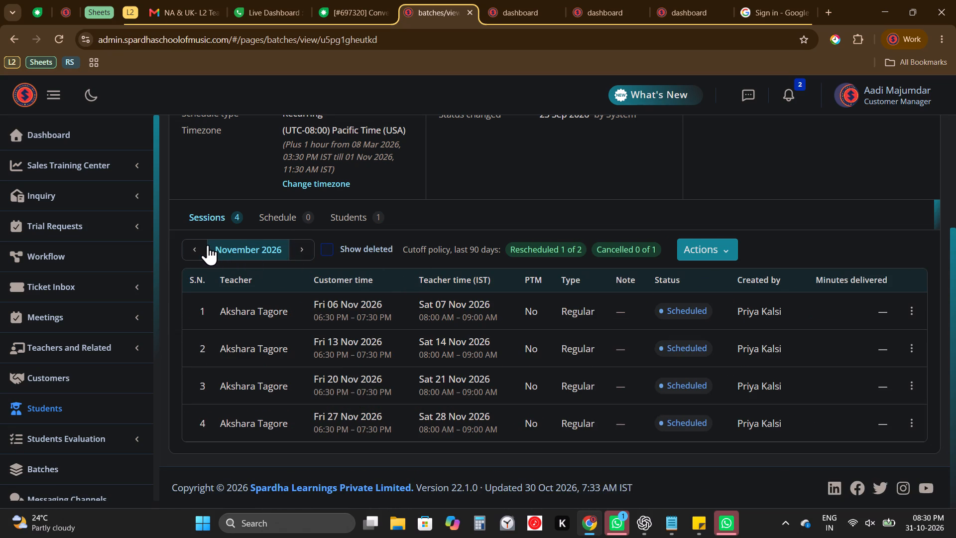
left_click(204, 244)
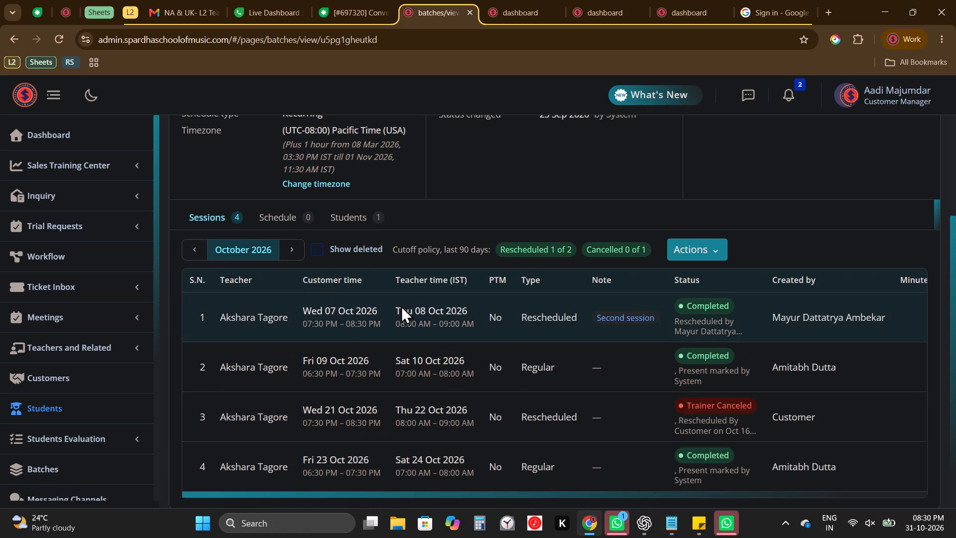
scroll(401, 305, "up", 1)
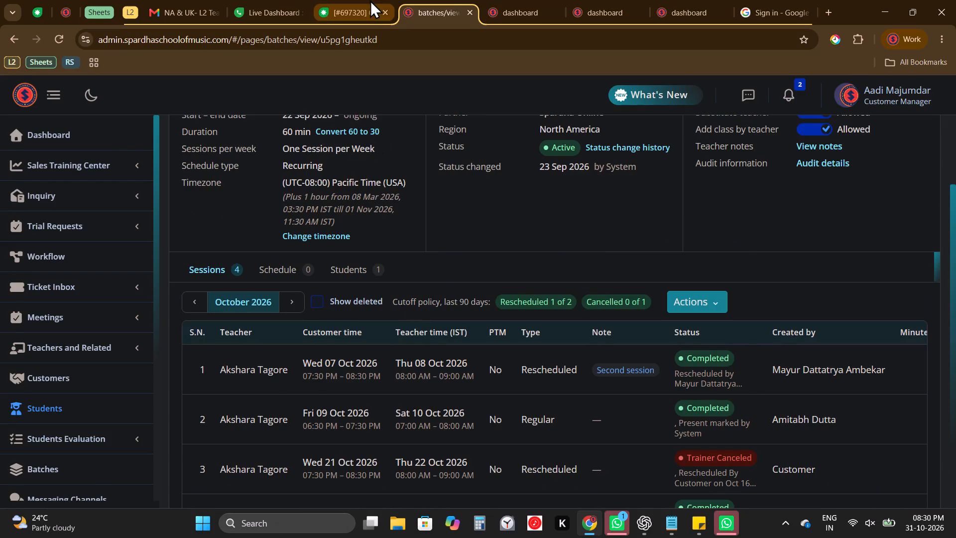
left_click(370, 0)
left_click(937, 249)
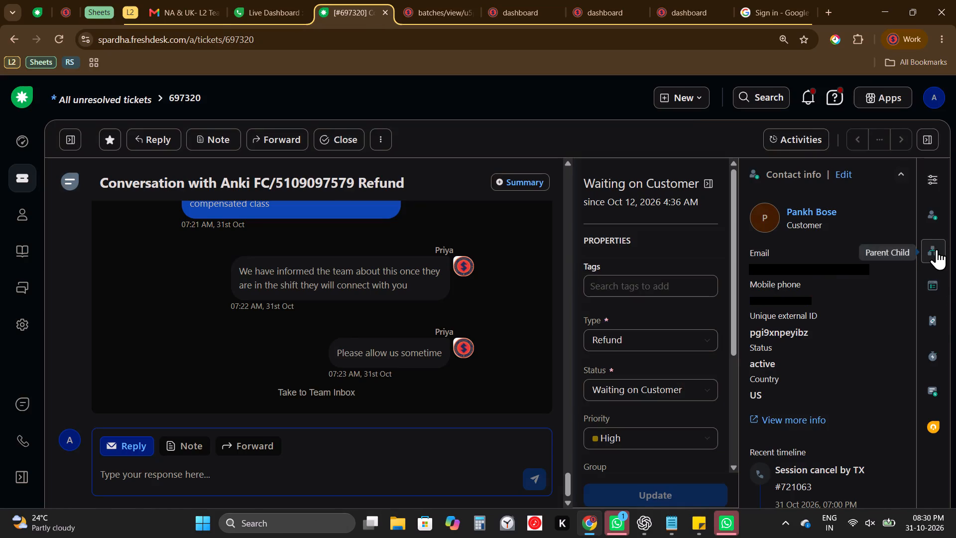
left_click(802, 257)
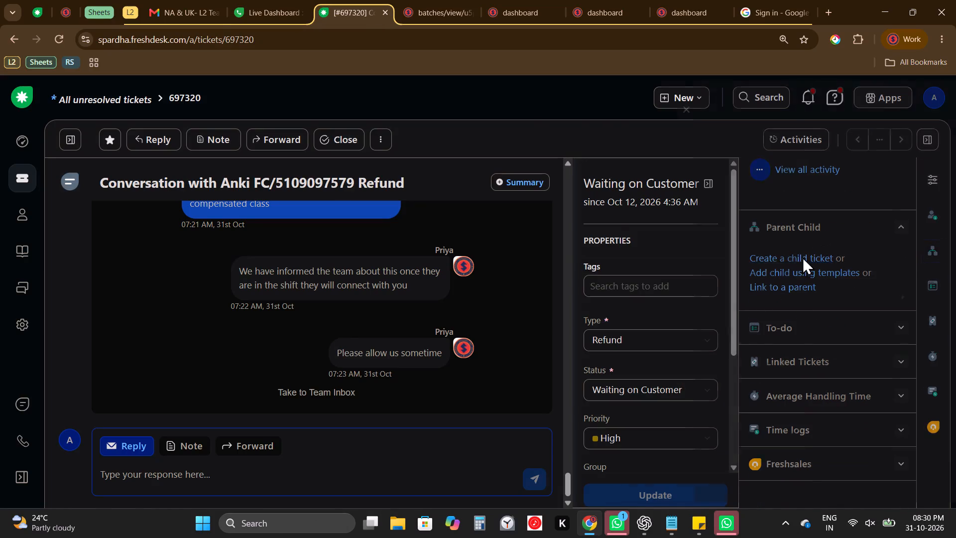
scroll(694, 333, "down", 4)
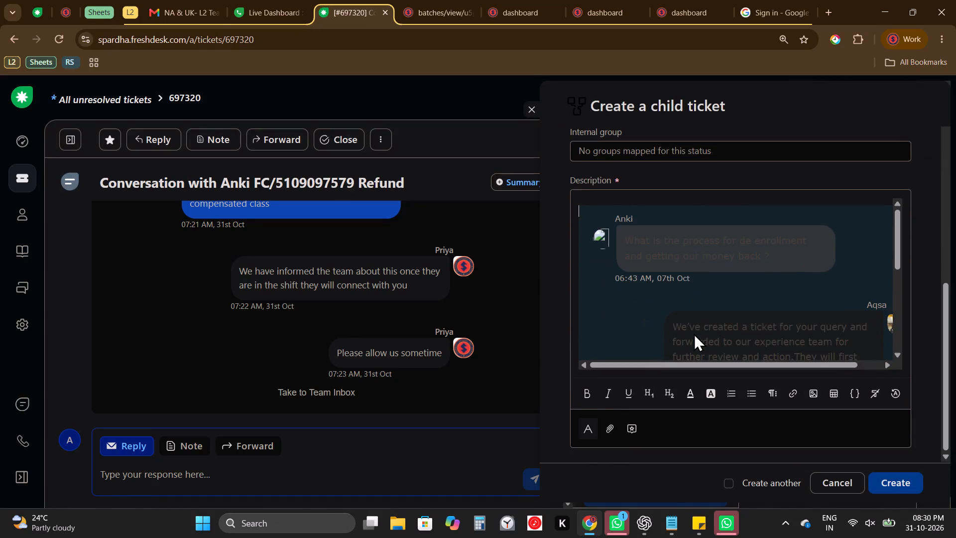
left_click(843, 267)
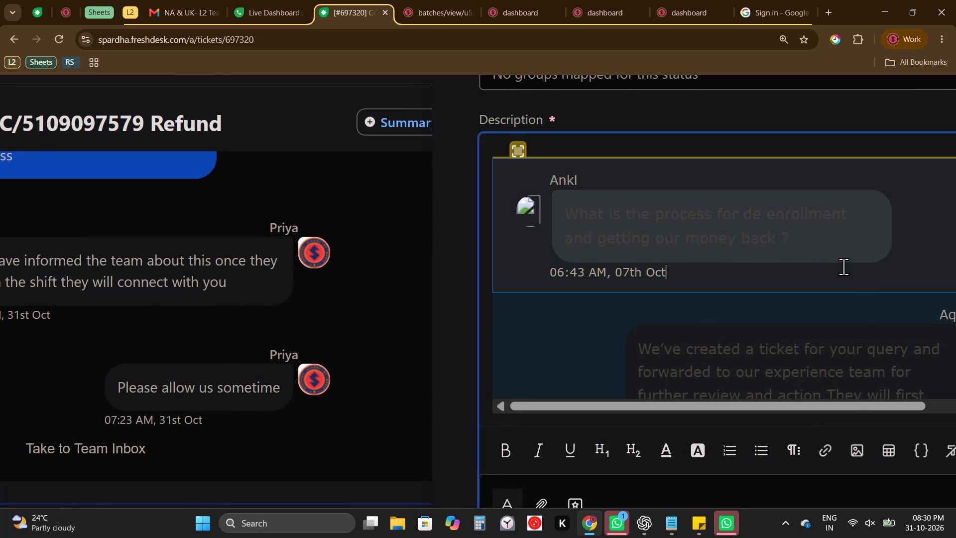
scroll(843, 267, "down", 2)
scroll(845, 265, "up", 5)
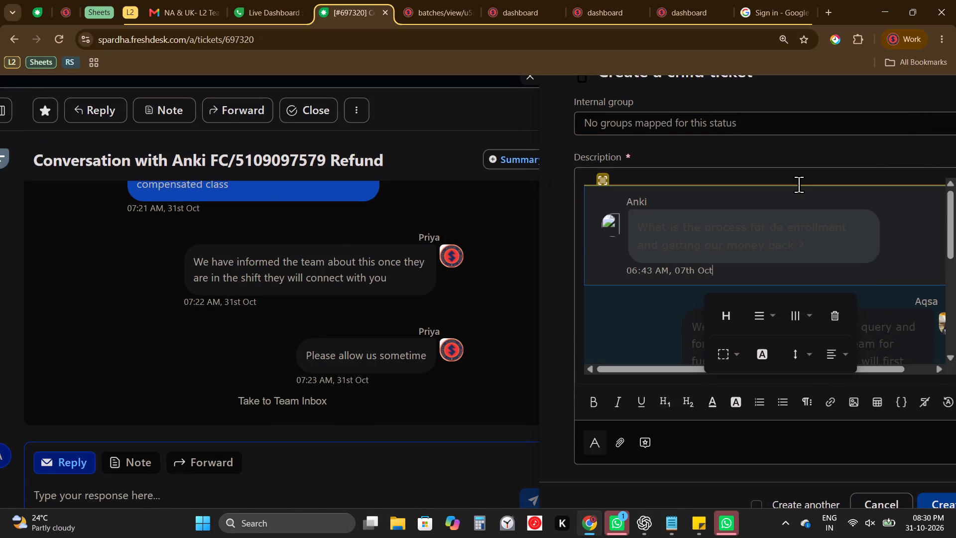
scroll(799, 184, "up", 1)
scroll(717, 229, "up", 1)
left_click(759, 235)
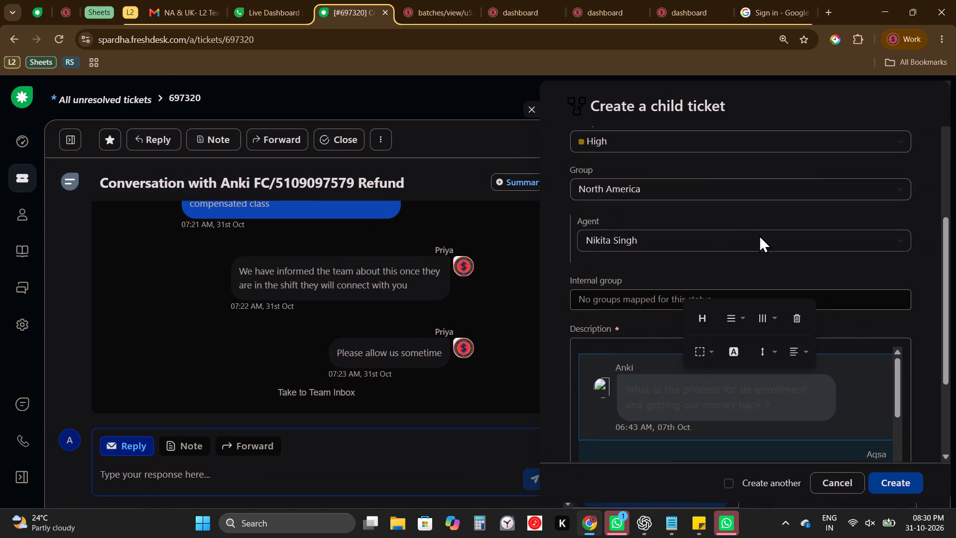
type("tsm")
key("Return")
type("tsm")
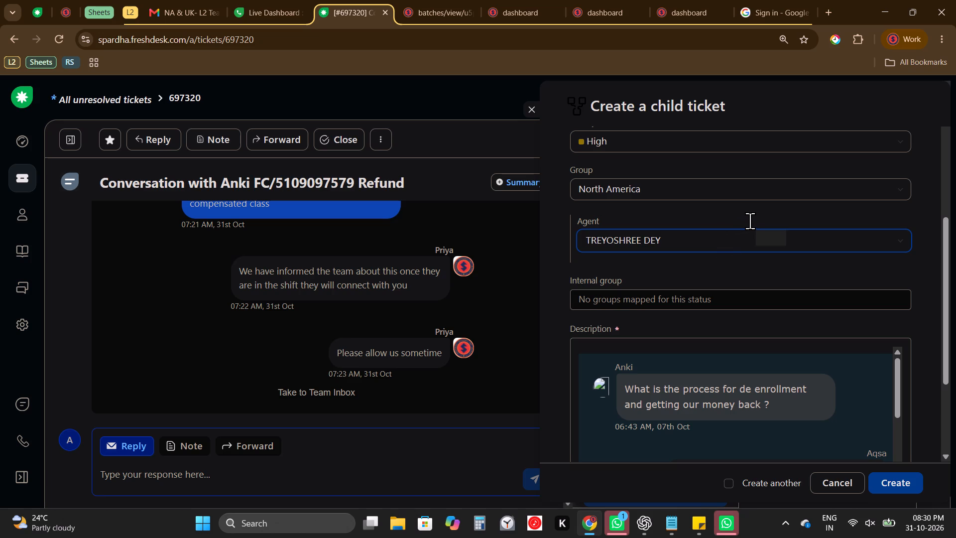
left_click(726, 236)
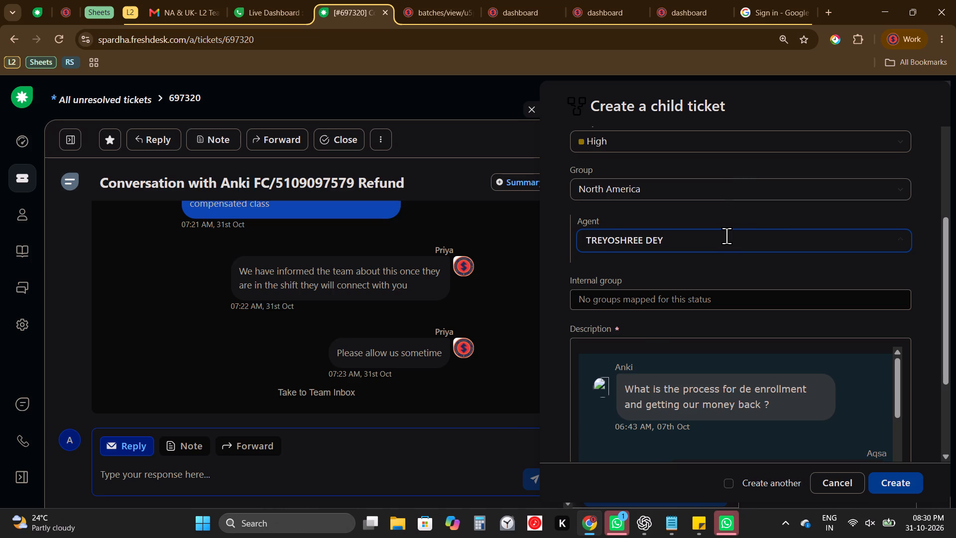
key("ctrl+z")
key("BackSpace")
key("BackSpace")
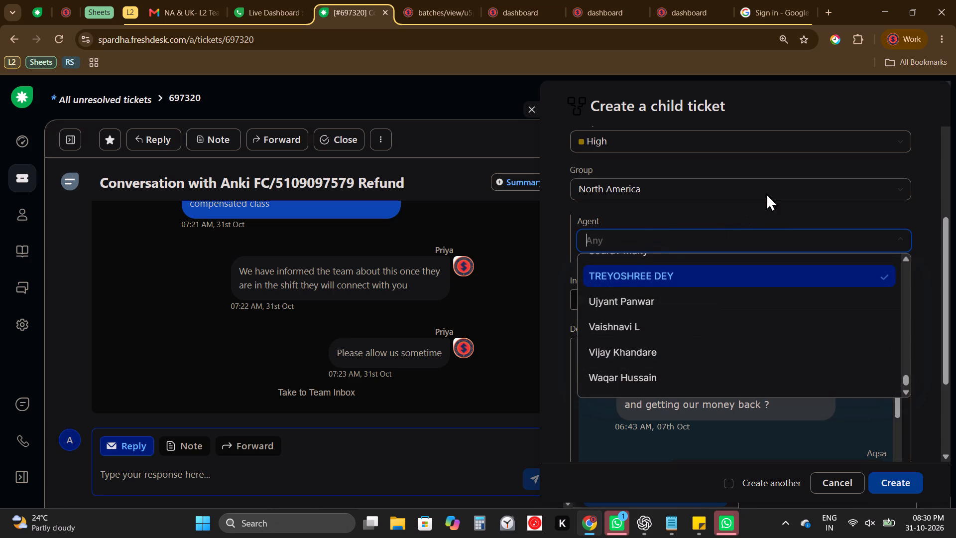
Set the child ticket's group to TSM Desk and create the ticket.
left_click(766, 193)
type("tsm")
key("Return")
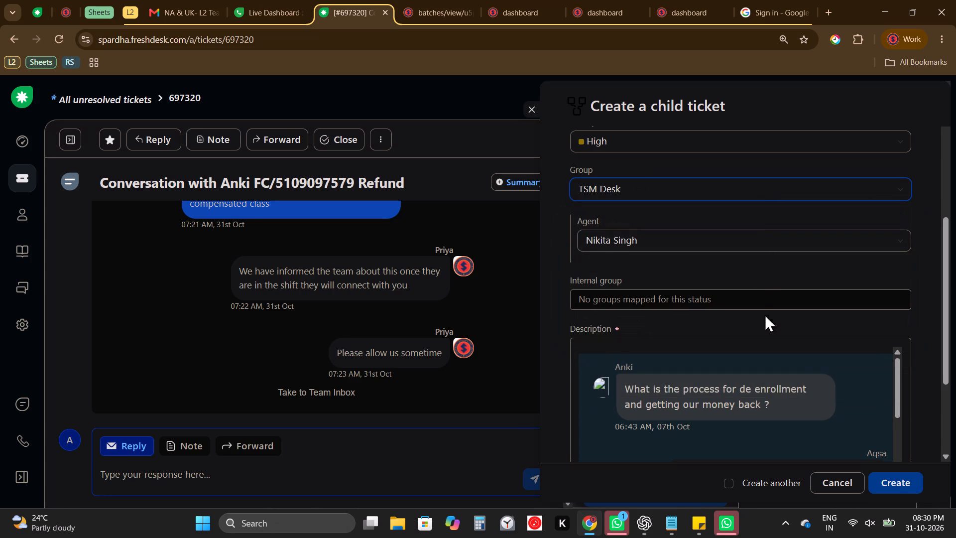
left_click(897, 488)
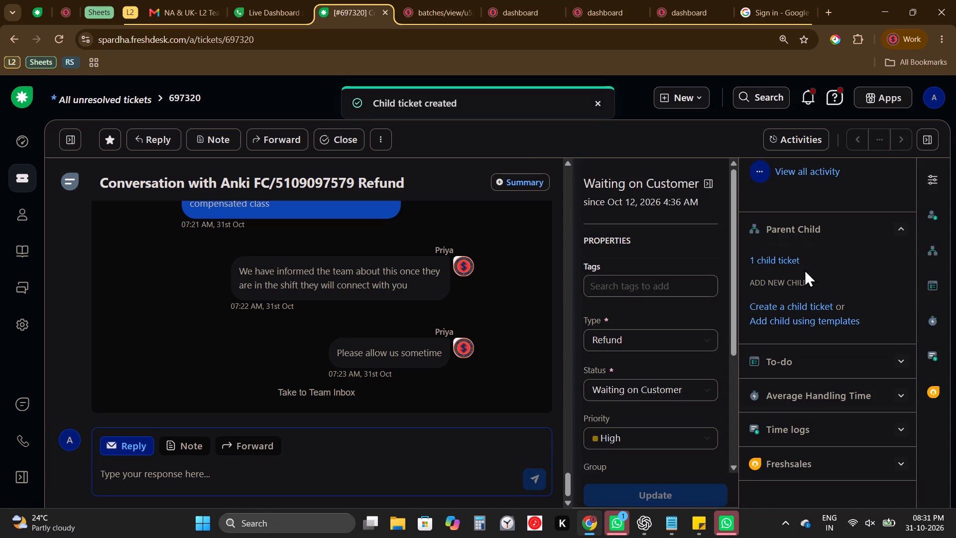
Open the newly created child ticket of ticket 697320.
left_click(797, 266)
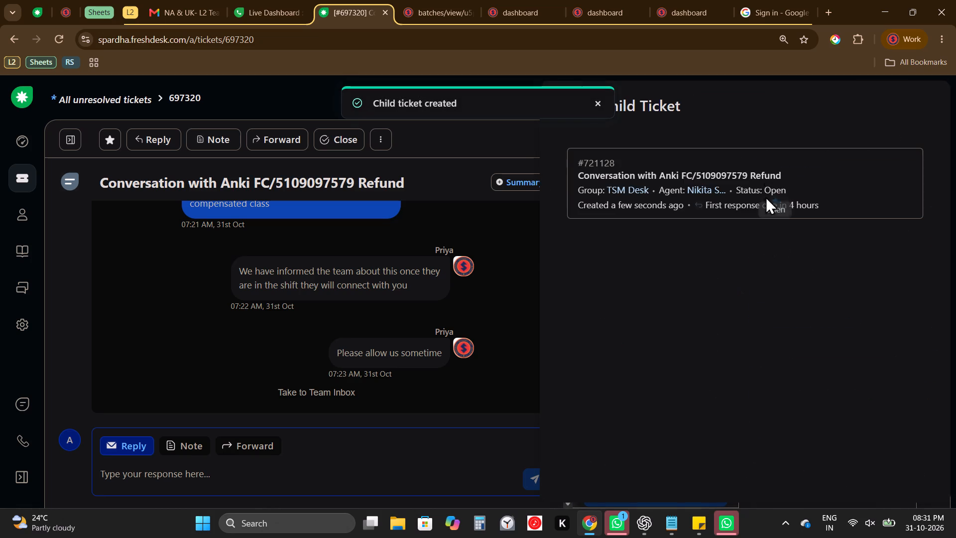
left_click(781, 178)
Find the trainer-cancelled session among the batch's October sessions and copy its teacher-time date, 22 Oct.
left_click(457, 0)
scroll(464, 305, "down", 3)
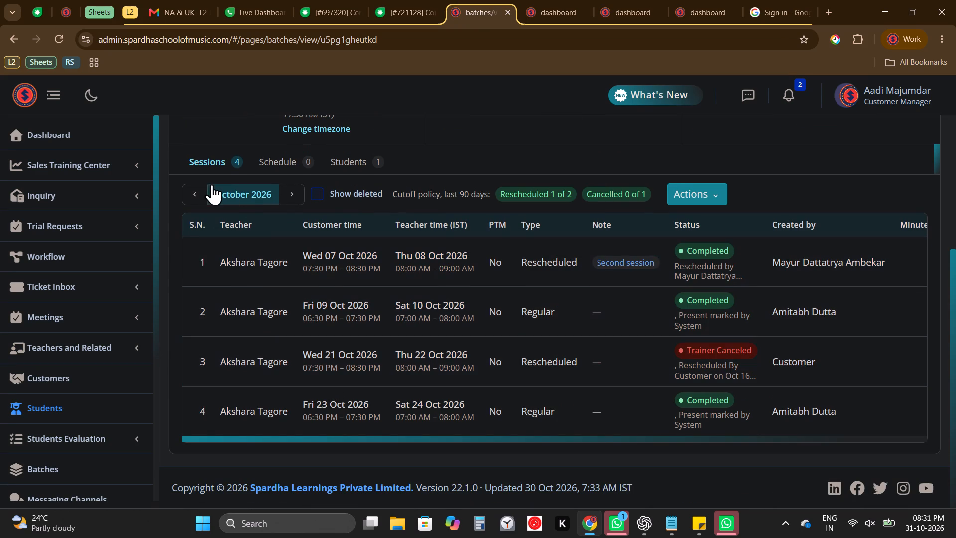
left_click(418, 356)
left_click_drag(418, 356, 435, 354)
key("ctrl+c")
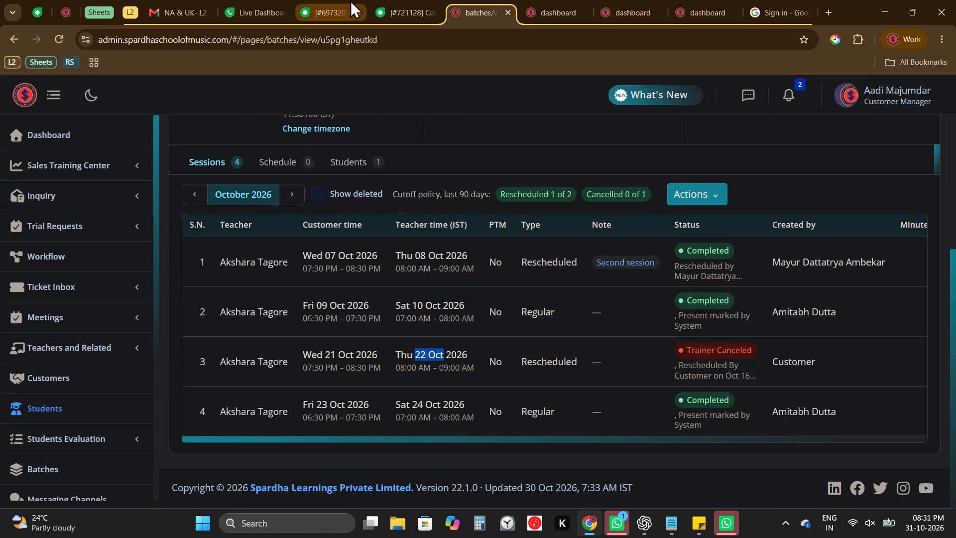
Start a note on child ticket 721128 reading "As the traienr had cancelled Oct 22nd session and".
left_click(447, 0)
left_click(413, 1)
scroll(268, 375, "down", 10)
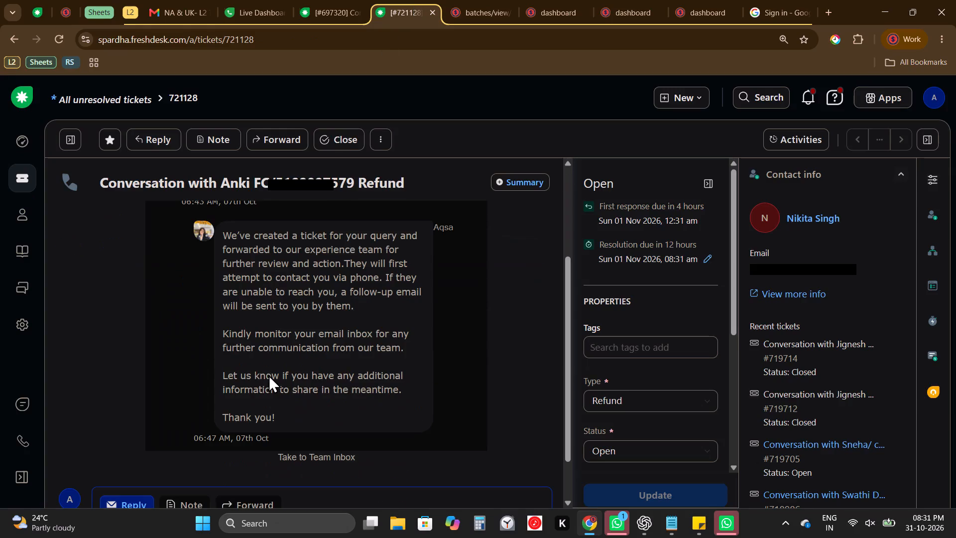
left_click(178, 442)
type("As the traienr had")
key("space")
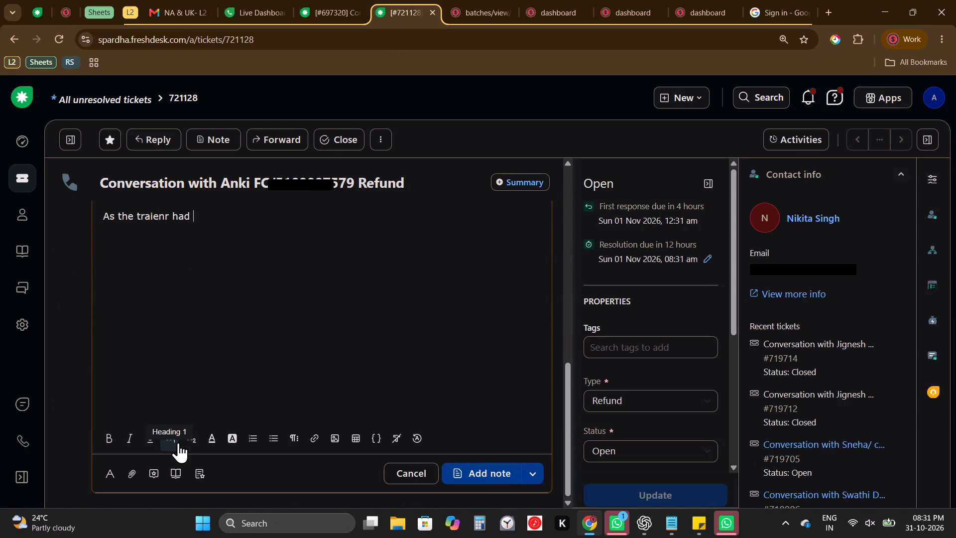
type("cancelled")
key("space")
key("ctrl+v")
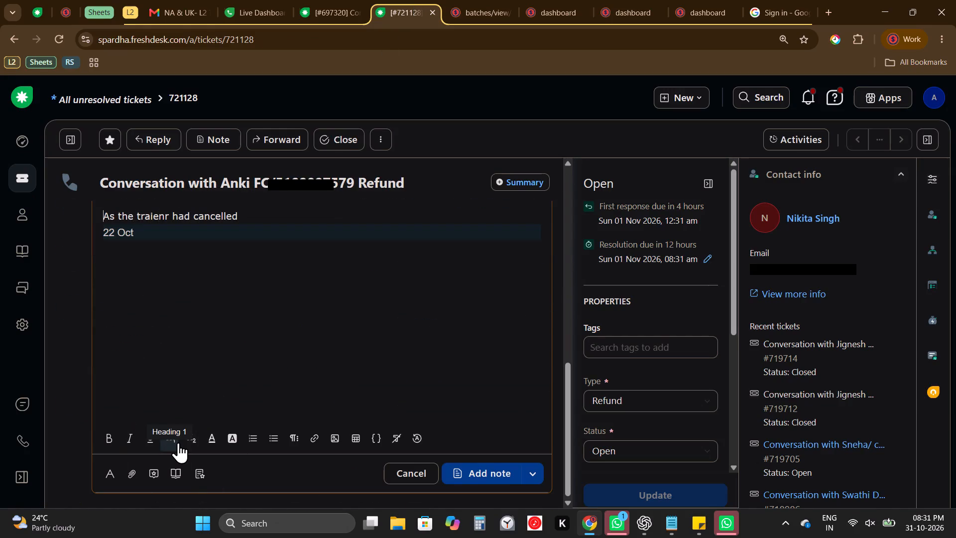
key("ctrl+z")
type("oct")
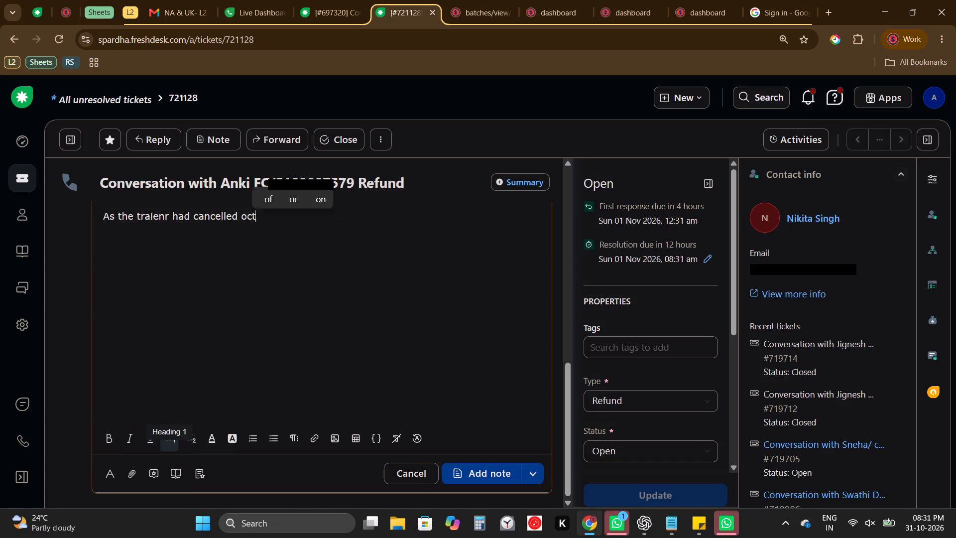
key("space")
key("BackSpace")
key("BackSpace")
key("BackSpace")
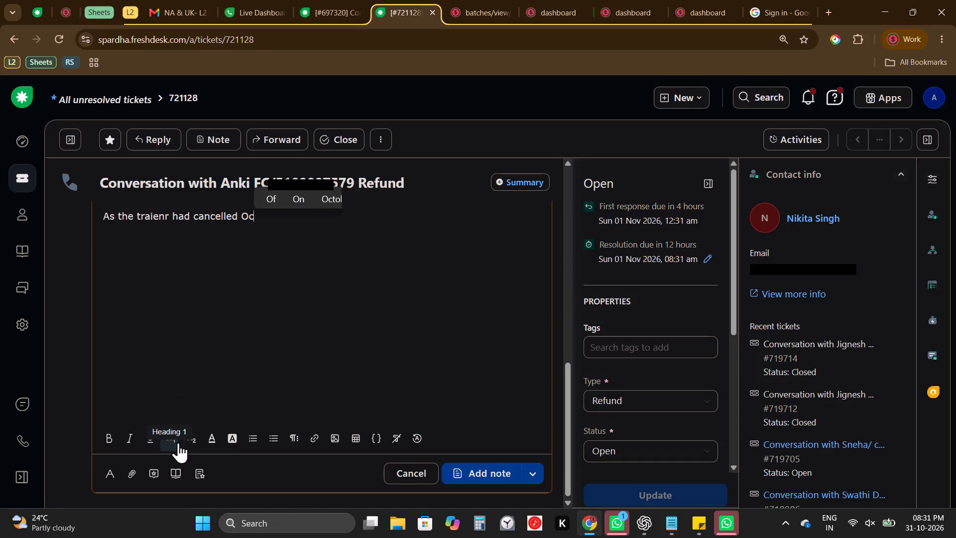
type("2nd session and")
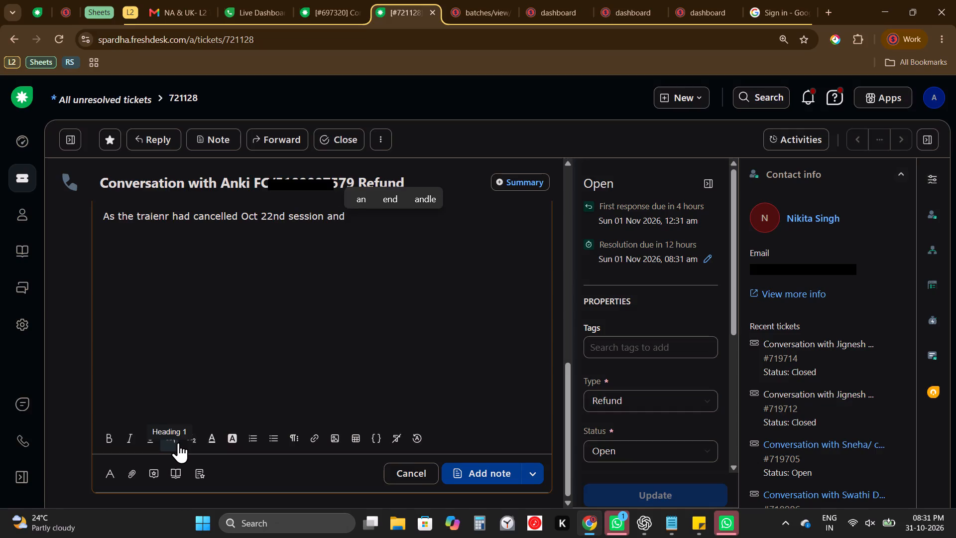
Continue the note draft with "also there was no session scheduled for this week.".
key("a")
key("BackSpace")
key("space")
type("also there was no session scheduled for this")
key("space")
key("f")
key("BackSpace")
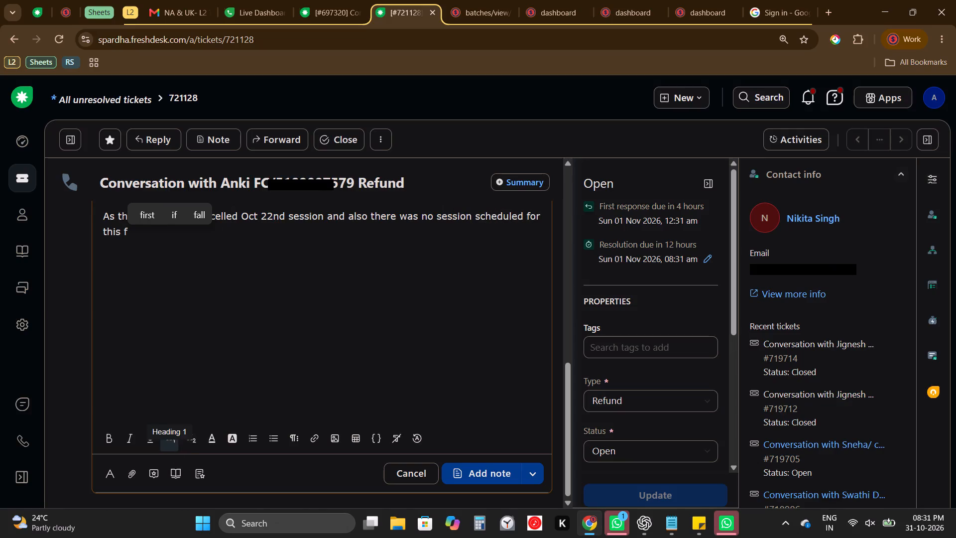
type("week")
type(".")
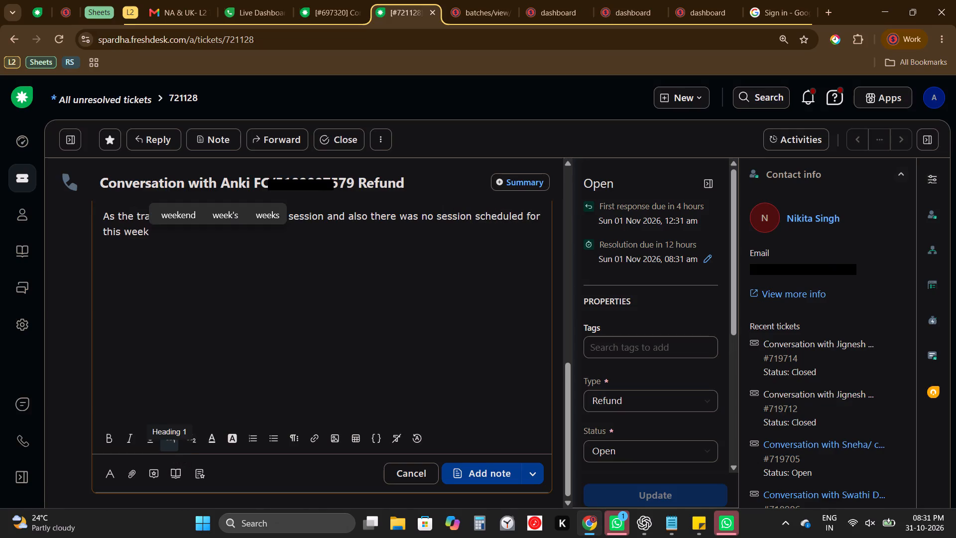
Add a sentence to the note draft saying the Cx is asking for compensation or else will escalate.
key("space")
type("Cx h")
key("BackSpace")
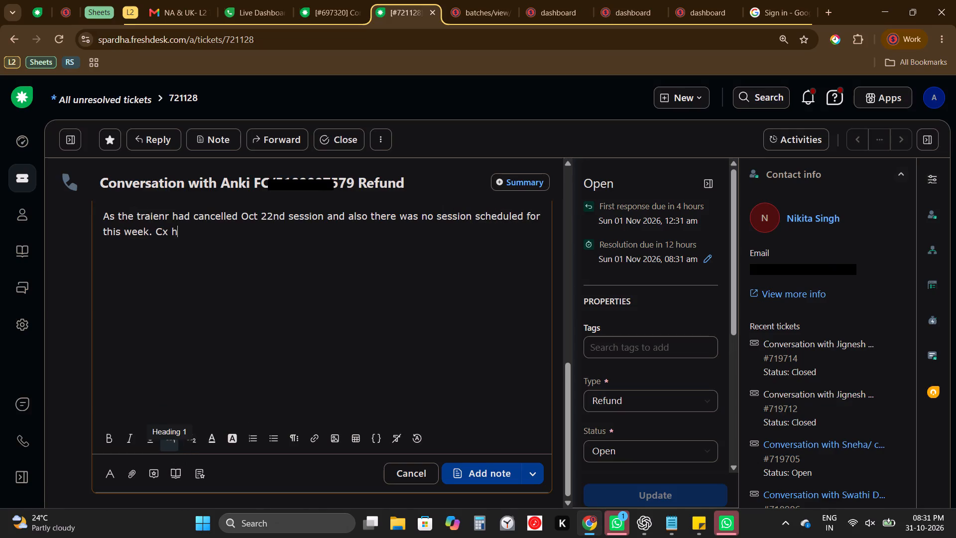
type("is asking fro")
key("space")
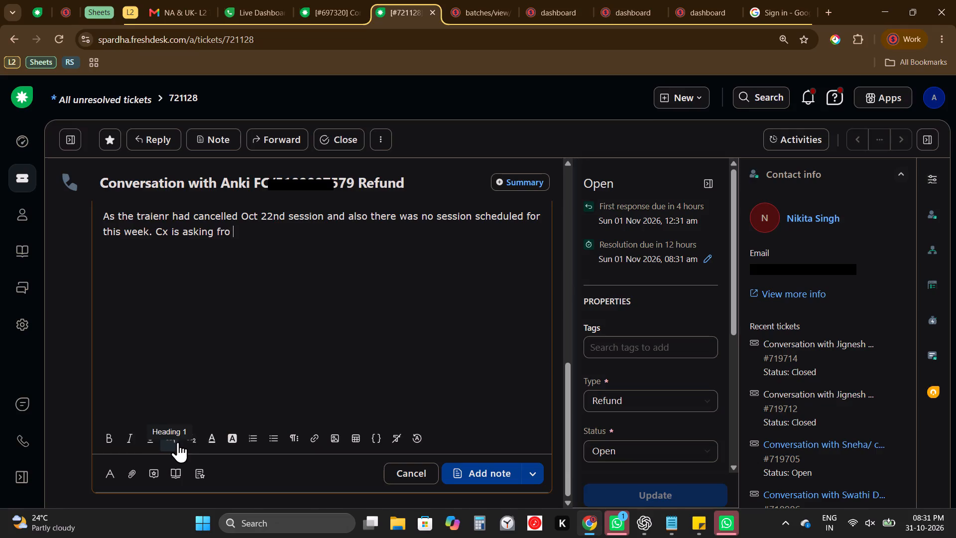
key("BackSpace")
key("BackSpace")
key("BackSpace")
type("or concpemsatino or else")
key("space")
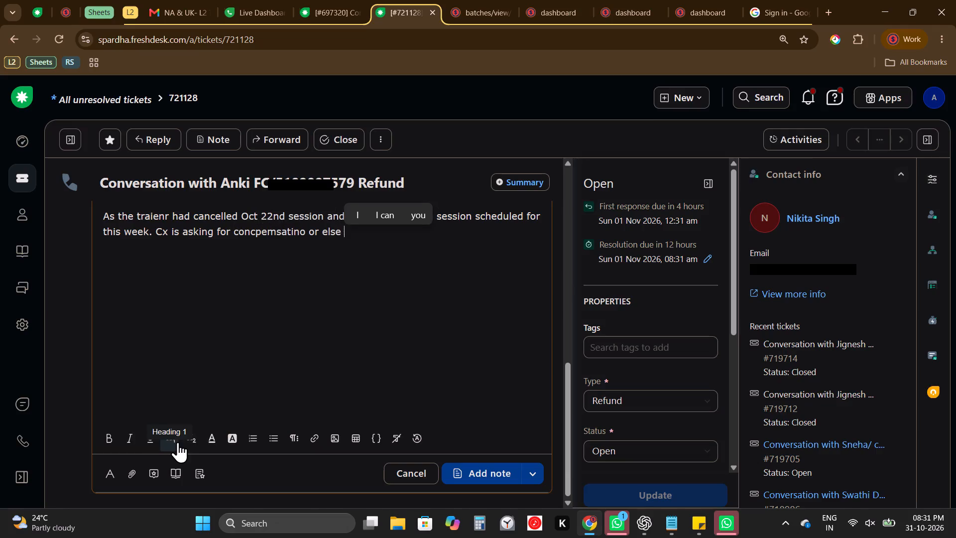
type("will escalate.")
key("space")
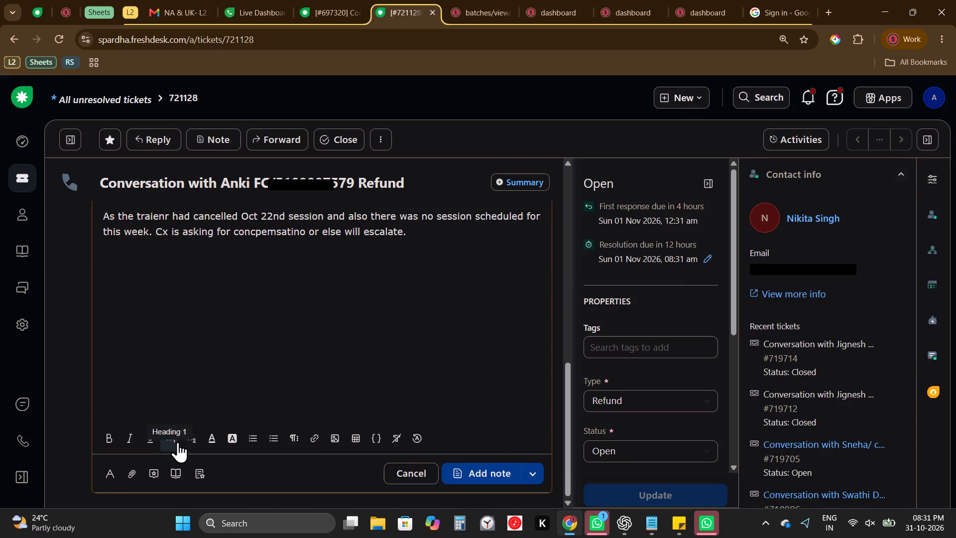
Add a request to check with the trainer if we can waive off any previous session to compensate.
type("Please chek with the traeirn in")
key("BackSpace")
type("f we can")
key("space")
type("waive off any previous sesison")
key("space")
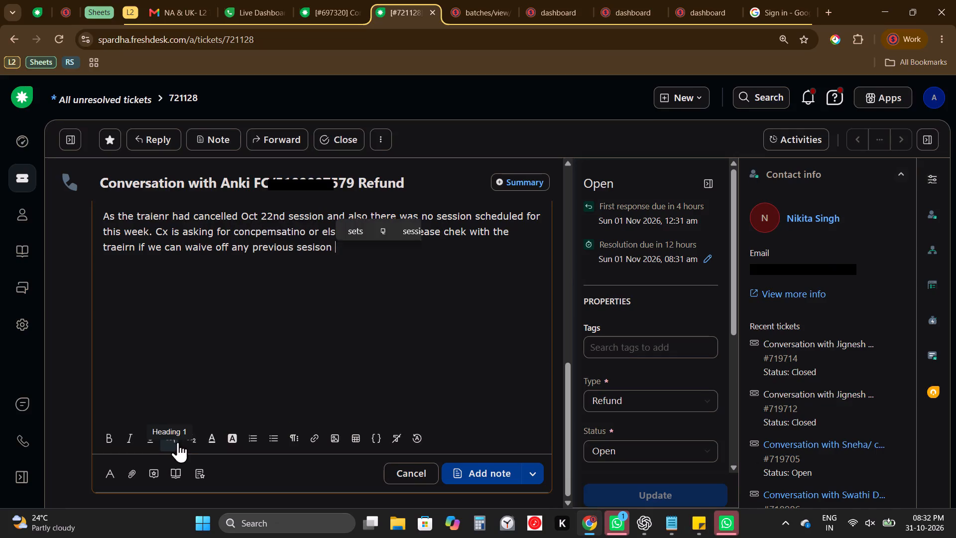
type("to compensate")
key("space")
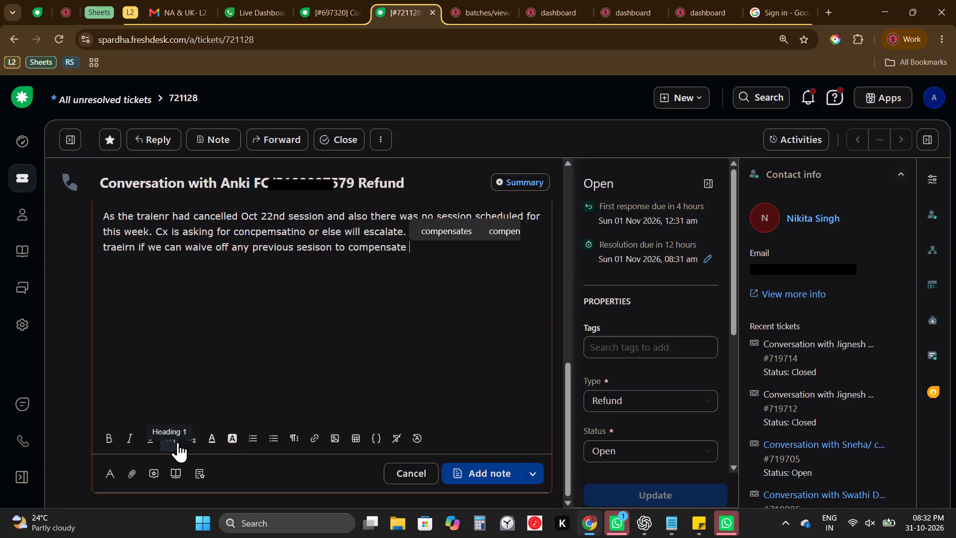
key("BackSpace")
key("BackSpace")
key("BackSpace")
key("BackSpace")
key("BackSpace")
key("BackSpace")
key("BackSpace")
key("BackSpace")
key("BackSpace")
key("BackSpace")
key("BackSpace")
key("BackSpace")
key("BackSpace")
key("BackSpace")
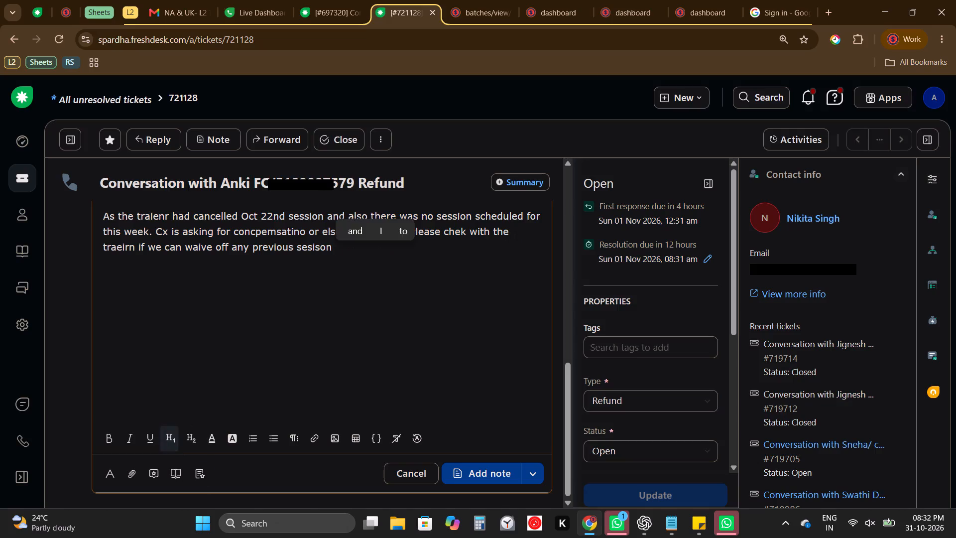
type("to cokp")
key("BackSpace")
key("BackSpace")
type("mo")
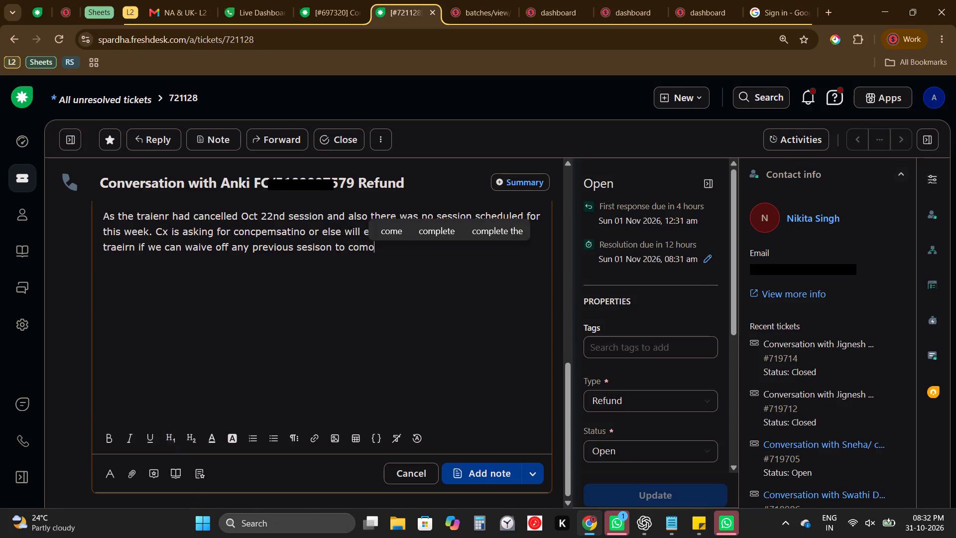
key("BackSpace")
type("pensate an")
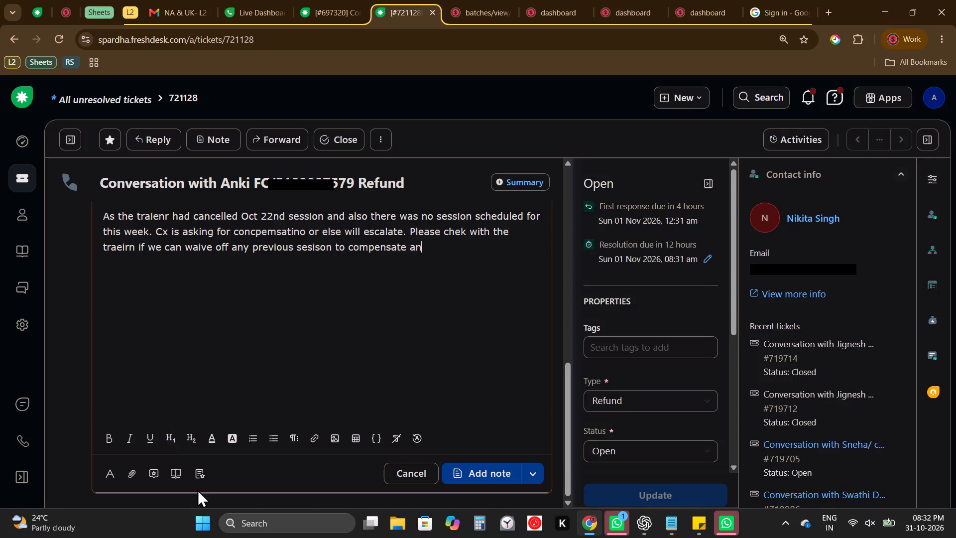
End the note draft's request with "as the cx is asking for it".
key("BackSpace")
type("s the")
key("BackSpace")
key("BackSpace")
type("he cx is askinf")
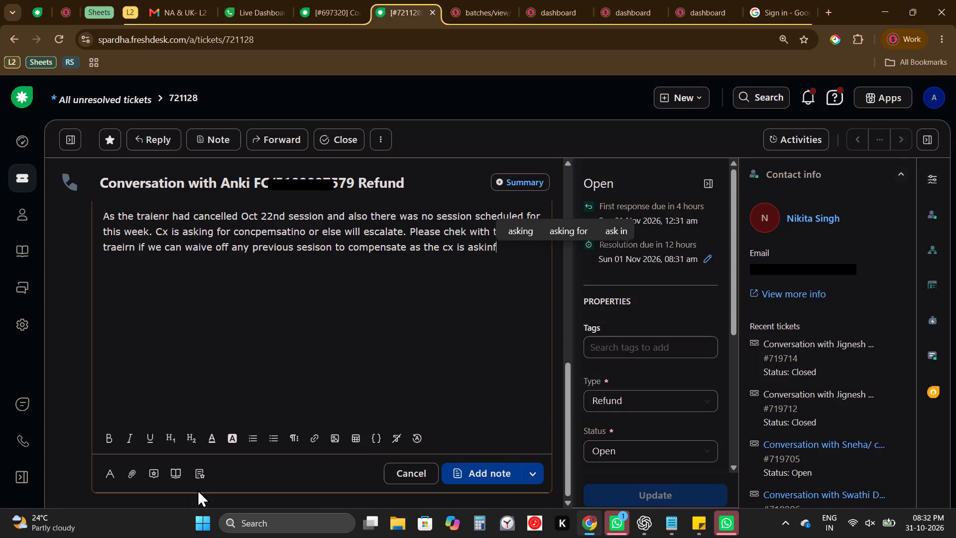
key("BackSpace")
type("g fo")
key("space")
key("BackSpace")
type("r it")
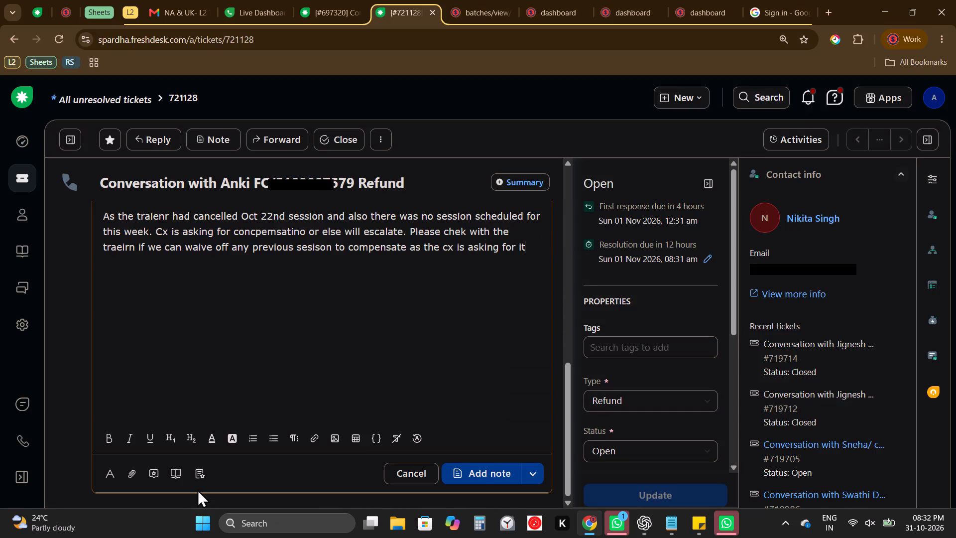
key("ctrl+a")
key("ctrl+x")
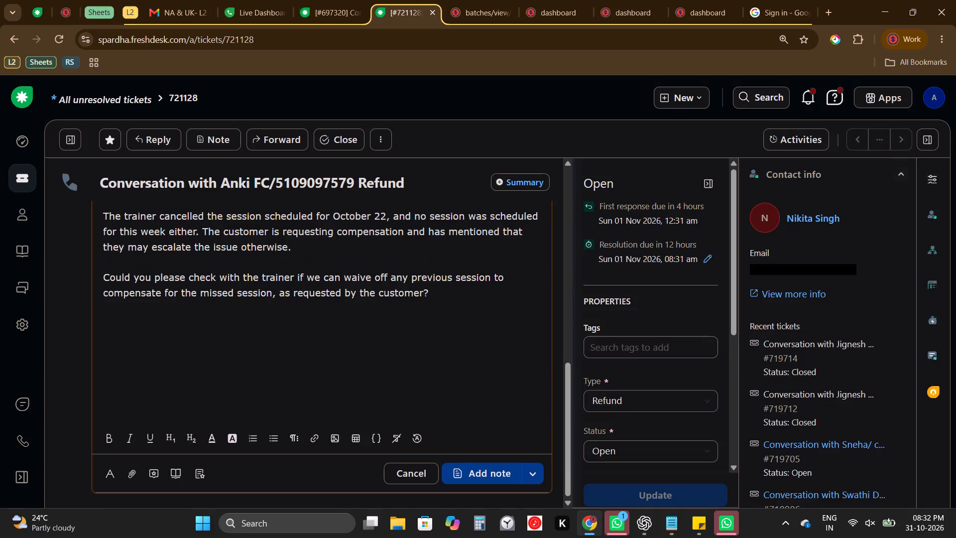
Copy the batch name from the student's batch page.
left_click(453, 0)
scroll(401, 209, "up", 6)
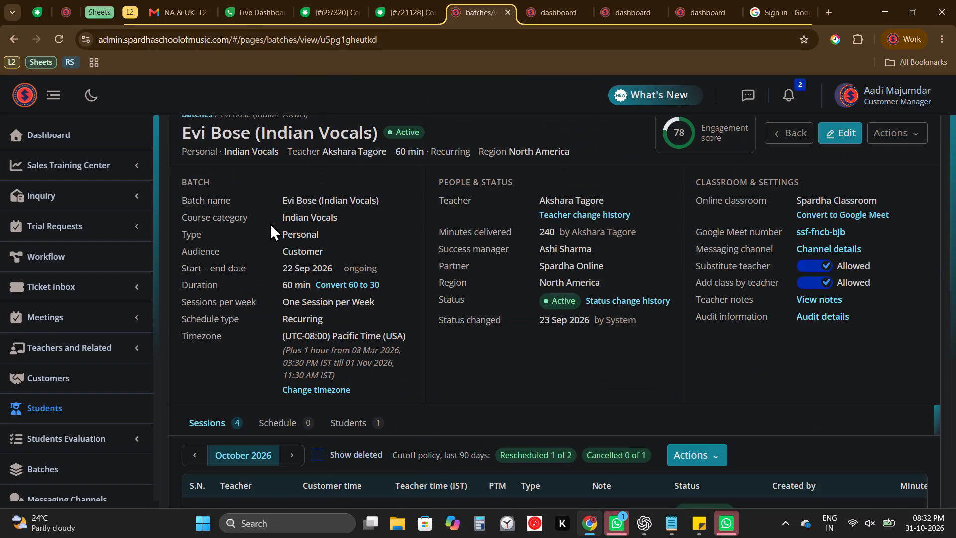
left_click_drag(270, 223, 382, 224)
key("ctrl+c")
Add the labels "BATCH:", "TRAINER:" and "CONCERN:" at the start of ticket 721128's note, with CONCERN leading into the message.
left_click(418, 0)
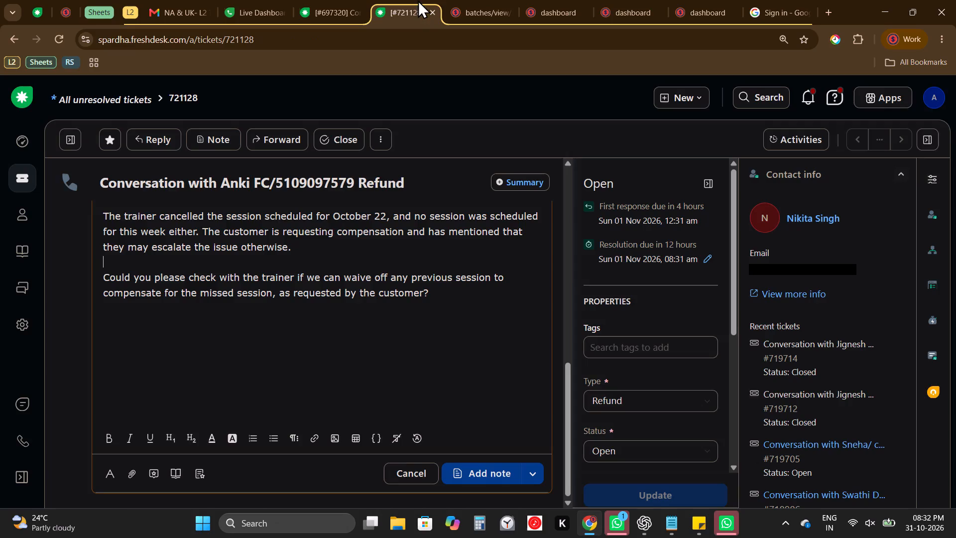
left_click(322, 307)
key("Up")
key("Up")
key("Up")
key("Up")
key("Up")
key("Up")
key("Up")
key("Up")
key("Up")
key("Up")
key("Return")
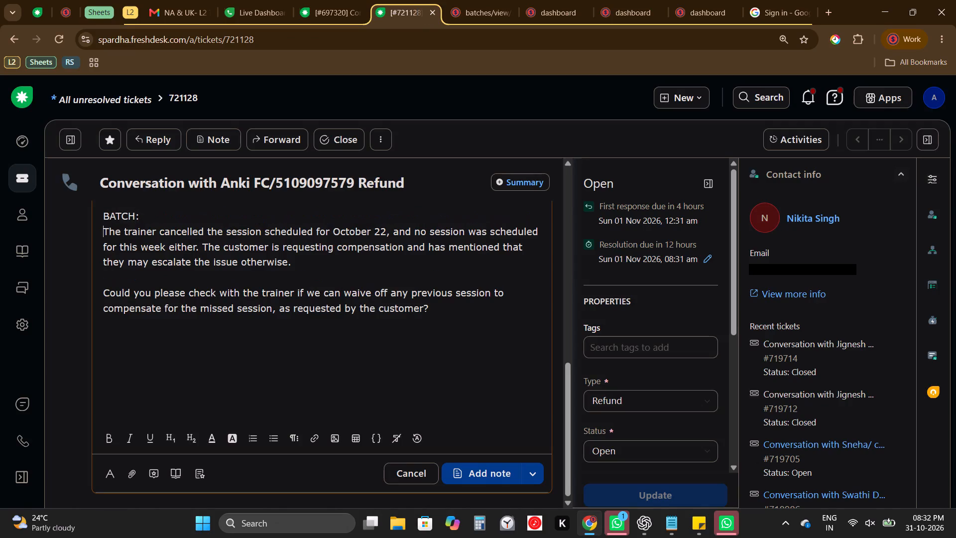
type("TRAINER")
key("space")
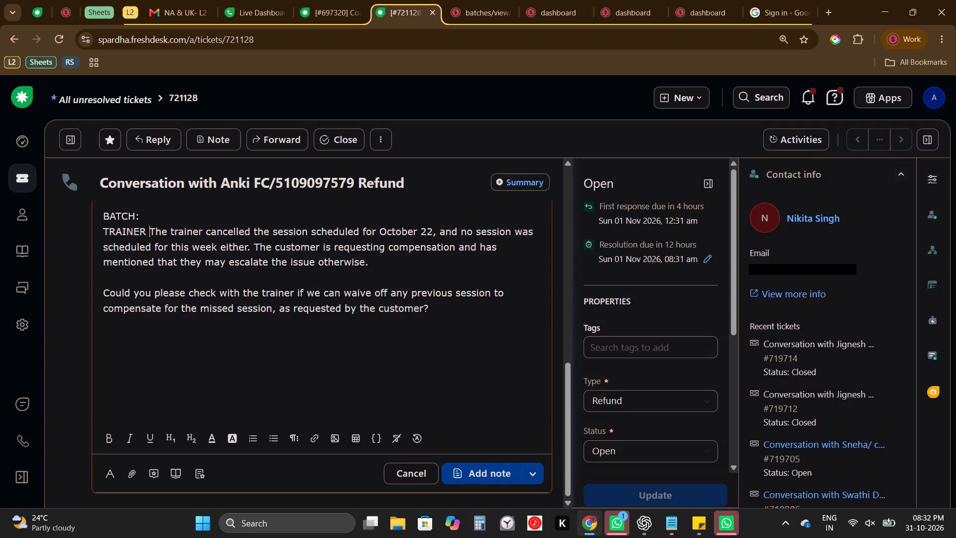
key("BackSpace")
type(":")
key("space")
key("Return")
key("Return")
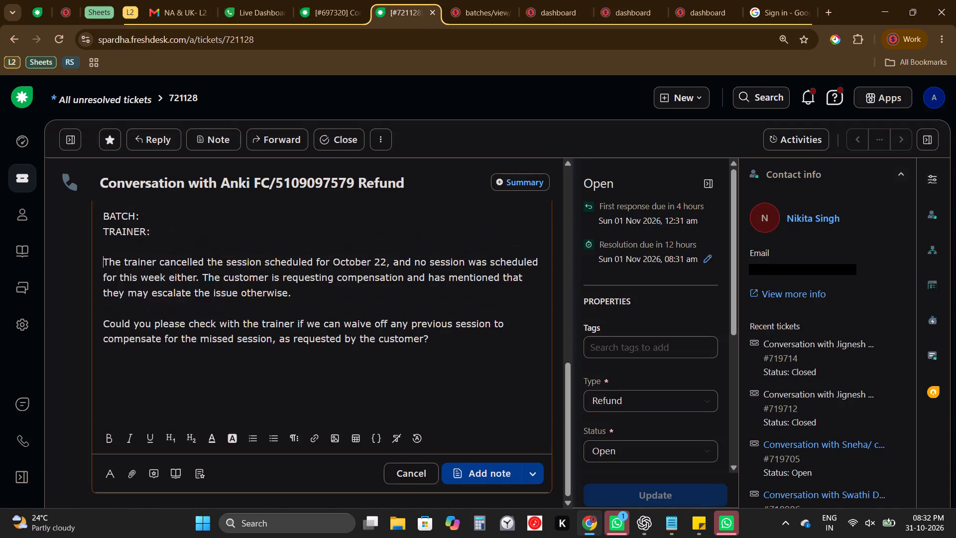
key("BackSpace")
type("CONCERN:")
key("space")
Paste the copied batch name into the note, on the same line as the BATCH label.
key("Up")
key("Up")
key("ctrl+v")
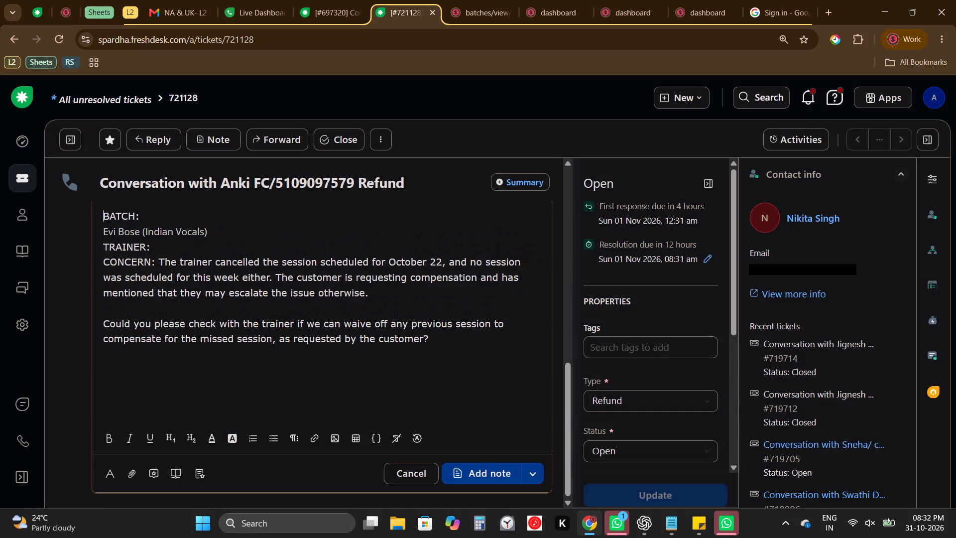
left_click(359, 220)
key("Delete")
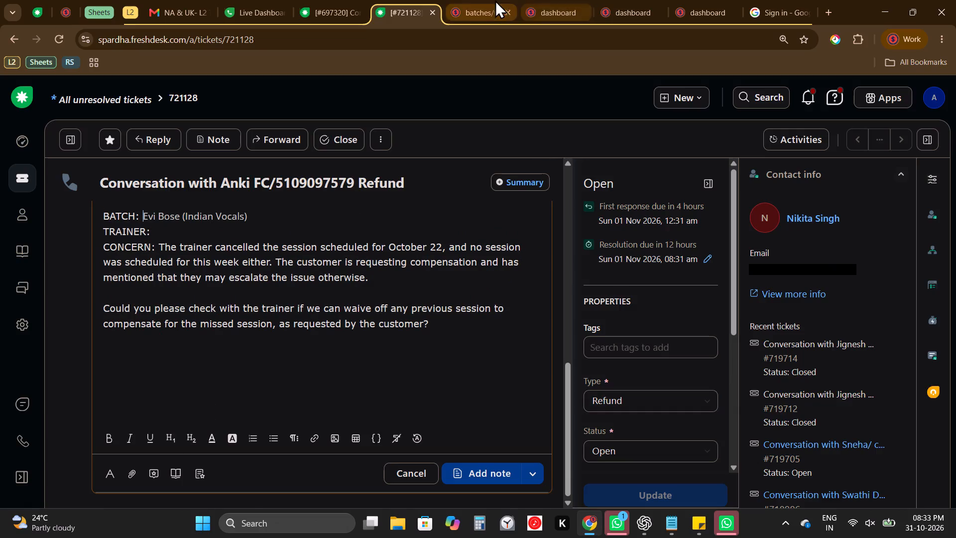
Copy the teacher's name from the batch page and paste it after the note's TRAINER label.
left_click(495, 0)
left_click_drag(537, 223, 576, 226)
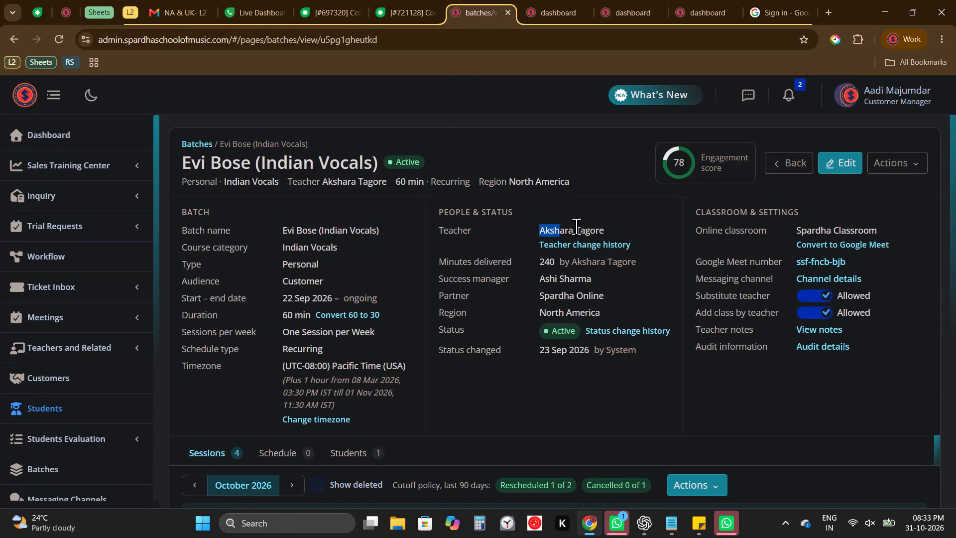
left_click_drag(576, 226, 608, 228)
key("ctrl+c")
left_click(366, 0)
left_click(388, 0)
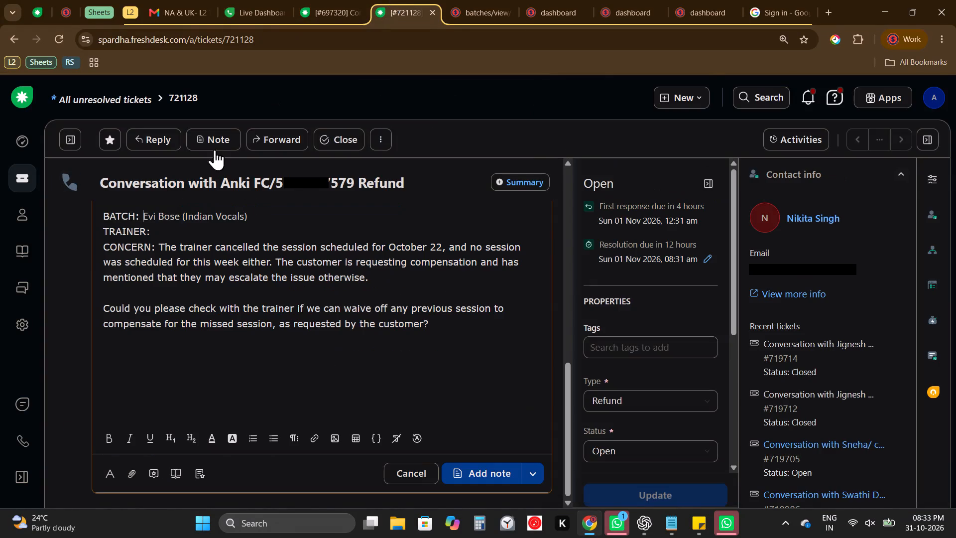
left_click(187, 232)
key("ctrl+v")
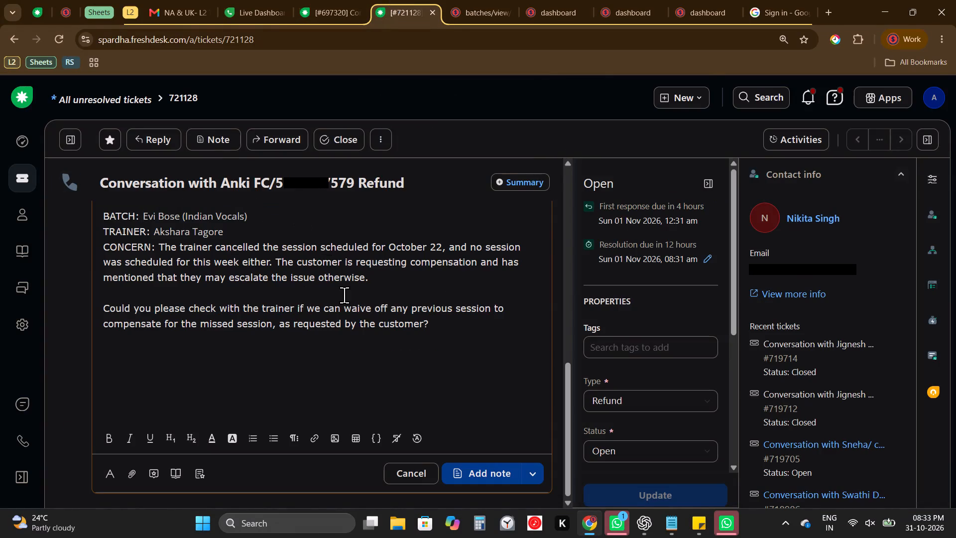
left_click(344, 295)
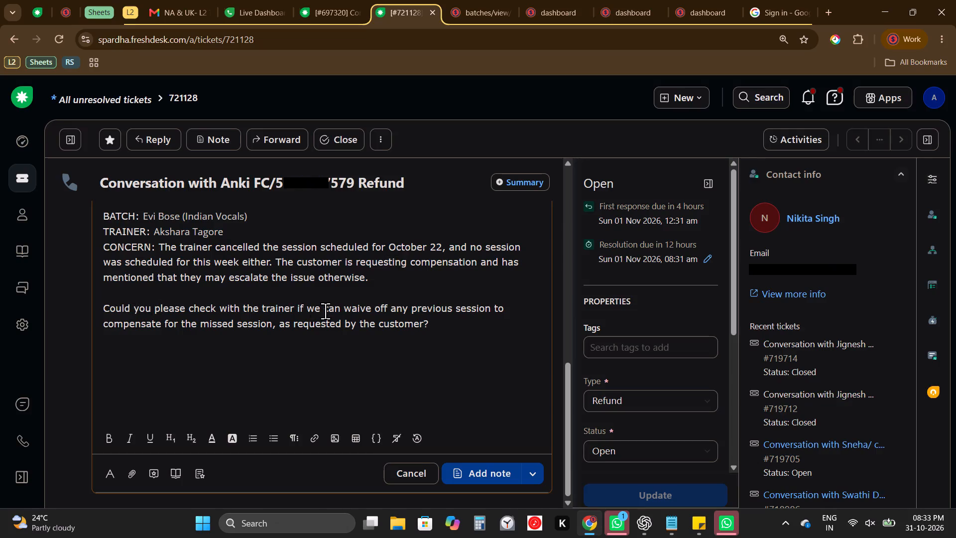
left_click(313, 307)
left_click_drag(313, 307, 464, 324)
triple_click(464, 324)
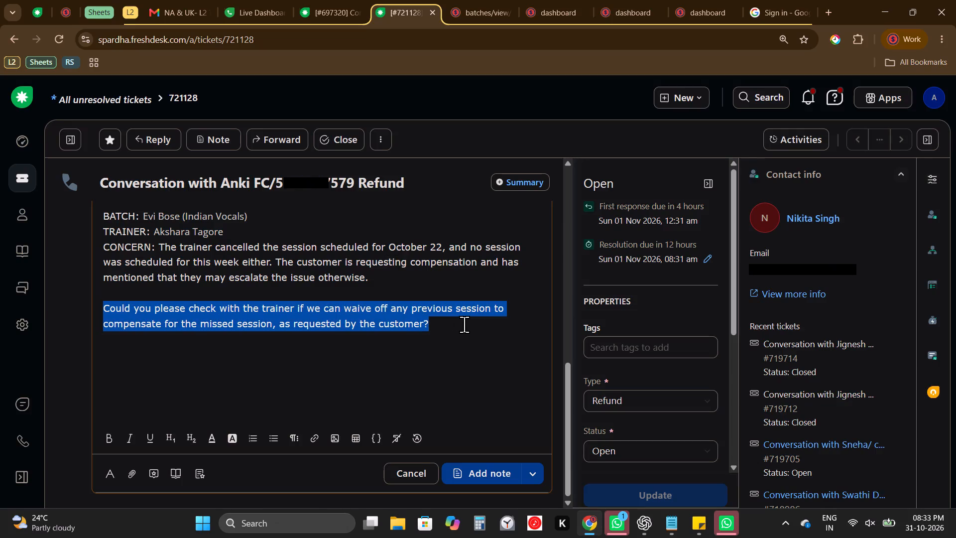
Add the finished batch, trainer and concern text to ticket 721128 as a private note.
left_click(464, 324)
double_click(464, 324)
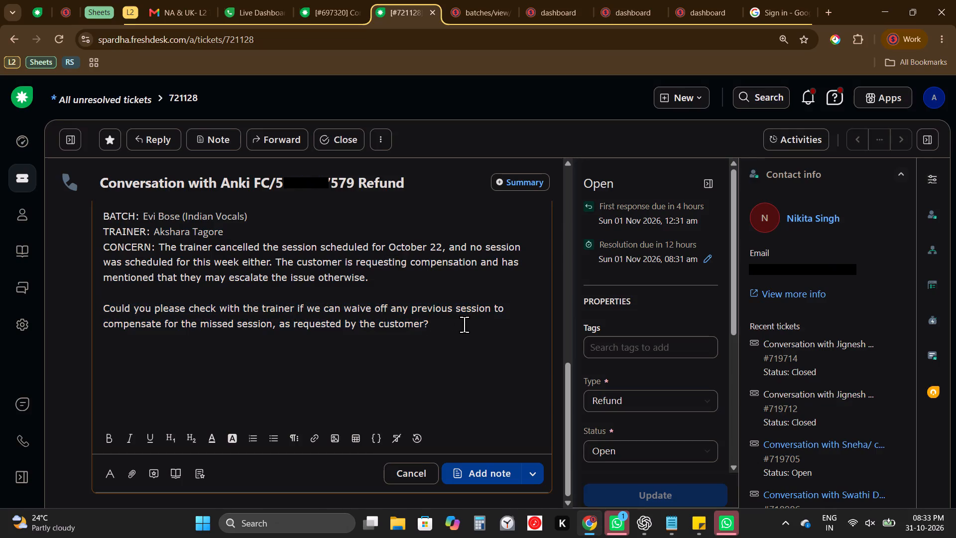
triple_click(464, 324)
left_click(464, 324)
scroll(464, 328, "up", 1)
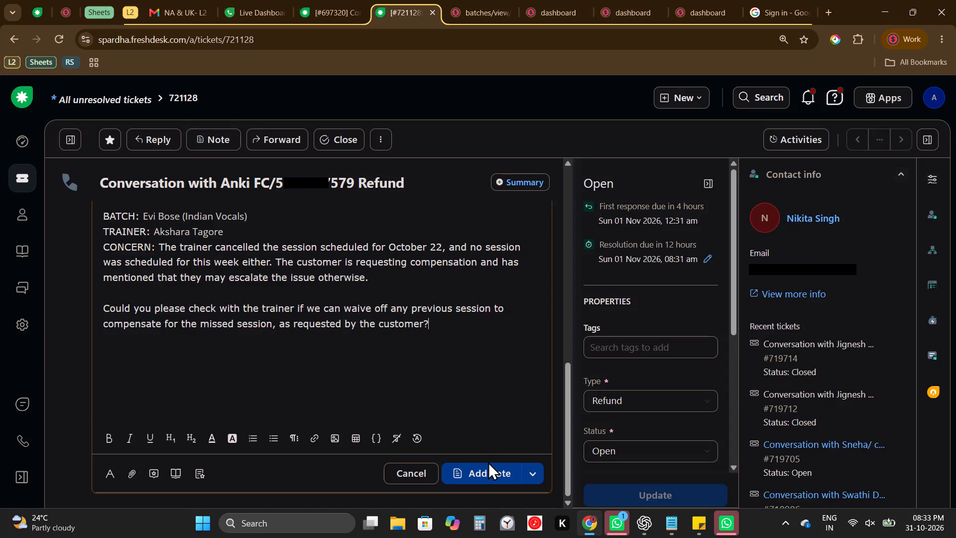
scroll(488, 462, "up", 1)
left_click(488, 462)
double_click(489, 465)
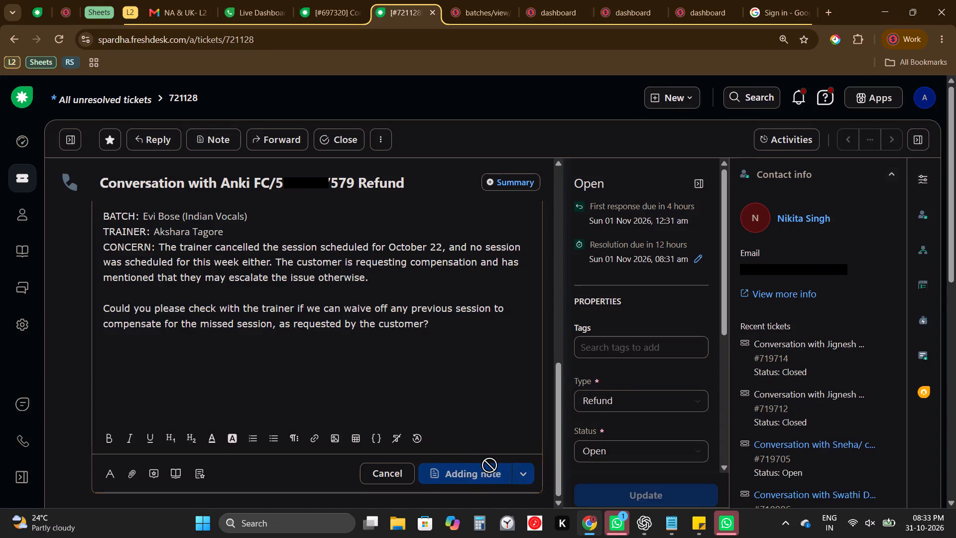
scroll(489, 465, "down", 1)
triple_click(550, 38)
key("ctrl+c")
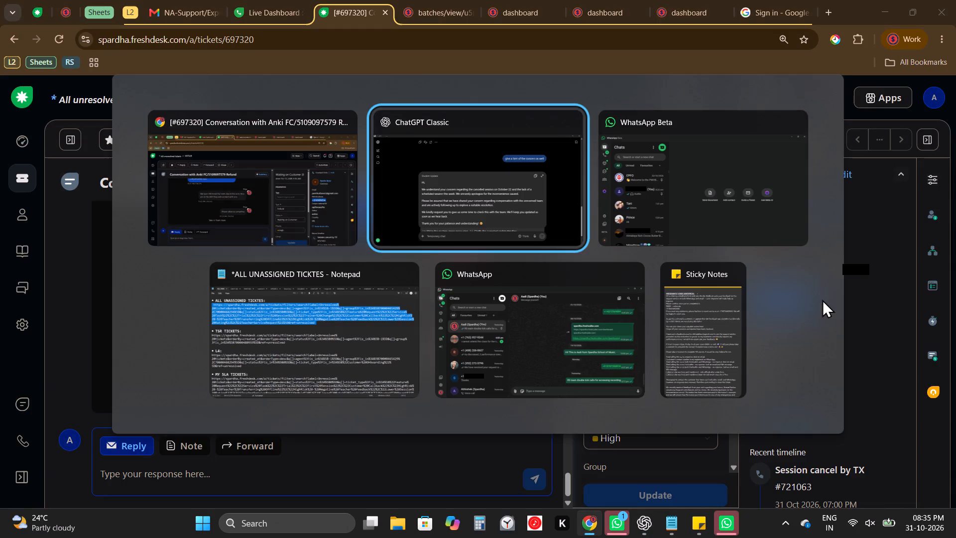
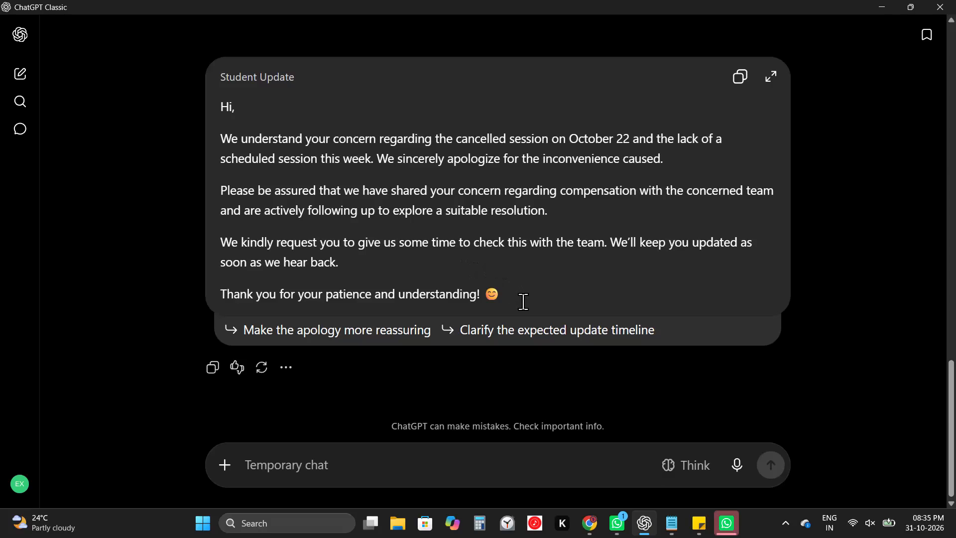
Copy the body of the drafted student update, from "We understand your concern" through the closing thank-you line, leaving out the greeting.
left_click_drag(523, 301, 162, 127)
key("ctrl+c")
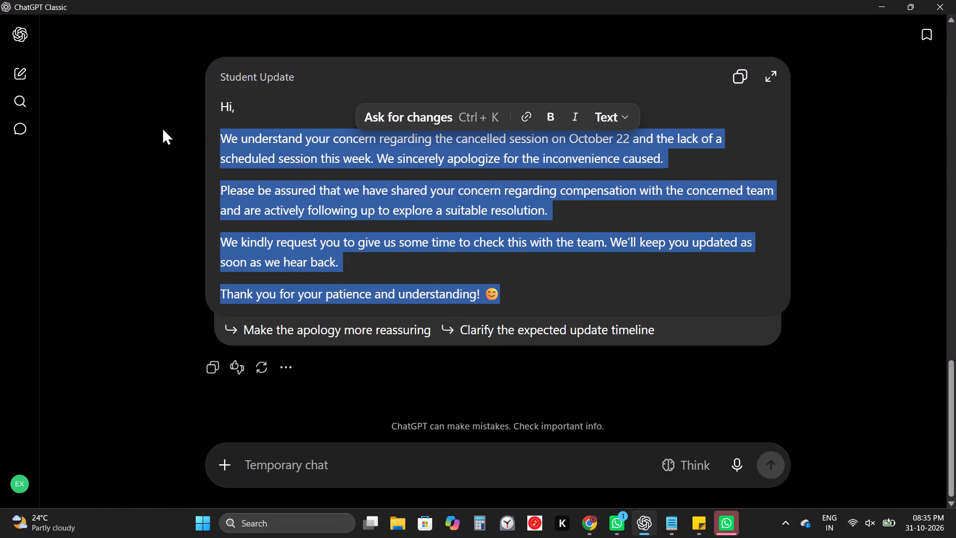
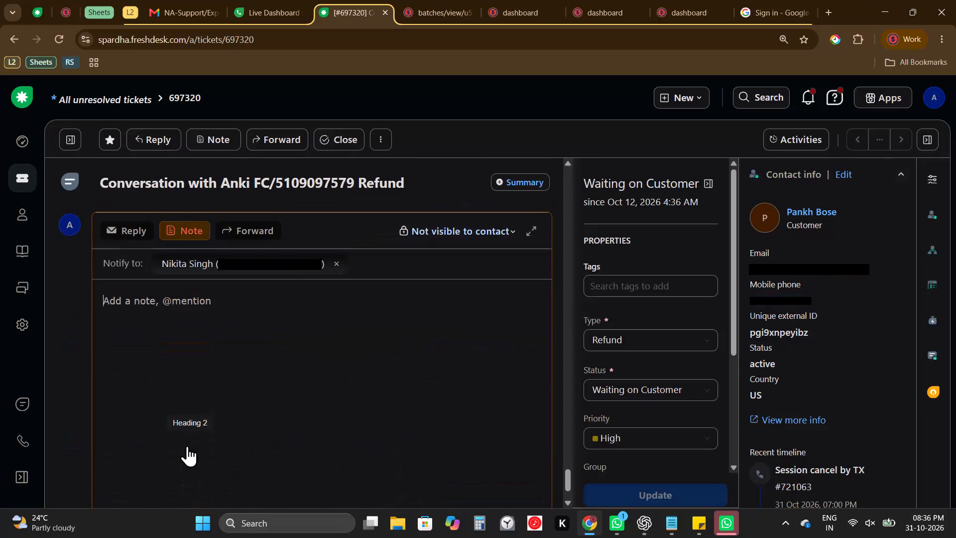
Write in the ticket's private note: "Created a child ticket & informed the customer to wait for an update.".
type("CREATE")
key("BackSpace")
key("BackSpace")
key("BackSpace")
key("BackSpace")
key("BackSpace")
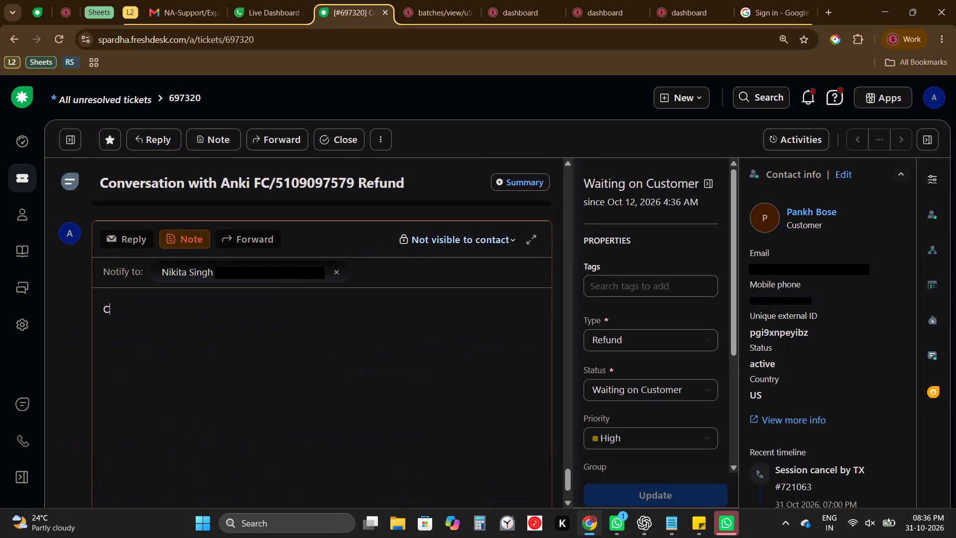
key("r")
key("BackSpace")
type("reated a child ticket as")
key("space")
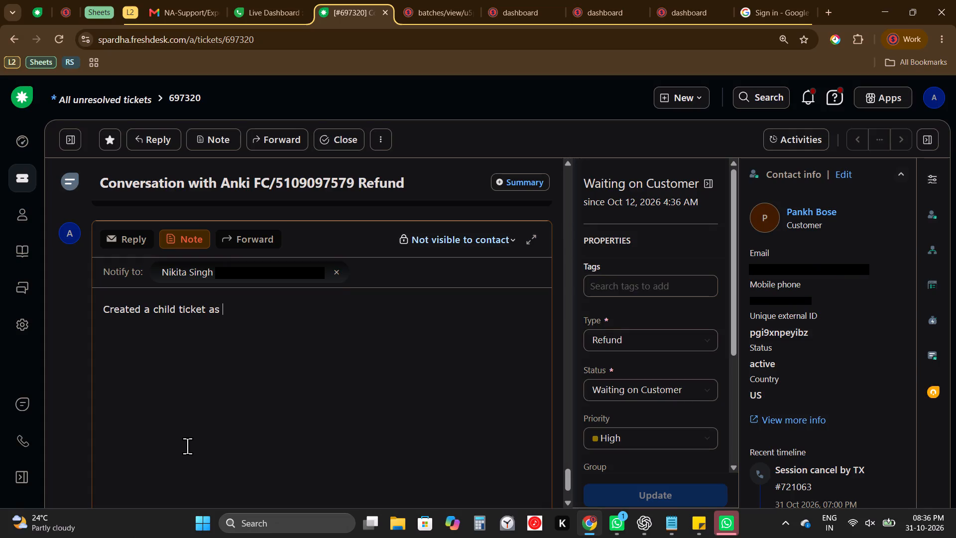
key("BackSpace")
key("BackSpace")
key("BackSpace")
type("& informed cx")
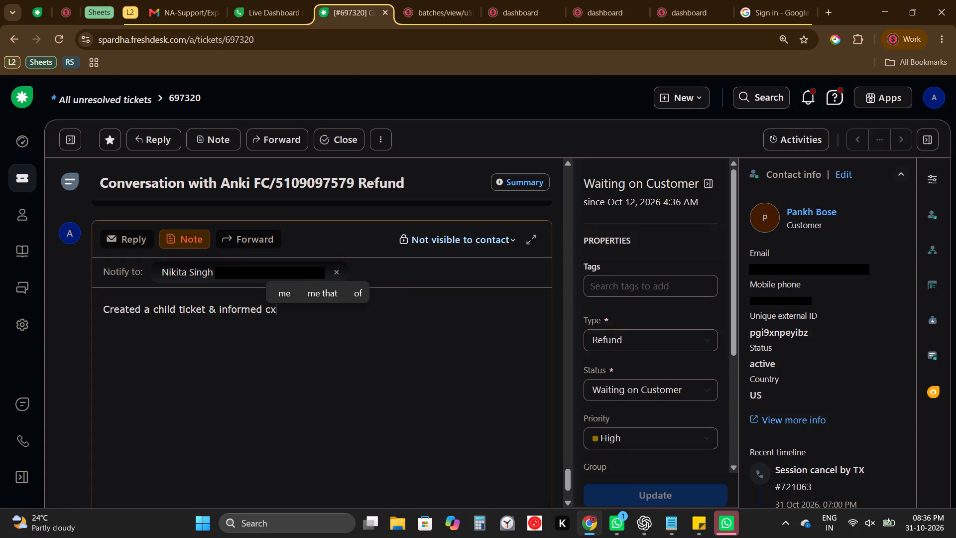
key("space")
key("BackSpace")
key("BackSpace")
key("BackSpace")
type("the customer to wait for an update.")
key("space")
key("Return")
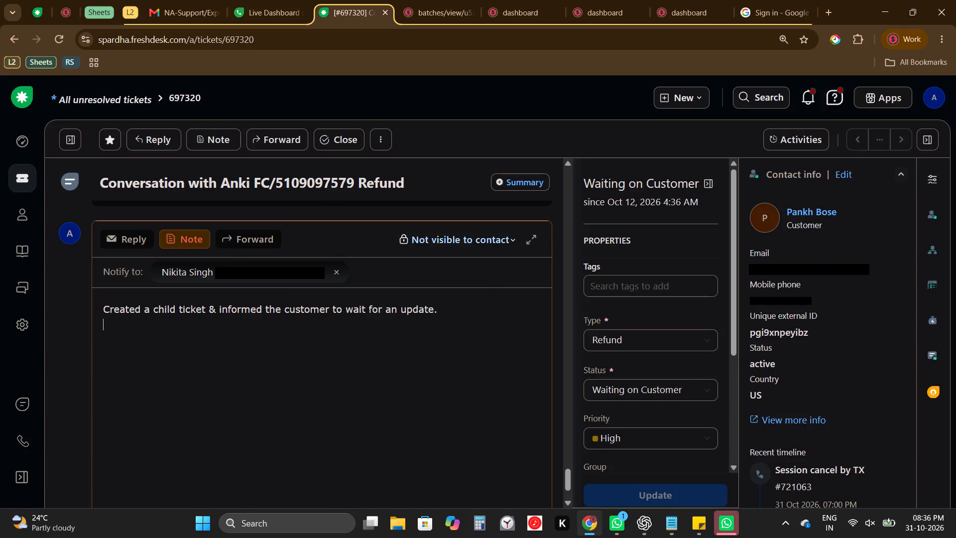
Paste the WhatsApp chat screenshot of the sent update below the note's text and look it over.
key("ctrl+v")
left_click(466, 302)
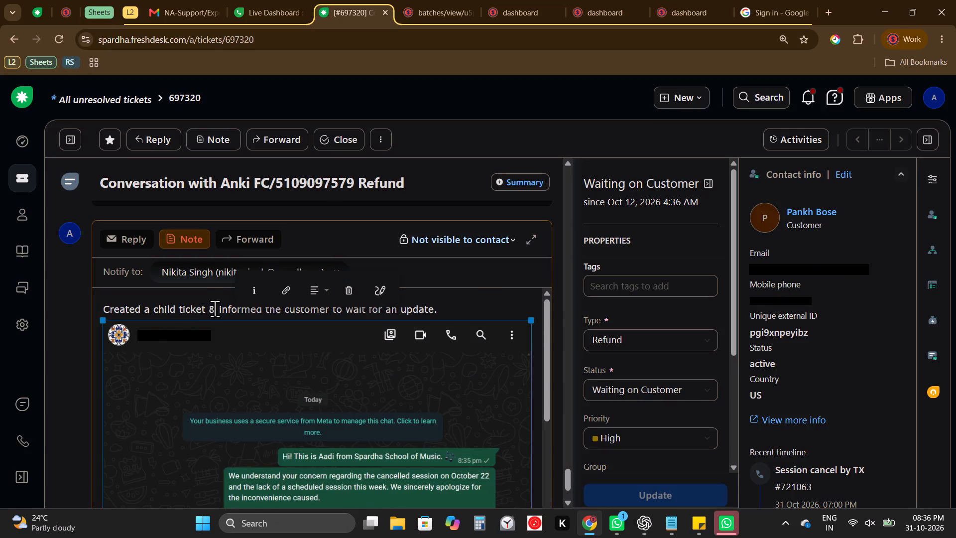
left_click(473, 299)
scroll(507, 395, "down", 6)
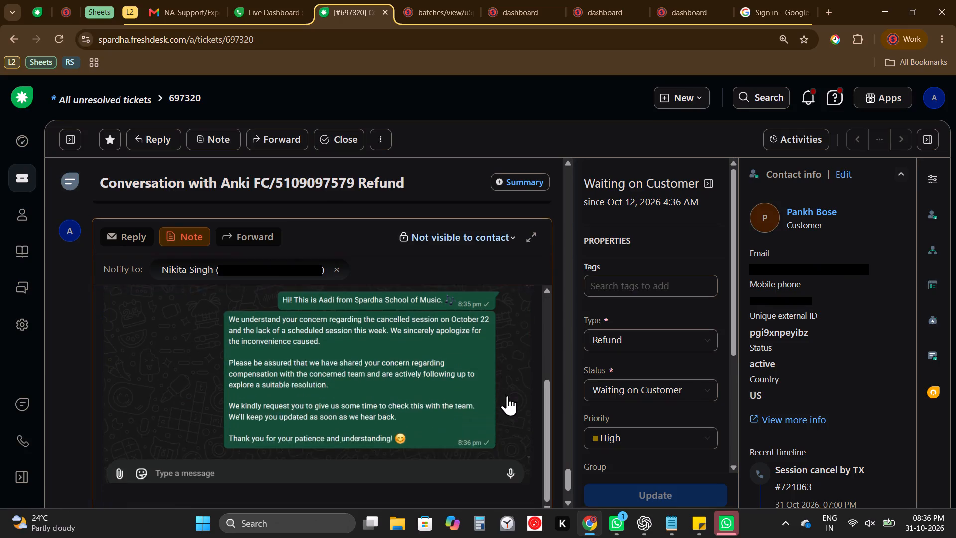
left_click(502, 472)
scroll(594, 417, "down", 3)
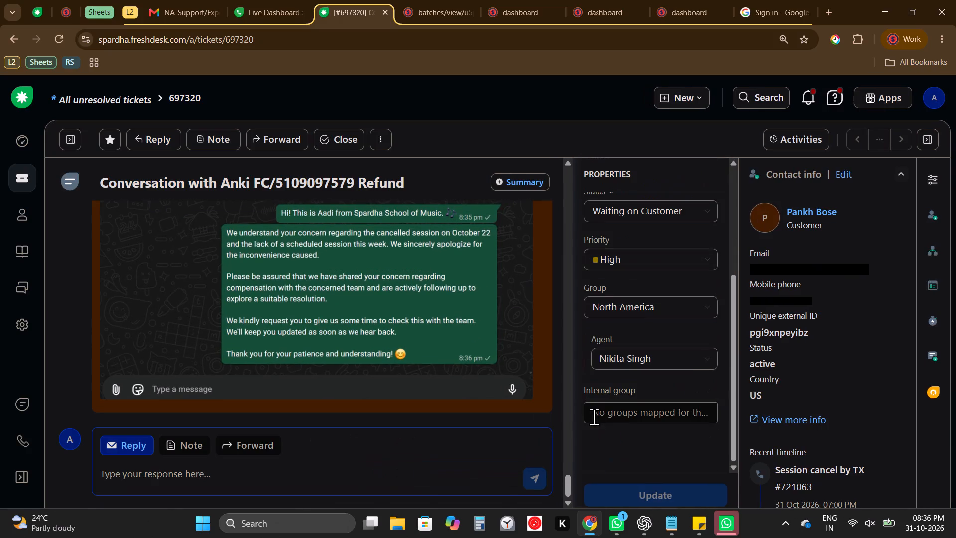
scroll(486, 337, "up", 2)
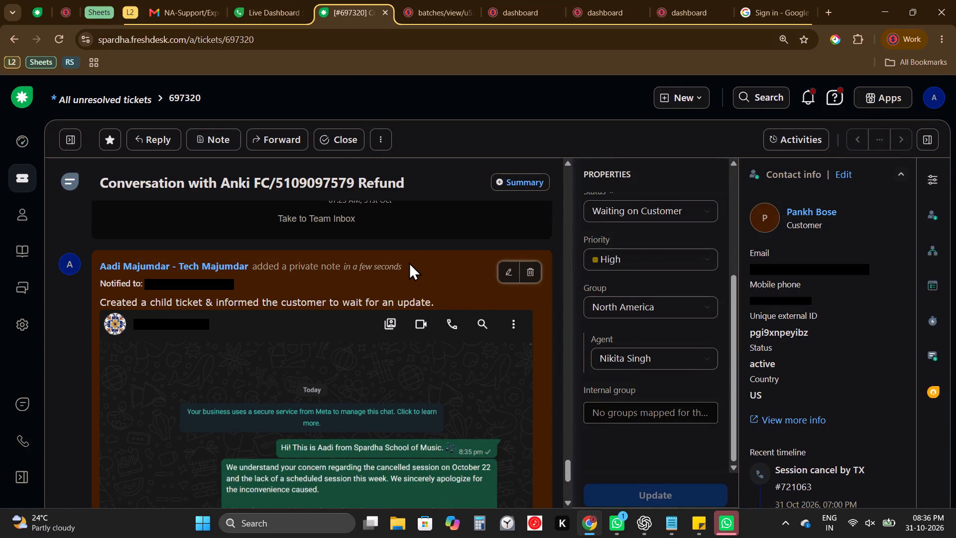
scroll(409, 262, "up", 11)
scroll(409, 262, "down", 12)
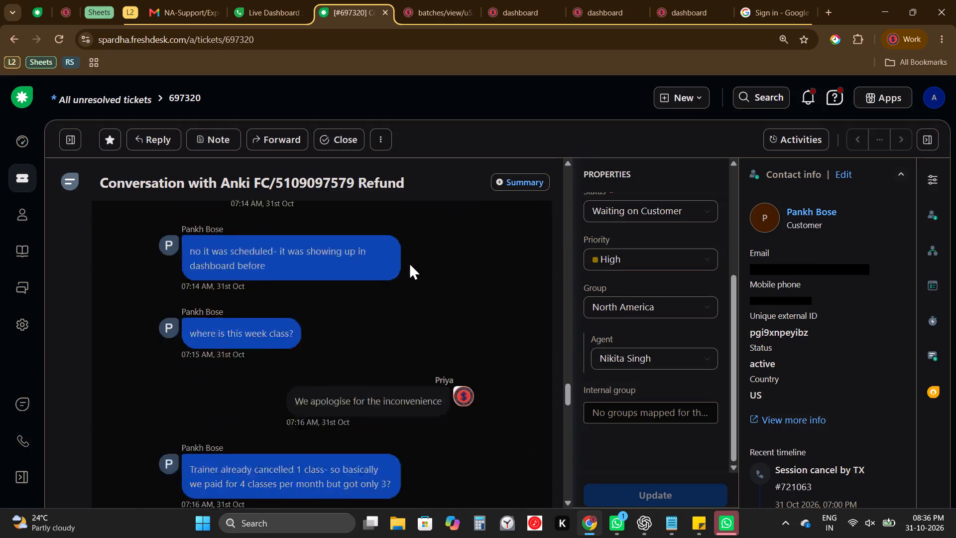
scroll(409, 262, "down", 3)
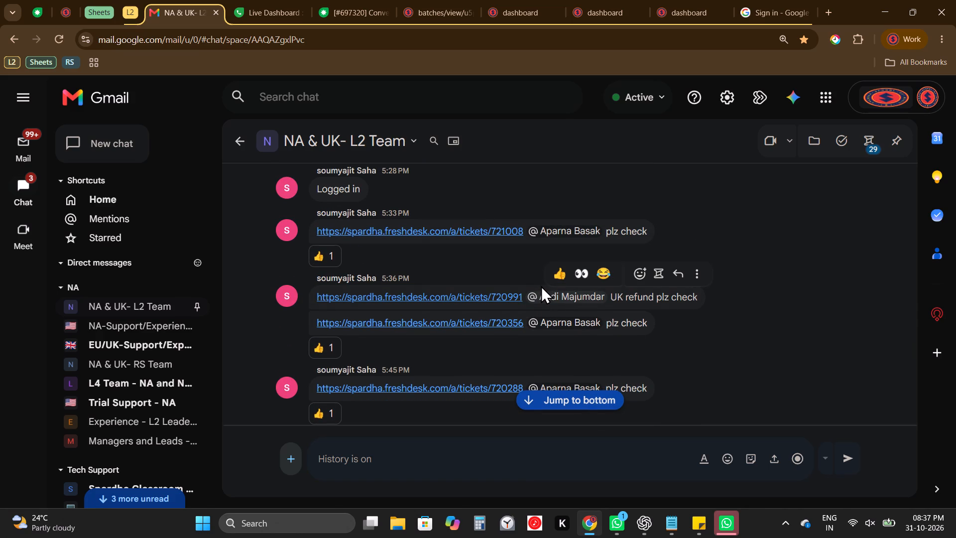
React with a thumbs-up to the UK refund request for ticket 720991 in the NA & UK- L2 Team chat.
left_click(559, 274)
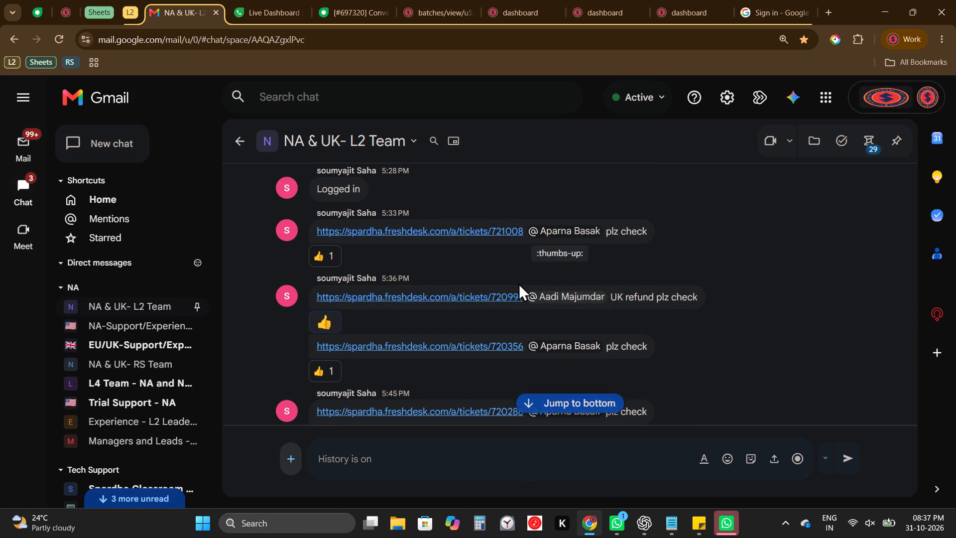
Open ticket 720991 from the team chat and close the ticket 697320 tab.
left_click(503, 296)
left_click_drag(271, 0, 358, 5)
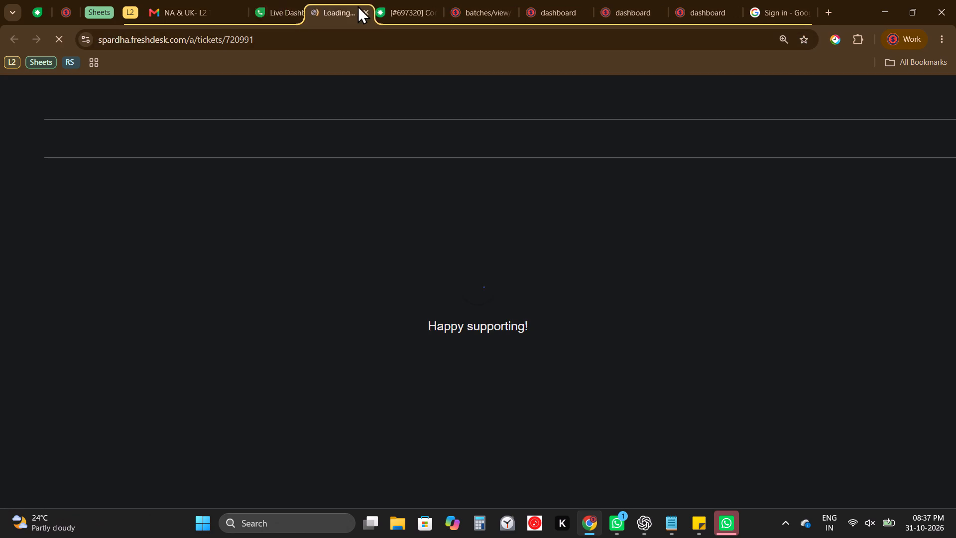
left_click_drag(358, 5, 358, 5)
left_click(433, 9)
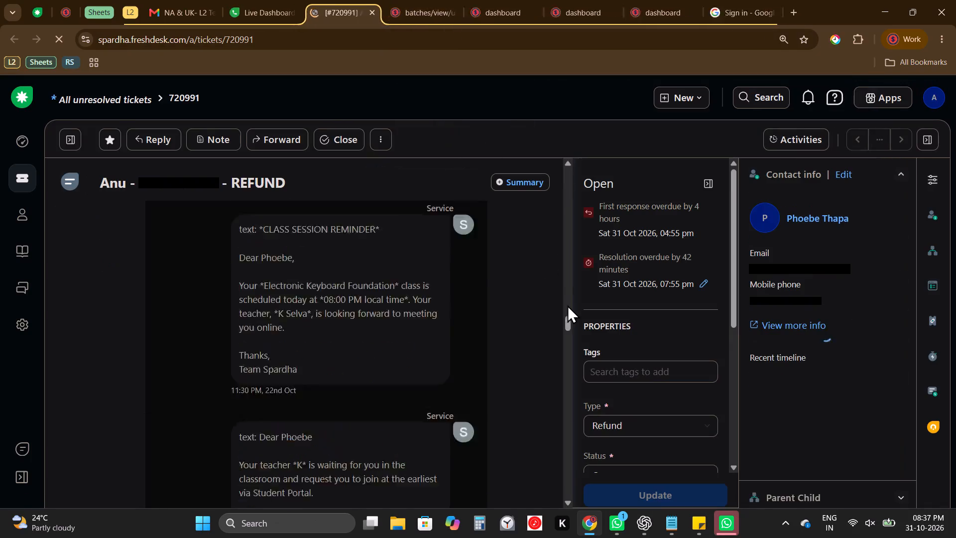
scroll(619, 393, "down", 5)
scroll(442, 322, "down", 1)
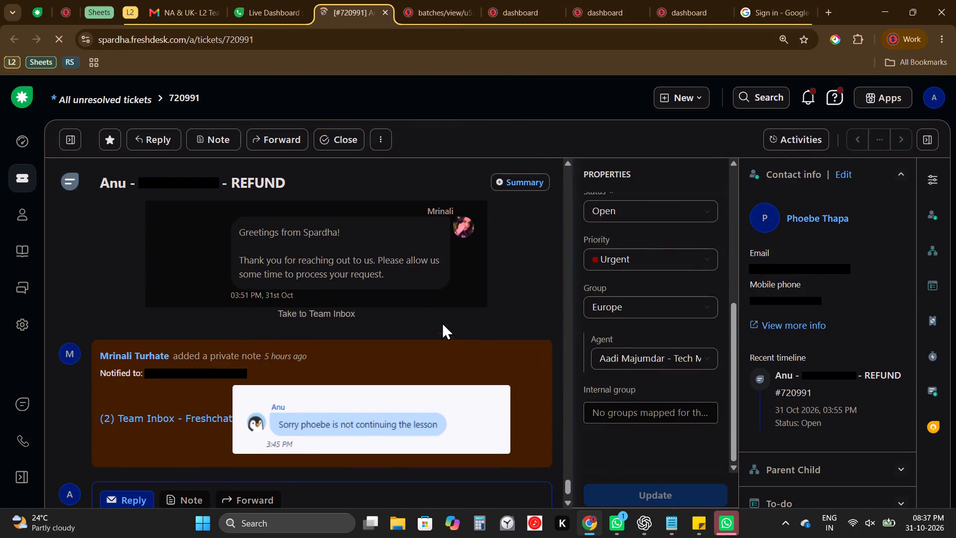
scroll(442, 322, "down", 1)
scroll(442, 322, "up", 4)
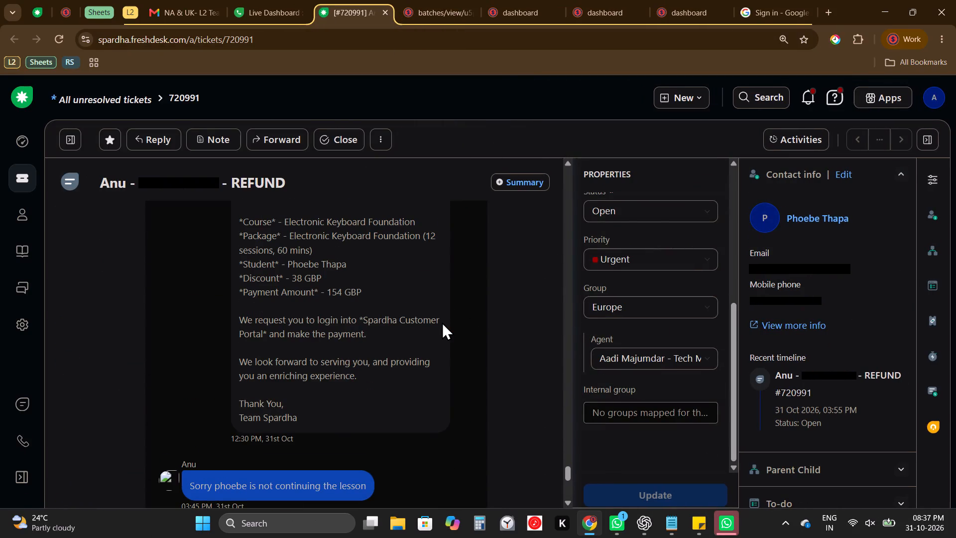
scroll(442, 322, "up", 11)
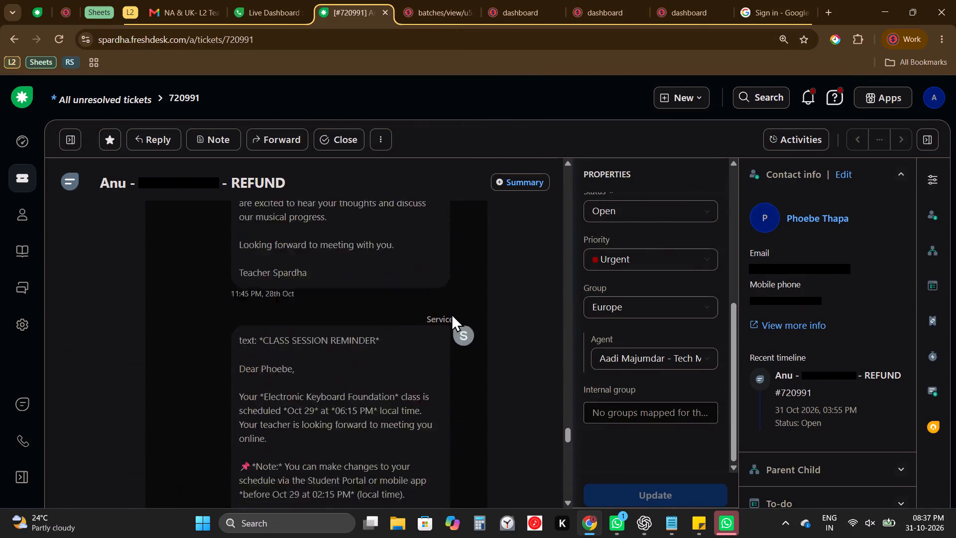
scroll(451, 313, "up", 1)
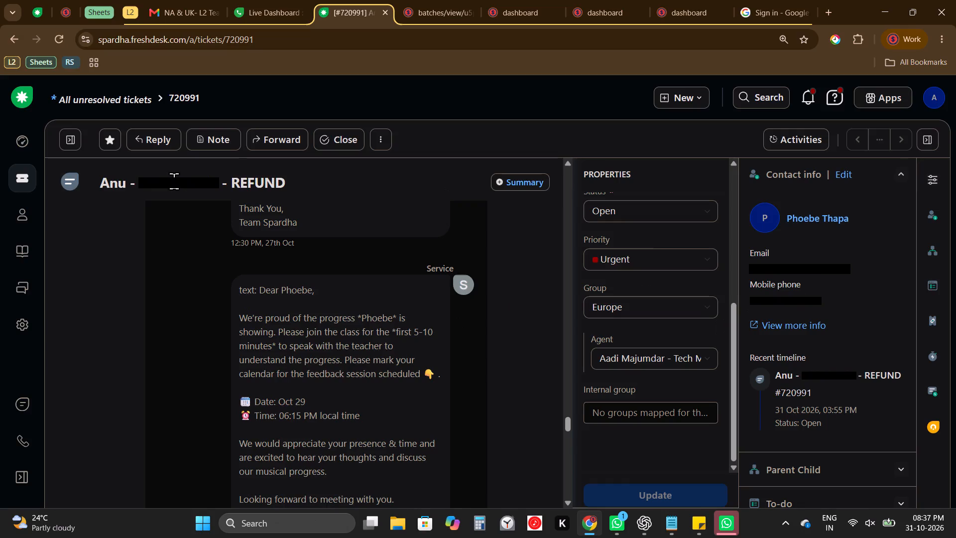
Search the admin portal's students by the family number in ticket 720991's subject and open the matching student's profile.
double_click(174, 181)
key("ctrl+c")
left_click(422, 0)
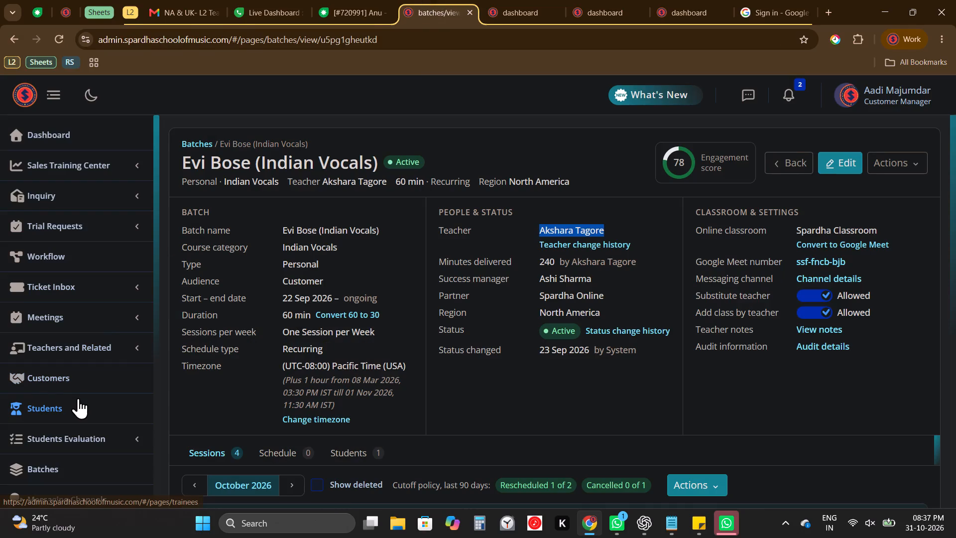
left_click(78, 398)
triple_click(476, 195)
key("ctrl+v")
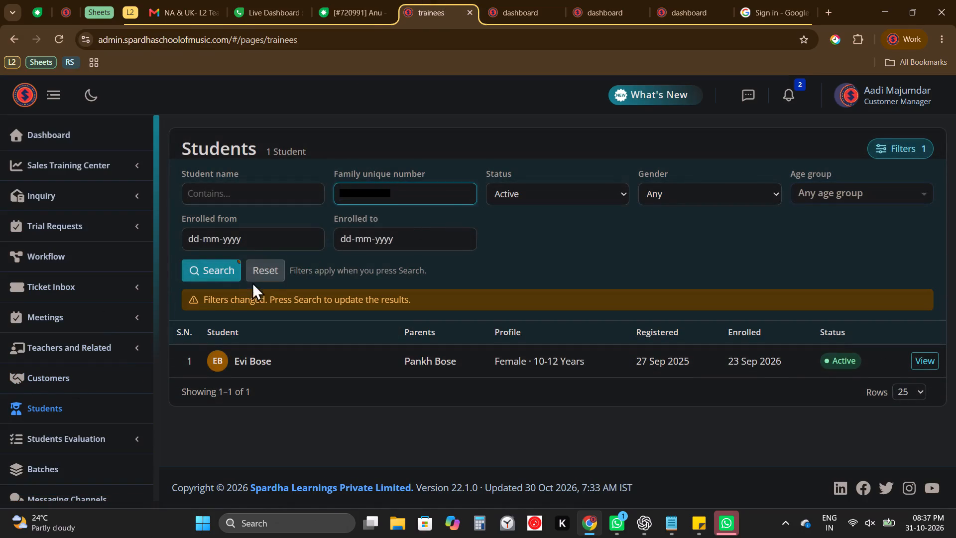
left_click(230, 278)
left_click(401, 333)
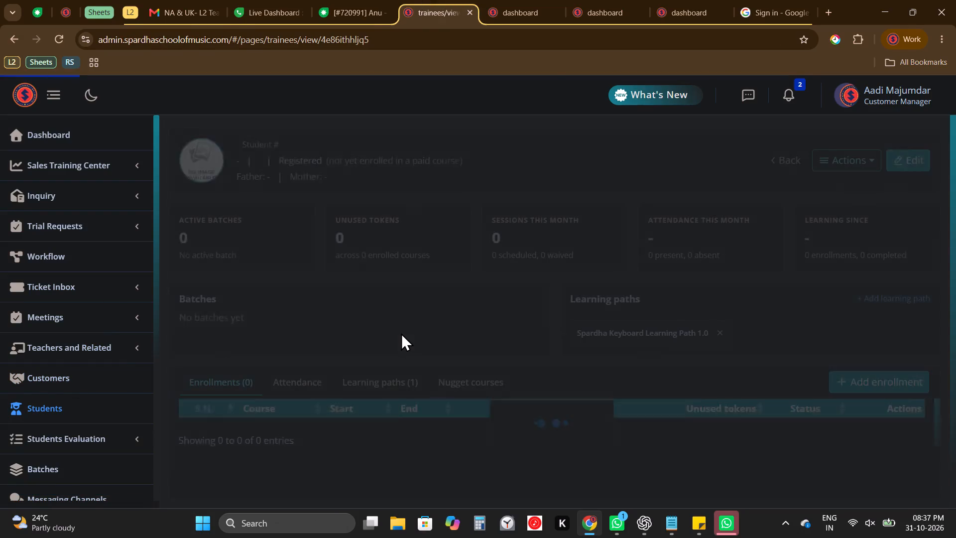
Examine the student's enrollment and the Electronic Keyboard batch's October 2026 sessions, finishing back on the refund ticket.
scroll(434, 404, "down", 2)
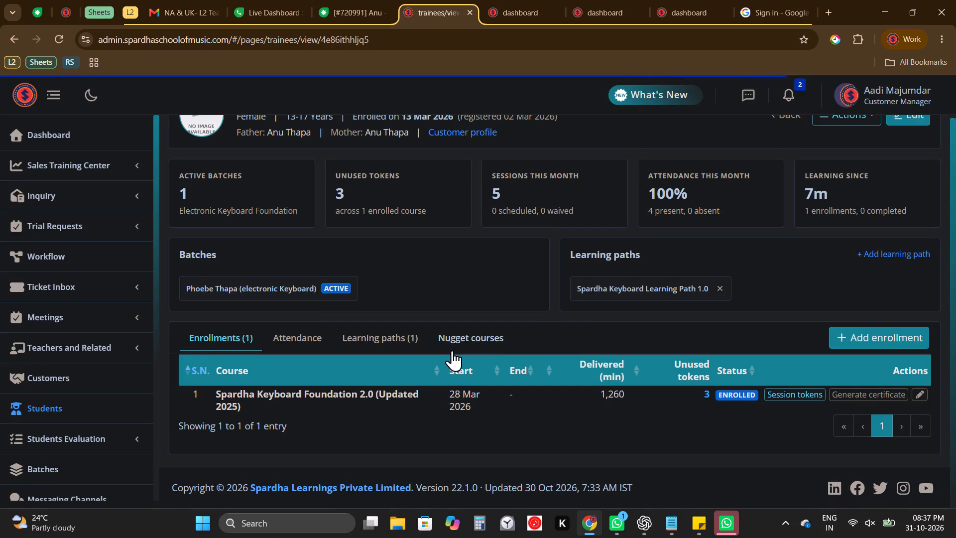
scroll(452, 350, "down", 1)
left_click(306, 293)
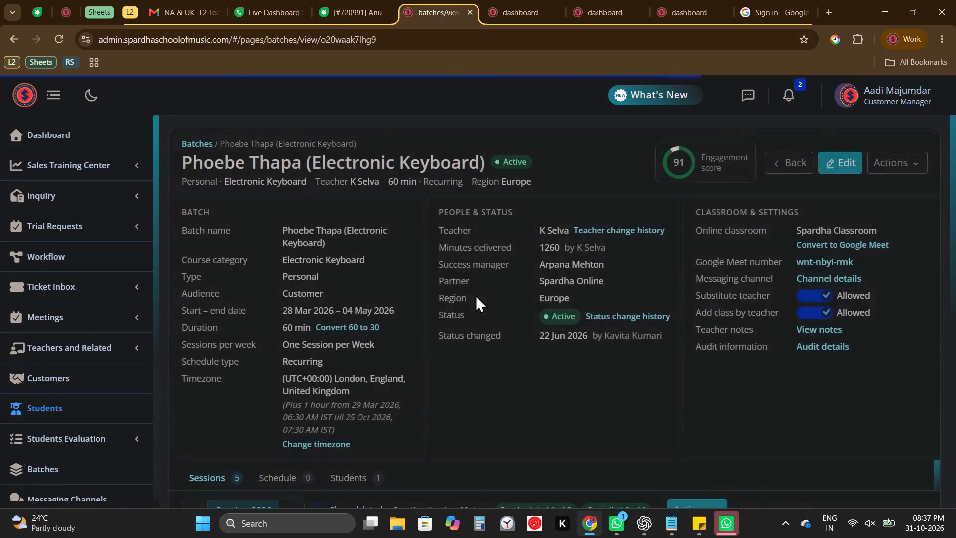
scroll(475, 294, "down", 7)
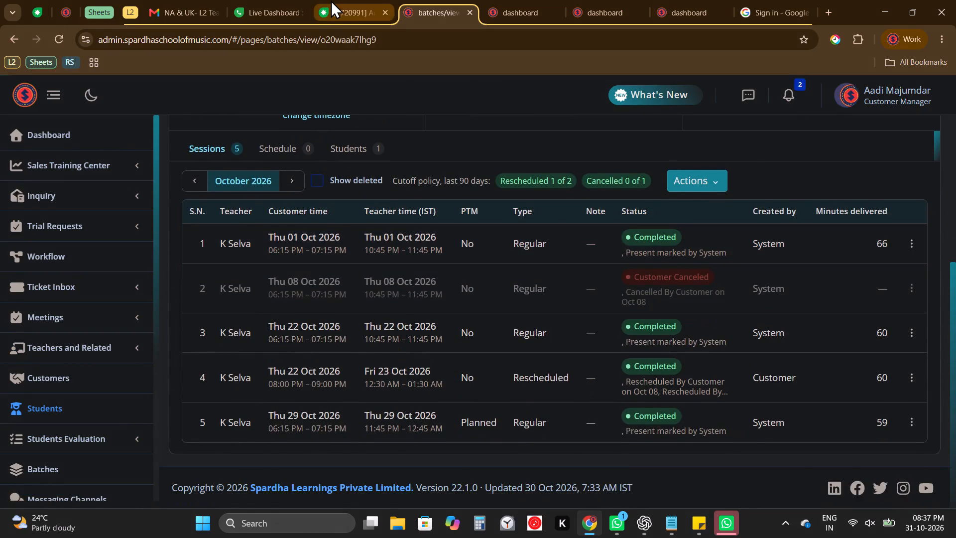
left_click(331, 0)
left_click(324, 239)
Check the Electronic Keyboard batch's November 2026 sessions and ticket 720991's properties, and return to the ticket list.
scroll(324, 239, "up", 5)
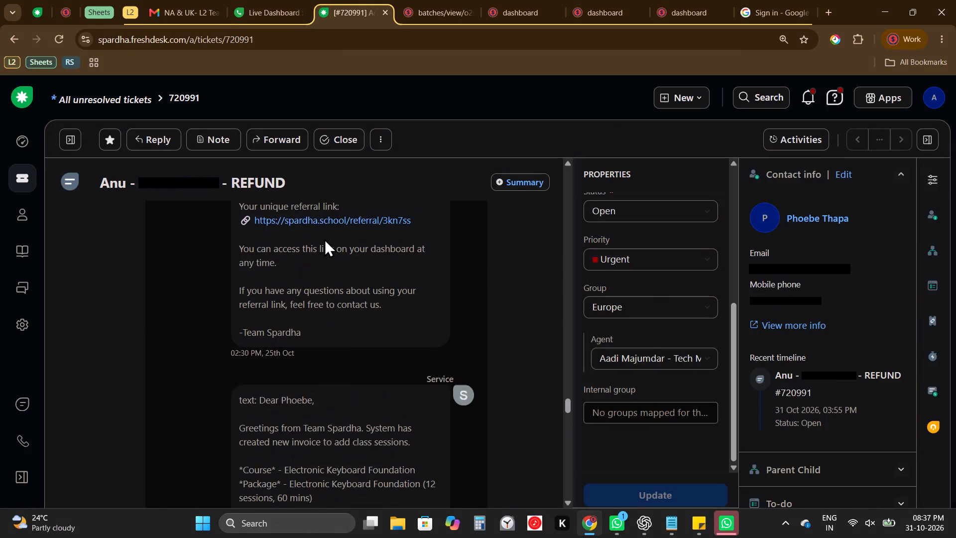
left_click(437, 0)
left_click(296, 190)
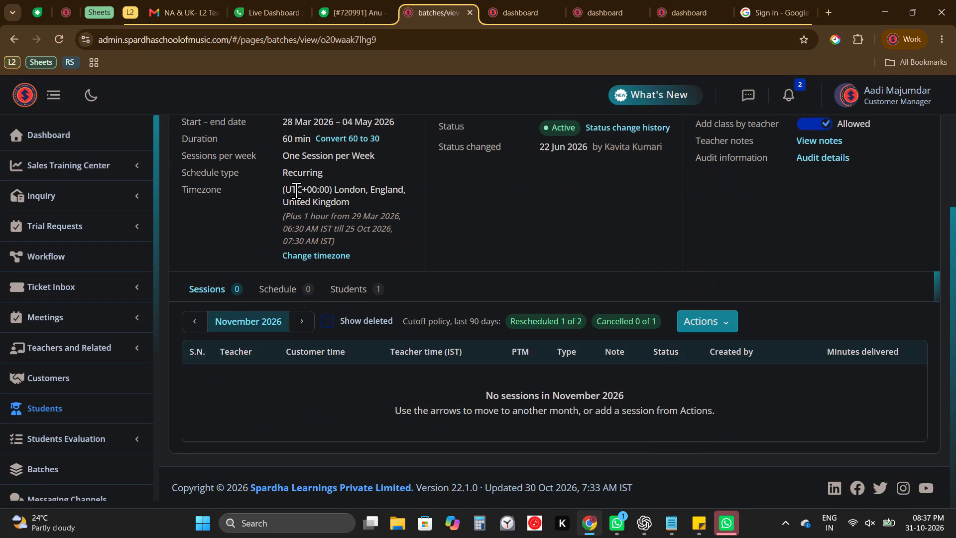
left_click(395, 0)
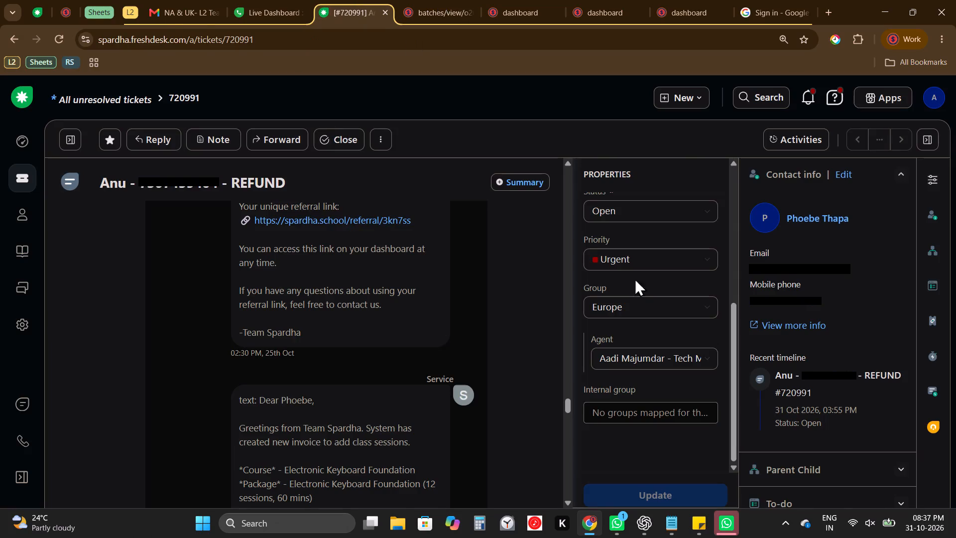
scroll(653, 284, "up", 2)
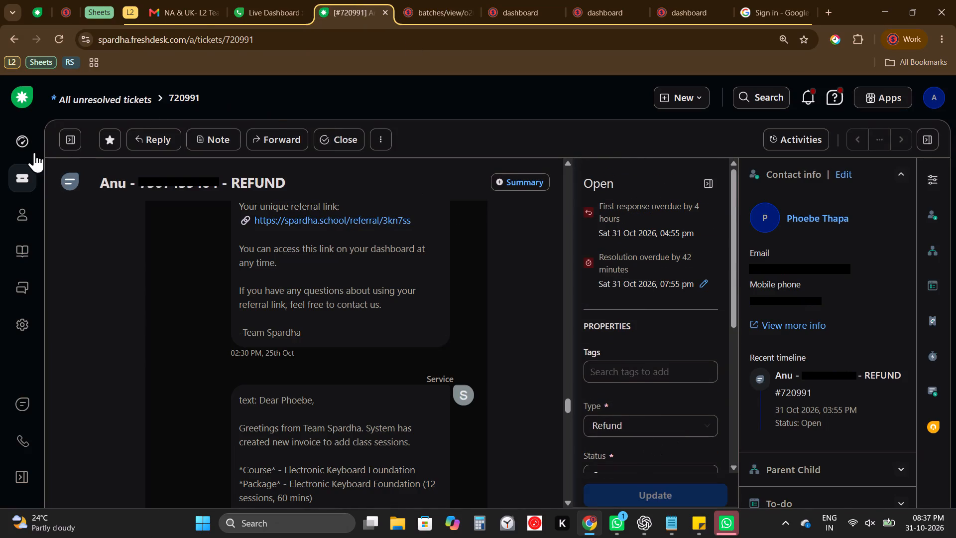
left_click(21, 181)
left_click(230, 0)
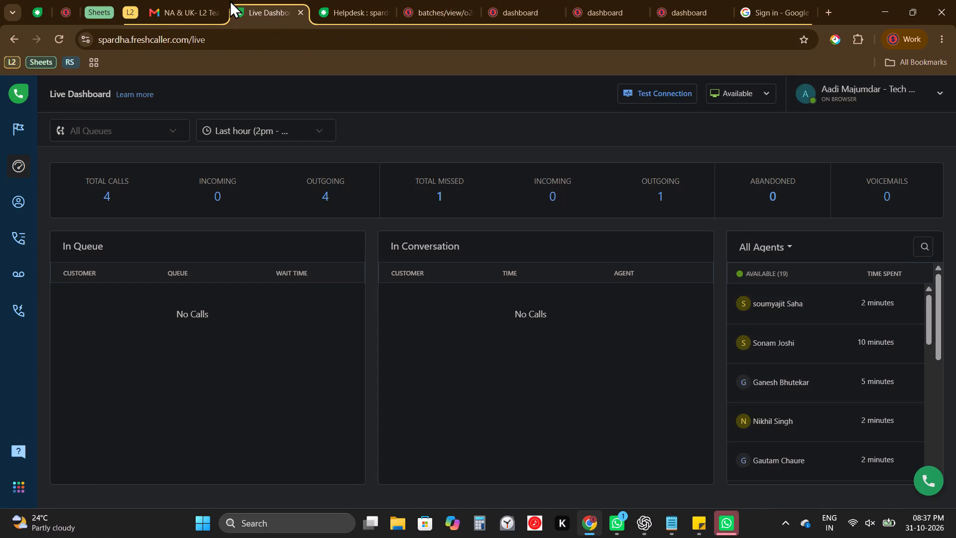
left_click(166, 0)
left_click(180, 230)
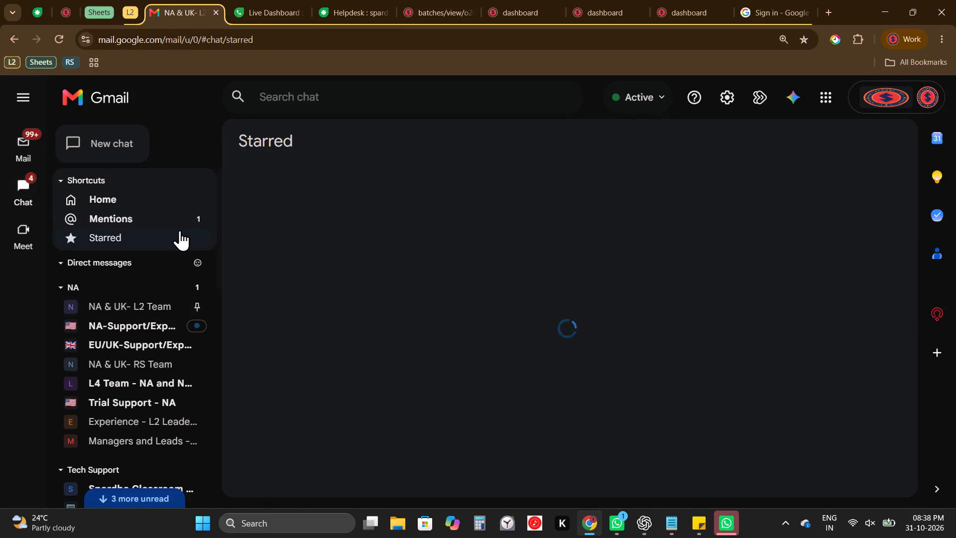
left_click(199, 212)
left_click(346, 178)
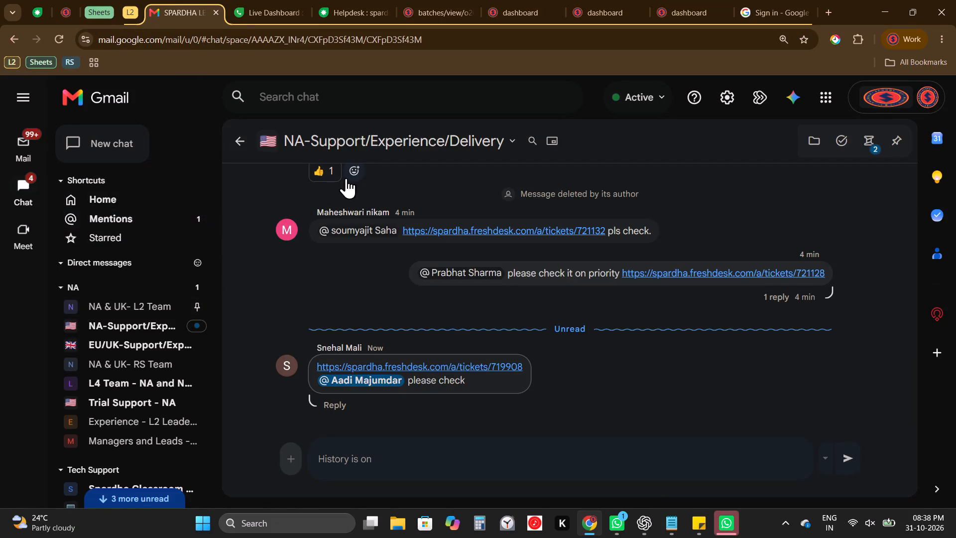
left_click(374, 341)
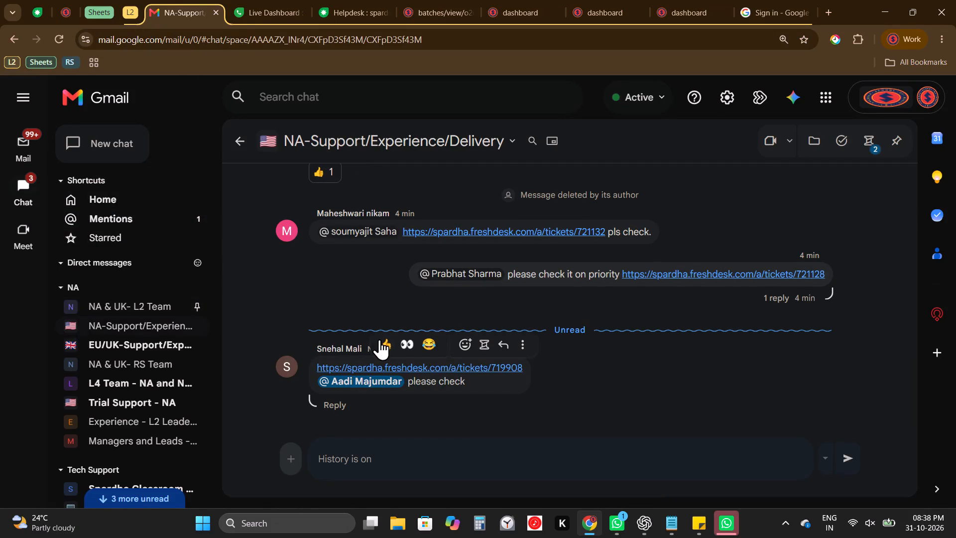
left_click(379, 339)
Open ticket 719908 from the chat message, place its tab beside the Live Dashboard and close the old Helpdesk tab.
left_click(423, 350)
left_click_drag(277, 6, 386, 0)
left_click(437, 14)
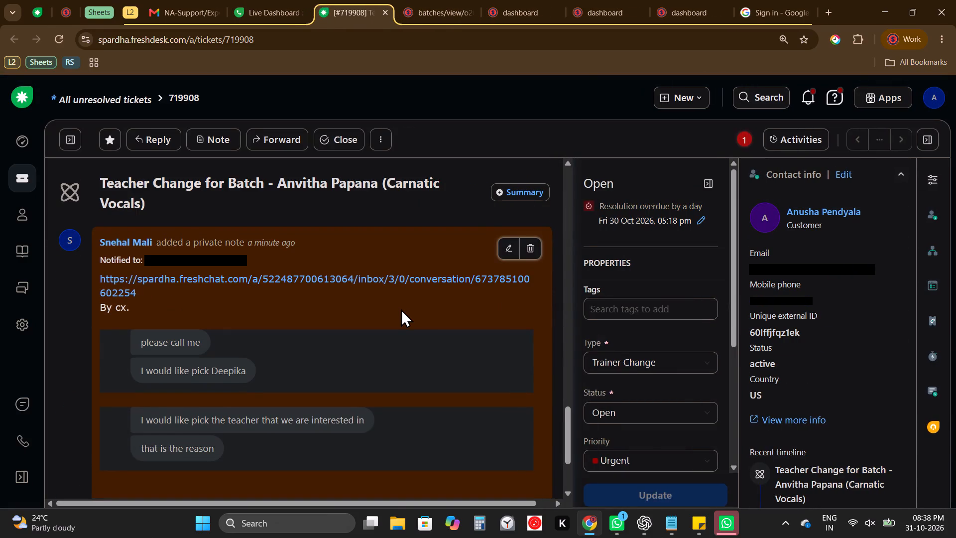
scroll(401, 309, "down", 3)
scroll(401, 309, "up", 9)
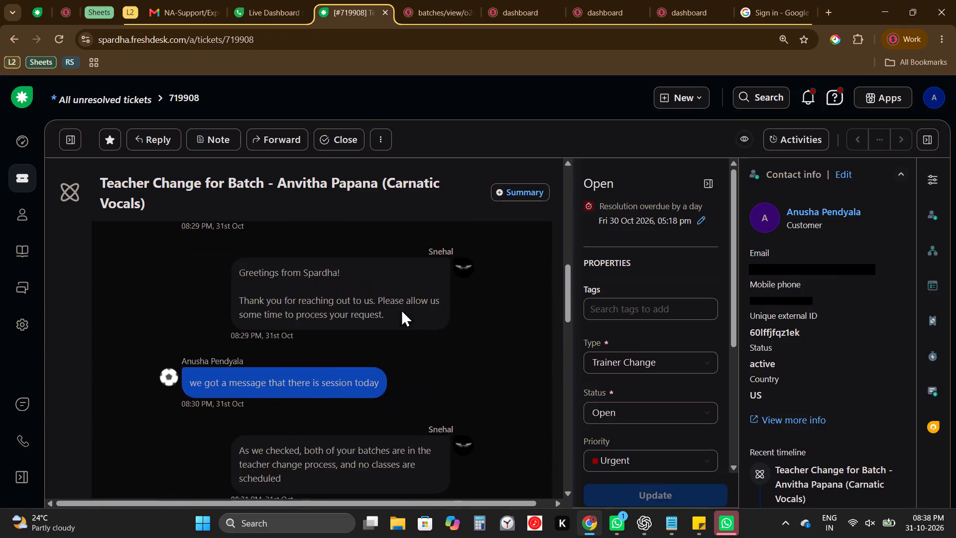
scroll(401, 309, "up", 7)
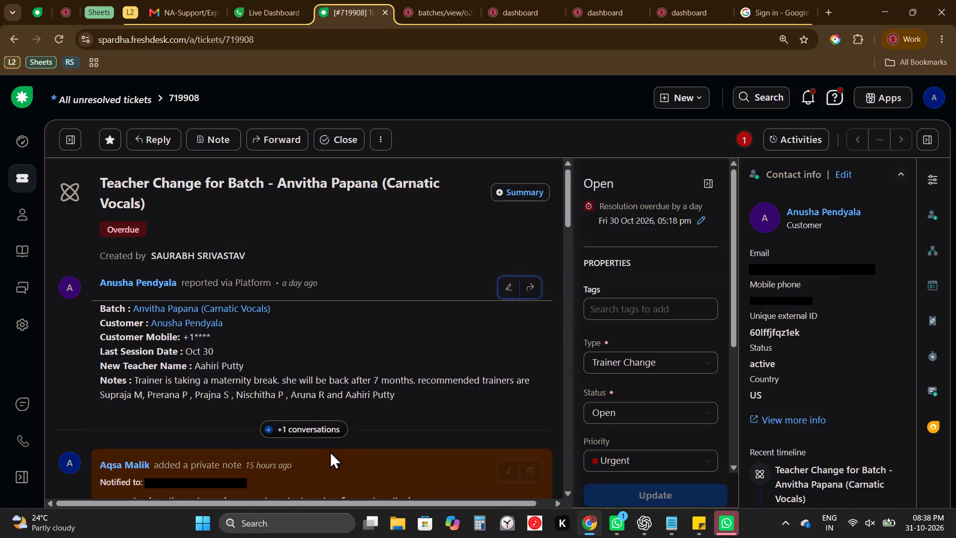
left_click(325, 439)
left_click(339, 423)
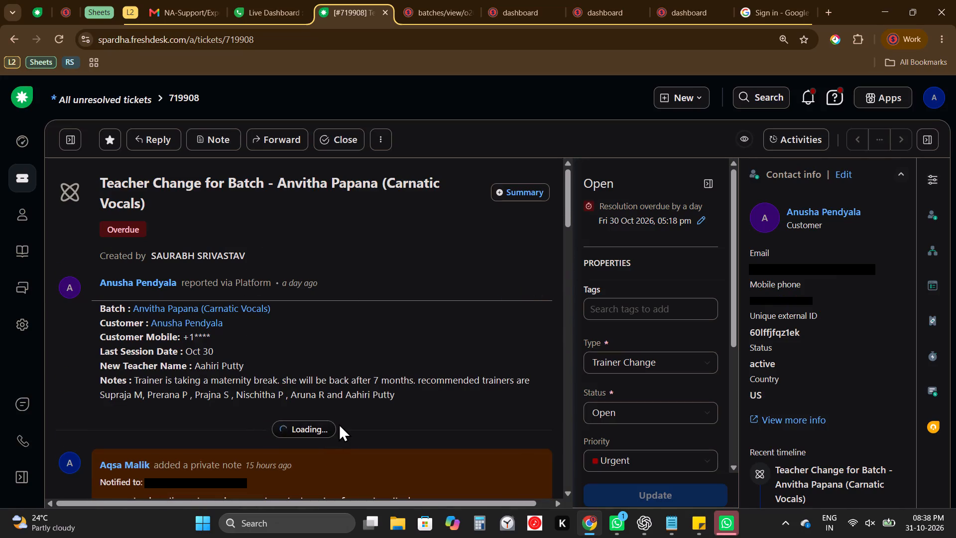
scroll(339, 423, "down", 4)
scroll(339, 423, "up", 7)
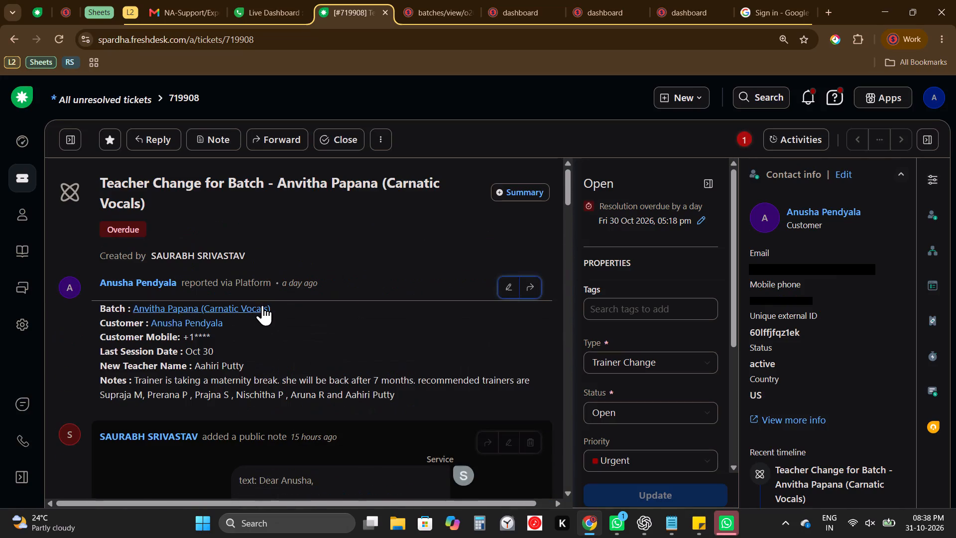
left_click(262, 305)
left_click(507, 13)
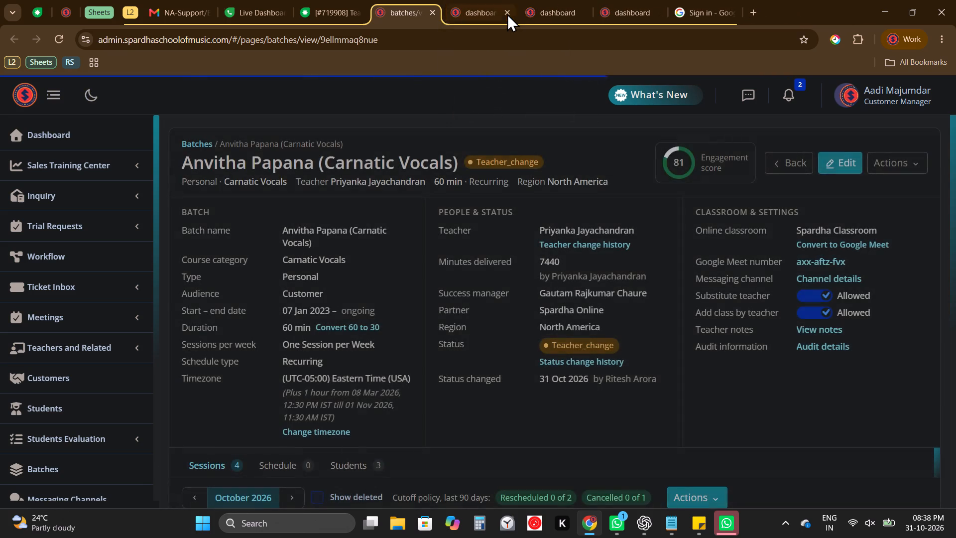
Look over the Carnatic Vocals batch details and bring up its teacher change history.
scroll(393, 387, "down", 3)
scroll(393, 387, "up", 5)
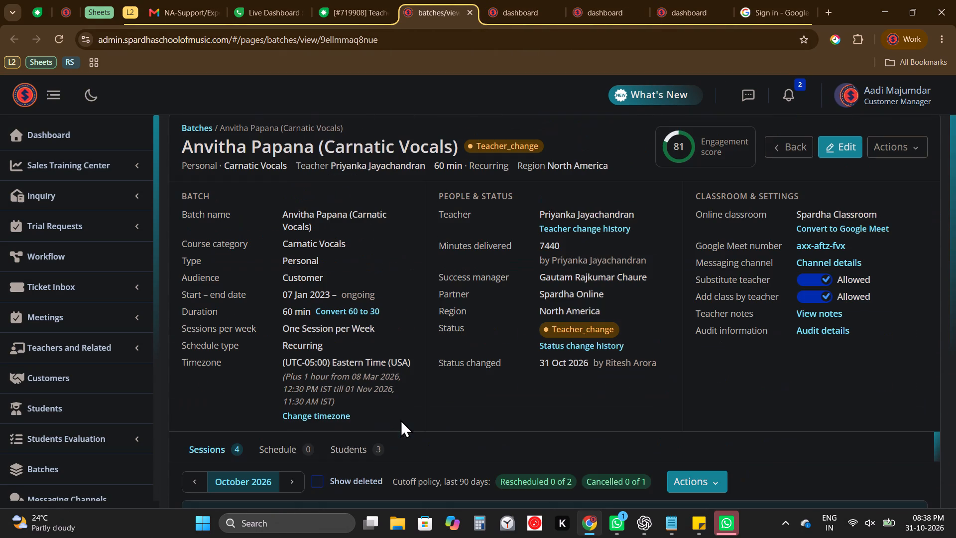
left_click(597, 245)
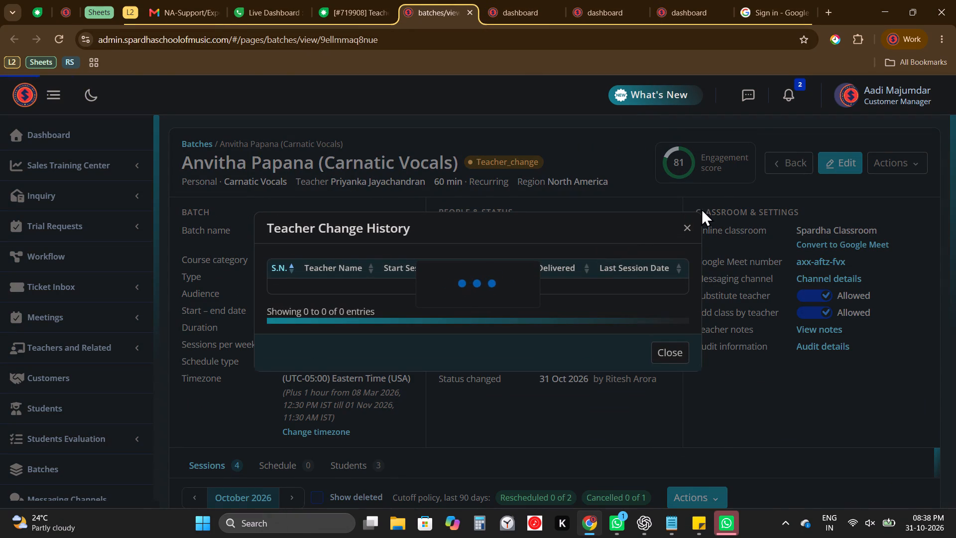
key("Escape")
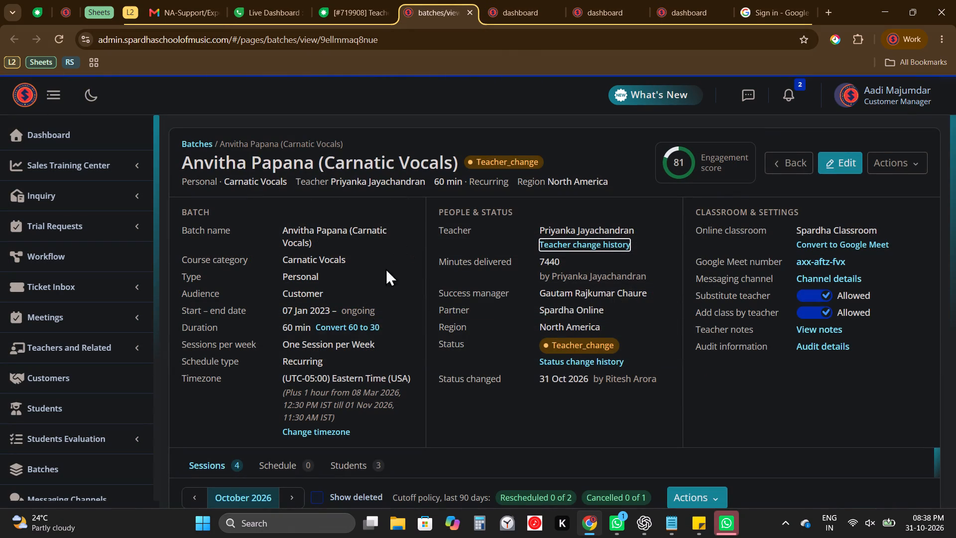
Set the Teachers Allocation report's timezone to the batch's (UTC-05:00) Eastern Time (USA).
triple_click(386, 384)
key("ctrl+c")
left_click(561, 0)
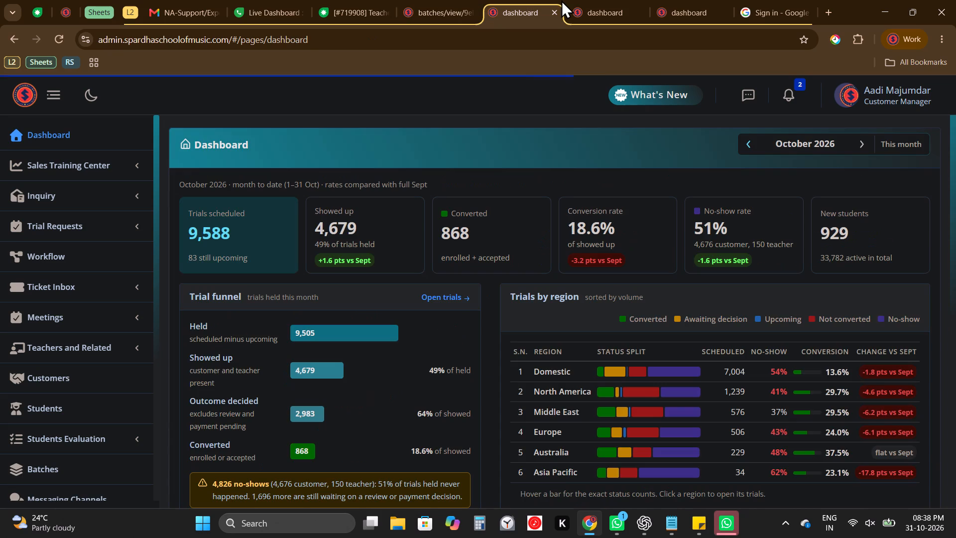
scroll(135, 469, "down", 1)
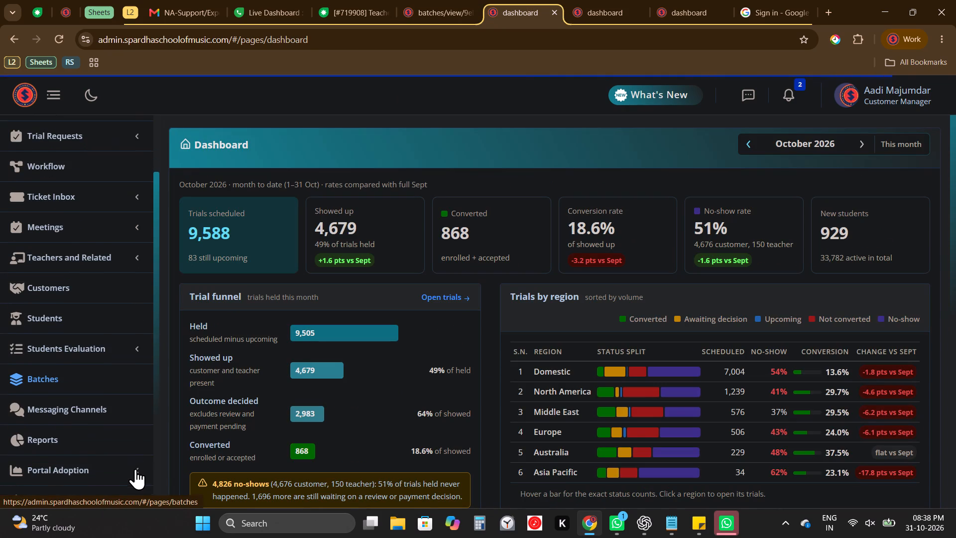
left_click(81, 444)
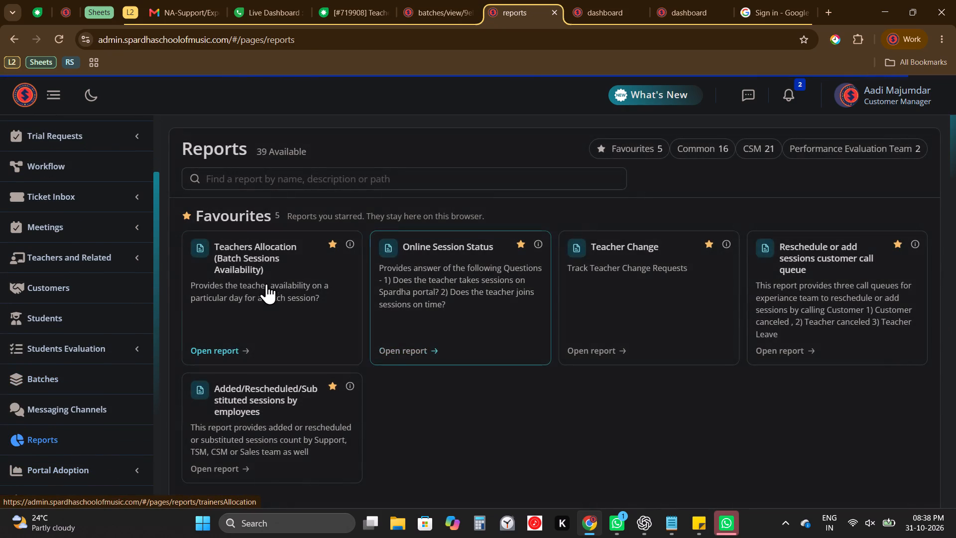
left_click(259, 287)
left_click(331, 234)
key("ctrl+v")
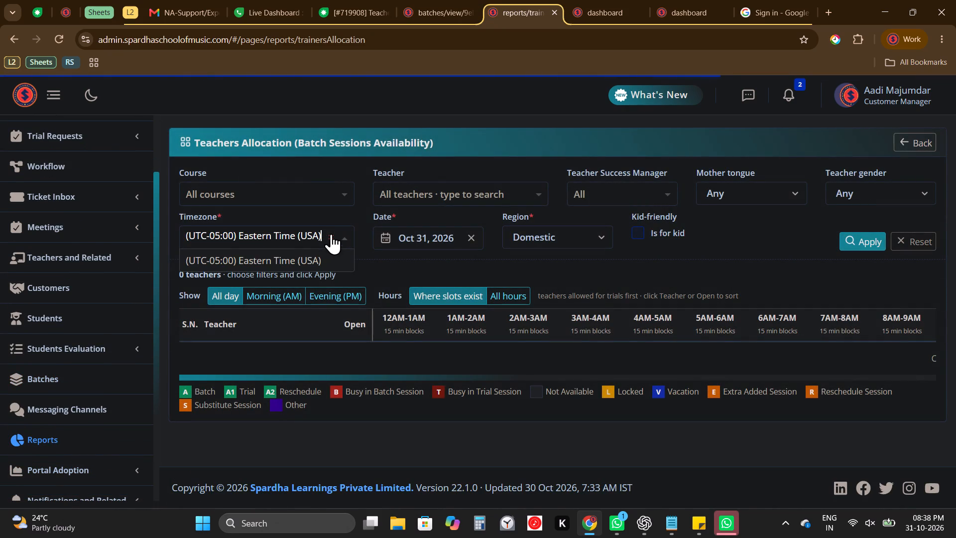
key("Return")
Set the Teachers Allocation report's course to the batch student's active course, Carnatic Vocal Classical Intermediate Method Book 2.
left_click(446, 0)
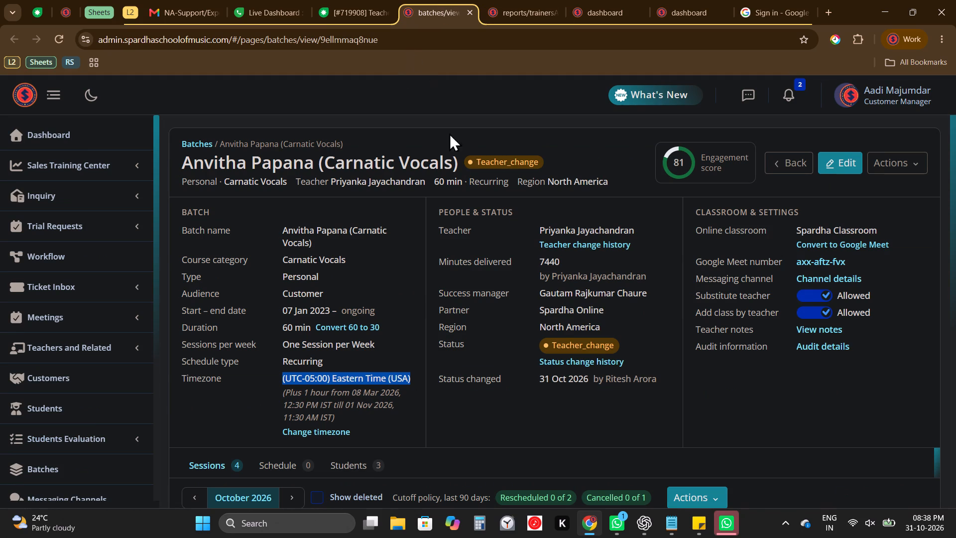
left_click(378, 463)
scroll(378, 463, "down", 3)
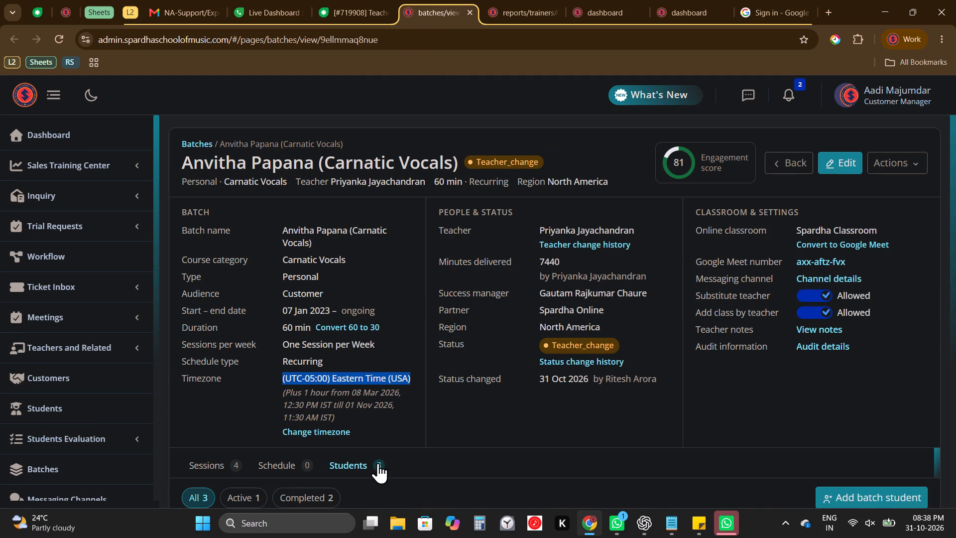
scroll(378, 463, "down", 1)
scroll(434, 351, "down", 2)
triple_click(562, 332)
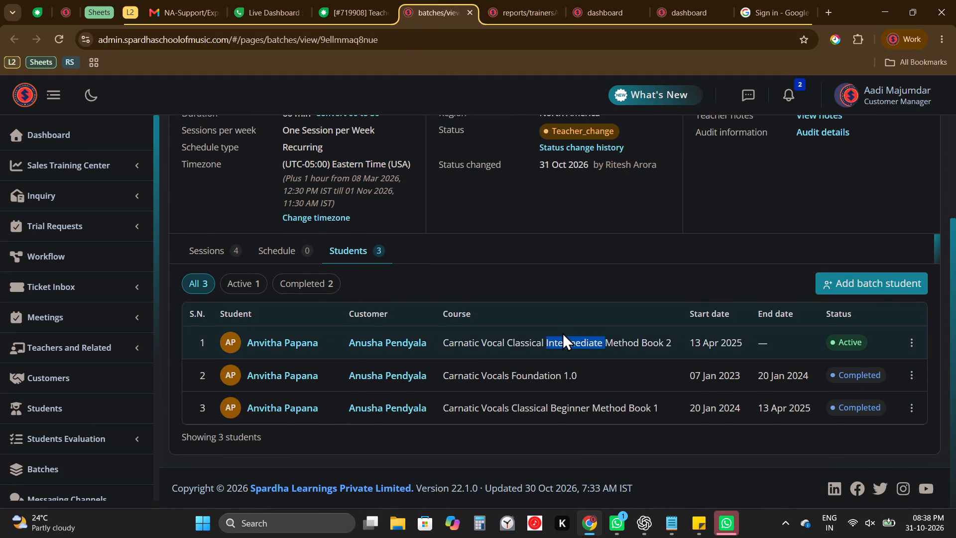
key("ctrl+c")
left_click(552, 0)
left_click(336, 189)
key("ctrl+v")
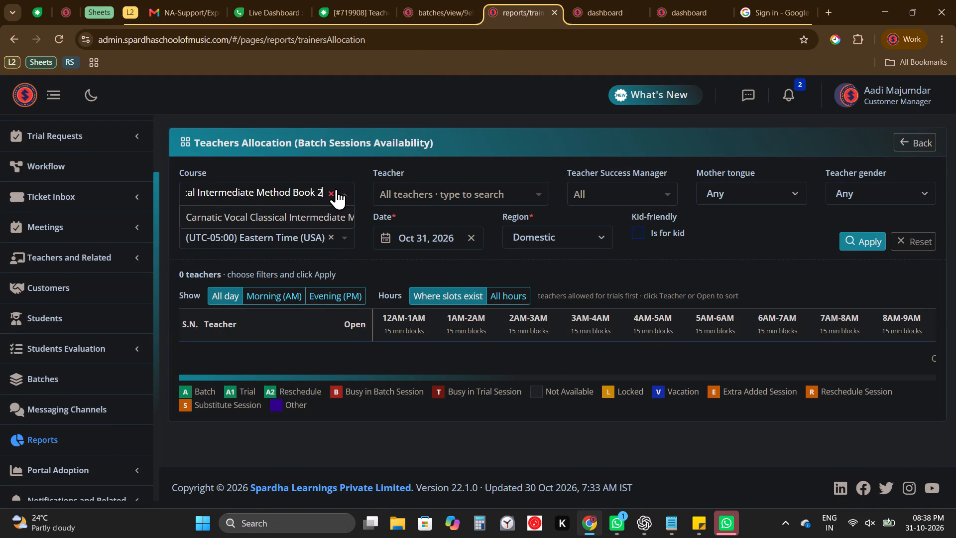
key("Return")
Set the report's region to North America and date to Nov 2, 2026, and apply the filters.
left_click(581, 239)
key("Down")
key("Return")
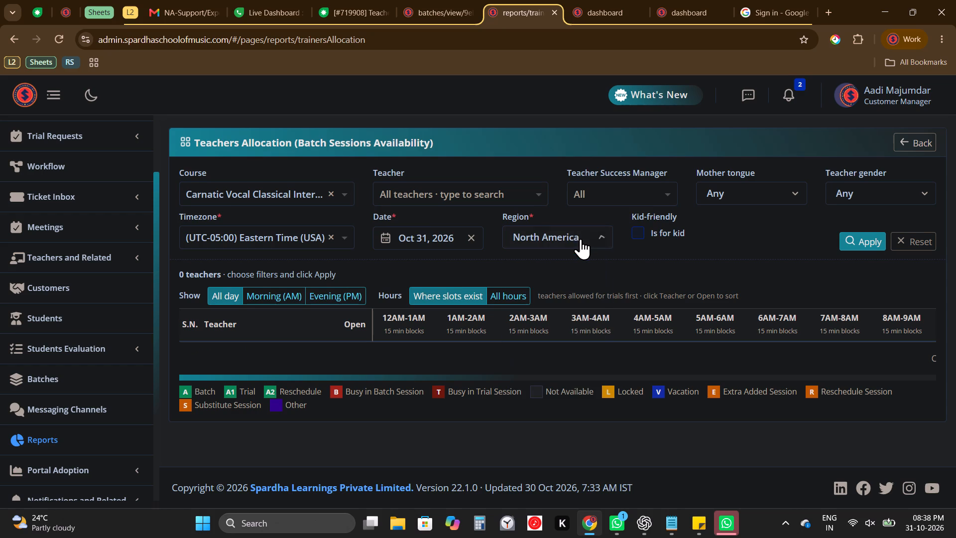
left_click(445, 232)
left_click(492, 269)
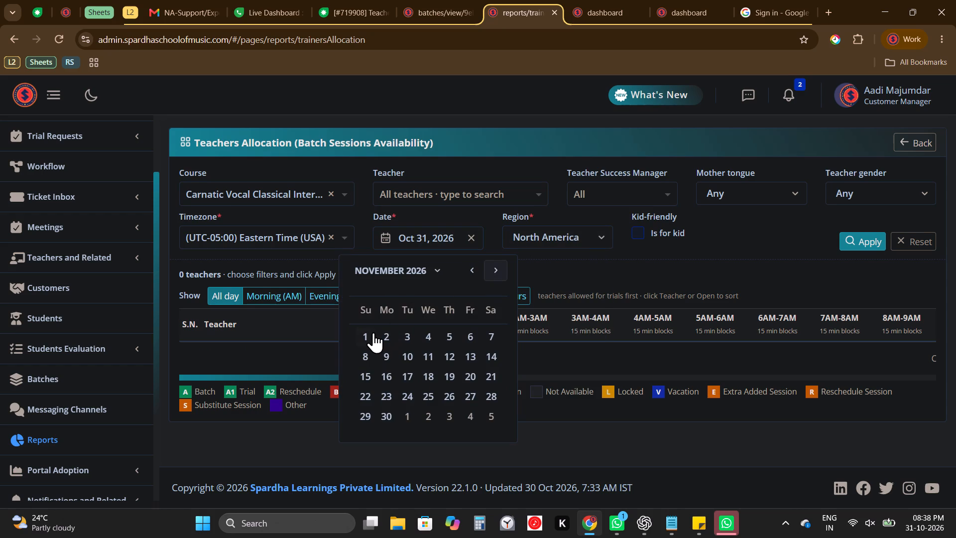
left_click(388, 334)
left_click(864, 237)
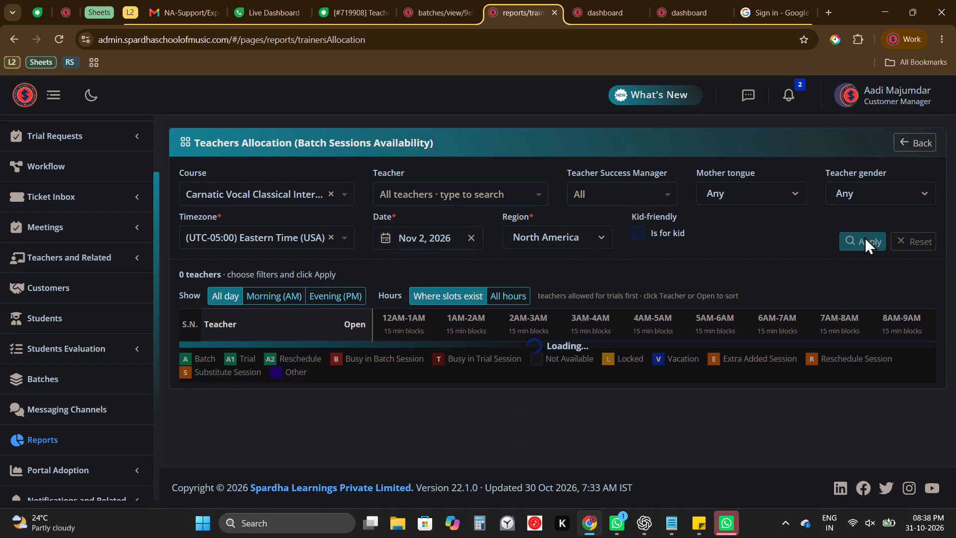
Examine the teachers' afternoon and evening slots for Nov 2 and the weekly availability of the no-trial teacher with 22 open slots.
scroll(695, 388, "left", 6)
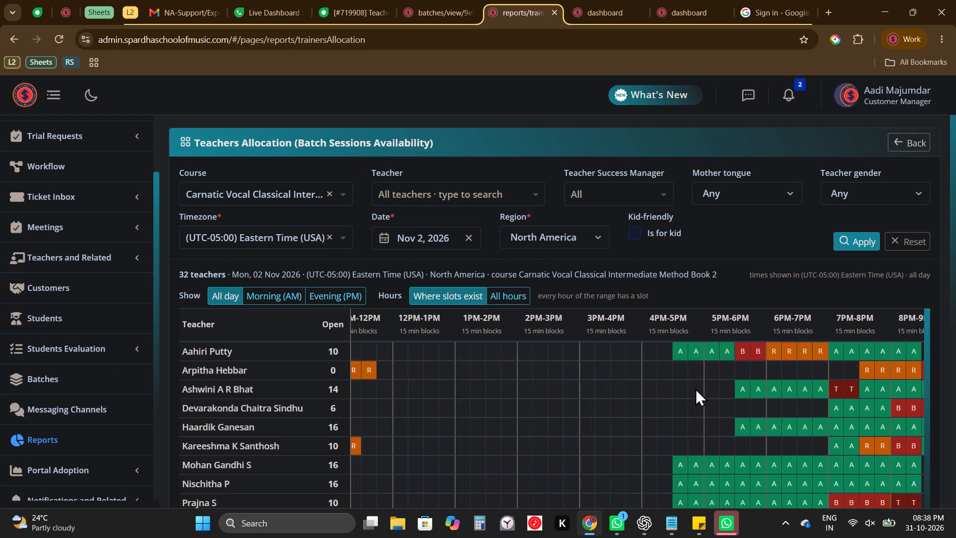
scroll(695, 388, "left", 2)
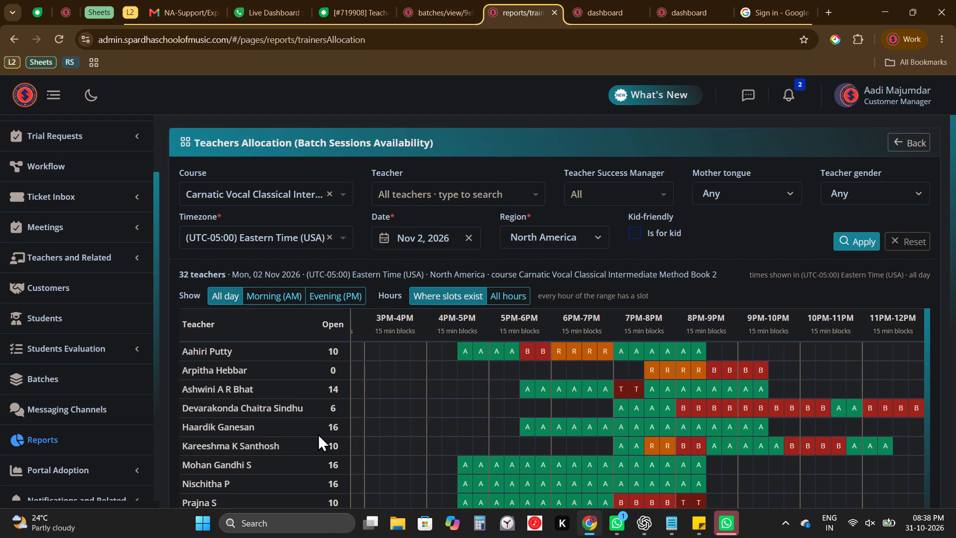
scroll(318, 433, "down", 3)
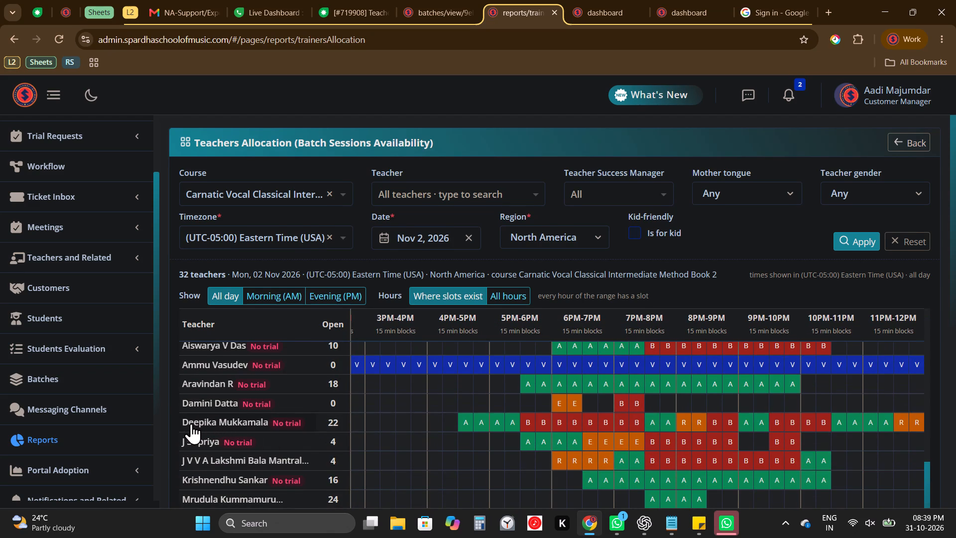
scroll(191, 423, "down", 1)
left_click_drag(186, 413, 208, 413)
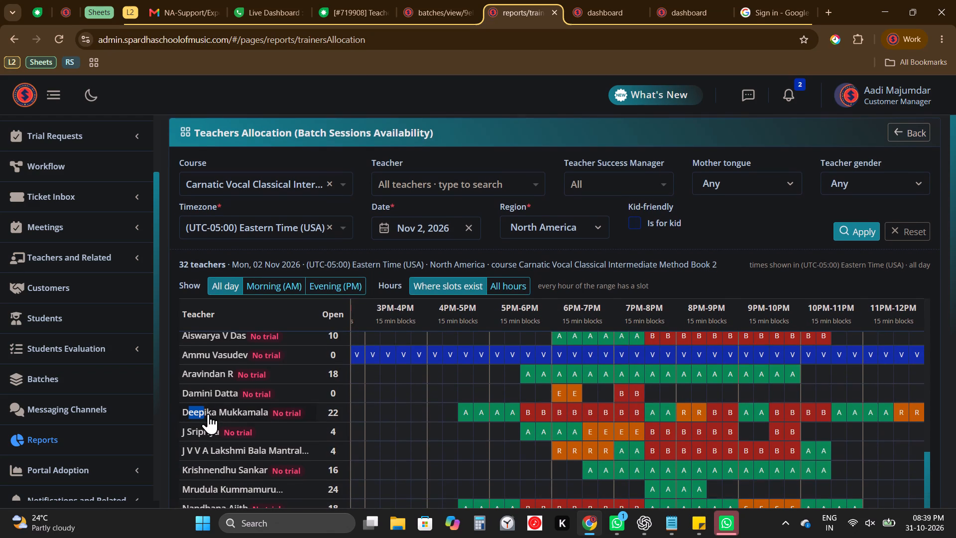
left_click_drag(208, 413, 236, 415)
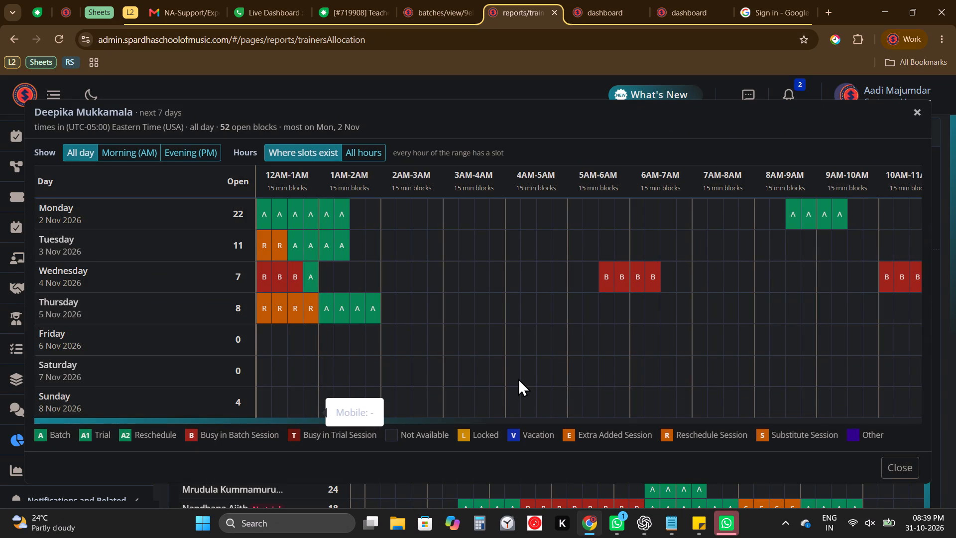
key("Escape")
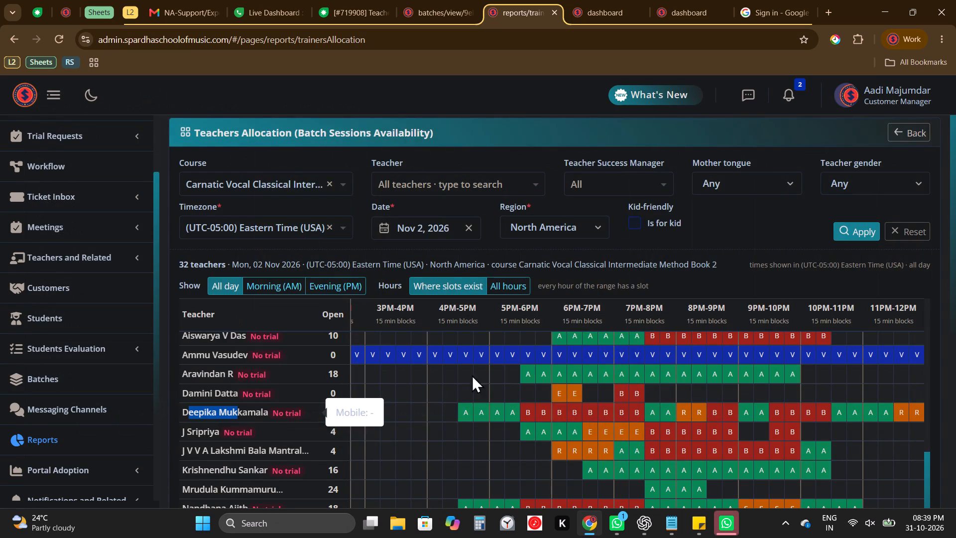
Copy the name of the no-trial teacher with 22 open slots and search the Teachers directory for it.
left_click(165, 414)
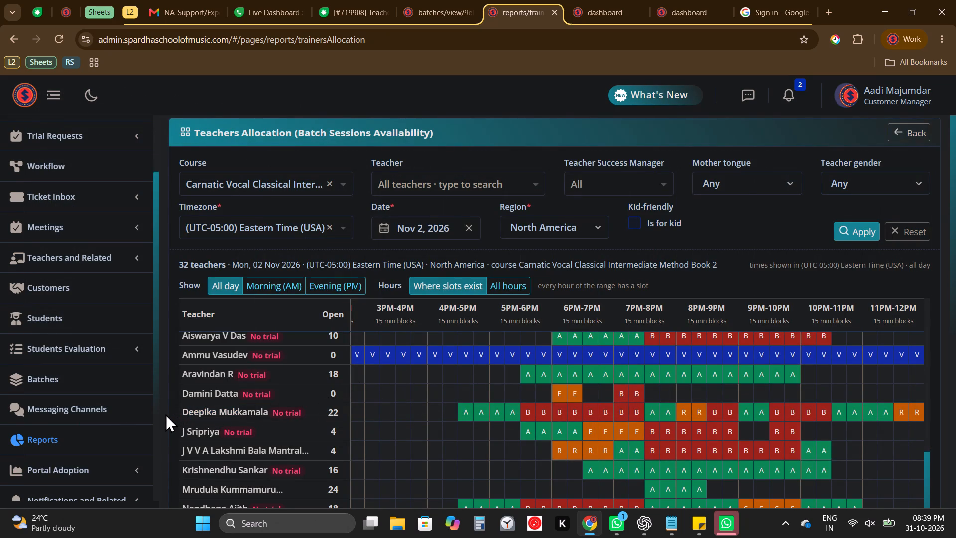
left_click_drag(179, 413, 265, 411)
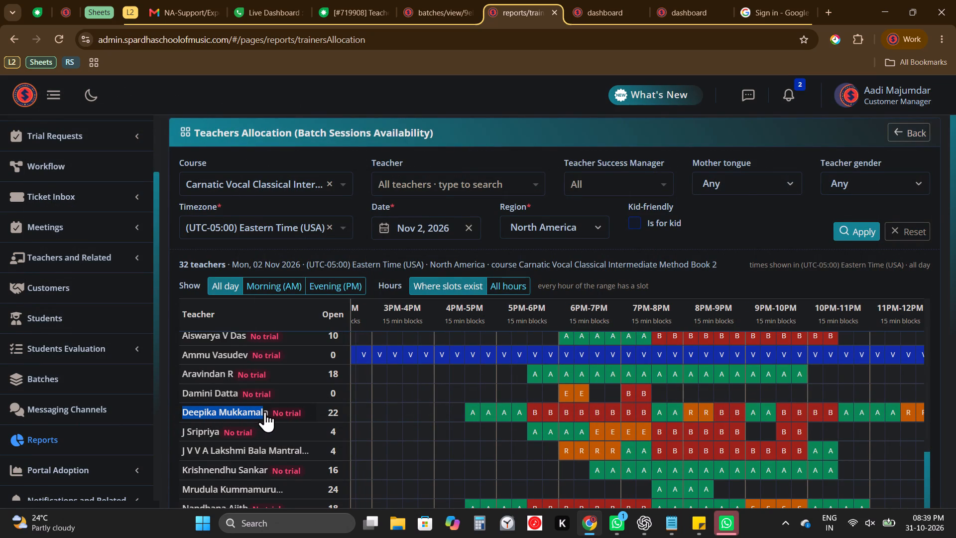
left_click_drag(265, 411, 267, 411)
key("ctrl+c")
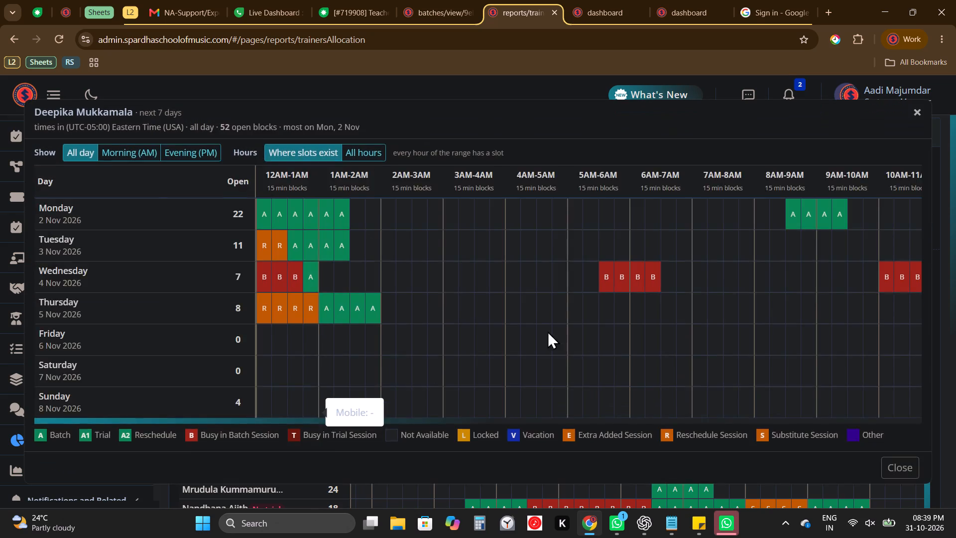
key("Escape")
left_click(657, 0)
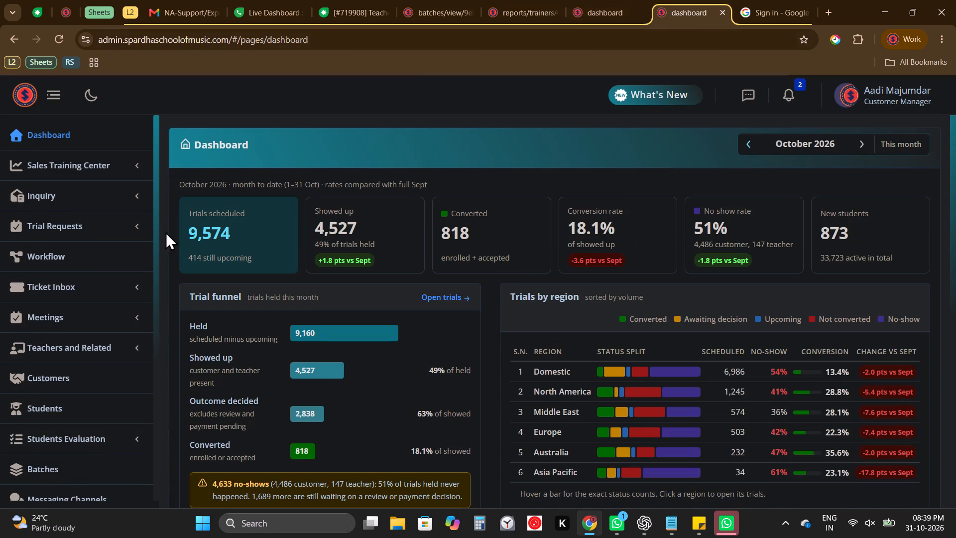
left_click(136, 344)
left_click(95, 395)
left_click(115, 385)
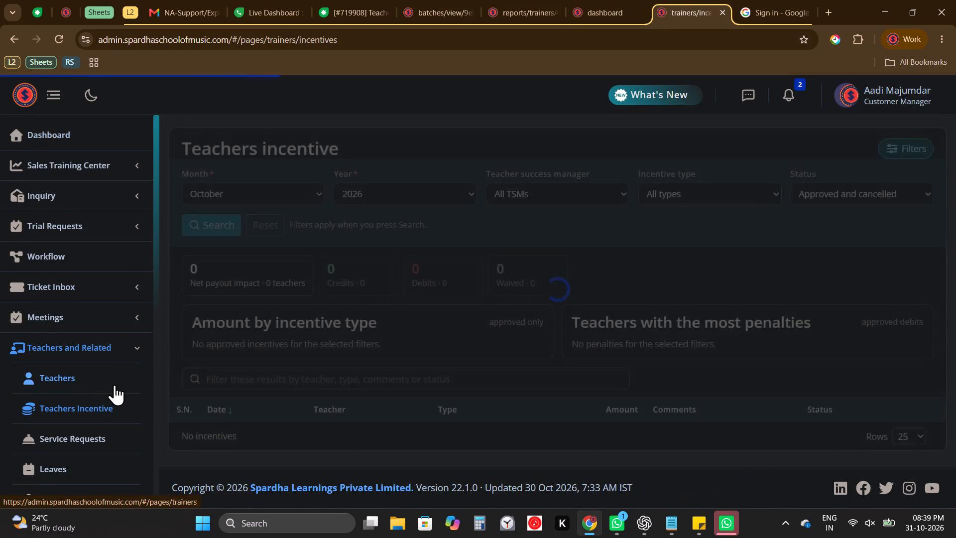
left_click(311, 197)
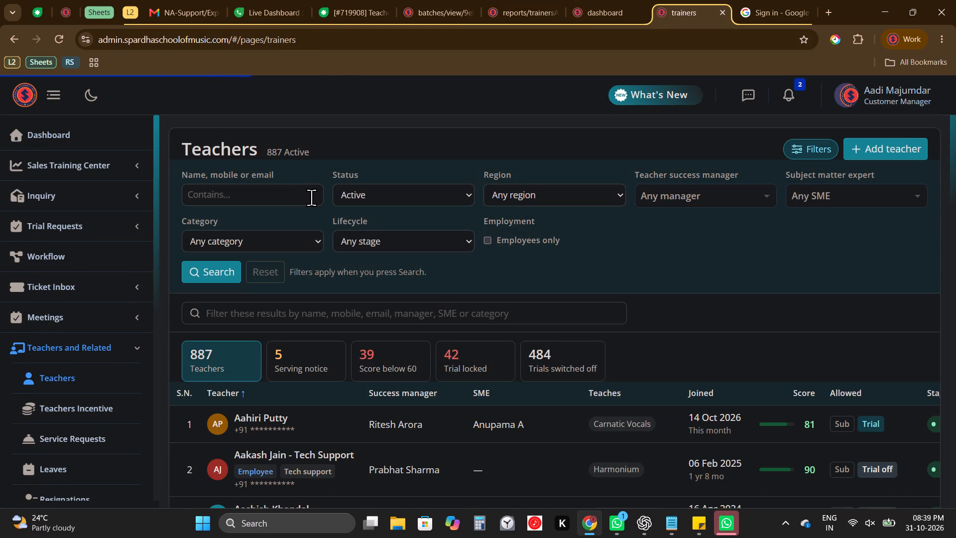
key("ctrl+v")
double_click(311, 197)
key("ctrl+v")
left_click(227, 261)
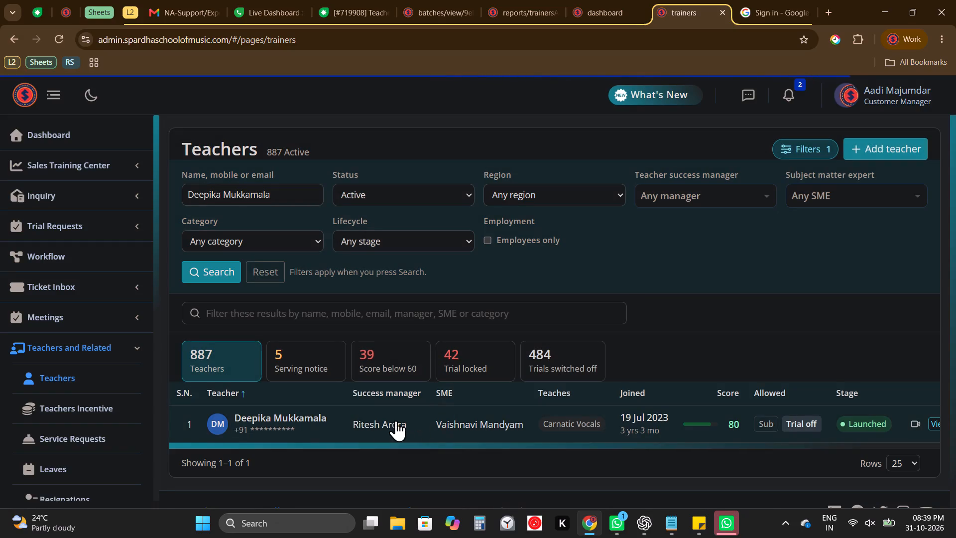
left_click(370, 426)
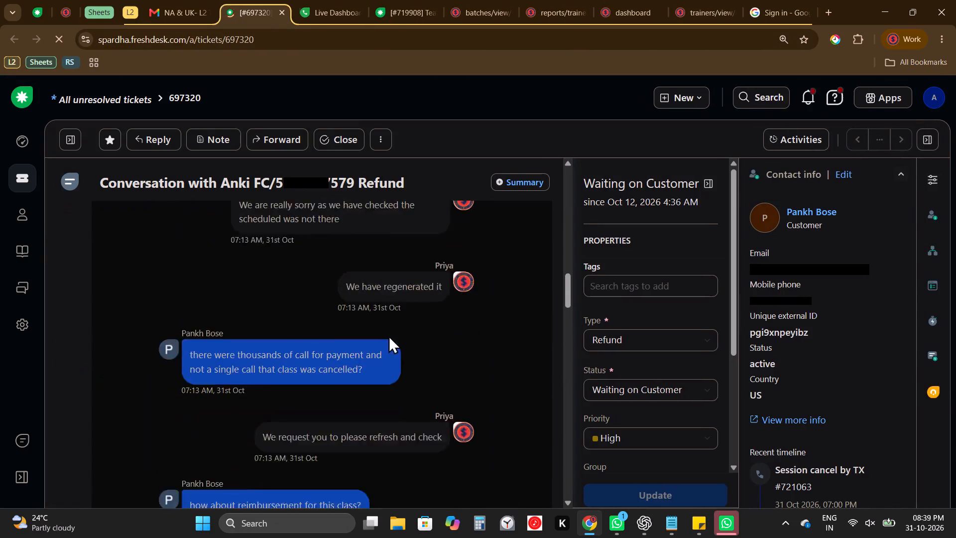
scroll(388, 335, "down", 11)
scroll(388, 335, "up", 2)
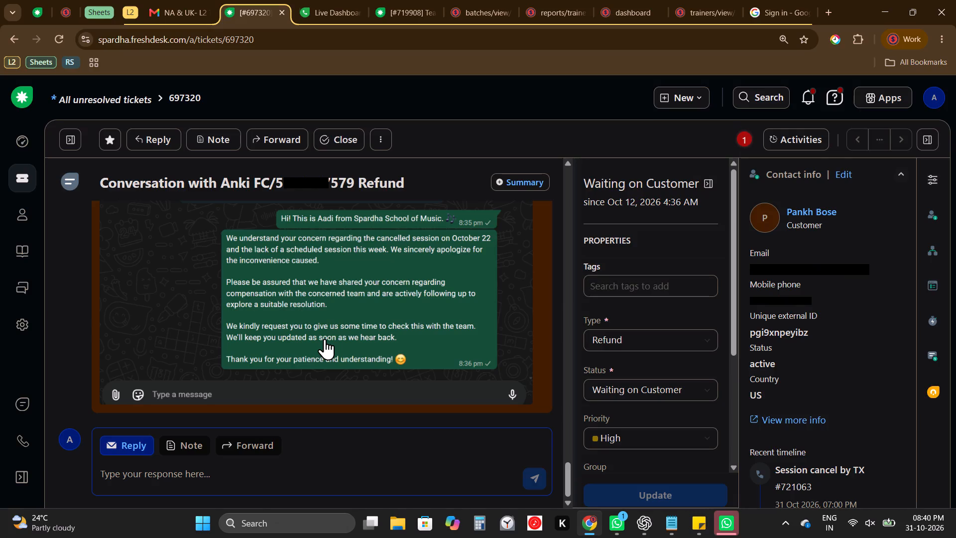
scroll(325, 339, "up", 9)
scroll(357, 232, "down", 6)
left_click(284, 12)
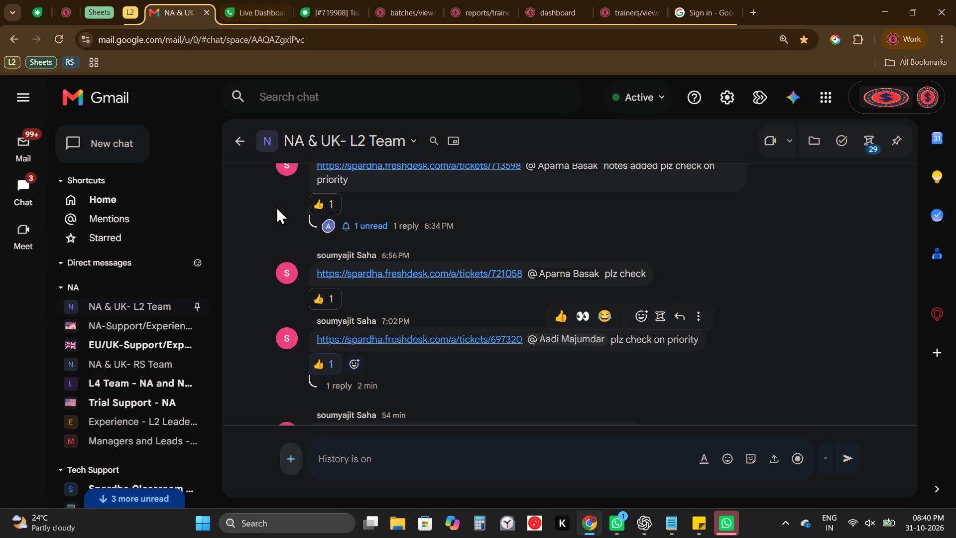
Check the newest messages in the NA & UK- L2 Team chat.
left_click(277, 206)
scroll(277, 206, "down", 3)
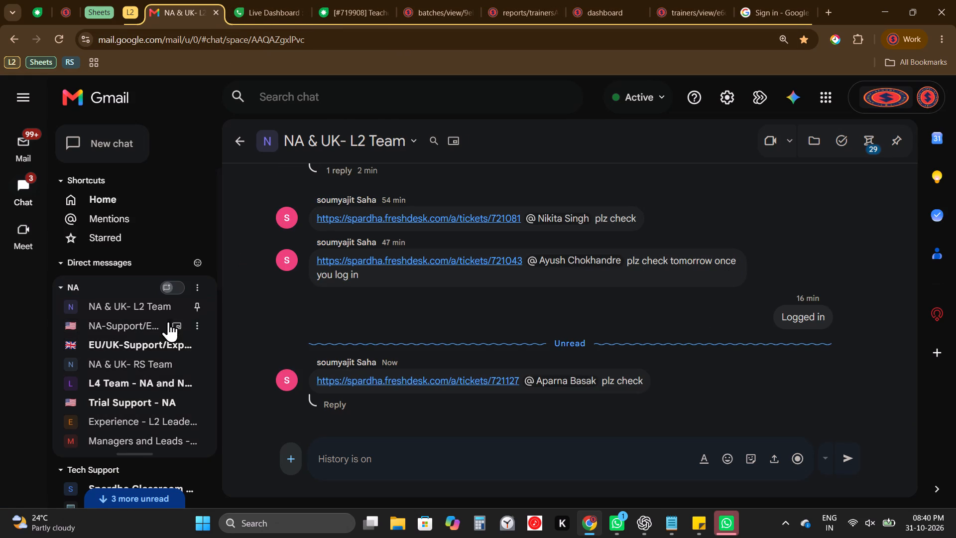
Check the unread message in the EU/UK-Support/Experience/Delivery chat.
left_click(149, 342)
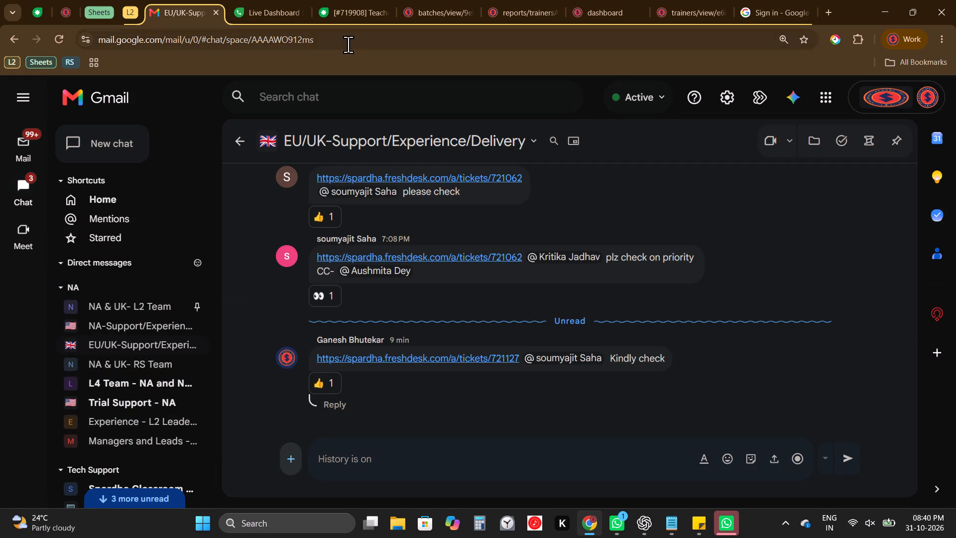
Review the teacher change notes on ticket 719908 and revisit the Teachers Allocation report.
left_click(342, 0)
scroll(393, 393, "down", 2)
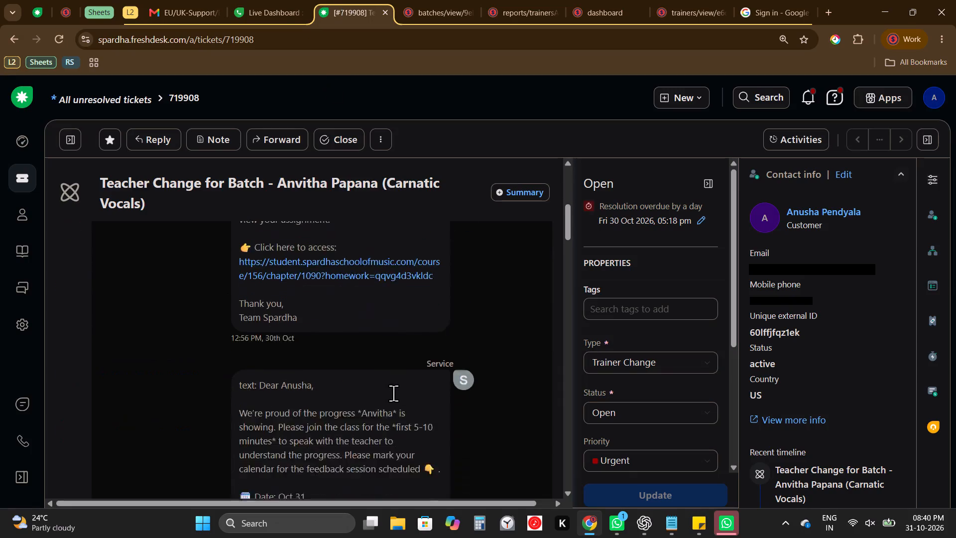
scroll(393, 393, "up", 6)
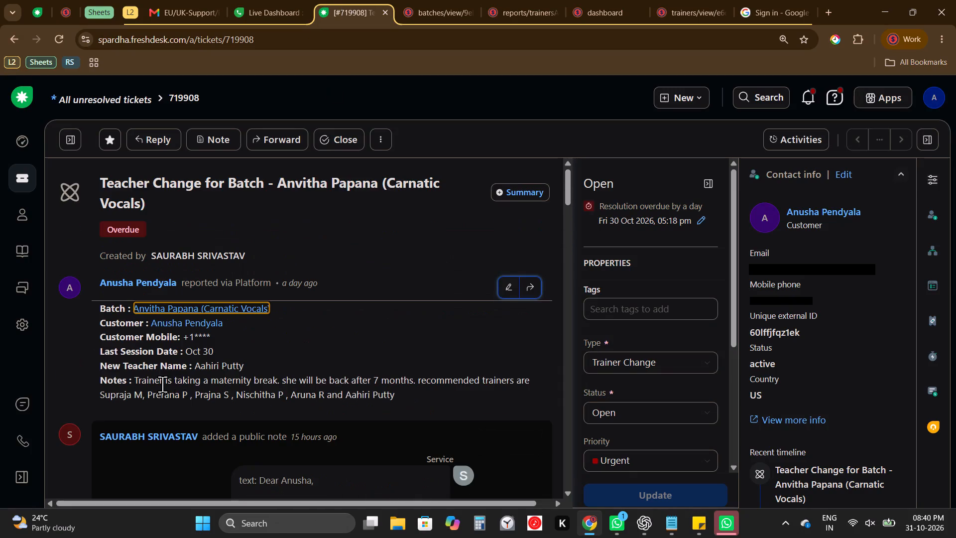
left_click(162, 384)
left_click_drag(162, 384, 416, 384)
left_click(416, 384)
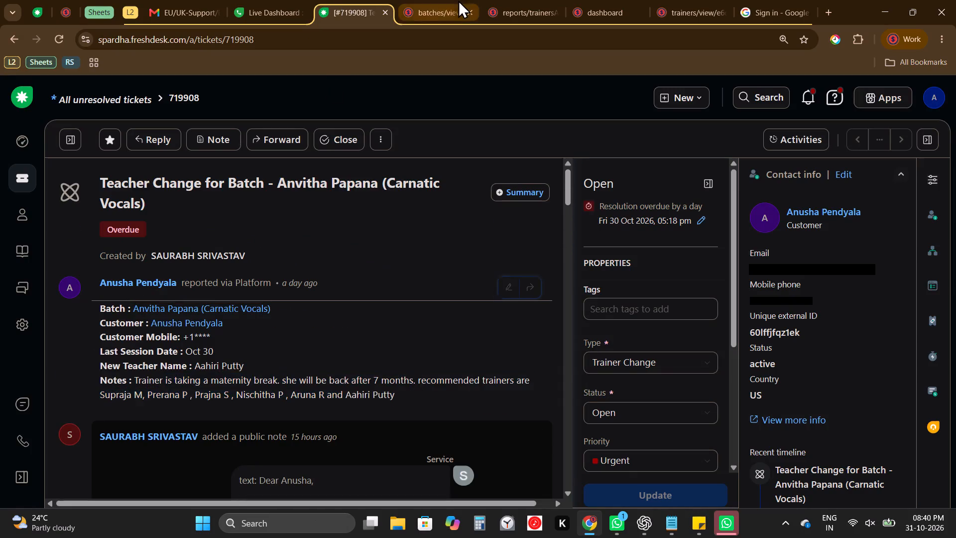
left_click(458, 0)
left_click(513, 0)
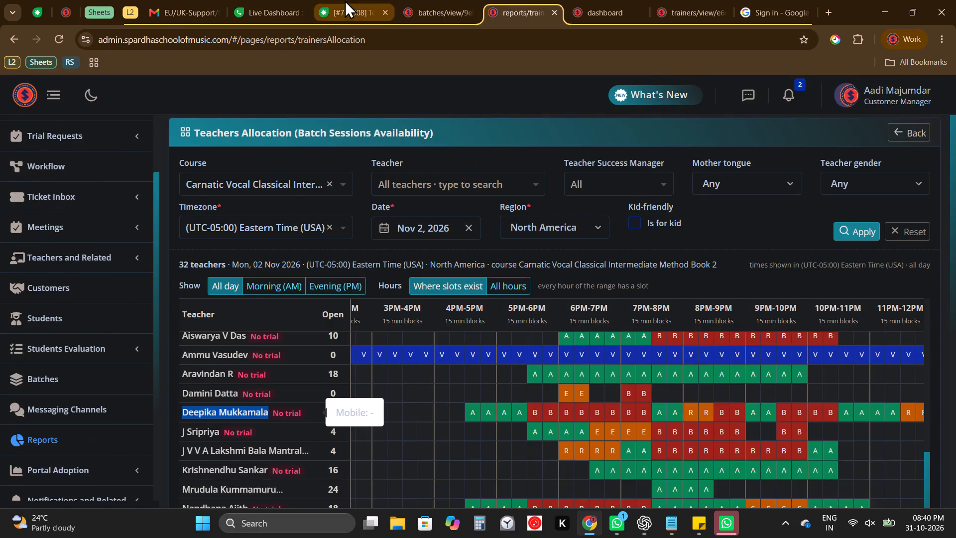
Copy the customer's mobile phone number from the contact info on ticket 719908.
left_click(345, 0)
triple_click(848, 294)
left_click(848, 294, "ctrl")
key("ctrl+c")
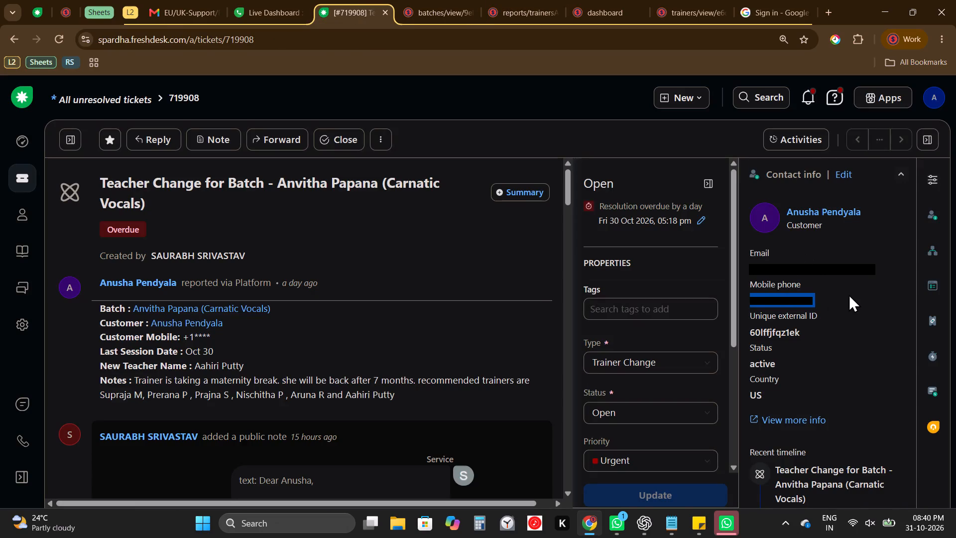
key("ctrl+c")
Read the customer's latest messages and the notes at the end of ticket 719908's conversation.
scroll(433, 308, "down", 10)
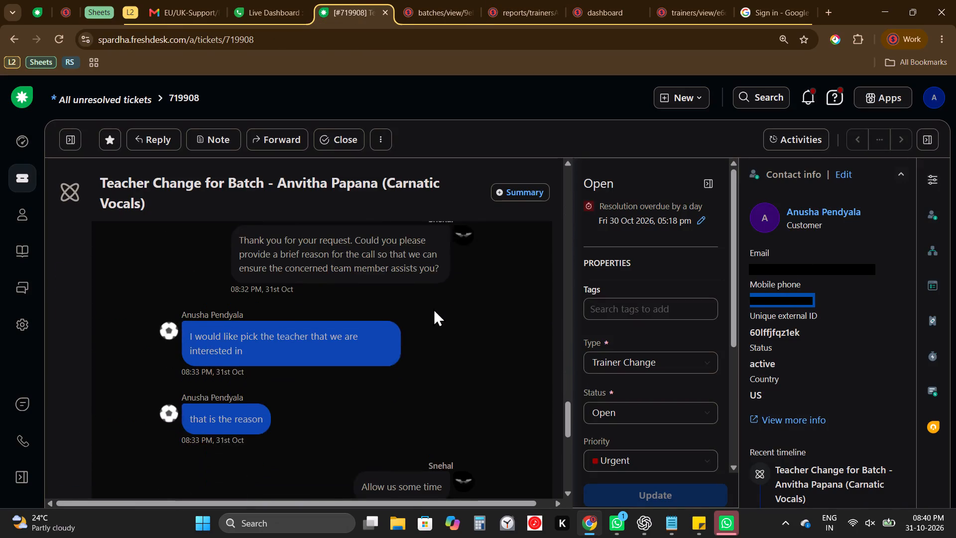
scroll(433, 308, "down", 5)
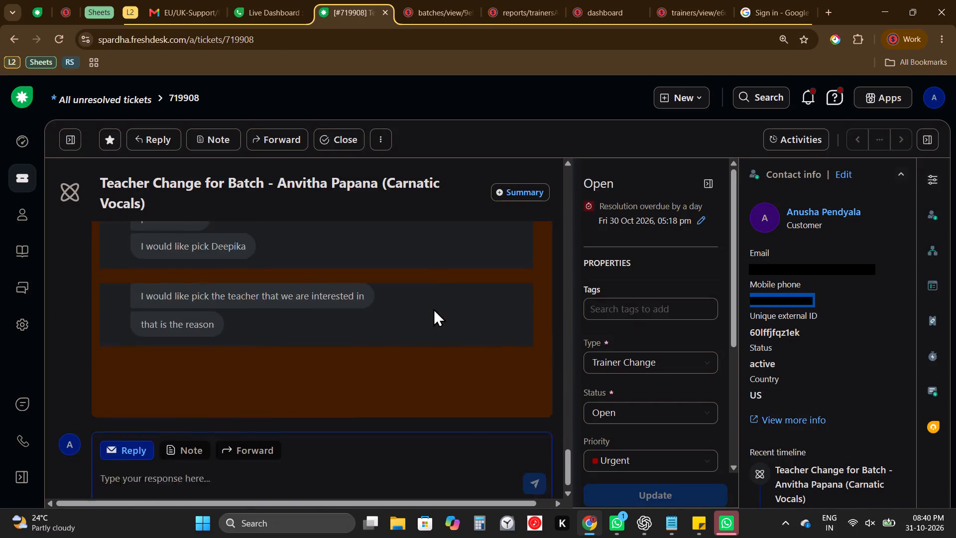
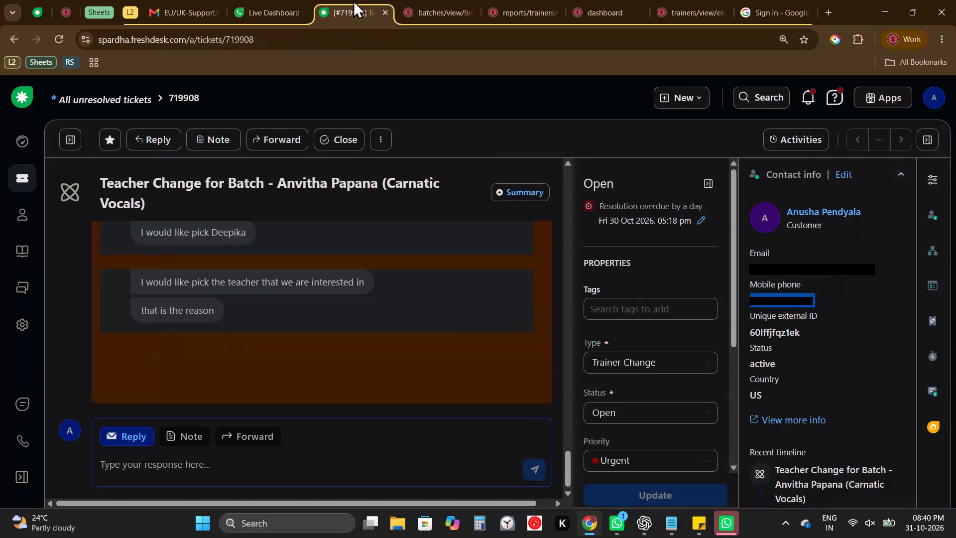
Review the teacher change details at the start of ticket 719908 and the assigned teacher on its Carnatic Vocals batch page.
scroll(353, 347, "up", 15)
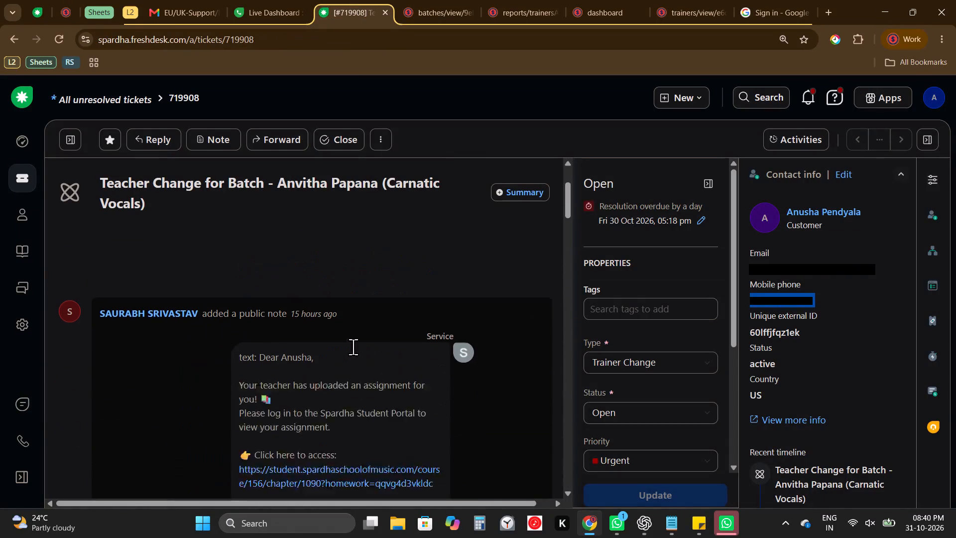
scroll(353, 347, "up", 8)
left_click(296, 385)
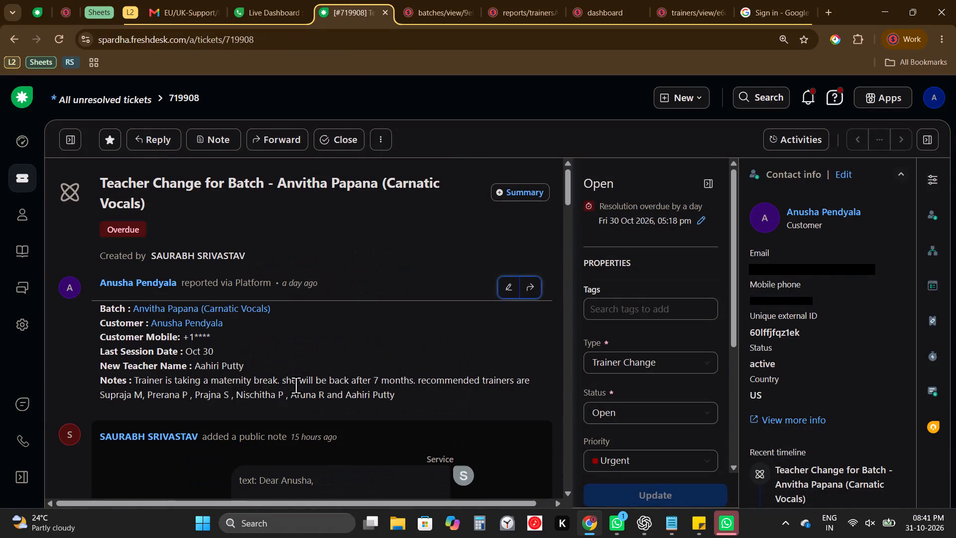
left_click(450, 0)
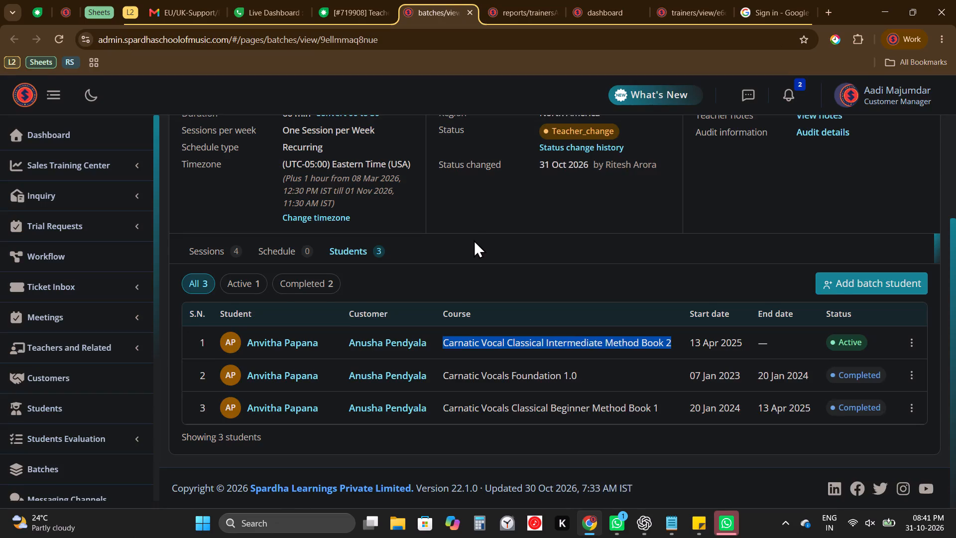
scroll(474, 240, "up", 3)
triple_click(567, 220)
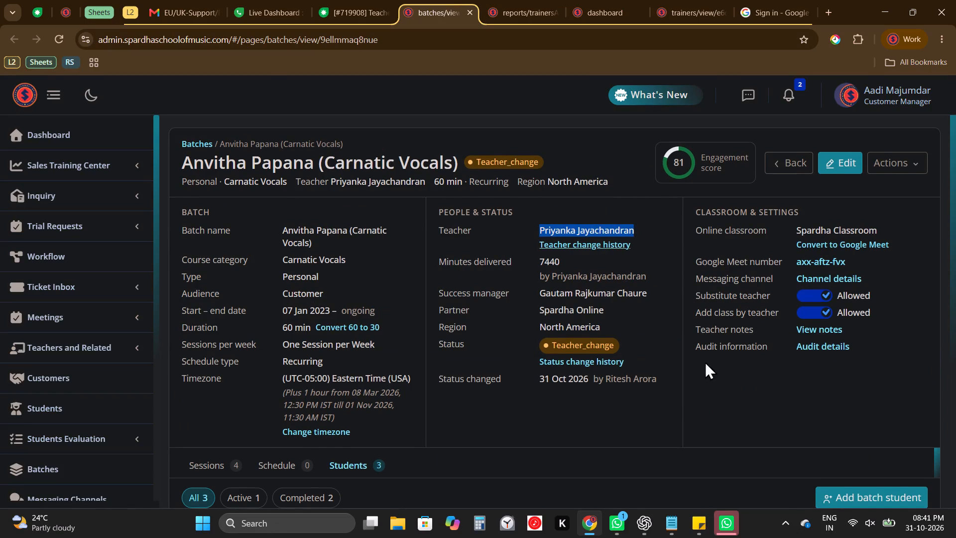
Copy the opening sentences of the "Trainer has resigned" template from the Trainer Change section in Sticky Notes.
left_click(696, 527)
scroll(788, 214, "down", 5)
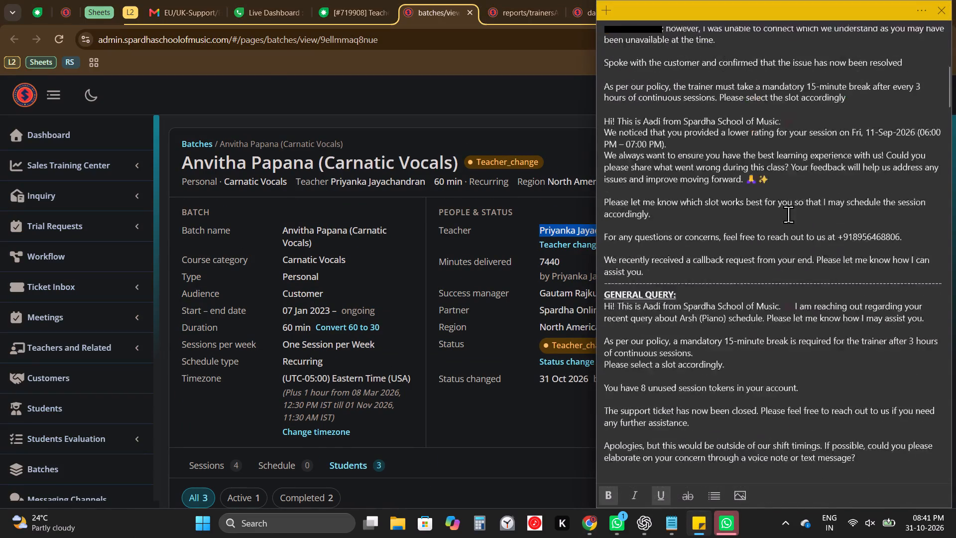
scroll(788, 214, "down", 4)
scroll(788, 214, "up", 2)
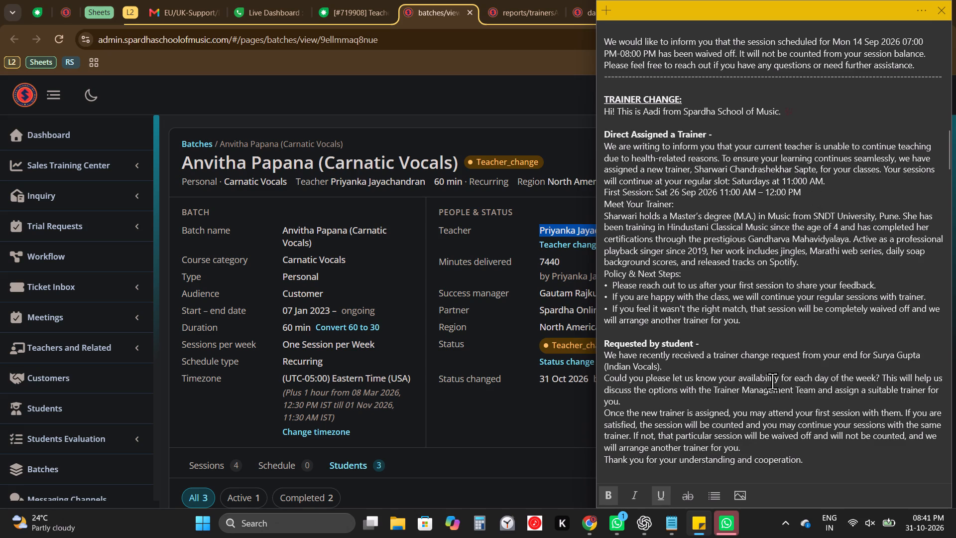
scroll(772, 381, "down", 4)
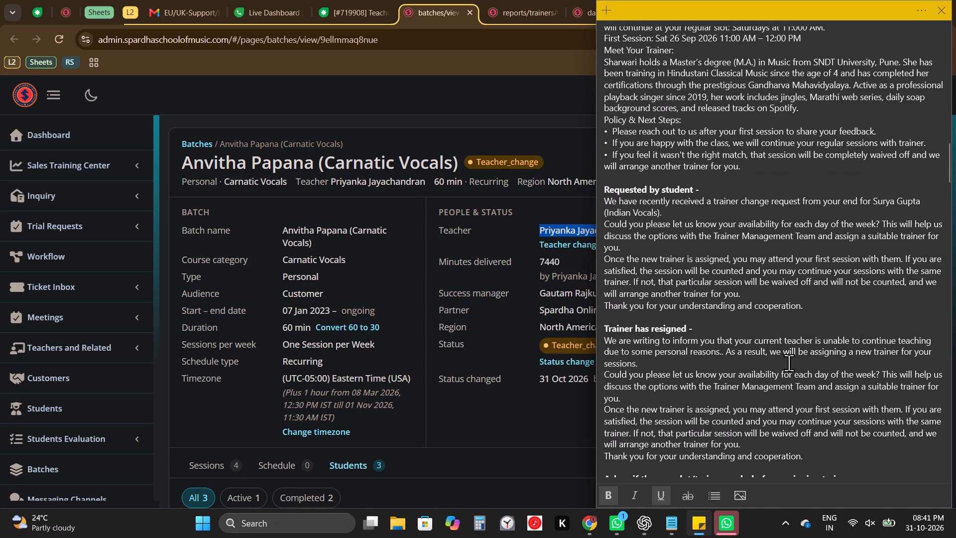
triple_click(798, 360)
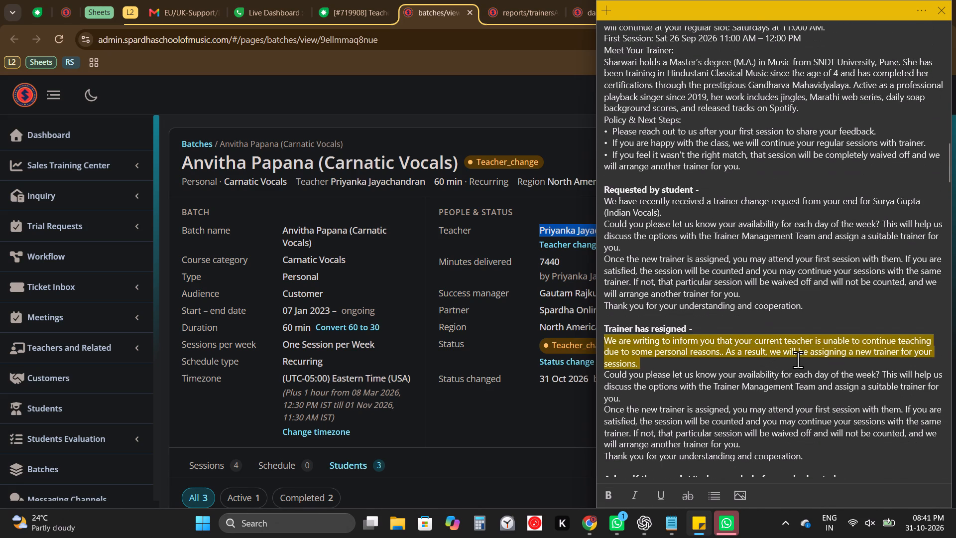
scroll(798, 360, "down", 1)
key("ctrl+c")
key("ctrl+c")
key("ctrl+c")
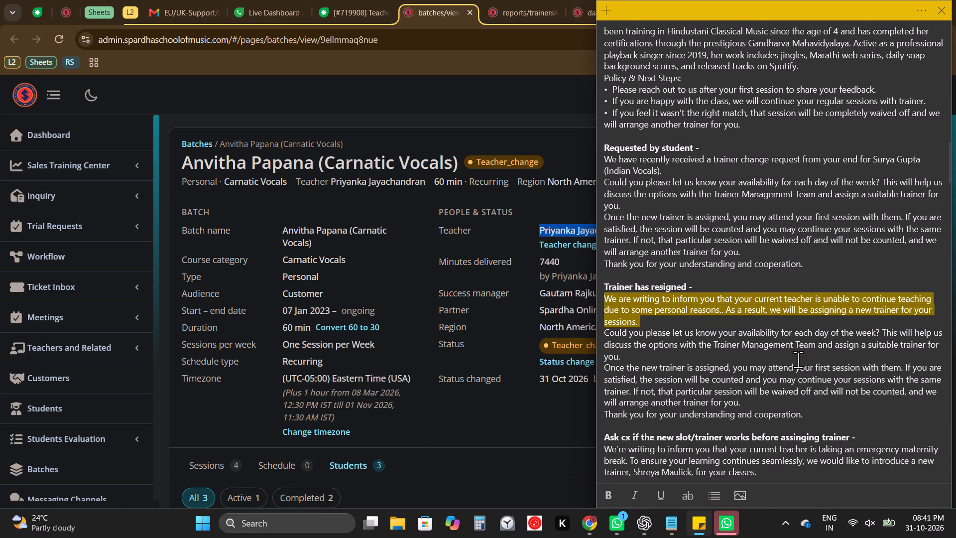
Replace the pause-request paragraph in Notepad's "We hope" draft with the first sentence of the "Direct Assigned a Trainer" template from Sticky Notes.
scroll(798, 360, "down", 1)
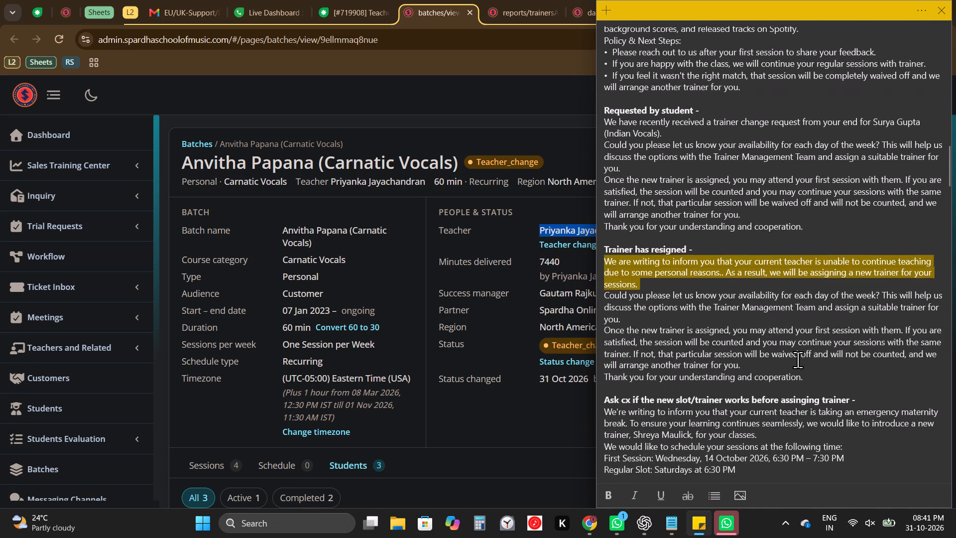
scroll(798, 360, "down", 1)
scroll(798, 360, "up", 5)
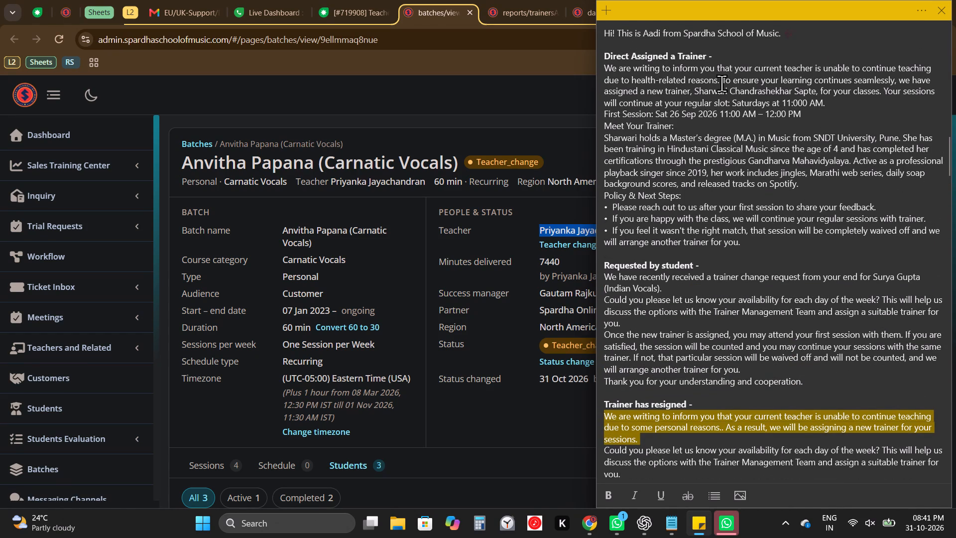
scroll(720, 82, "up", 1)
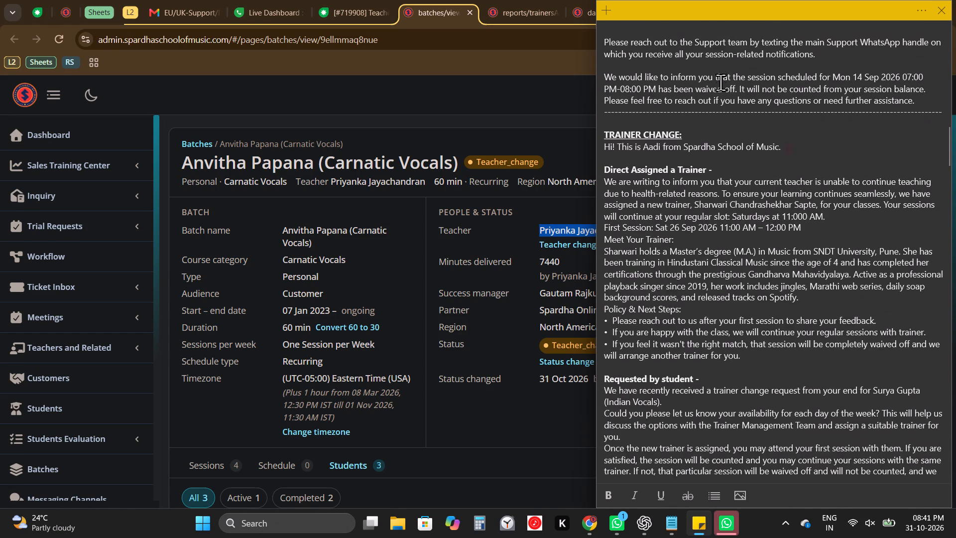
scroll(720, 82, "up", 1)
left_click_drag(721, 56, 611, 53)
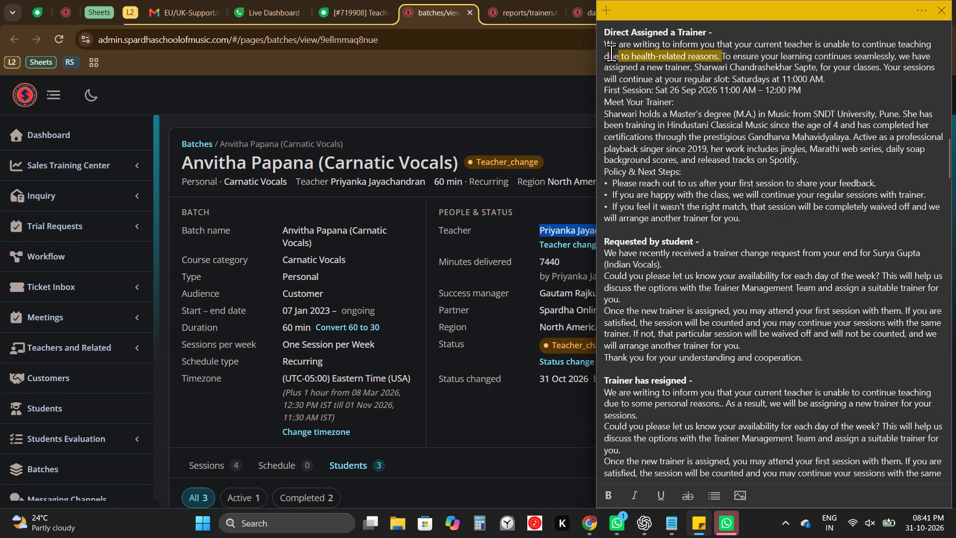
left_click_drag(611, 53, 603, 47)
key("ctrl+c")
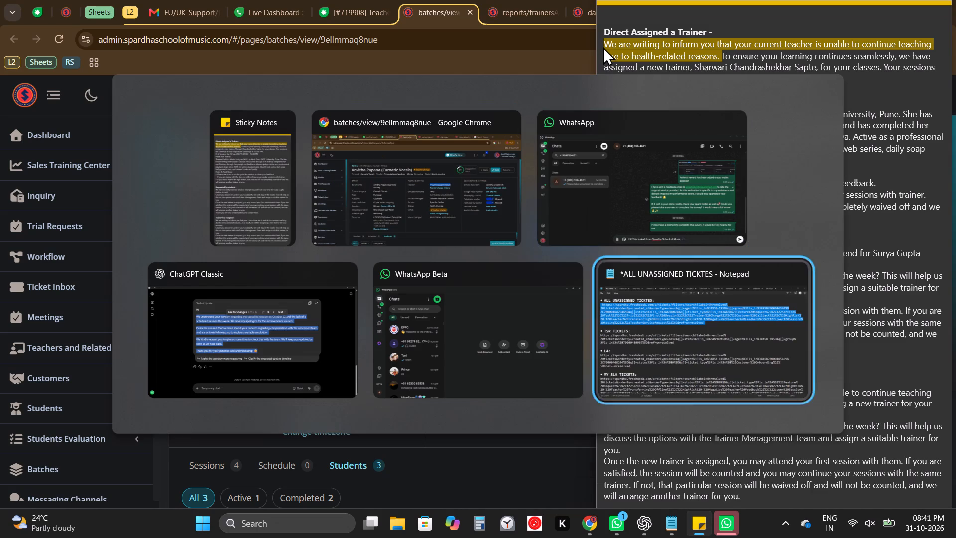
left_click(776, 4)
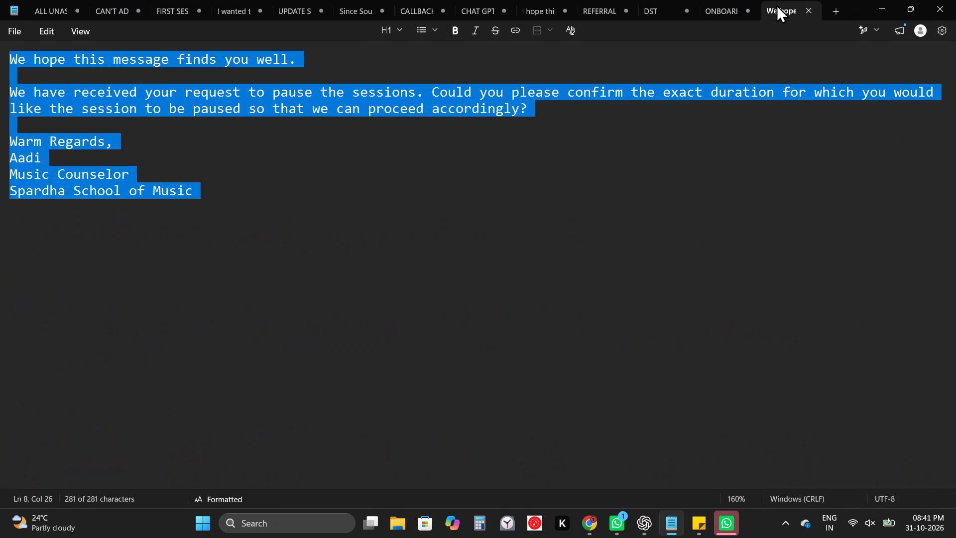
triple_click(303, 84)
key("ctrl+v")
key("Return")
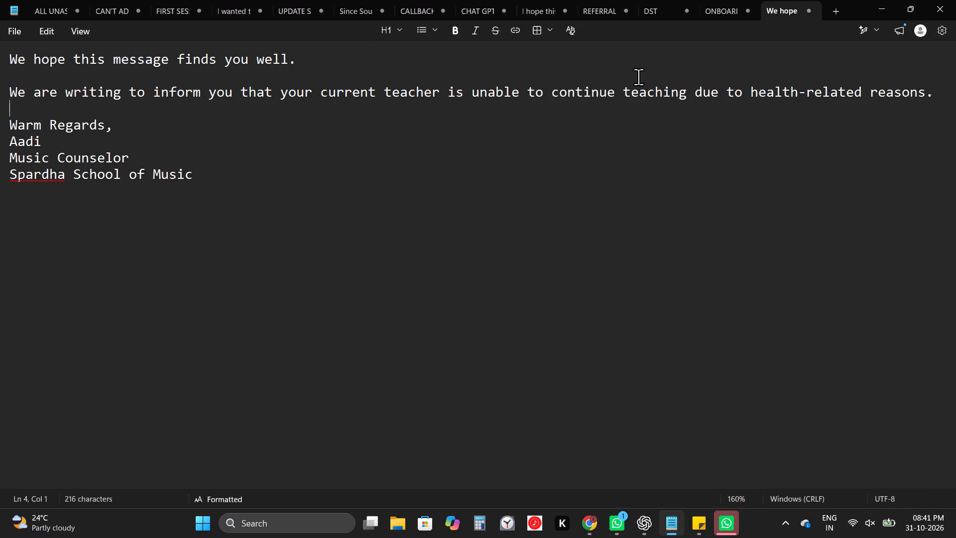
Change the reason in the draft from health-related reasons to "maternity leave for 7-8 months".
left_click(769, 94)
left_click_drag(769, 94, 875, 88)
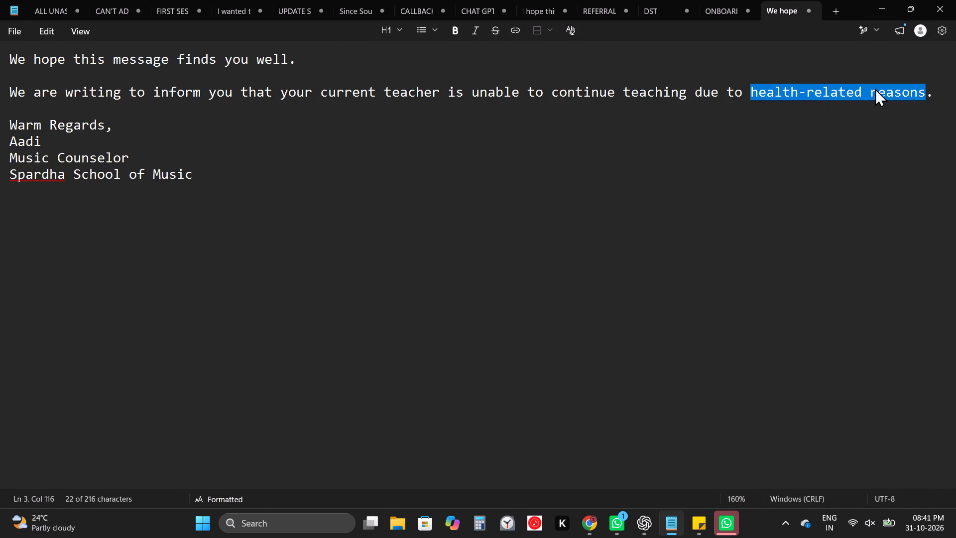
left_click_drag(875, 88, 875, 88)
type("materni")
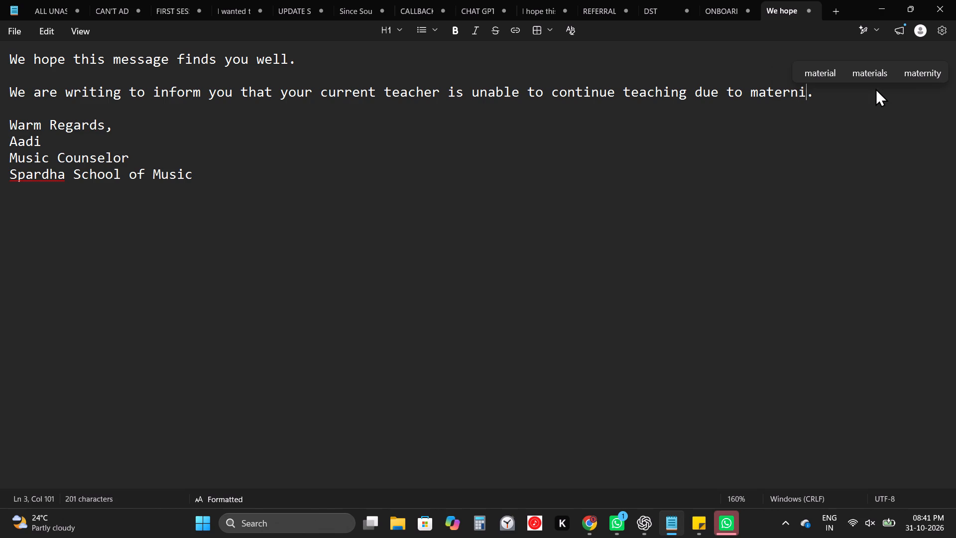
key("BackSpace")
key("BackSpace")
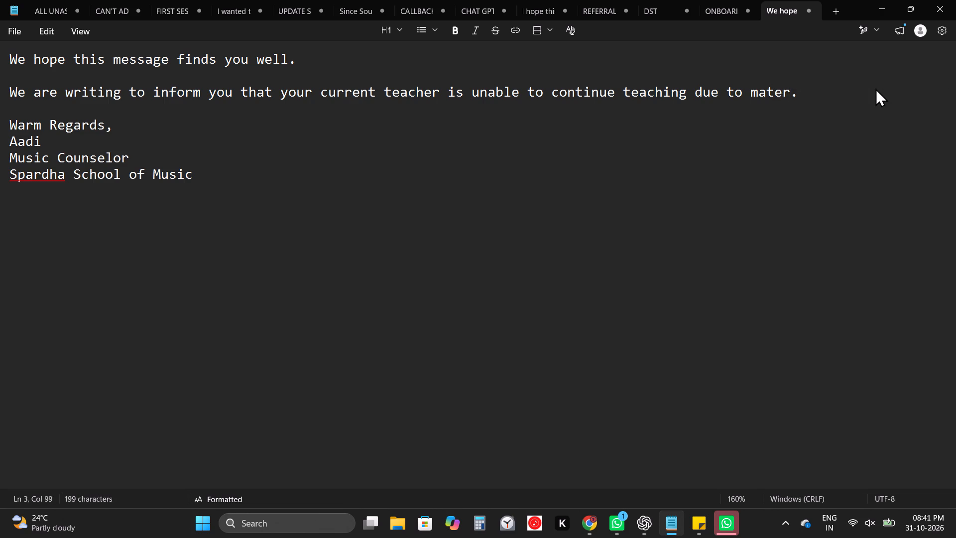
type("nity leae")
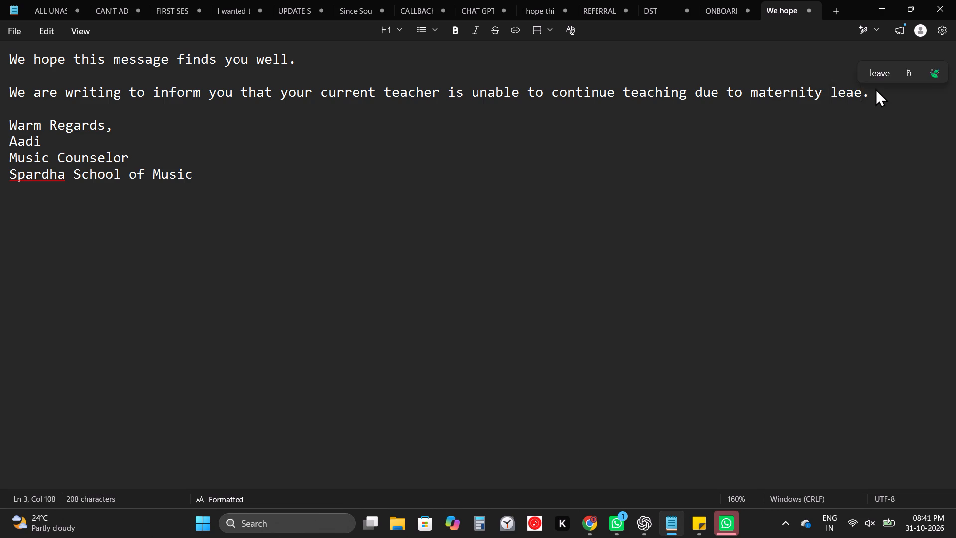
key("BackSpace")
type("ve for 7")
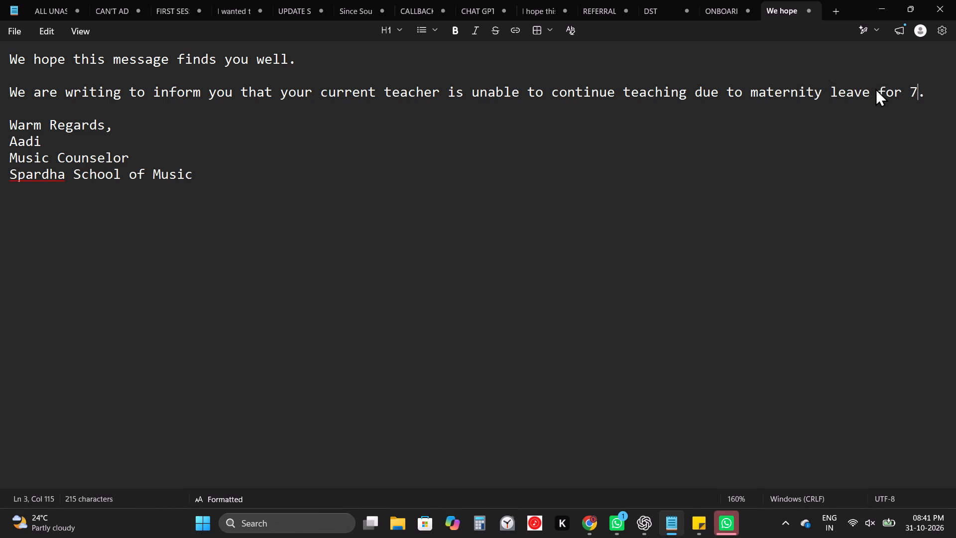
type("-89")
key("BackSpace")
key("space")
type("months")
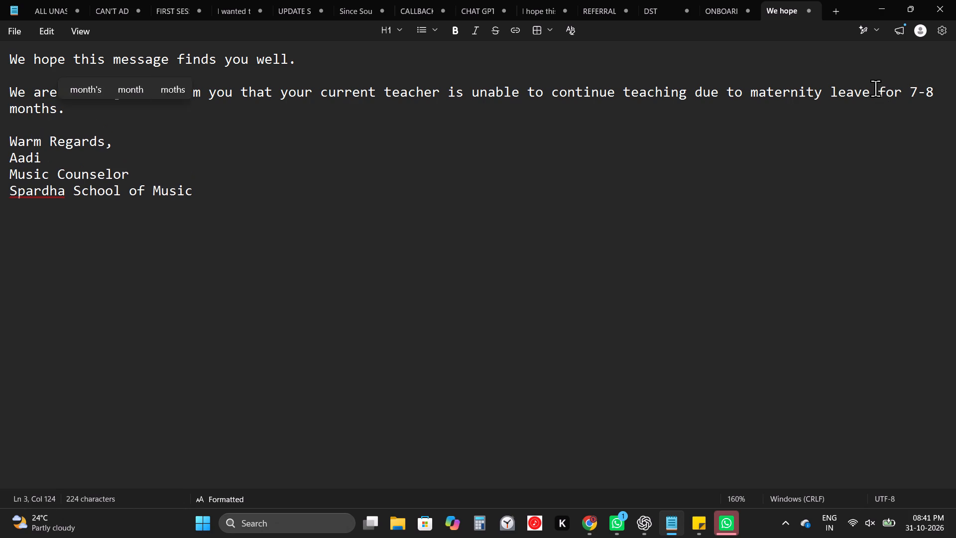
Copy the requested teacher's name, Deepika, from the customer's chat message in the ticket 719908 conversation in Chrome.
left_click(341, 0)
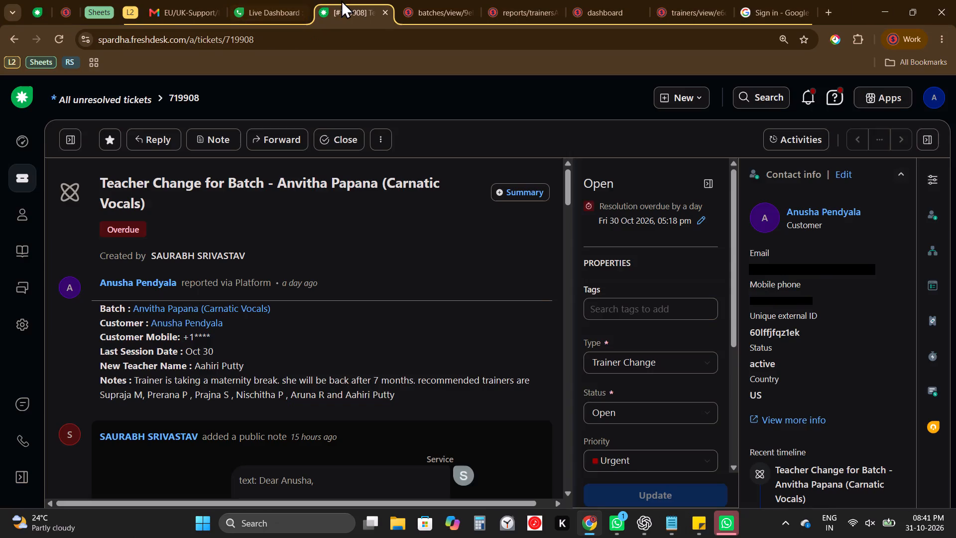
left_click(443, 336)
left_click(436, 385)
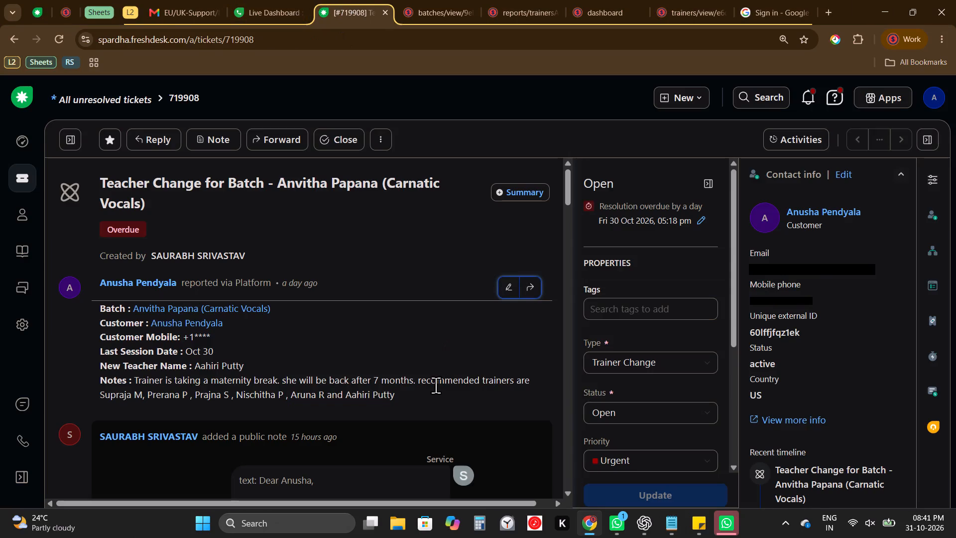
left_click_drag(436, 385, 463, 396)
left_click(463, 396)
scroll(463, 396, "down", 1)
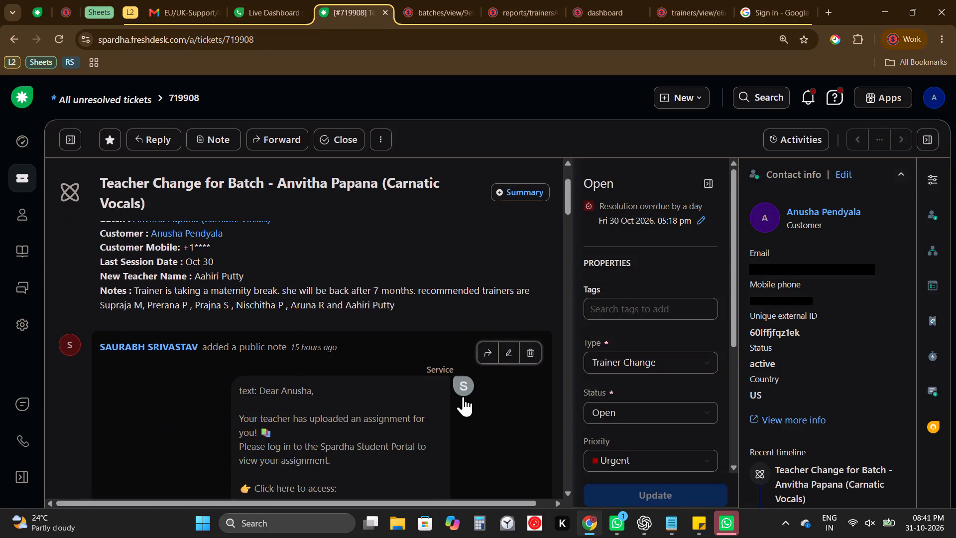
scroll(463, 396, "down", 6)
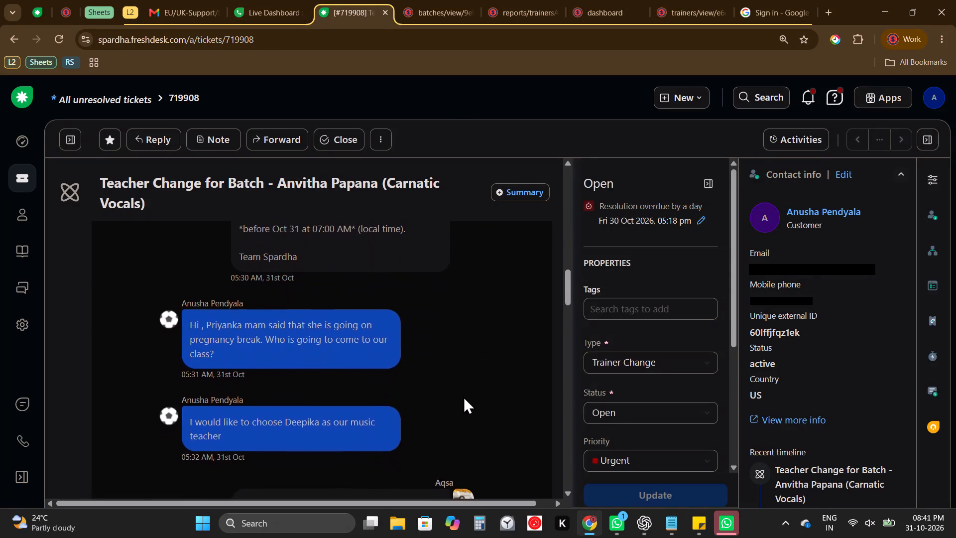
scroll(332, 443, "down", 1)
double_click(295, 402)
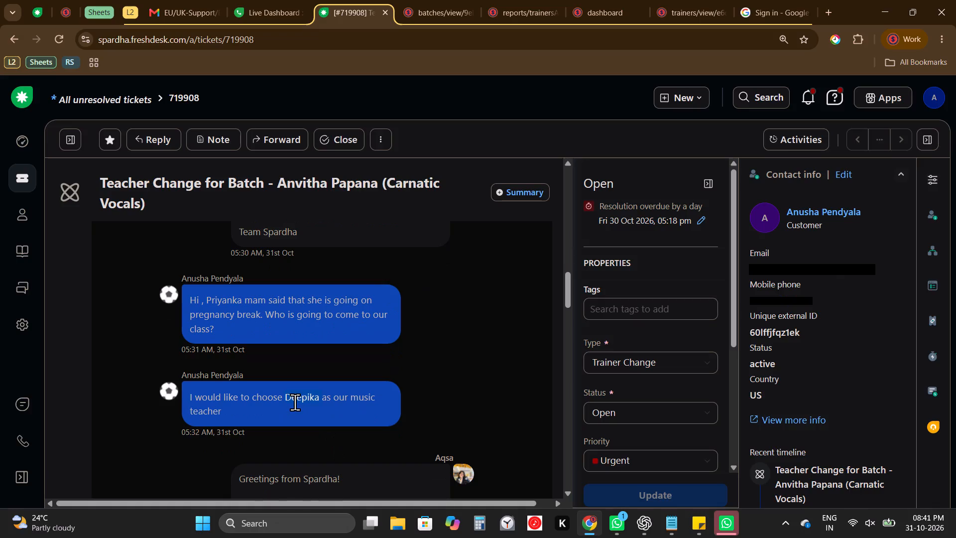
key("ctrl+c")
key("ctrl+c")
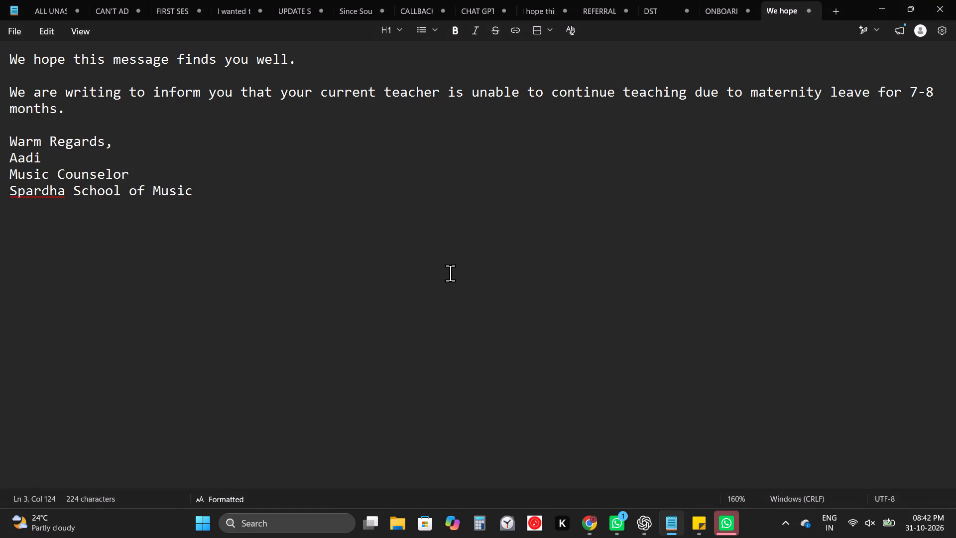
Add a paragraph above the sign-off saying a message was received that the customer wishes to continue classes with trainer, Deepika.
key("Down")
key("Return")
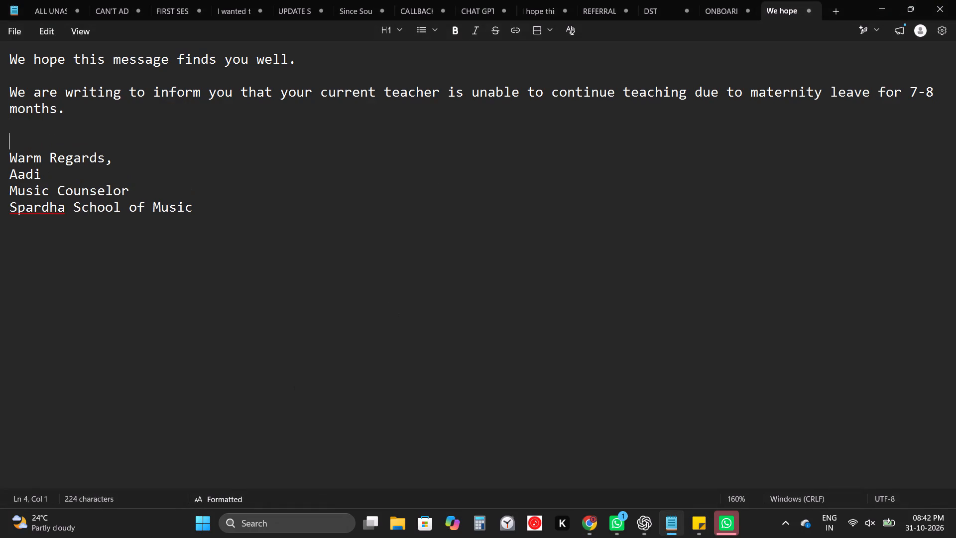
key("Return")
key("Up")
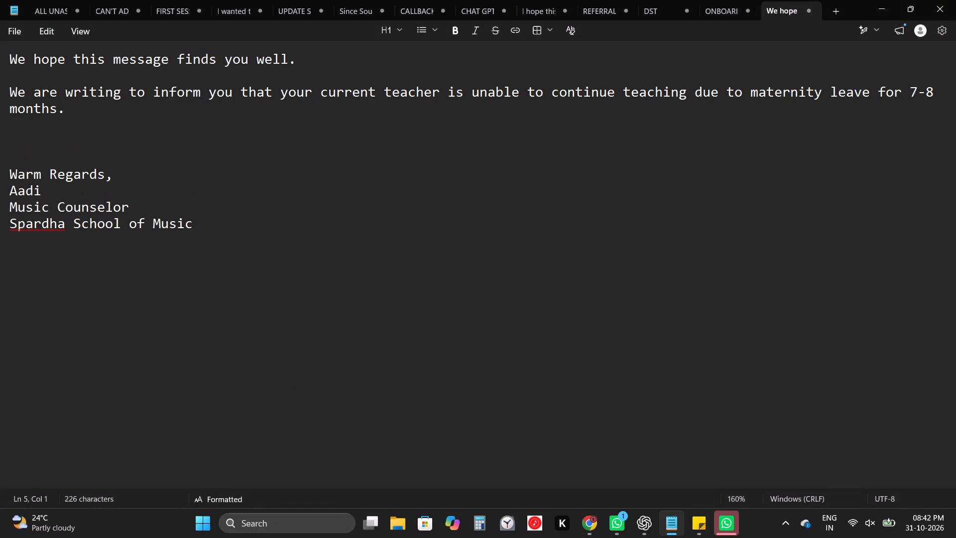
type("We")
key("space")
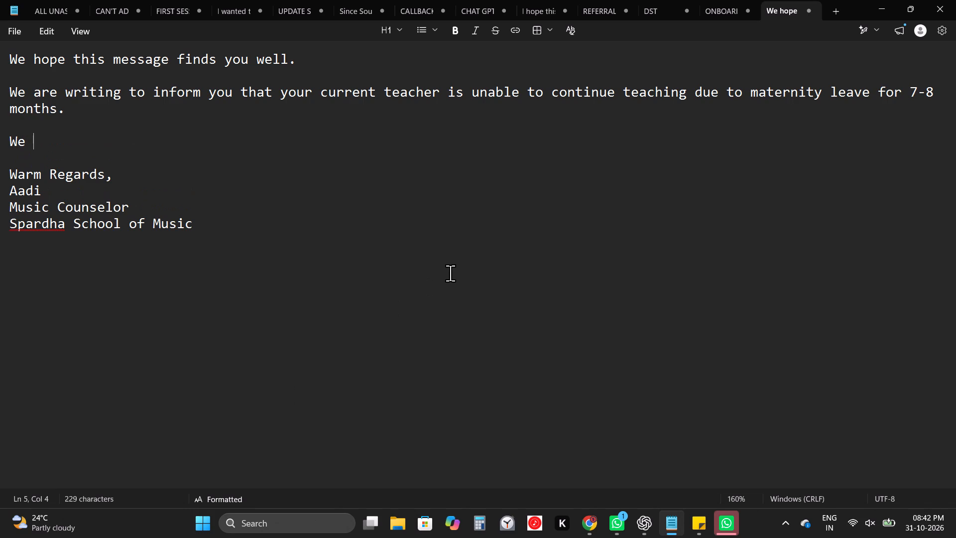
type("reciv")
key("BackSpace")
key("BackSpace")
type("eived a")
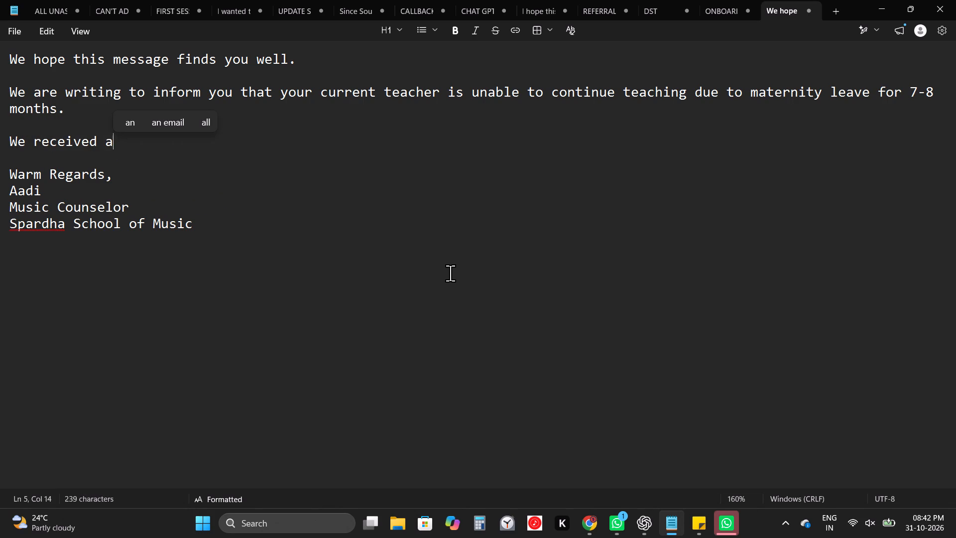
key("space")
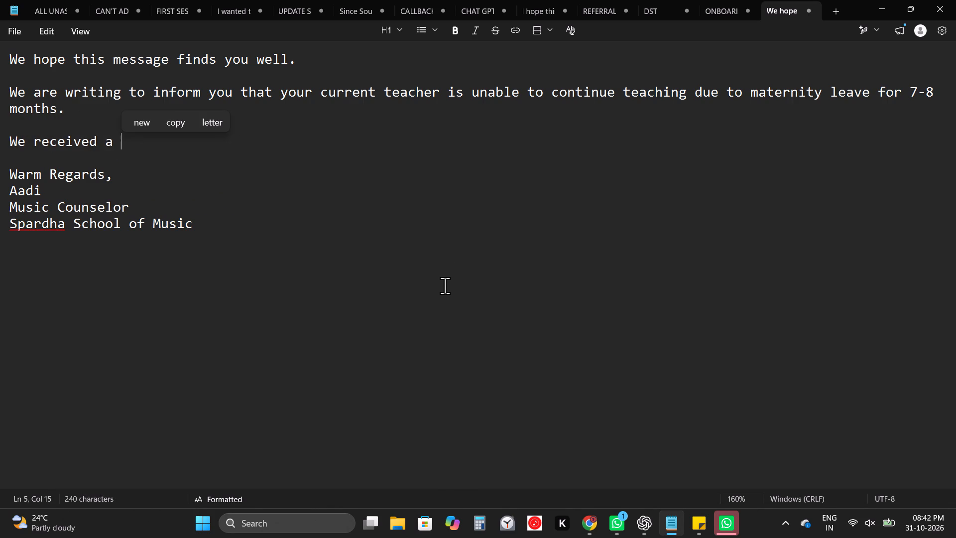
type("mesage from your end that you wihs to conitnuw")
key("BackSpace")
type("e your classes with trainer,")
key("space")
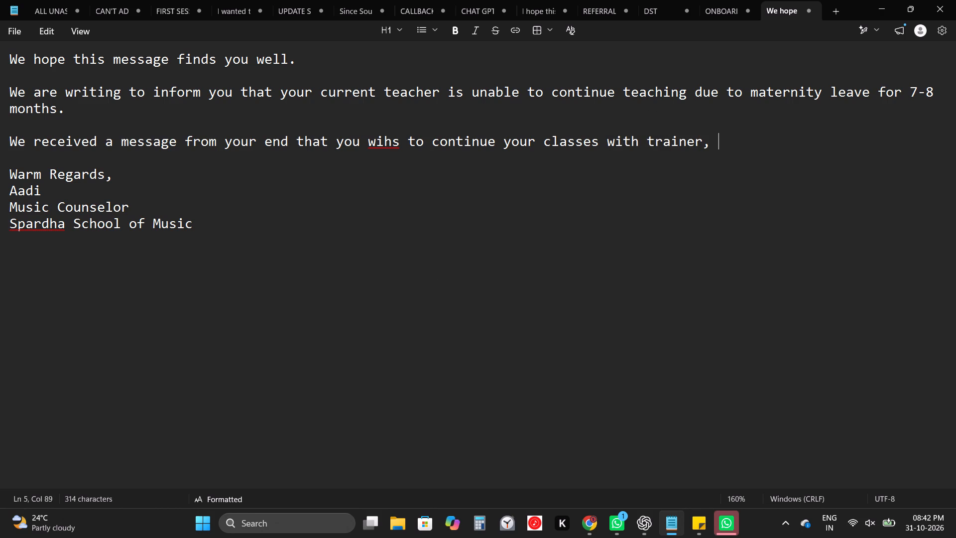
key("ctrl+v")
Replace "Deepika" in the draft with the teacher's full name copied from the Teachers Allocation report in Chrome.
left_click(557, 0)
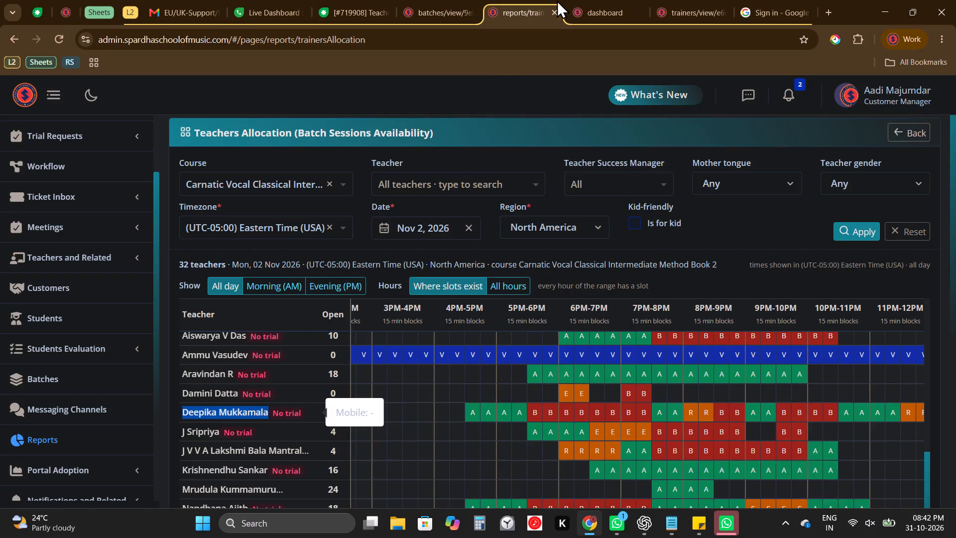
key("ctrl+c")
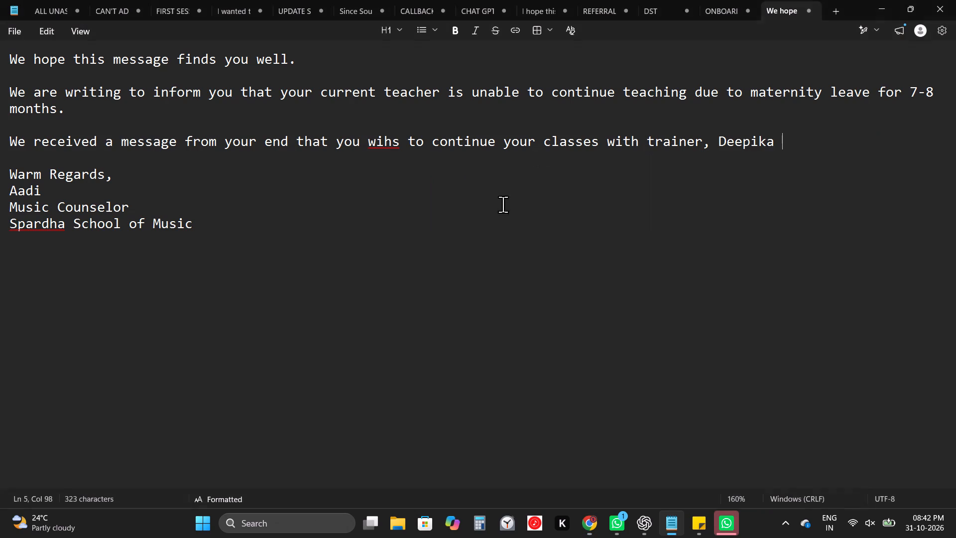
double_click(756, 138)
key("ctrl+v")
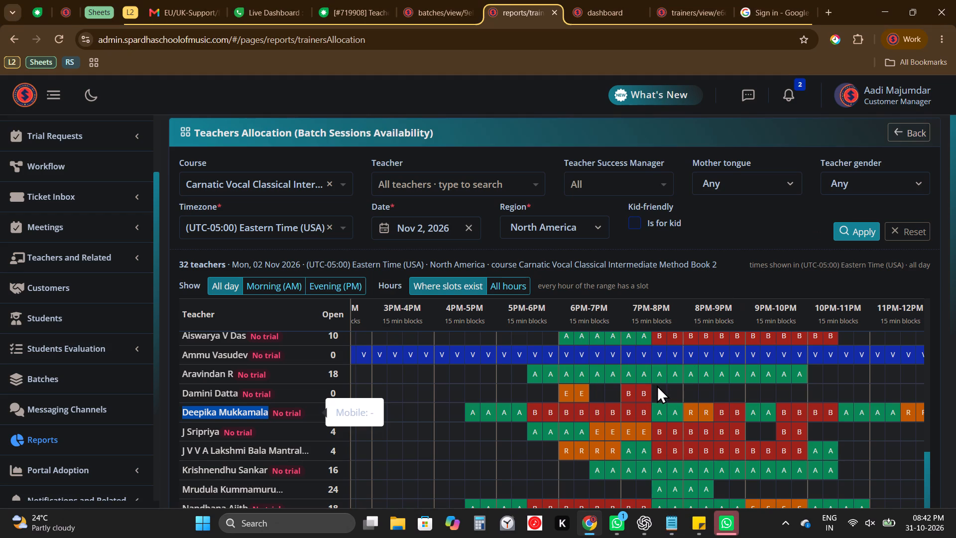
Filter the Teachers Allocation report in Chrome by teacher Deepika, using her full name.
left_click(503, 183)
key("ctrl+v")
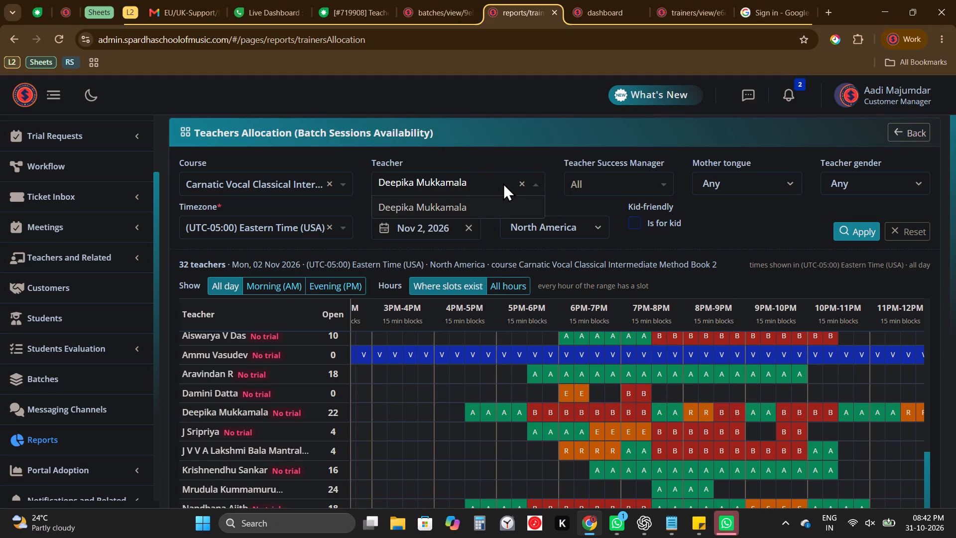
key("Return")
left_click(860, 235)
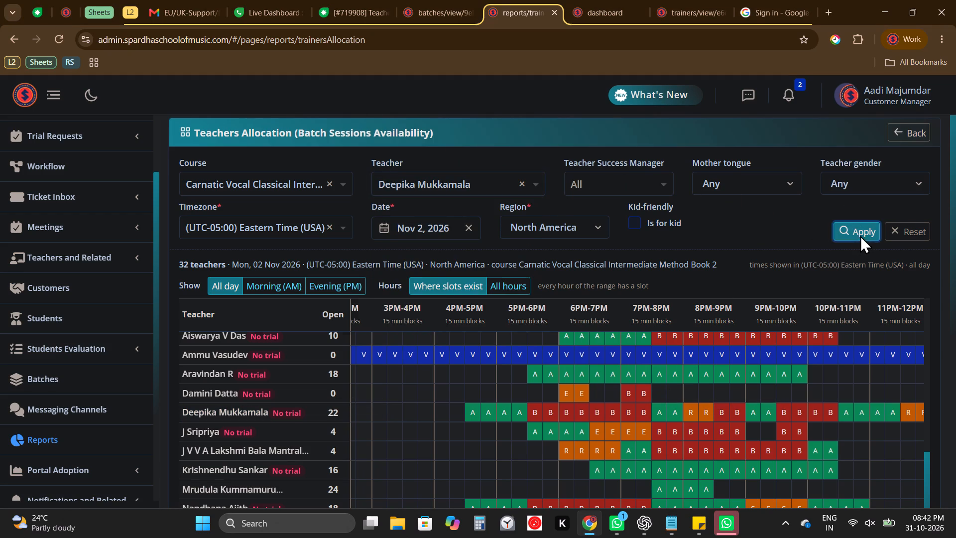
scroll(715, 418, "left", 1)
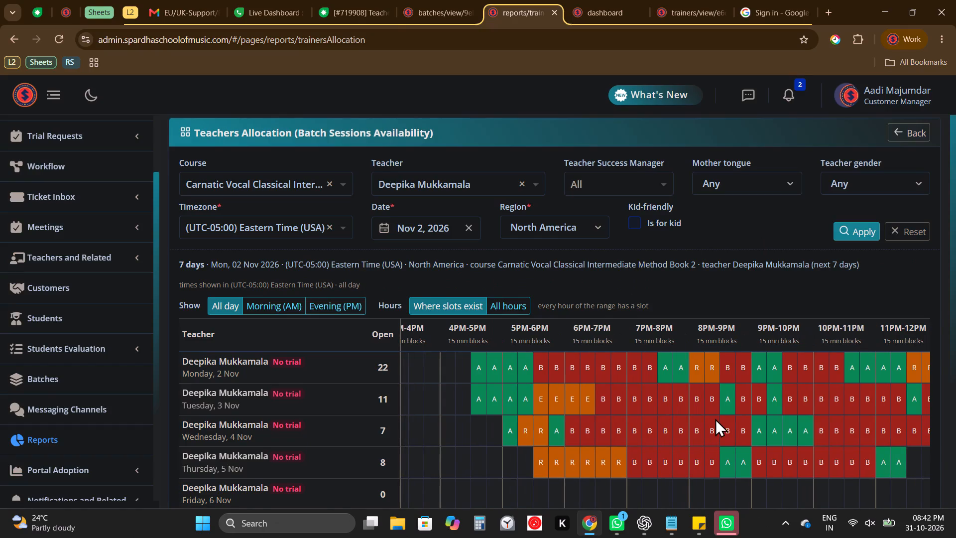
Check the batch's October 2026 session times against Deepika's availability in the Teachers Allocation report.
left_click(394, 0)
left_click(444, 0)
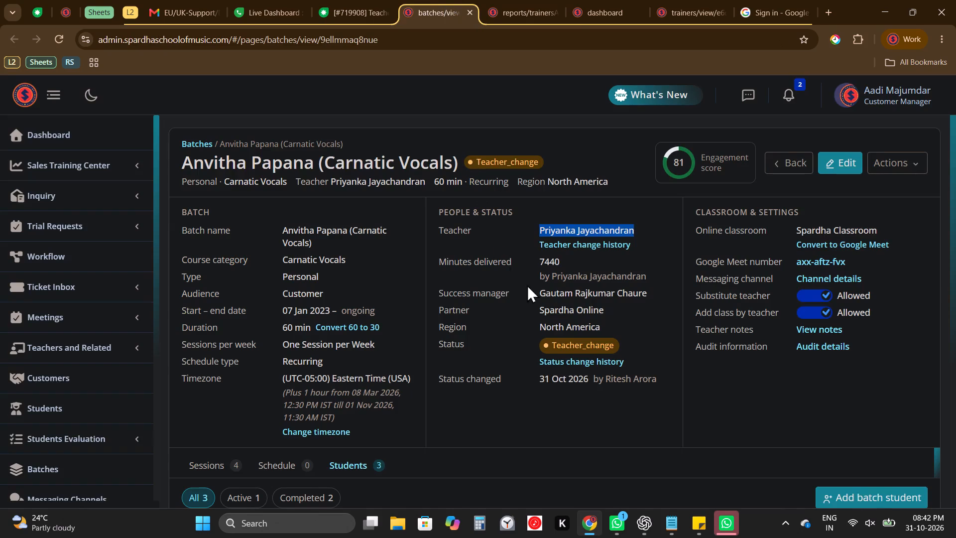
left_click(246, 248)
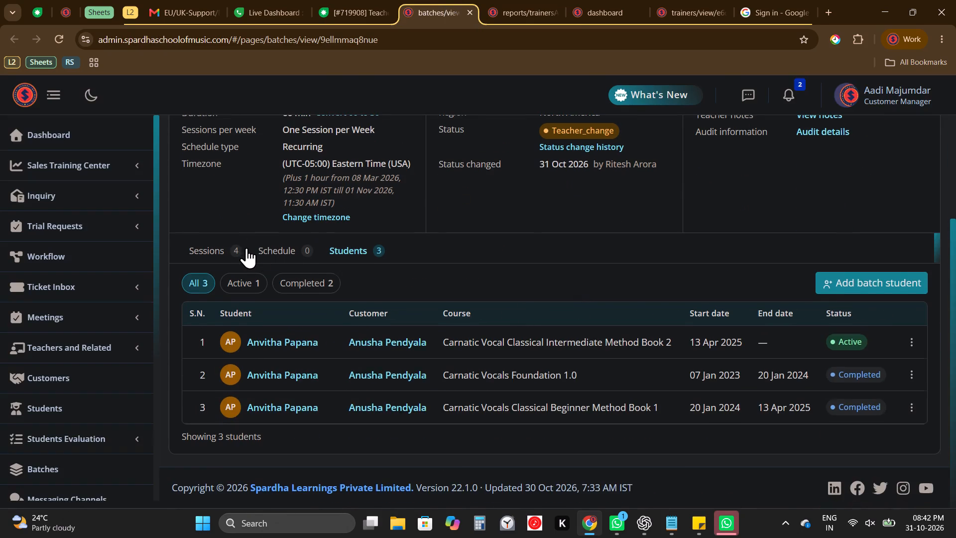
scroll(394, 317, "down", 1)
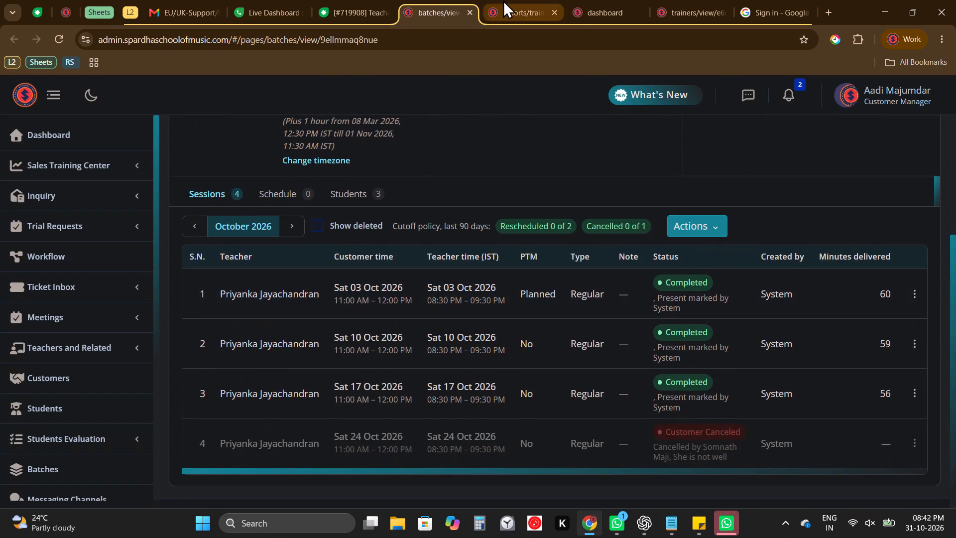
left_click(503, 0)
scroll(523, 384, "right", 6)
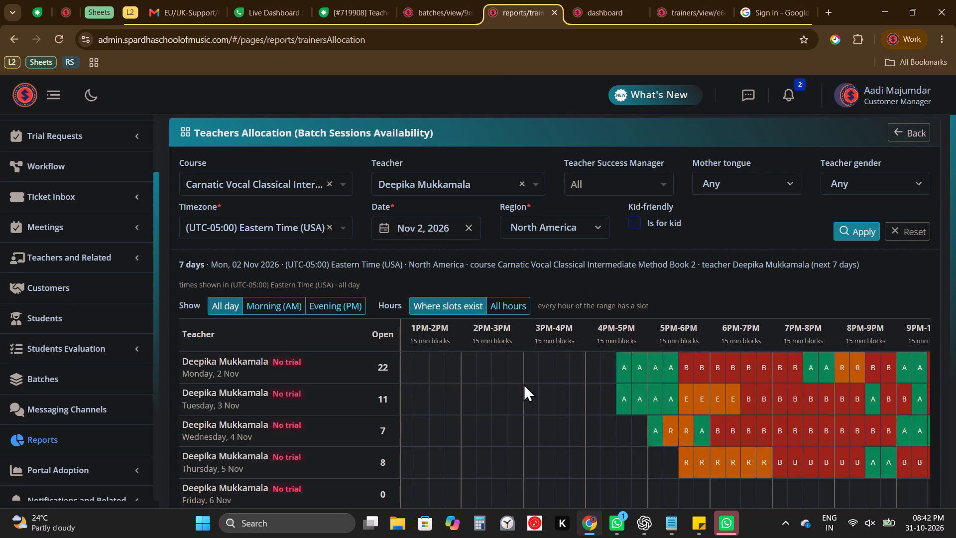
scroll(523, 384, "right", 2)
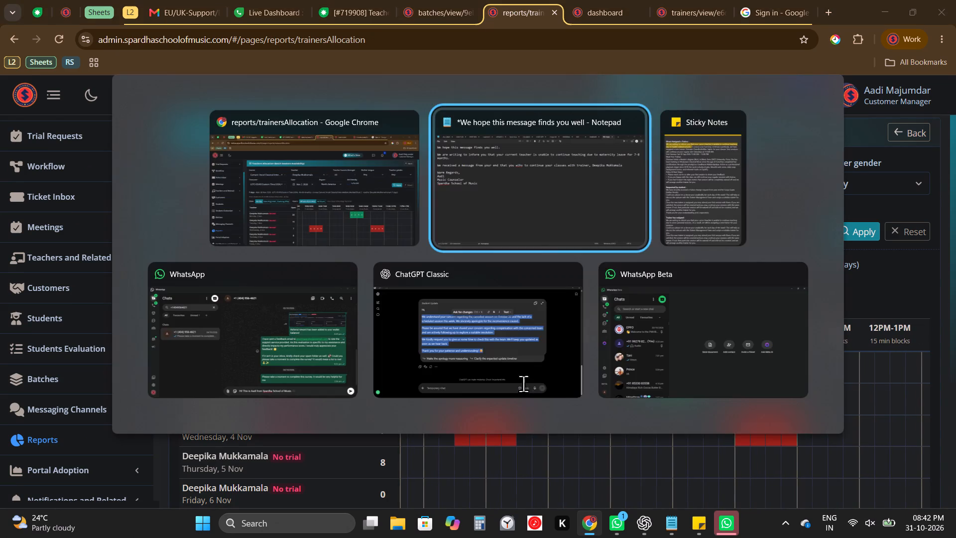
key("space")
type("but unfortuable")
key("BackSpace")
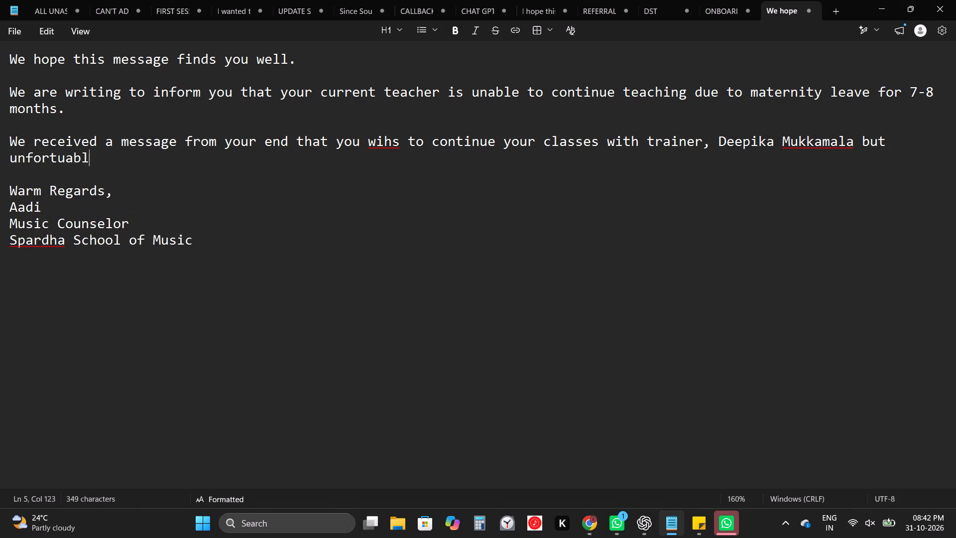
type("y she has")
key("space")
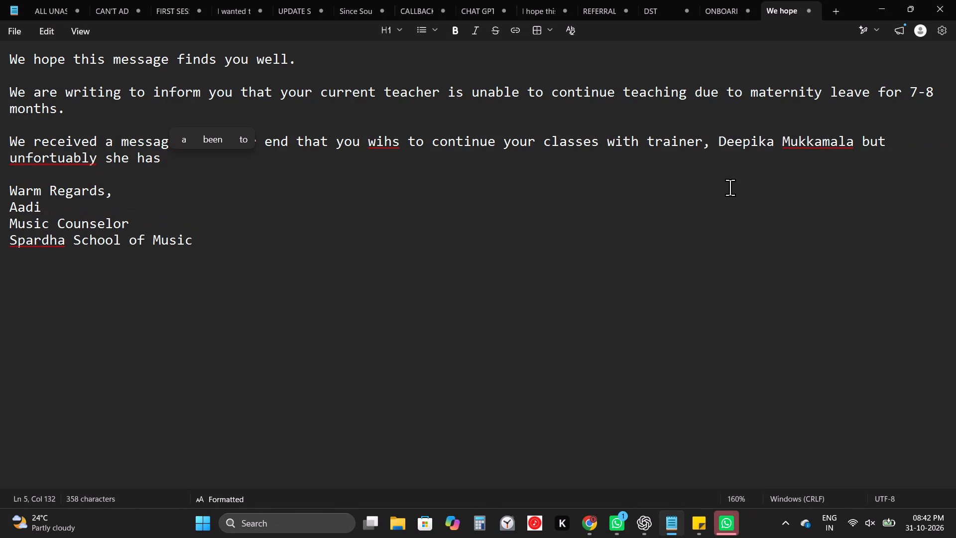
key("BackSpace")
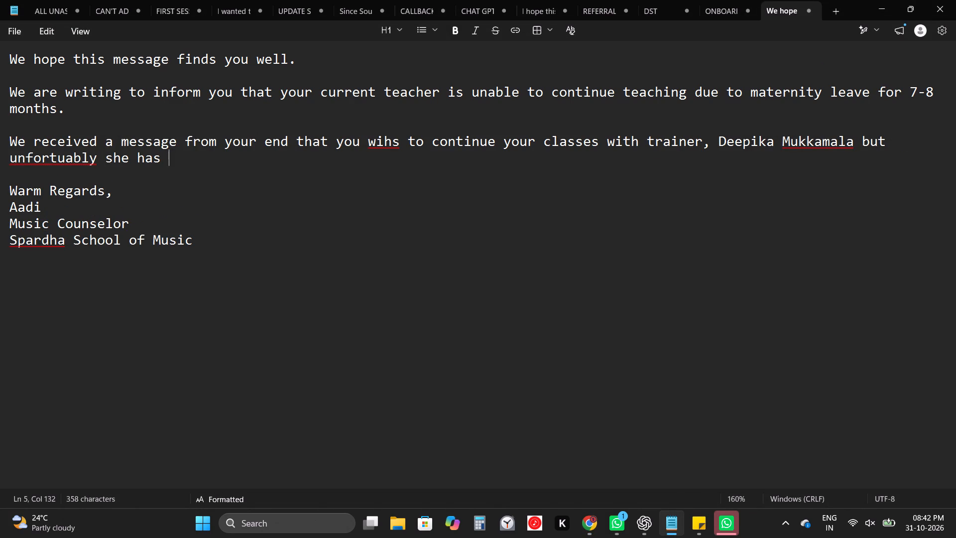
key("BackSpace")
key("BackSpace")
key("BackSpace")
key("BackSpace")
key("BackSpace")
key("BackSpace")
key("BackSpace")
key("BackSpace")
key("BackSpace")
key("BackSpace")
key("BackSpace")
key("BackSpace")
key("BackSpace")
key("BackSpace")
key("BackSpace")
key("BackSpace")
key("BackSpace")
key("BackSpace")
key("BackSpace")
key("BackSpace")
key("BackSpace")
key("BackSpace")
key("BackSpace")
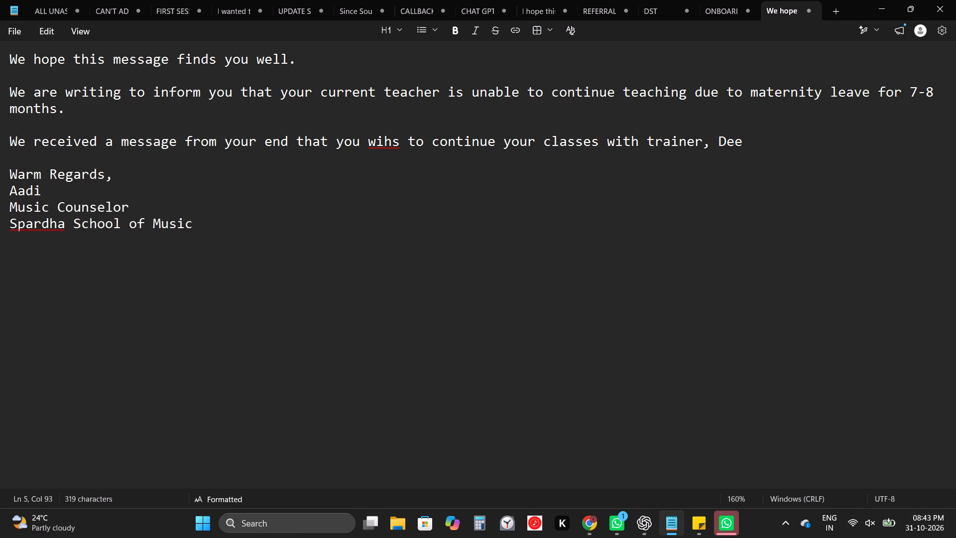
Complete the trainer name as "Deepika." in the Notepad draft and begin a sentence asking the customer to confirm they are referring to the trainer.
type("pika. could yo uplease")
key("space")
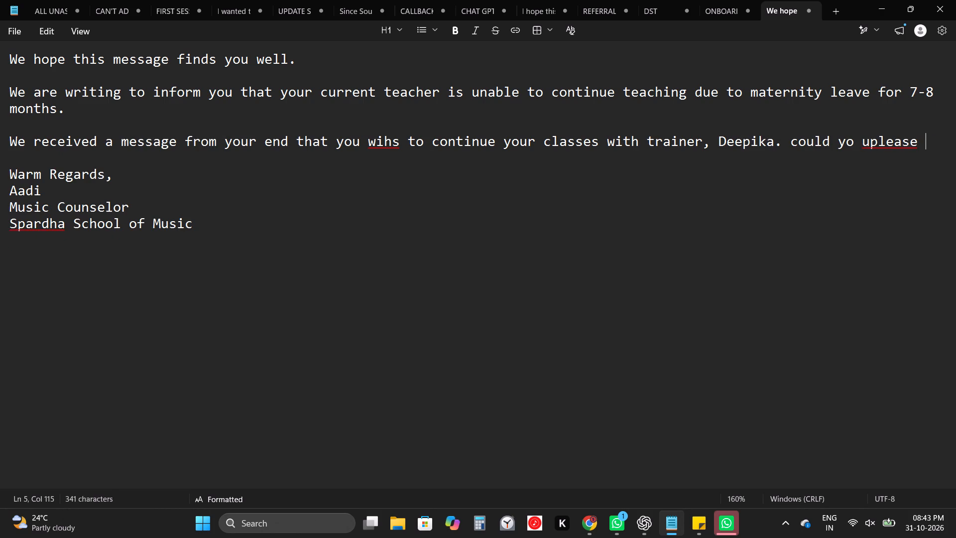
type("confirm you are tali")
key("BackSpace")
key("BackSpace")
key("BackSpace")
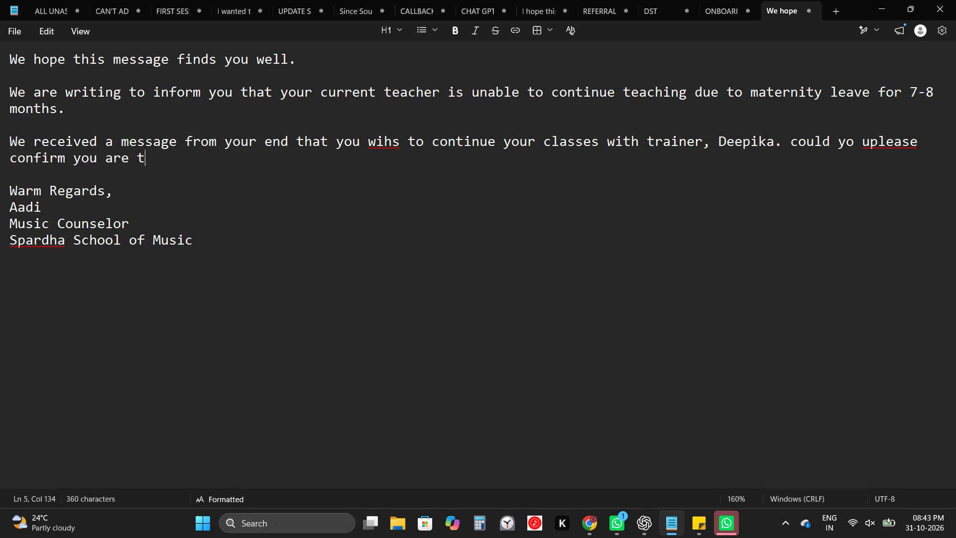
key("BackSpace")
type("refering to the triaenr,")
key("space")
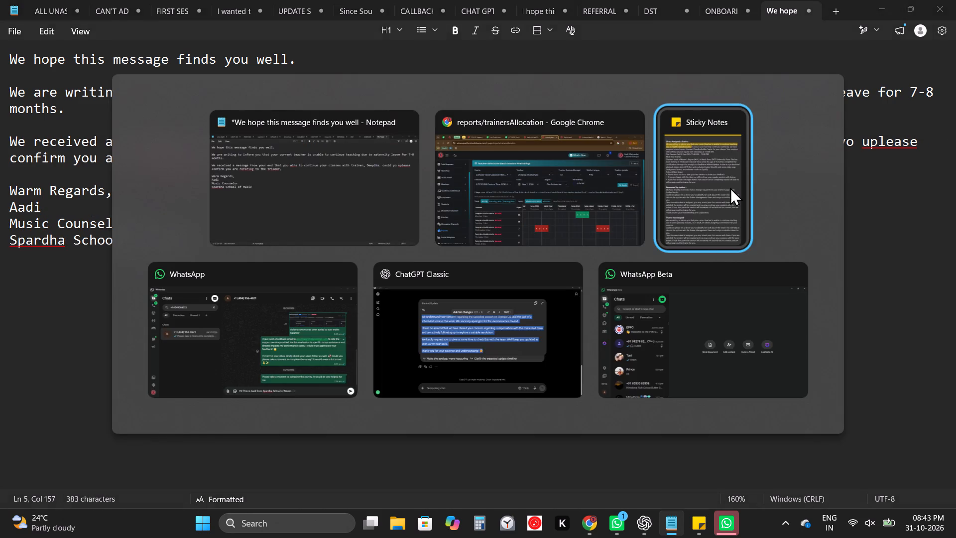
End the confirmation question with Deepika's full name copied from the Teachers Allocation report and a question mark.
left_click(189, 363)
left_click_drag(189, 363, 234, 362)
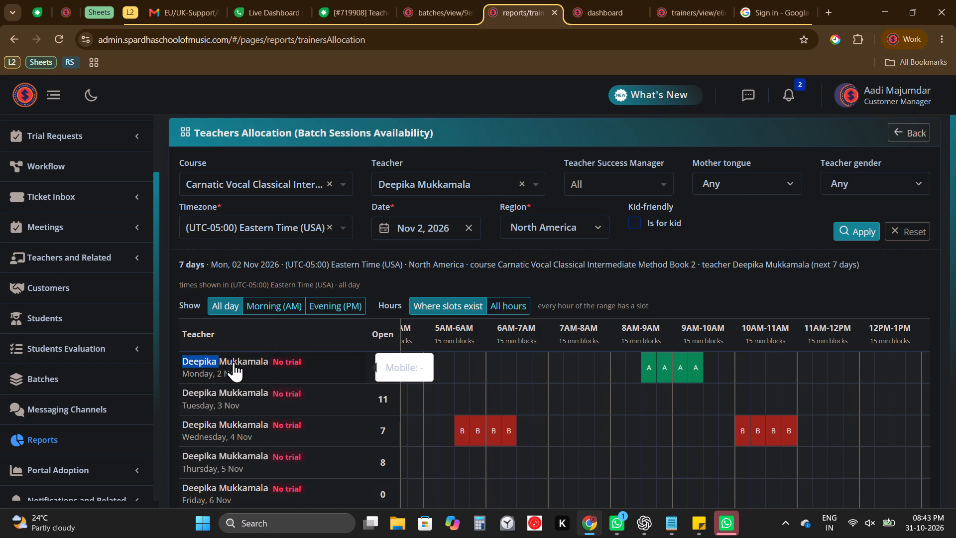
left_click_drag(234, 362, 238, 362)
key("ctrl+c")
key("ctrl+v")
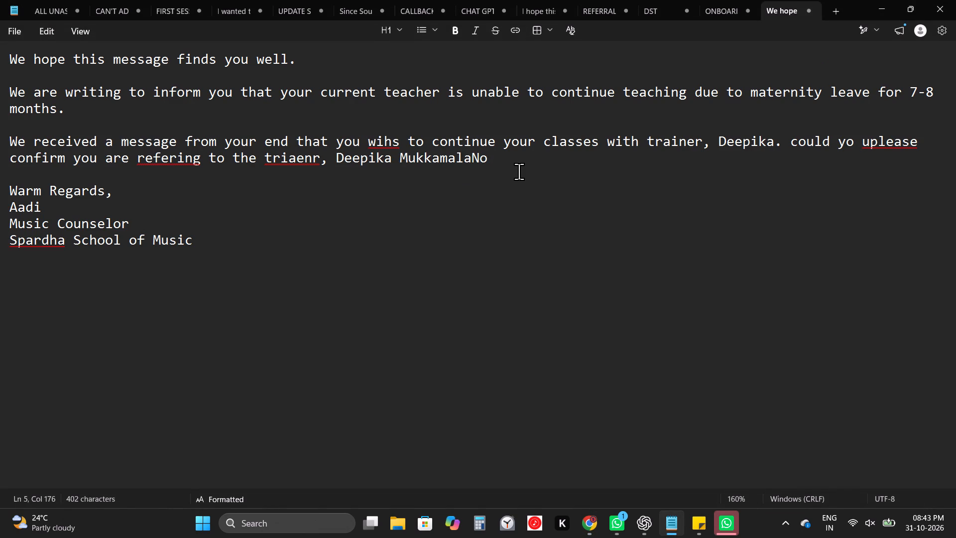
key("BackSpace")
key("BackSpace")
key("shift+question")
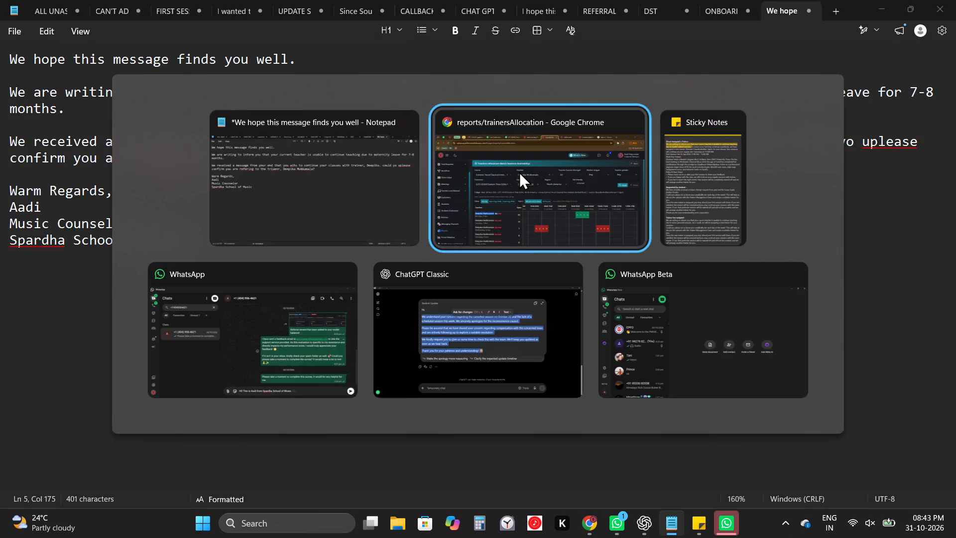
Examine the introduction on Deepika's trainer profile page in Chrome.
left_click(683, 0)
scroll(435, 345, "down", 1)
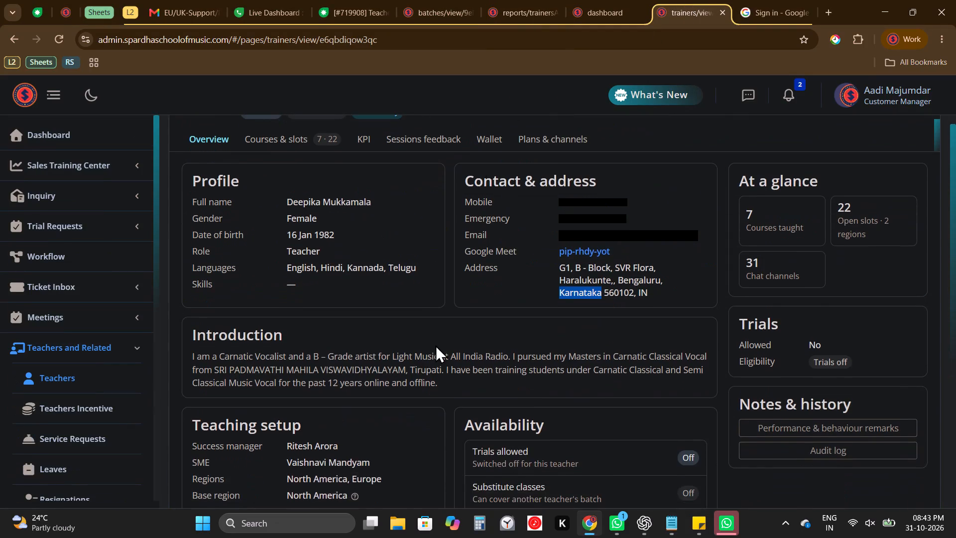
triple_click(508, 354)
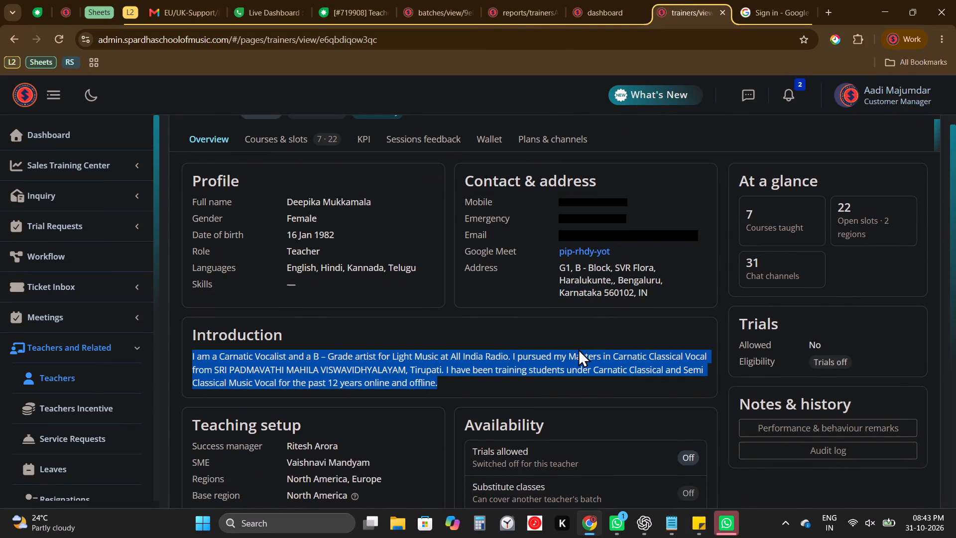
scroll(578, 349, "up", 1)
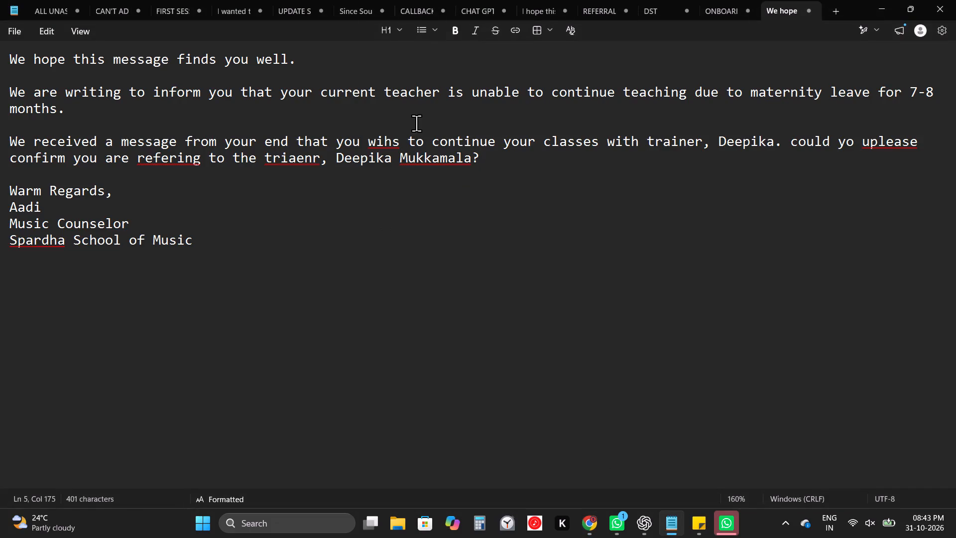
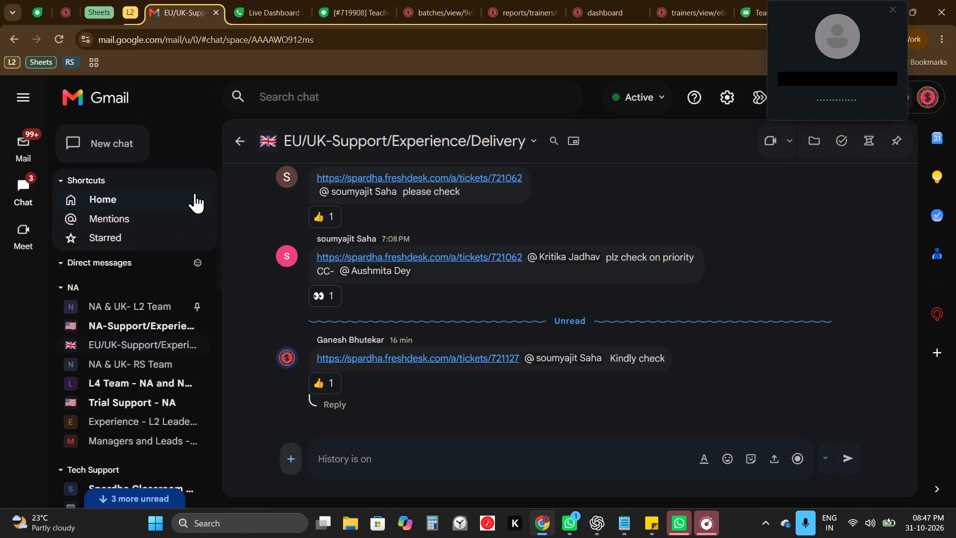
Check the newest message in the NA-Support/Experience/Delivery space from the chat home, and close the conversation.
left_click(426, 166)
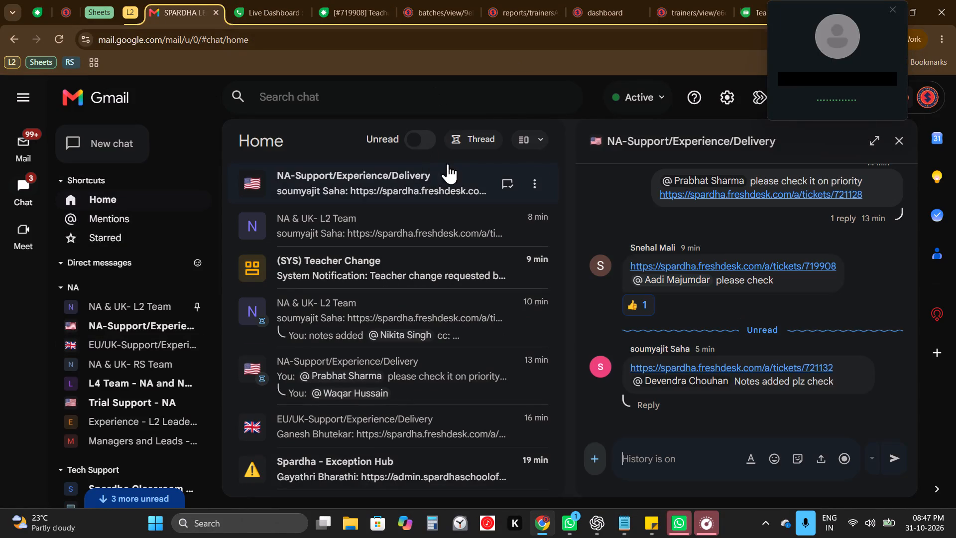
left_click(897, 139)
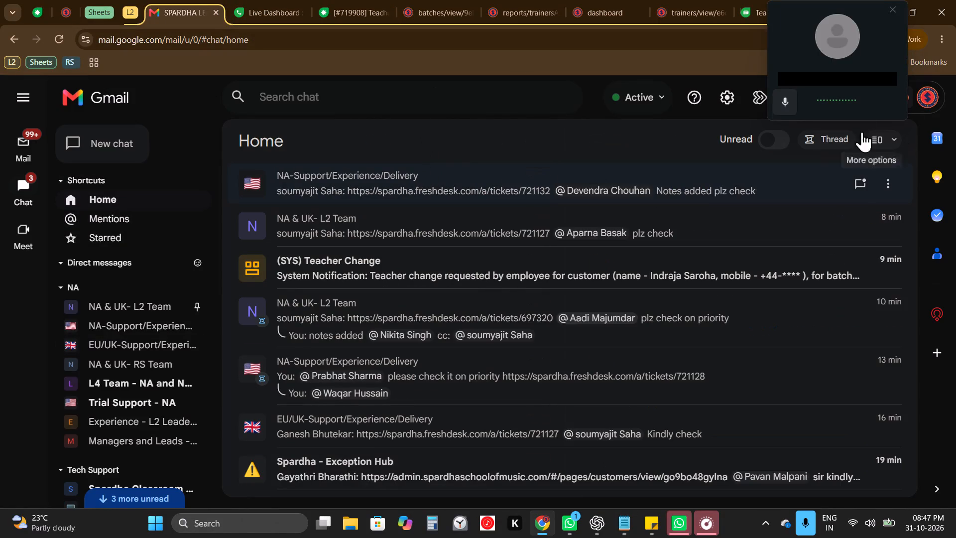
Review the Carnatic Vocals batch heading, and examine the selected teacher's slots from Nov 2, 2026 in the Teachers Allocation report.
left_click(371, 0)
left_click(442, 0)
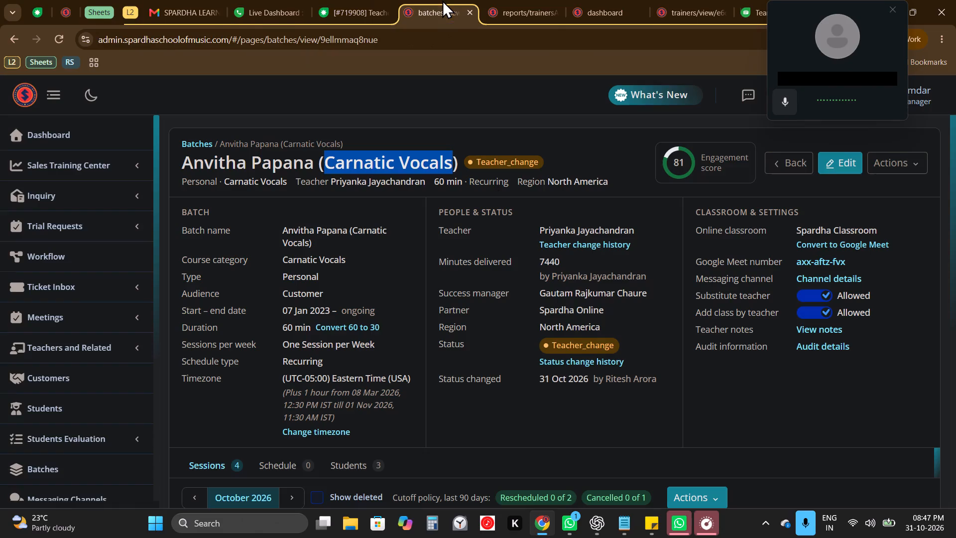
left_click(426, 161)
left_click_drag(426, 161, 367, 158)
left_click(547, 0)
scroll(540, 469, "left", 1)
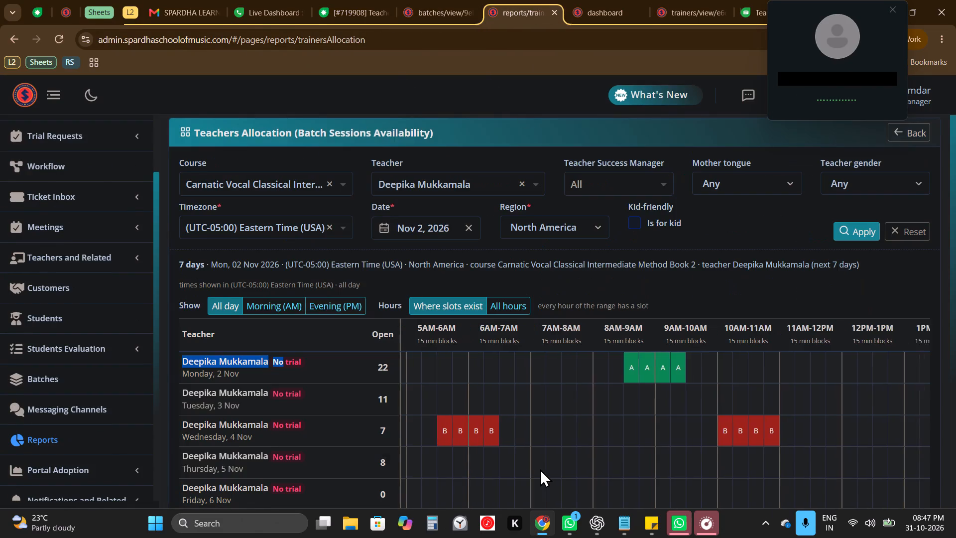
scroll(540, 469, "left", 1)
left_click(619, 290)
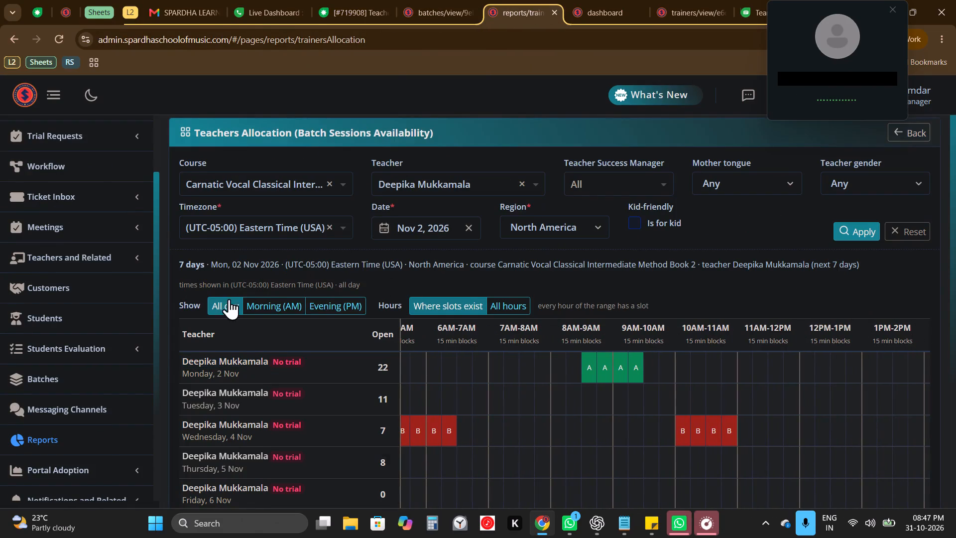
left_click_drag(173, 309, 237, 348)
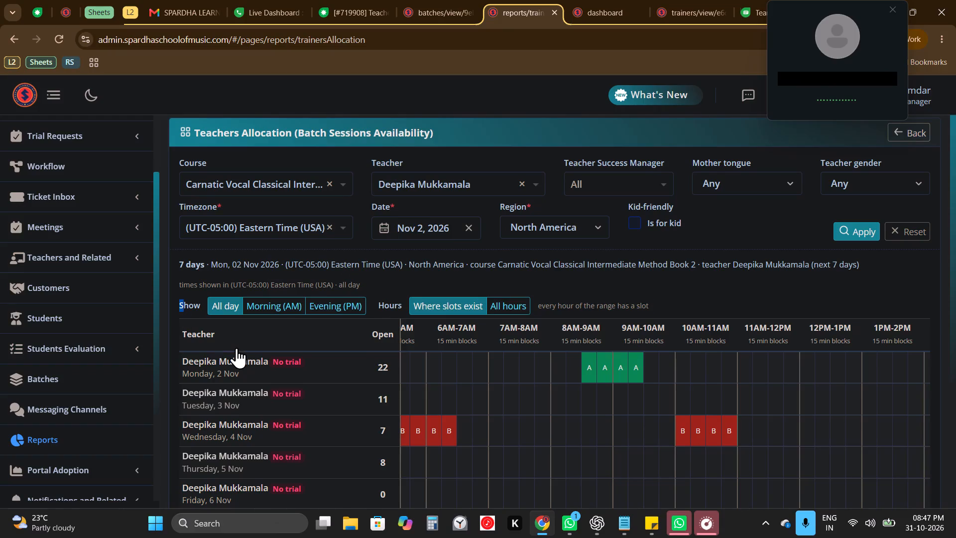
left_click_drag(237, 348, 247, 357)
left_click(520, 280)
left_click(662, 0)
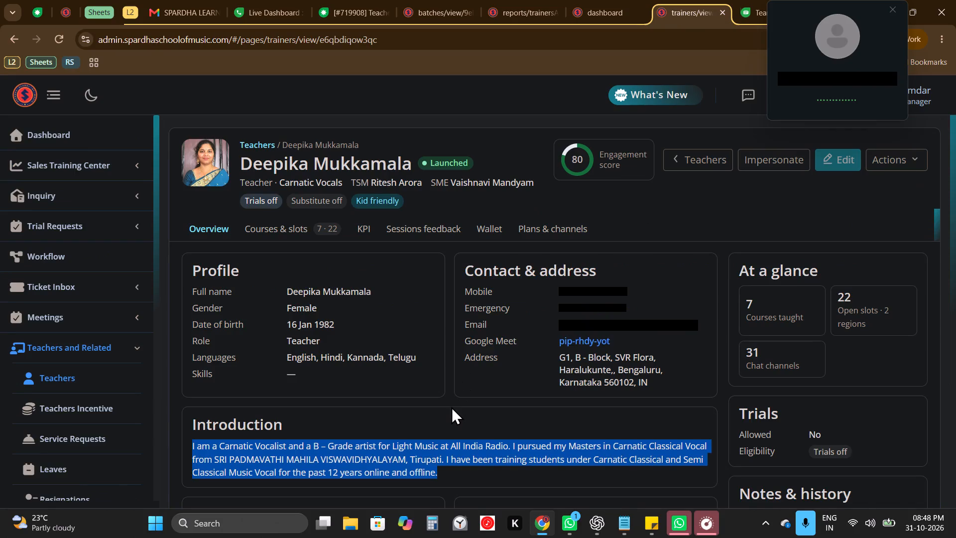
double_click(434, 427)
left_click_drag(434, 427, 436, 478)
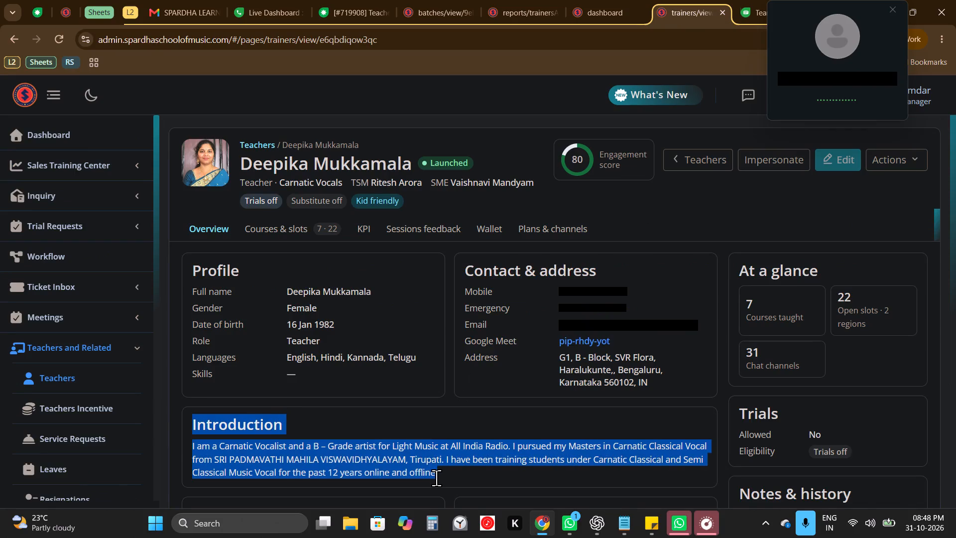
double_click(436, 478)
left_click_drag(436, 478, 457, 416)
double_click(457, 416)
left_click_drag(457, 416, 459, 448)
double_click(459, 448)
left_click_drag(459, 448, 182, 154)
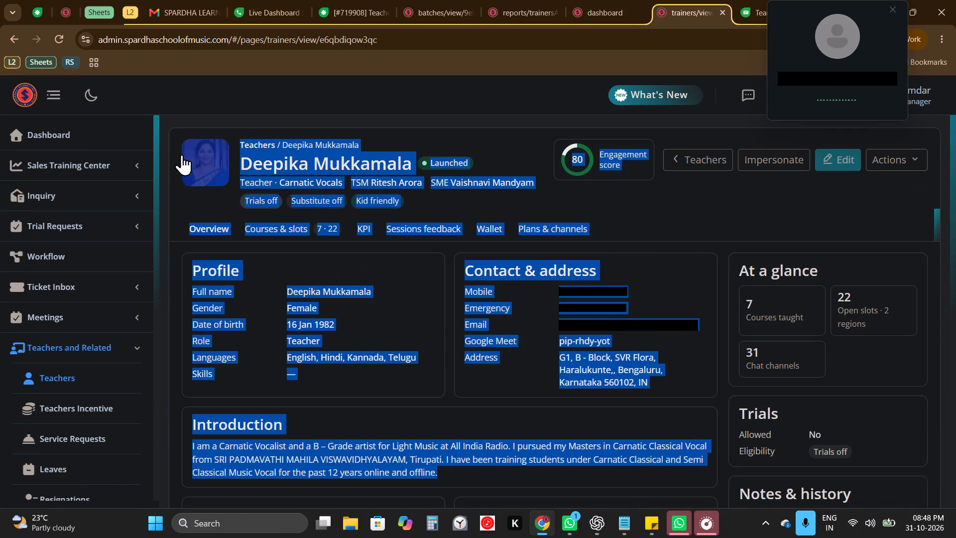
left_click(175, 158)
left_click_drag(175, 158, 856, 497)
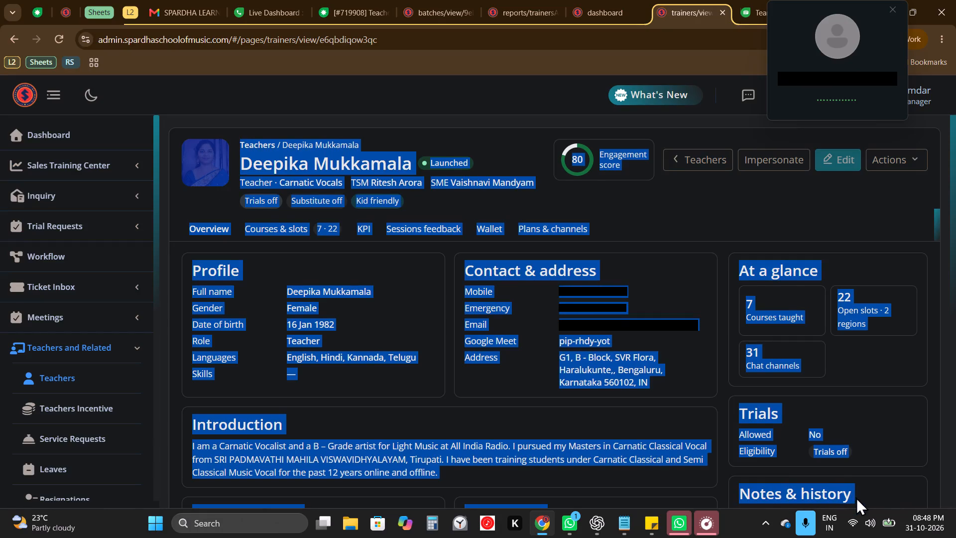
left_click_drag(856, 497, 856, 499)
scroll(848, 330, "down", 3)
scroll(771, 446, "down", 2)
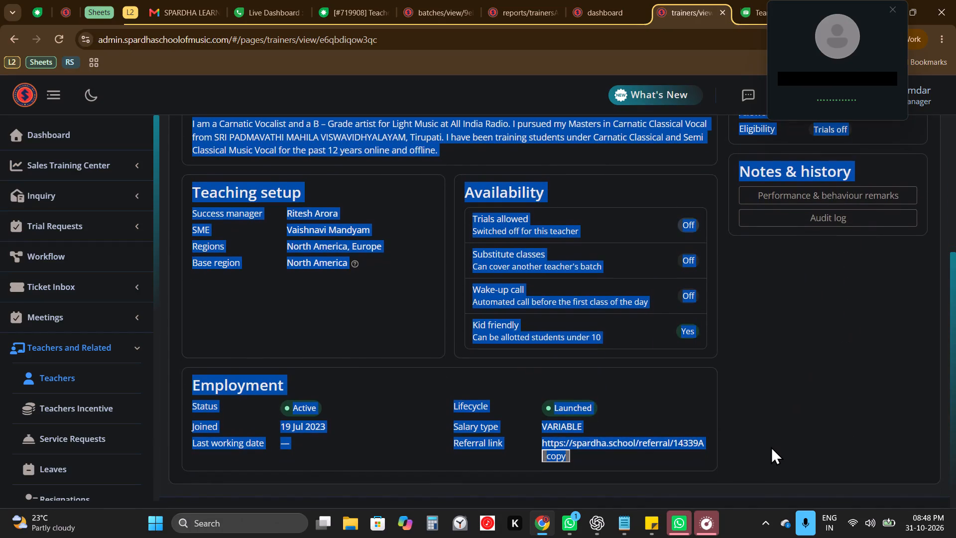
left_click(667, 494)
left_click_drag(667, 494, 0, 81)
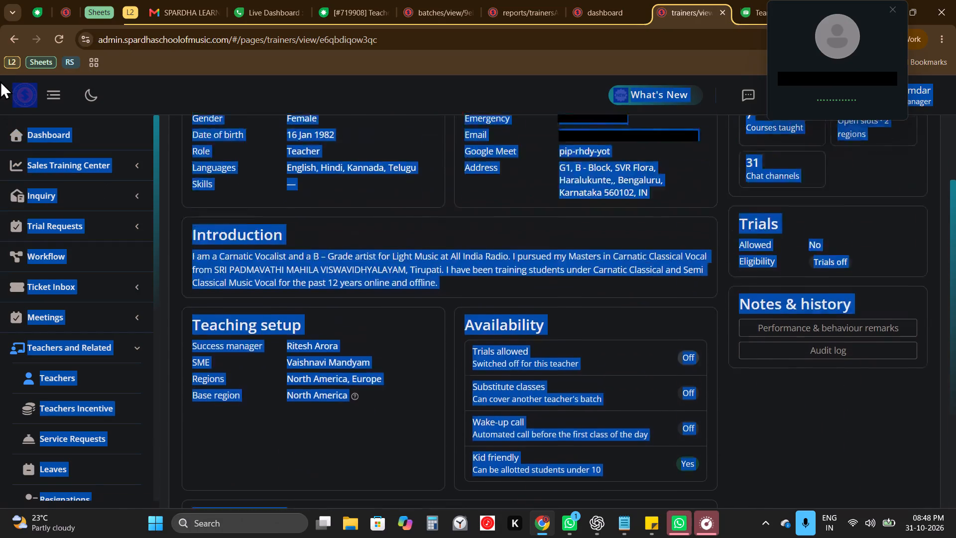
left_click_drag(0, 81, 0, 82)
scroll(366, 240, "up", 3)
left_click(384, 119)
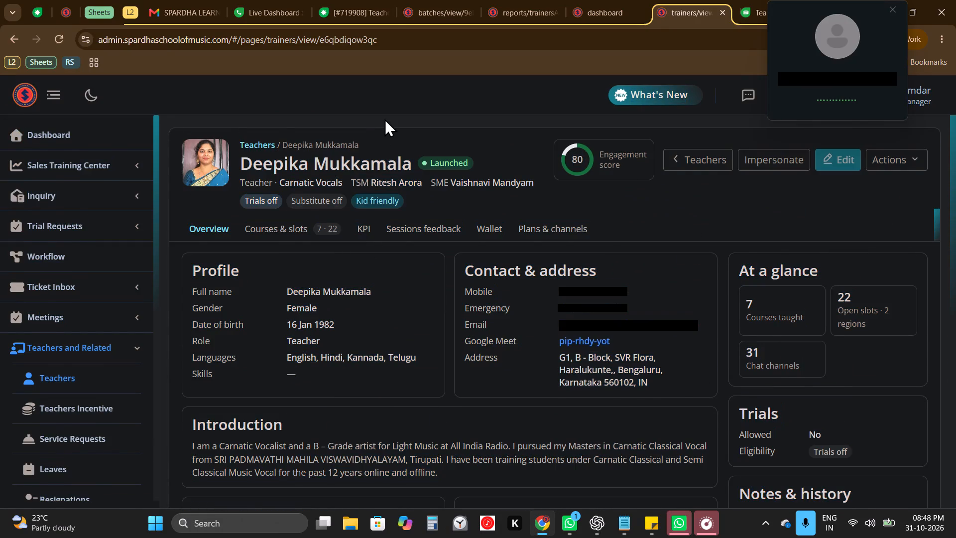
left_click(349, 16)
scroll(805, 246, "up", 5)
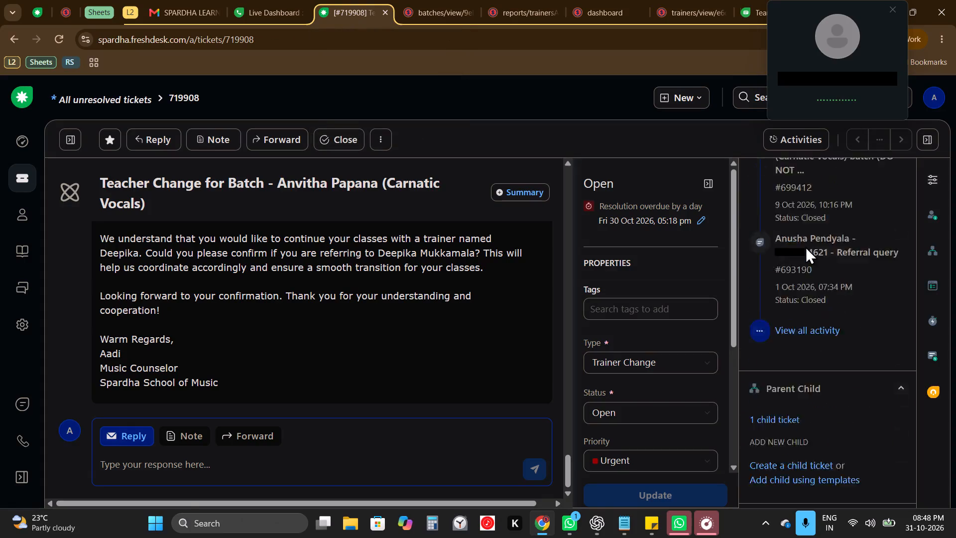
scroll(805, 246, "up", 2)
left_click(841, 215)
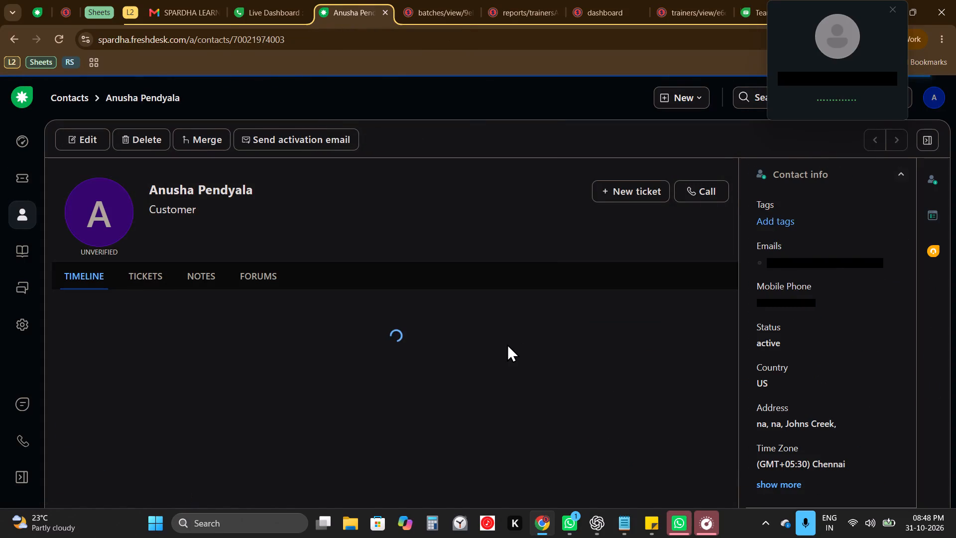
scroll(504, 325, "down", 1)
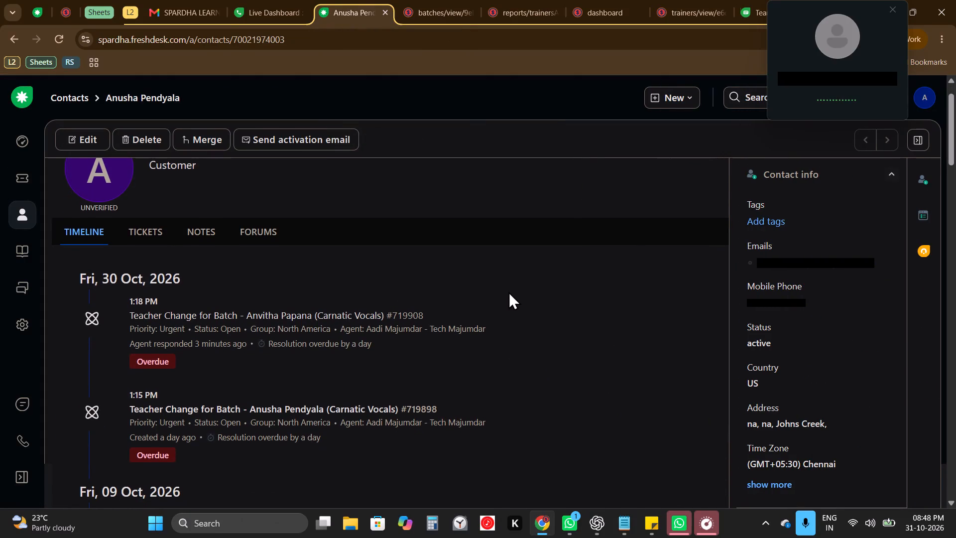
scroll(508, 291, "right", 5)
Check the batch page, then examine the course, TSM and SME details in Deepika's teacher profile header.
left_click(436, 0)
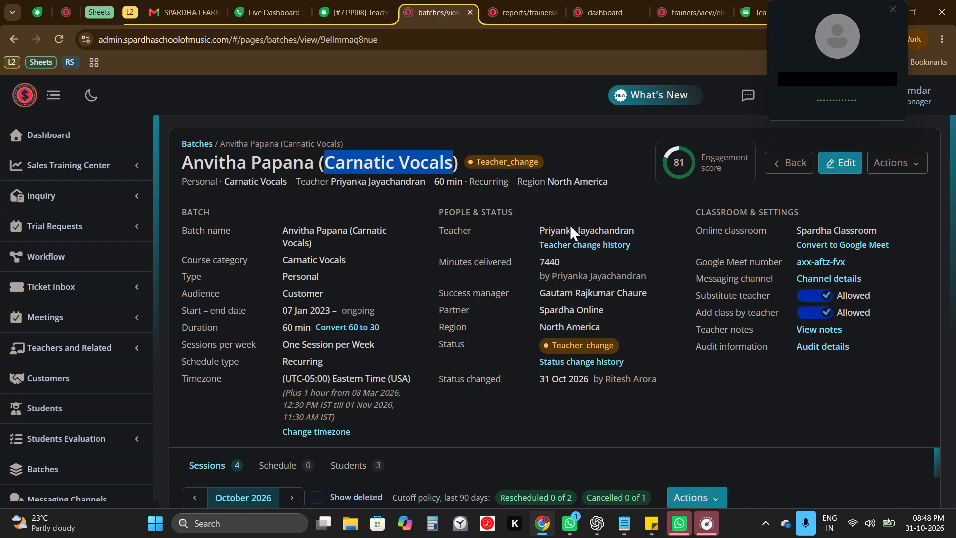
left_click(541, 6)
left_click(661, 0)
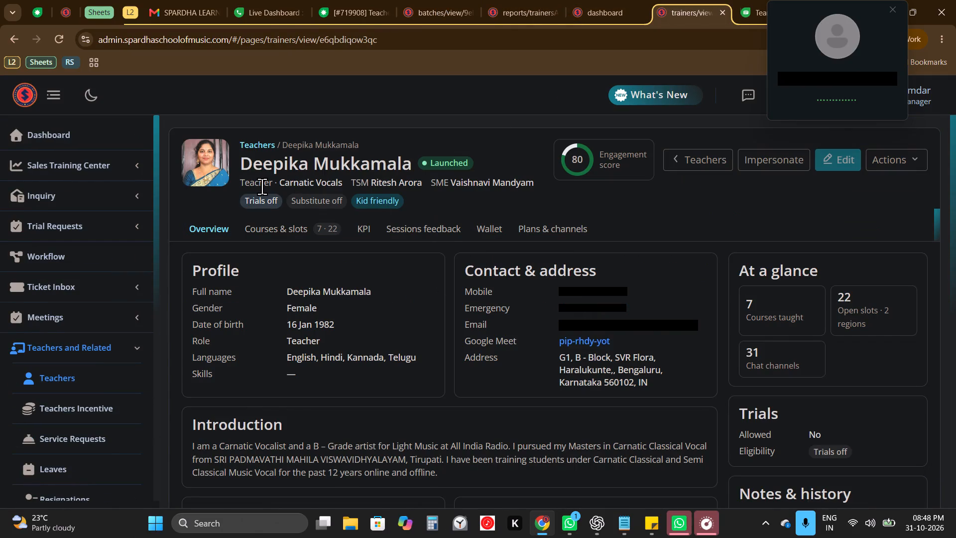
left_click(249, 184)
left_click_drag(249, 184, 467, 190)
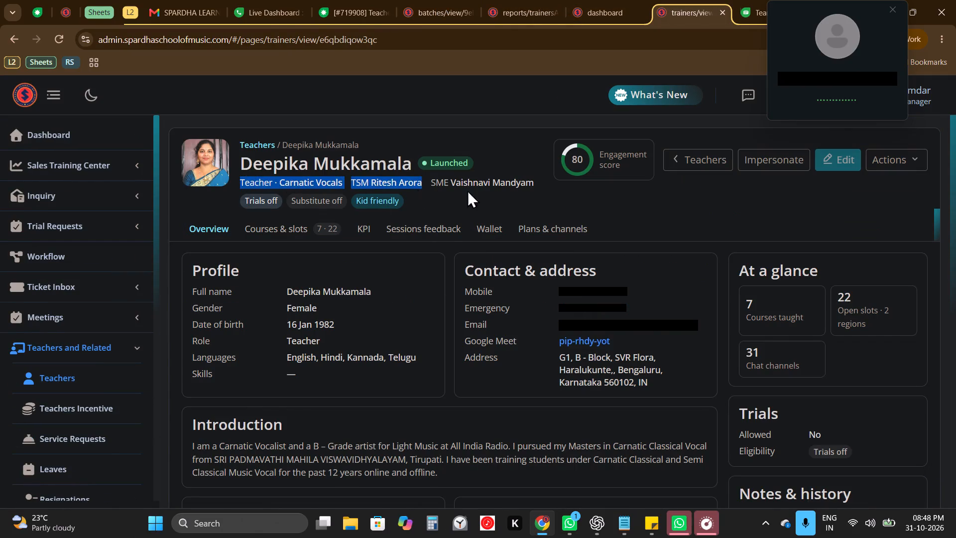
left_click_drag(467, 190, 535, 187)
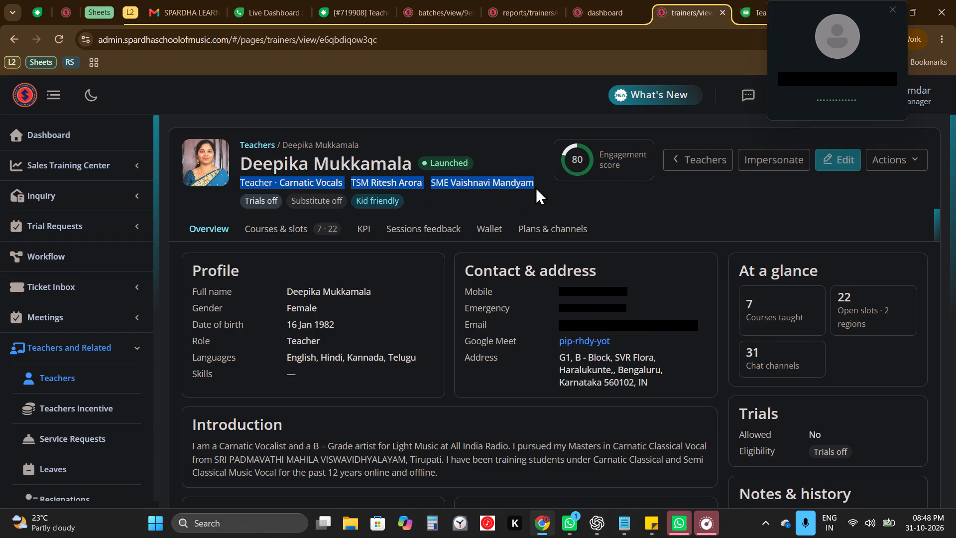
Return to ticket 719908 and highlight the customer's mobile phone number in the contact details.
left_click(388, 0)
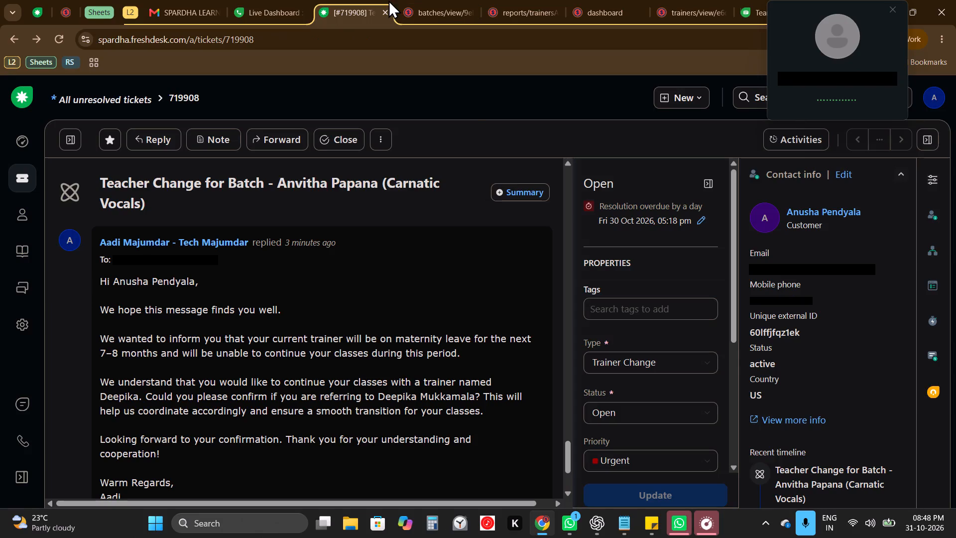
left_click(906, 177)
left_click(906, 177)
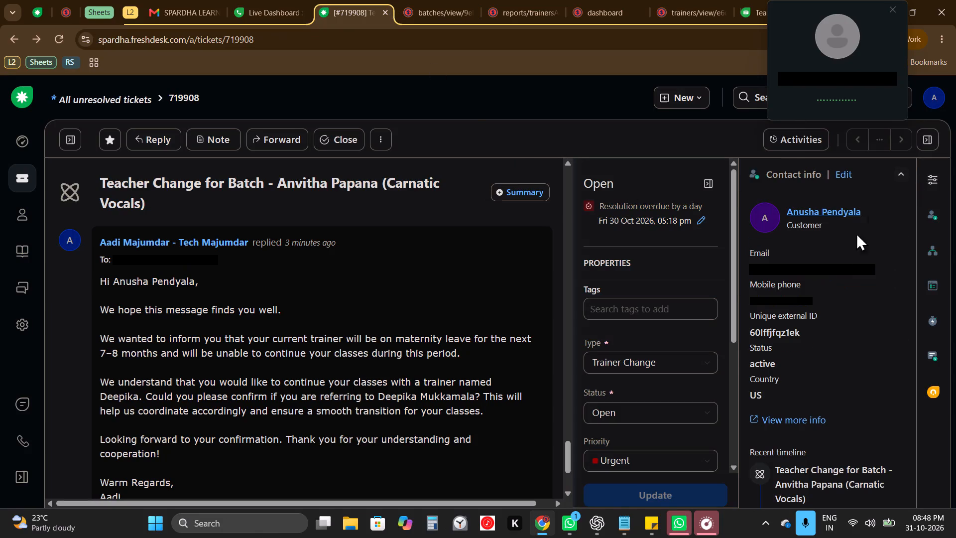
left_click(825, 295)
left_click_drag(825, 295, 789, 268)
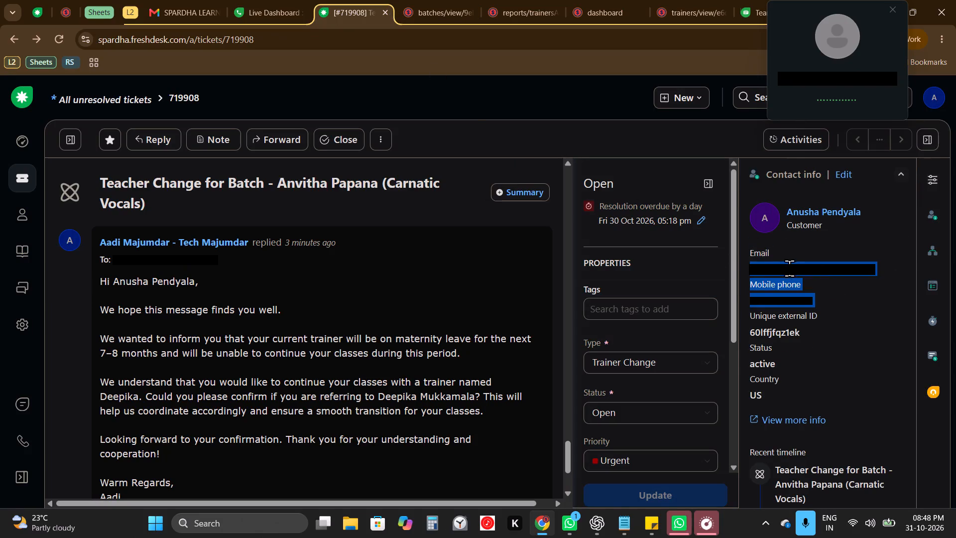
left_click_drag(789, 268, 747, 302)
left_click(747, 302)
left_click_drag(747, 302, 841, 294)
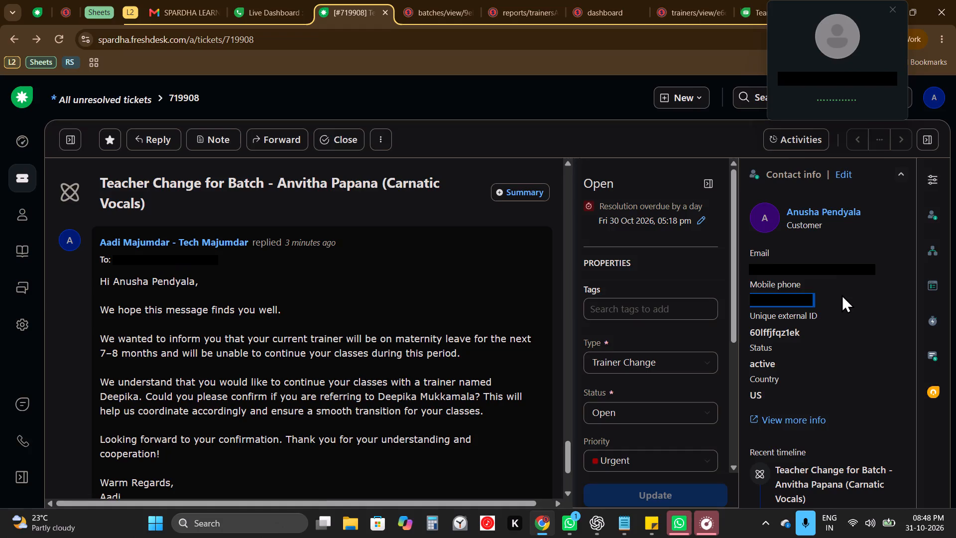
Revisit Deepika's allocation report, then check the region and details of the Teacher_change Carnatic Vocals batch.
left_click(457, 0)
left_click(536, 0)
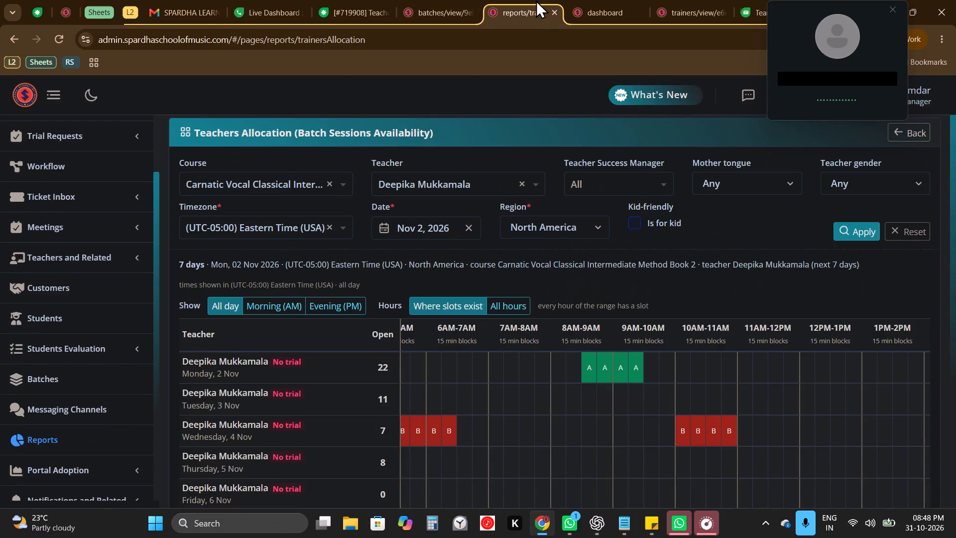
left_click(377, 0)
left_click(440, 0)
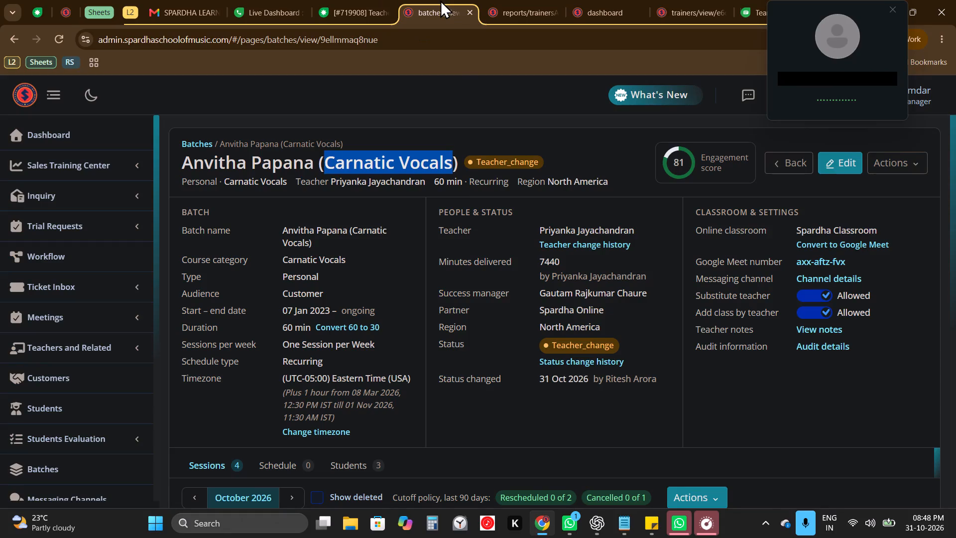
left_click(543, 187)
left_click_drag(543, 187, 582, 187)
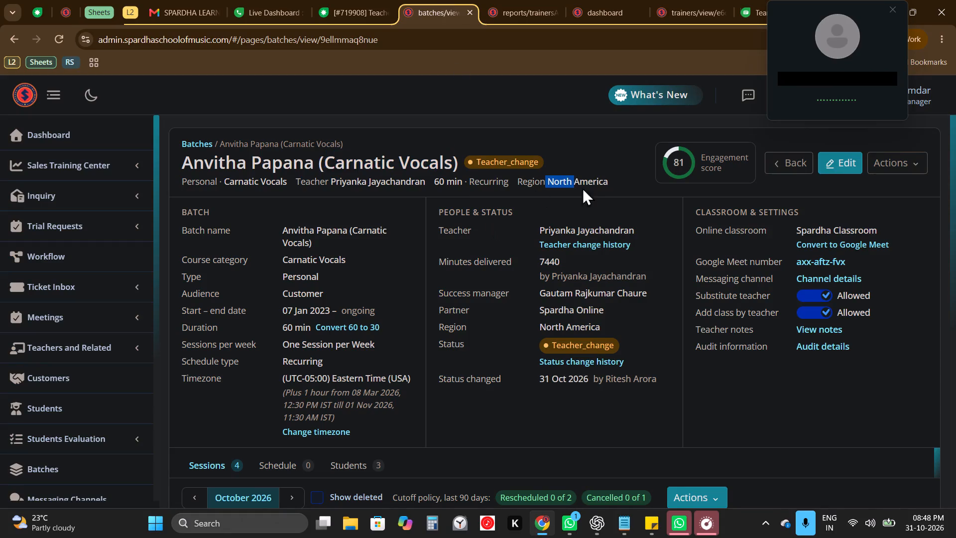
left_click_drag(582, 187, 593, 187)
left_click(593, 187)
scroll(403, 379, "down", 1)
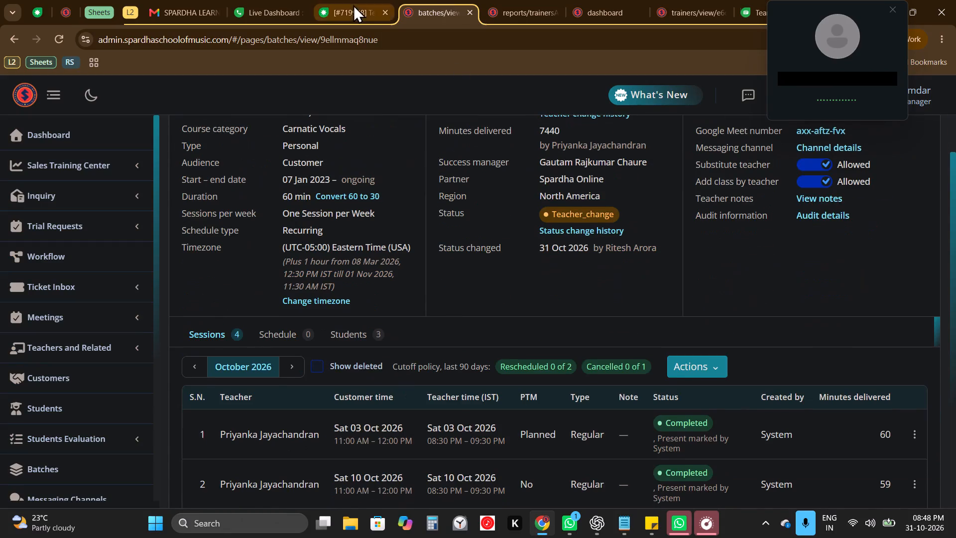
left_click(353, 4)
scroll(312, 281, "up", 13)
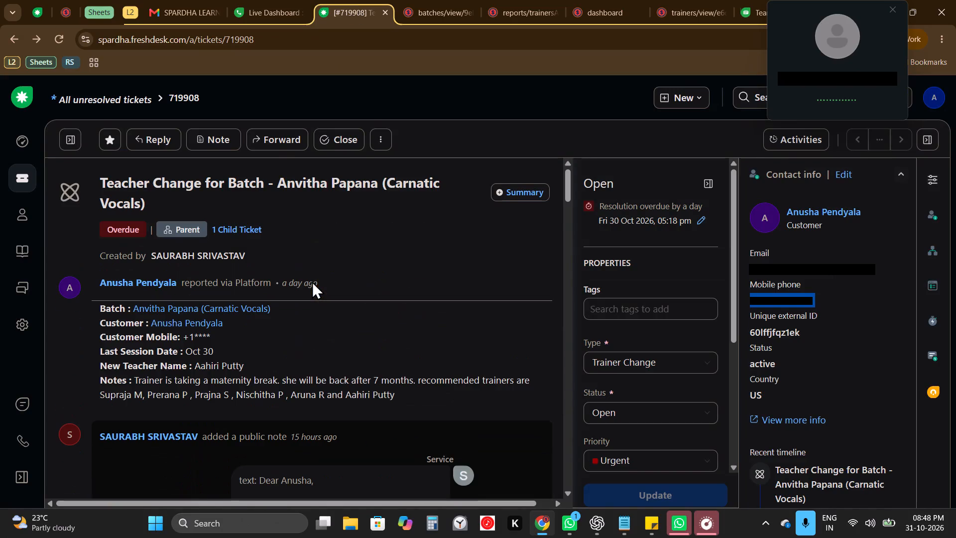
left_click(426, 0)
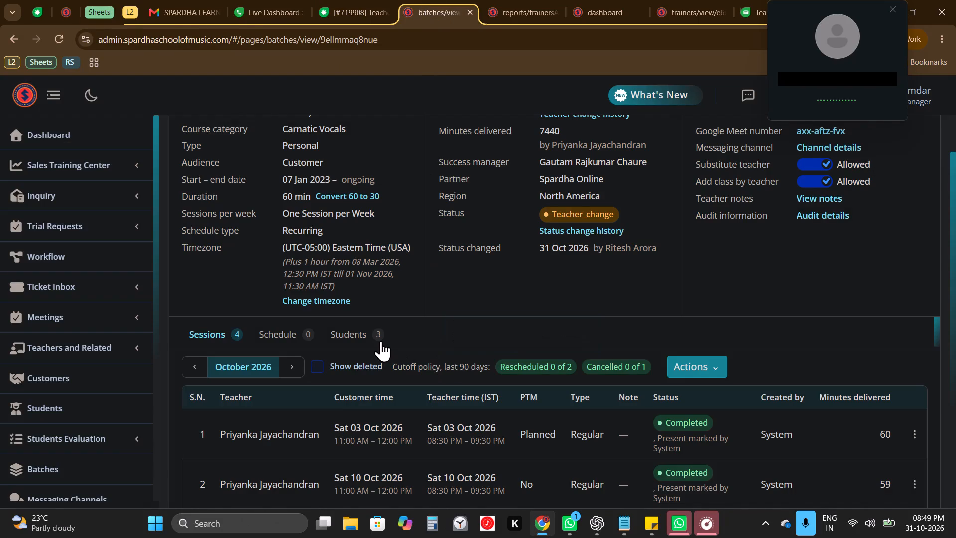
left_click(381, 341)
left_click(294, 327)
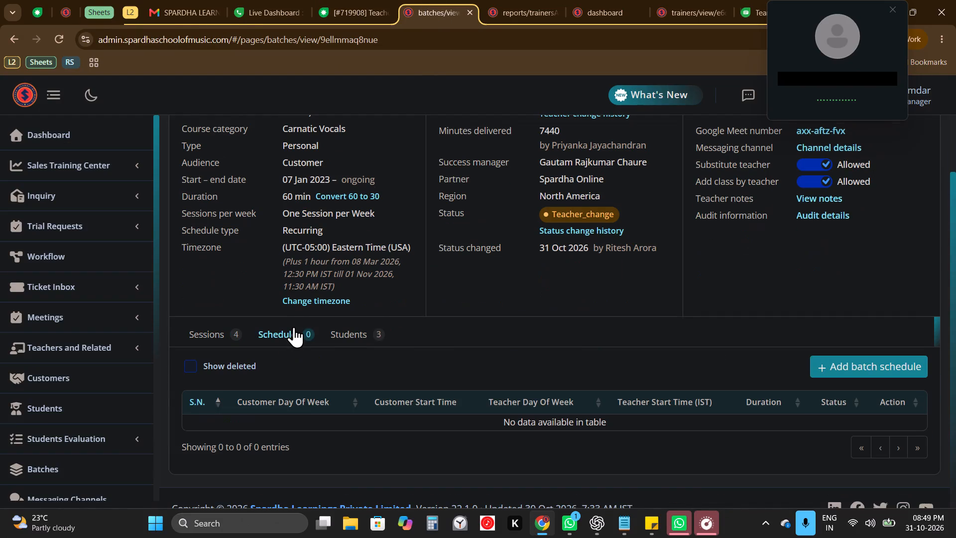
left_click(215, 327)
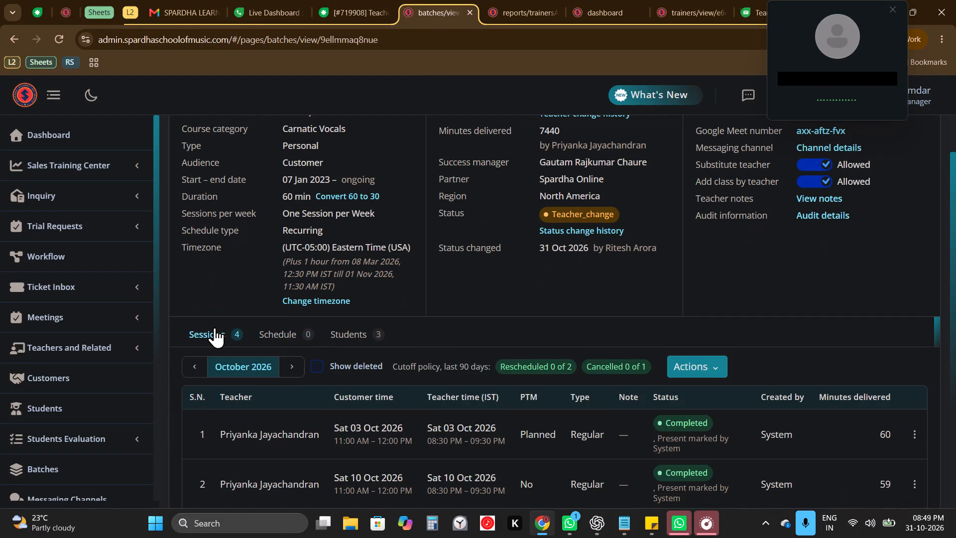
scroll(420, 315, "down", 1)
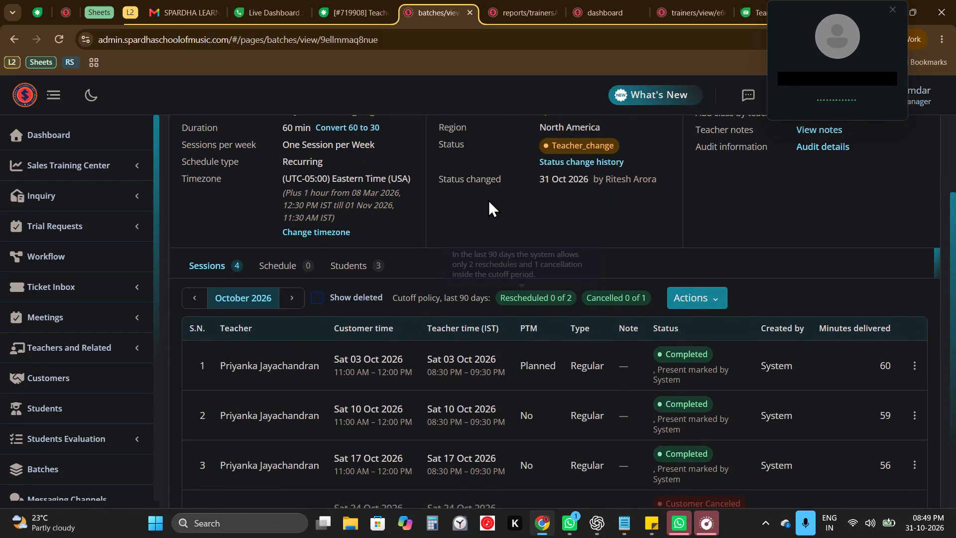
scroll(488, 199, "up", 2)
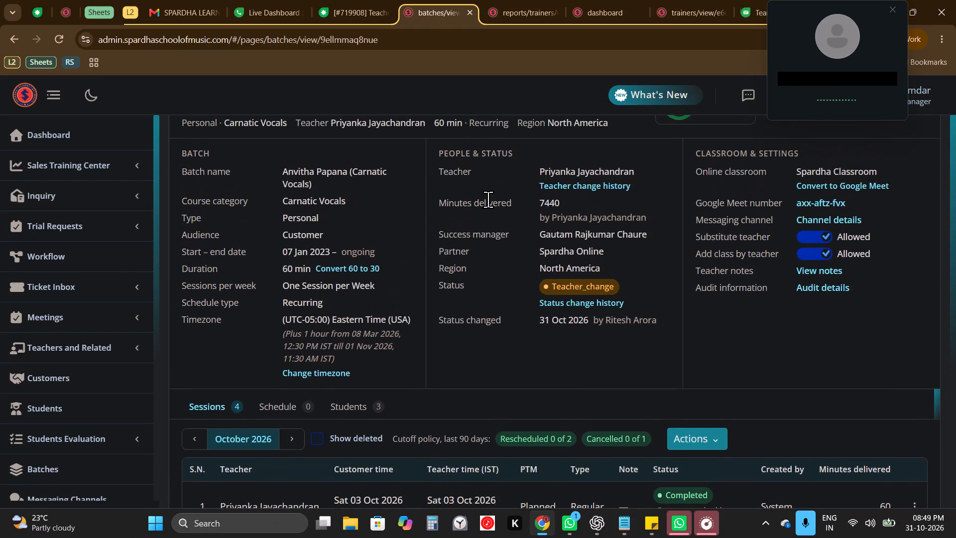
scroll(488, 199, "up", 2)
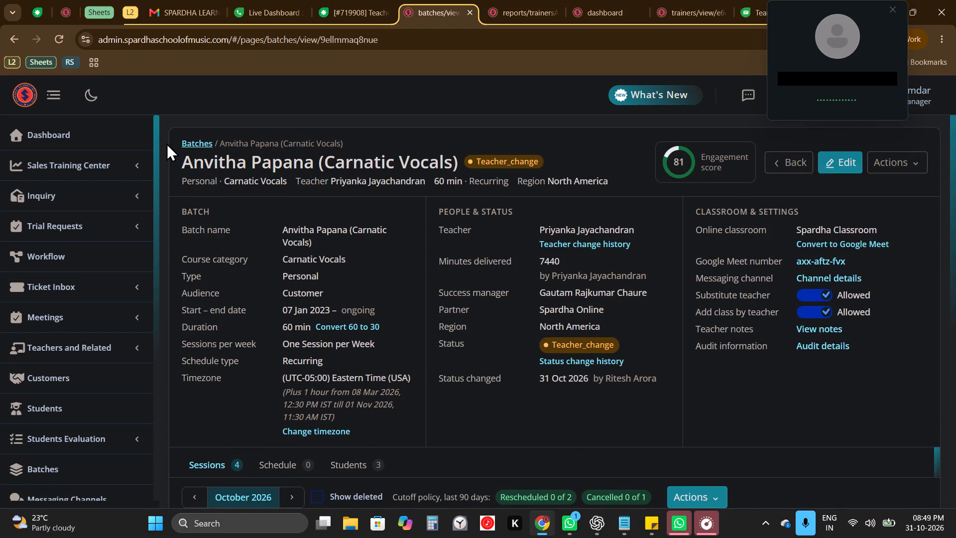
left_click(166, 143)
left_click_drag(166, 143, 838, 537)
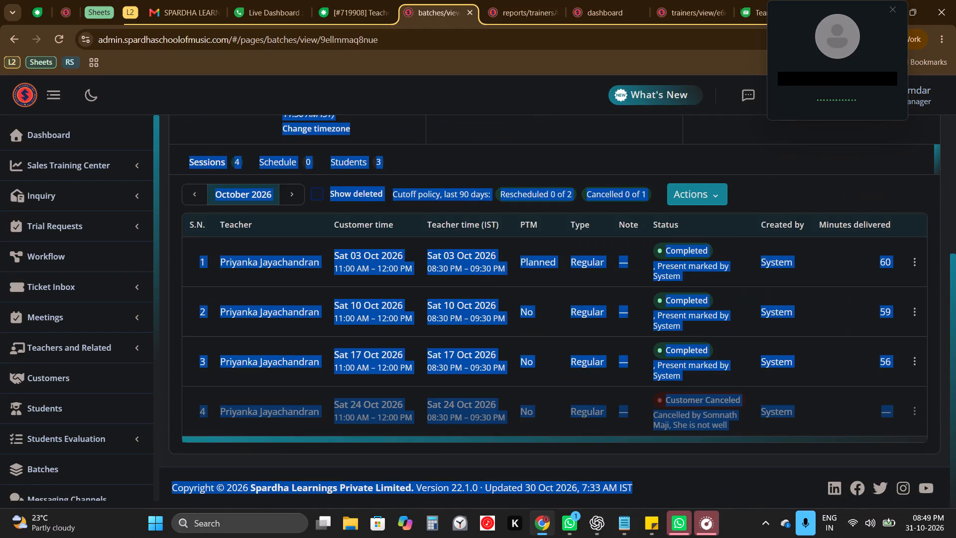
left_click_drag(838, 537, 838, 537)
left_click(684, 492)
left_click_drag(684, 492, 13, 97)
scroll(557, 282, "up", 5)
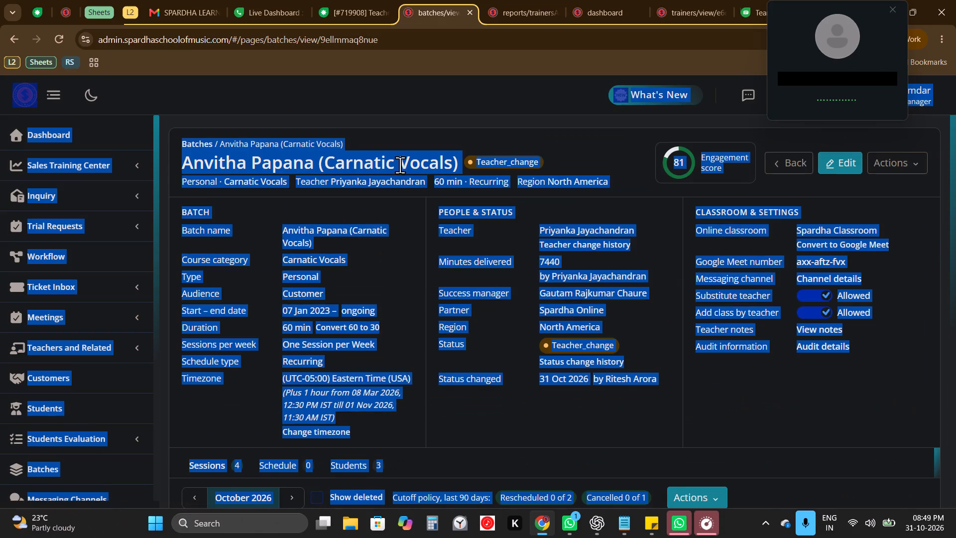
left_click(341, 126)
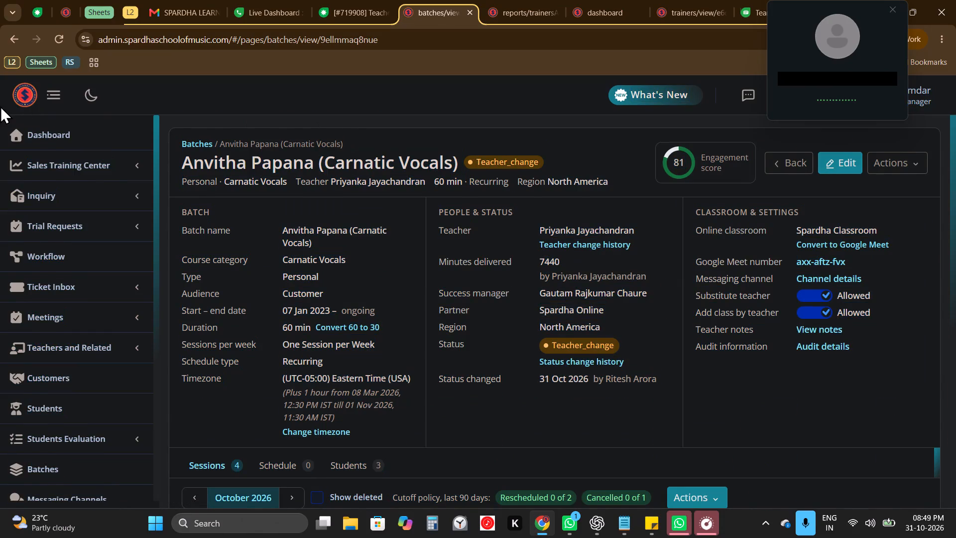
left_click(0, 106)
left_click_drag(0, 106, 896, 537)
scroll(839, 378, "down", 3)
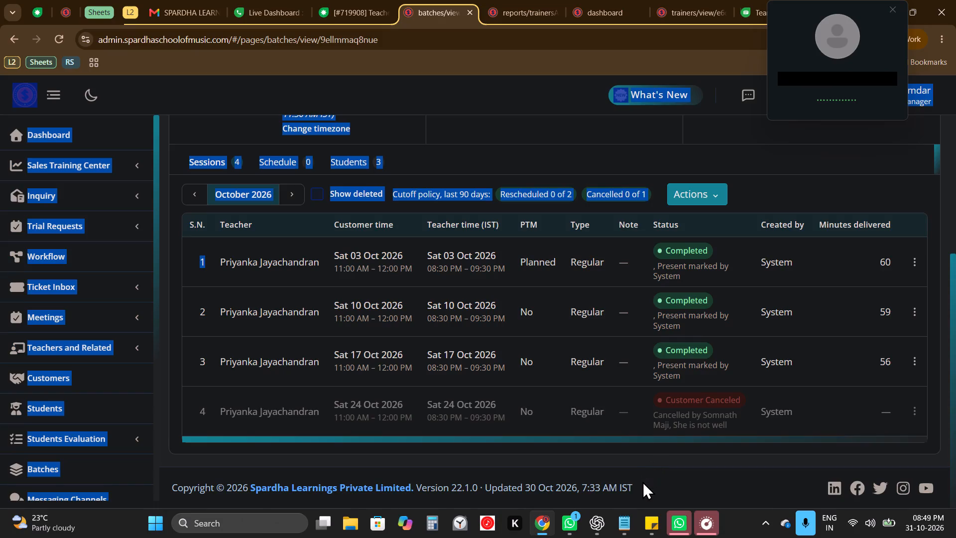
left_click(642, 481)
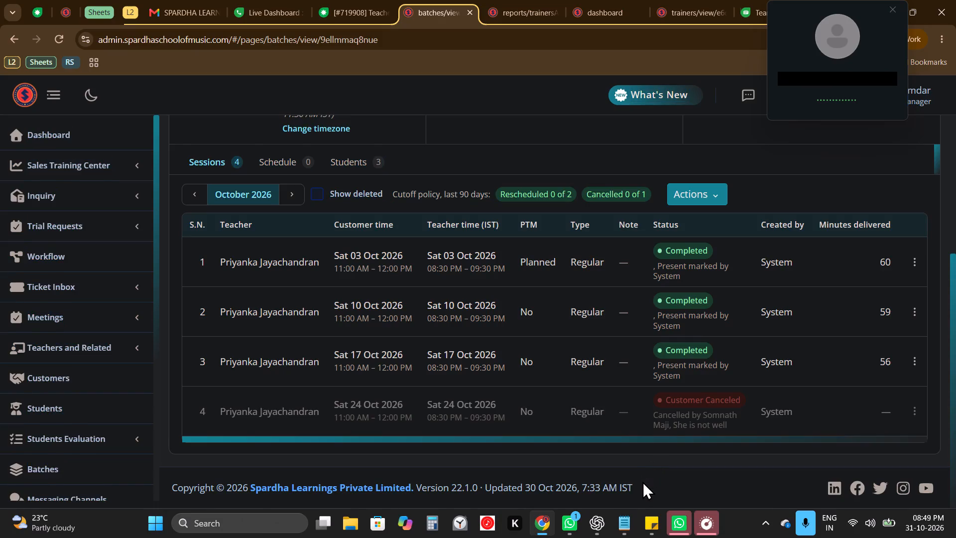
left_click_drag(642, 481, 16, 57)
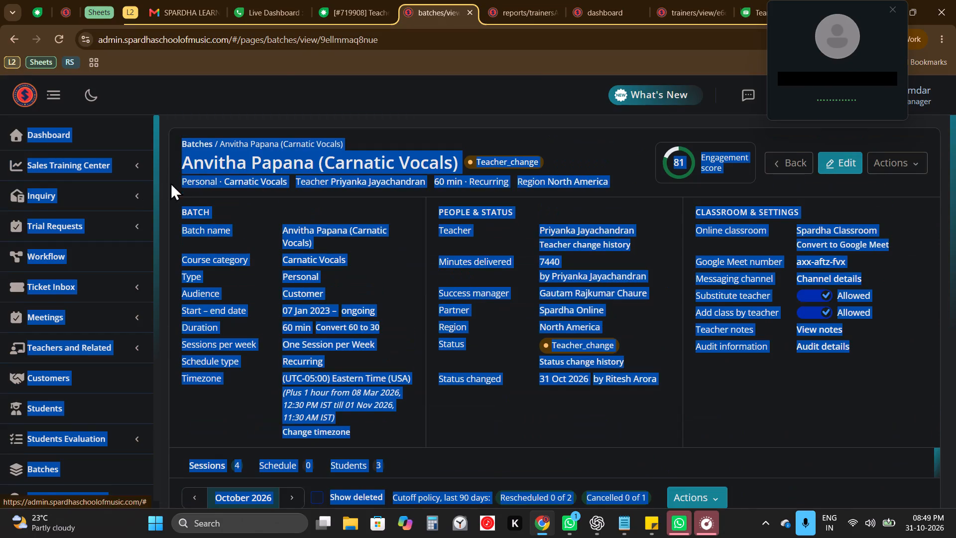
Examine the Carnatic Vocals batch page and its sessions, then highlight the introduction in Deepika's teacher profile.
left_click(176, 103)
left_click_drag(0, 102, 853, 537)
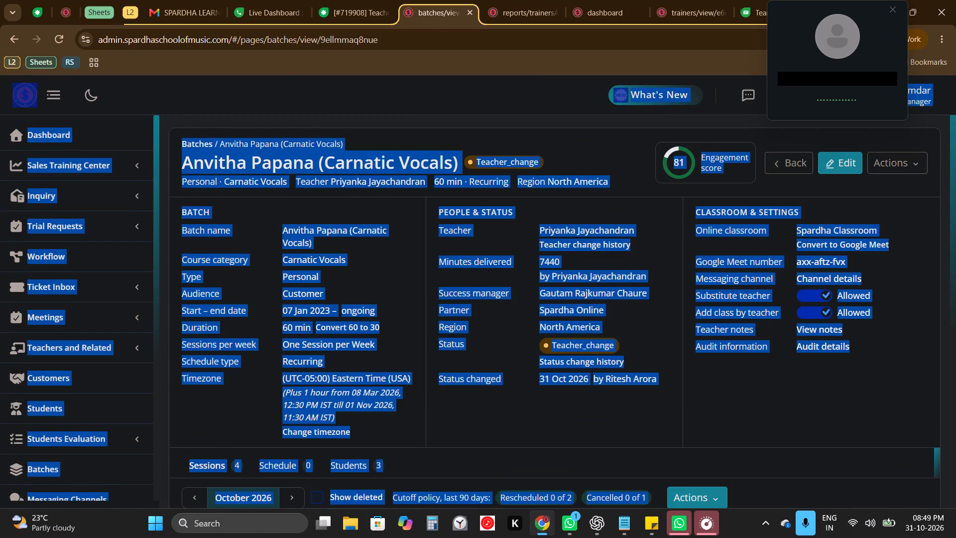
left_click_drag(853, 537, 851, 537)
scroll(838, 349, "down", 4)
left_click(684, 0)
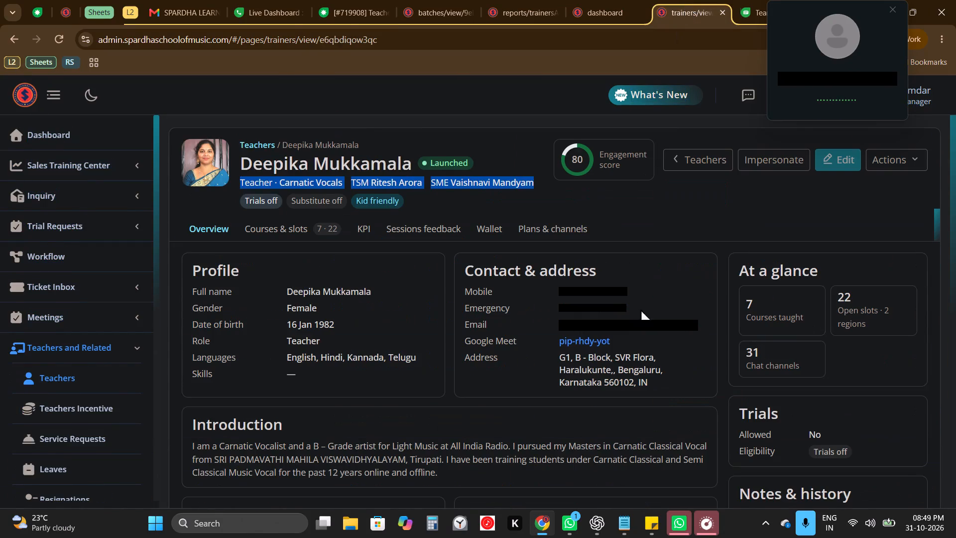
scroll(637, 358, "down", 1)
triple_click(600, 414)
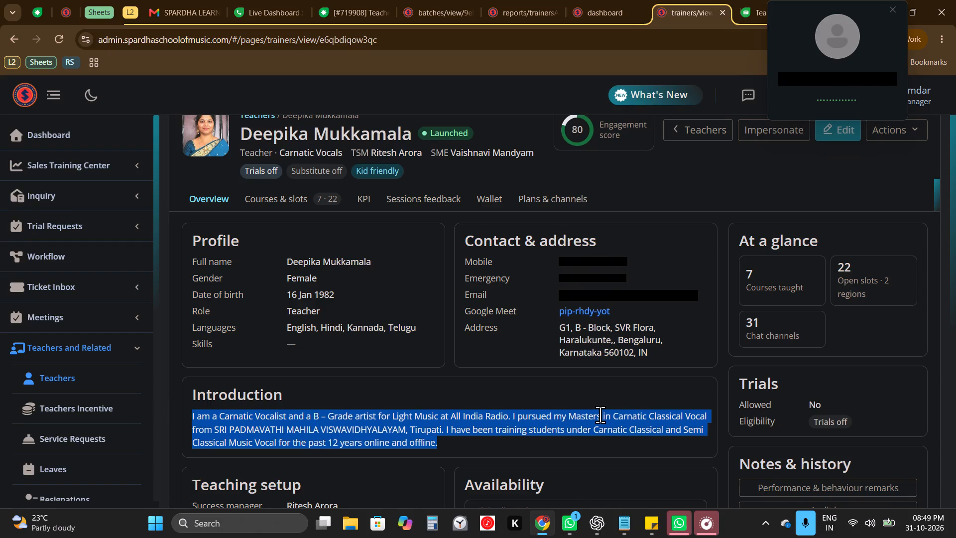
Re-read the original teacher change request in ticket 719908, highlighting from its title through the request details.
left_click(358, 0)
double_click(350, 184)
left_click_drag(350, 184, 418, 394)
left_click(418, 394)
left_click_drag(418, 394, 110, 175)
left_click(110, 175)
left_click_drag(110, 175, 436, 369)
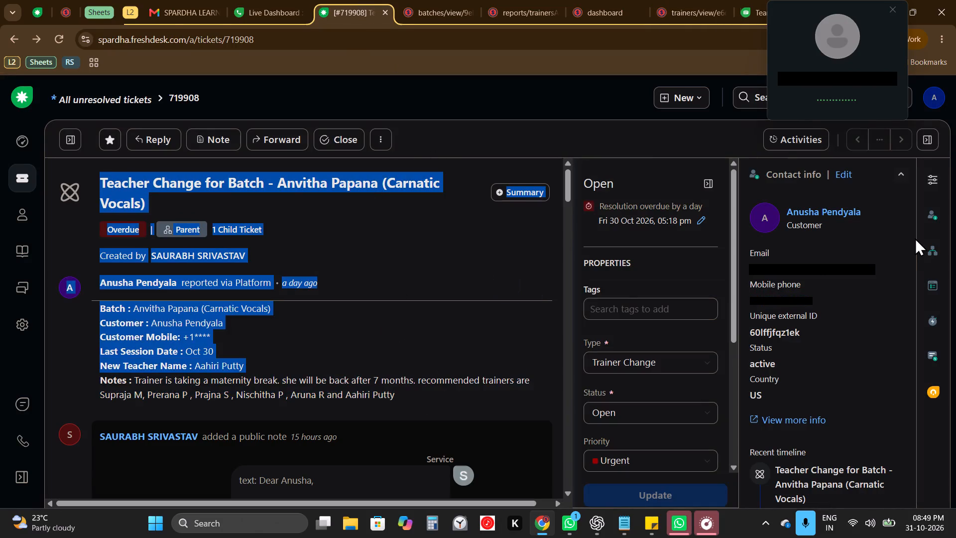
Open child ticket 721139 from ticket 719908's Parent Child section and read its description.
left_click(945, 256)
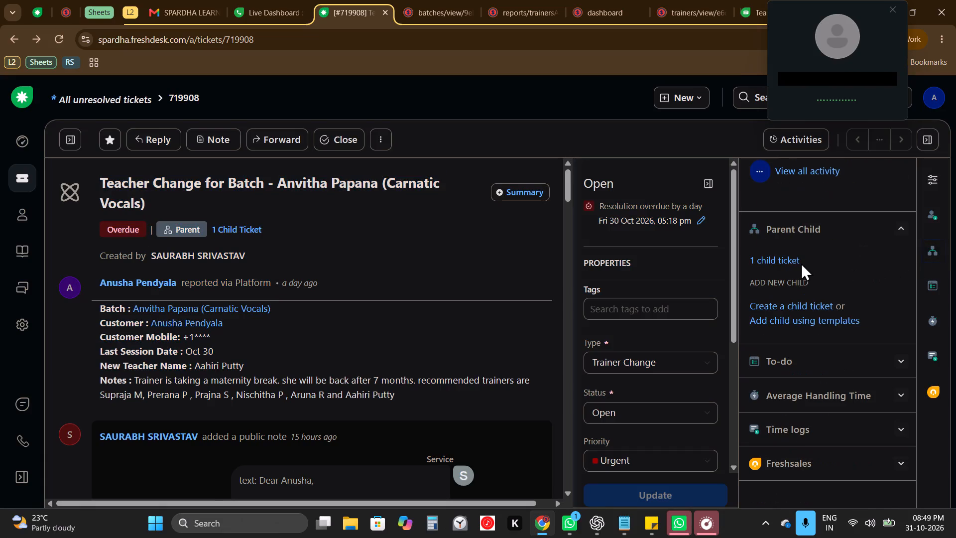
left_click(795, 256)
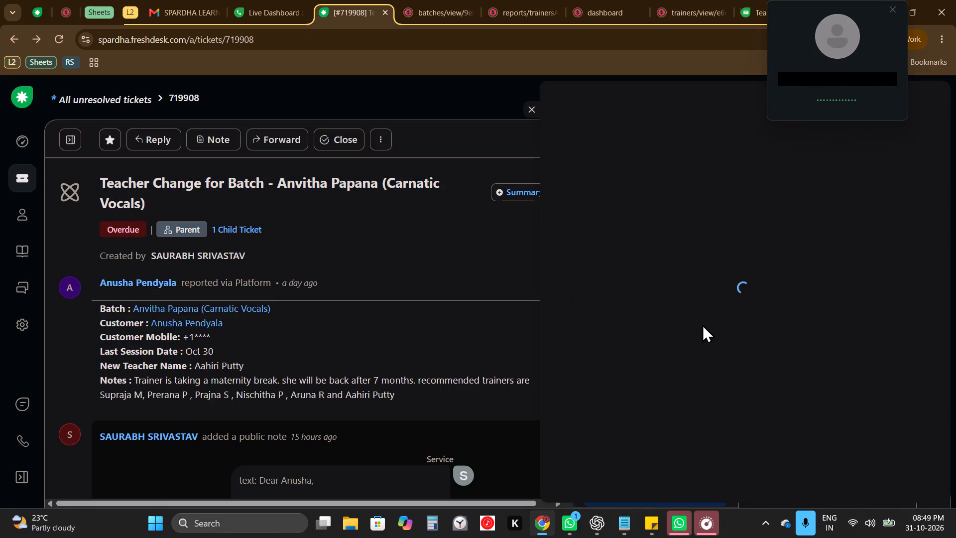
left_click(797, 175)
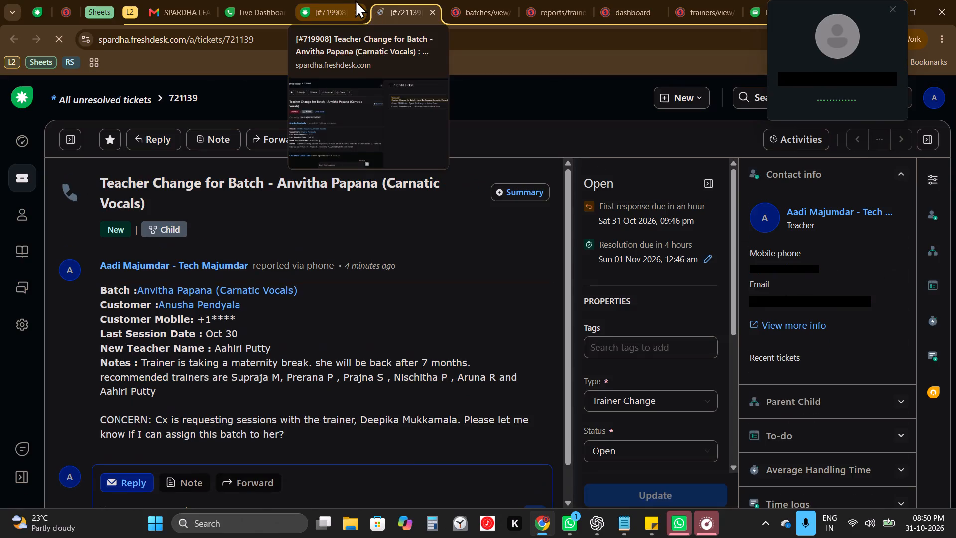
scroll(374, 386, "down", 7)
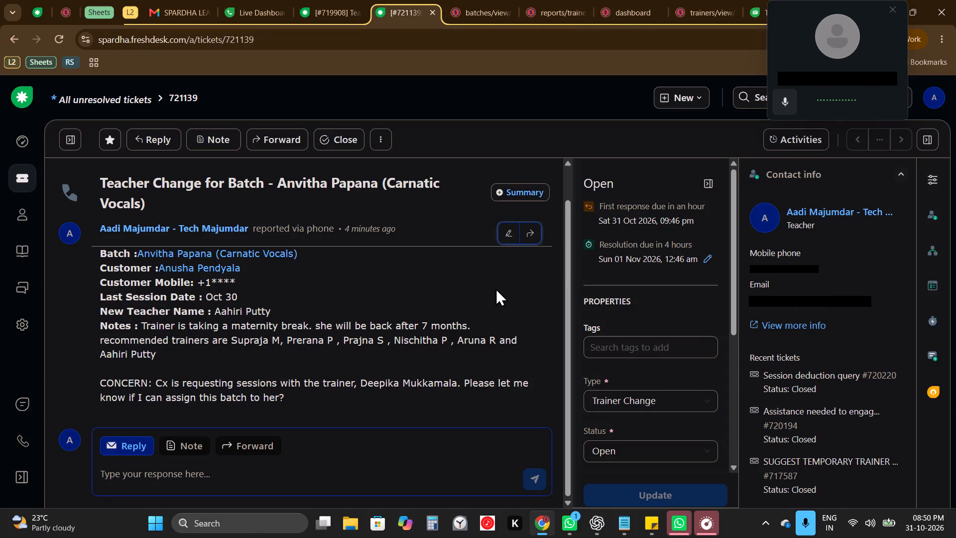
Recheck the October 2026 sessions and the batch details on the Carnatic Vocals batch page.
left_click(481, 0)
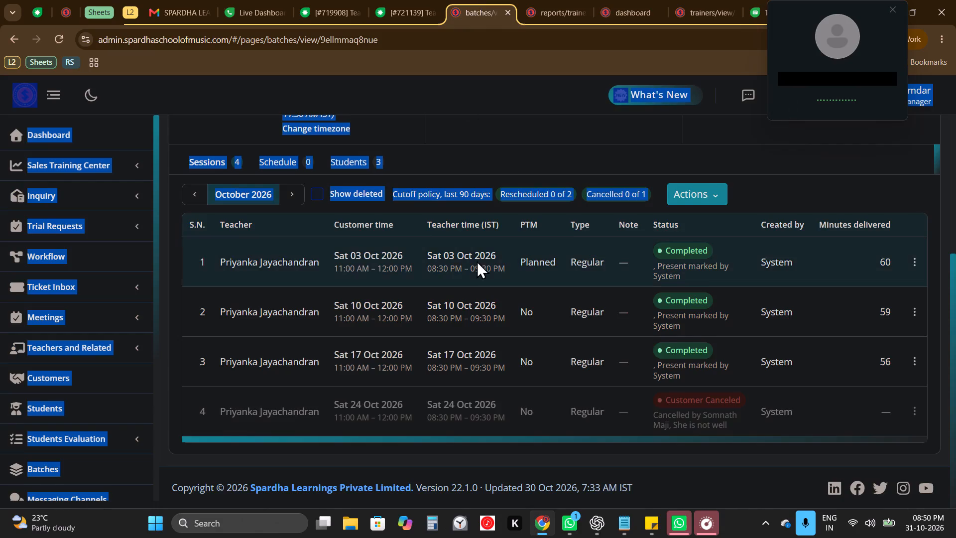
scroll(477, 261, "up", 7)
left_click(493, 122)
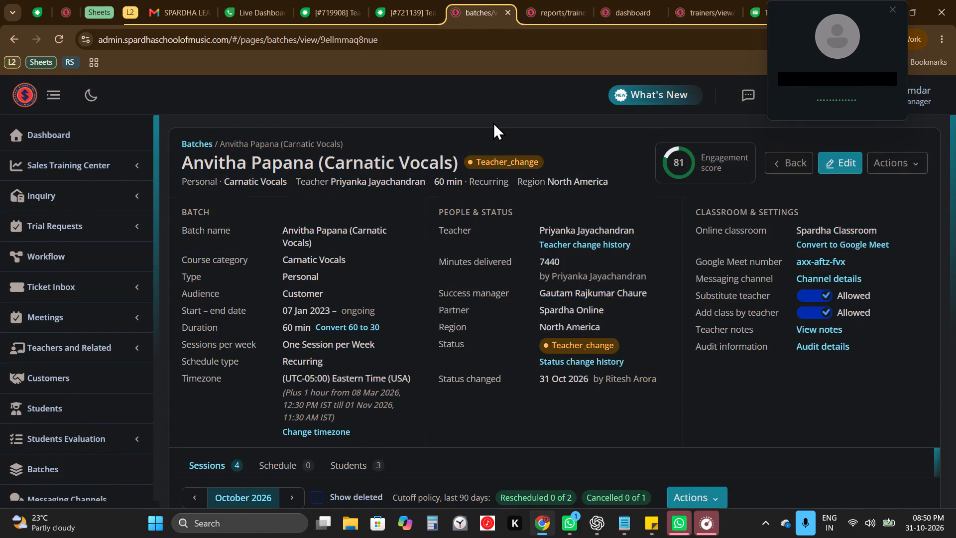
left_click(427, 0)
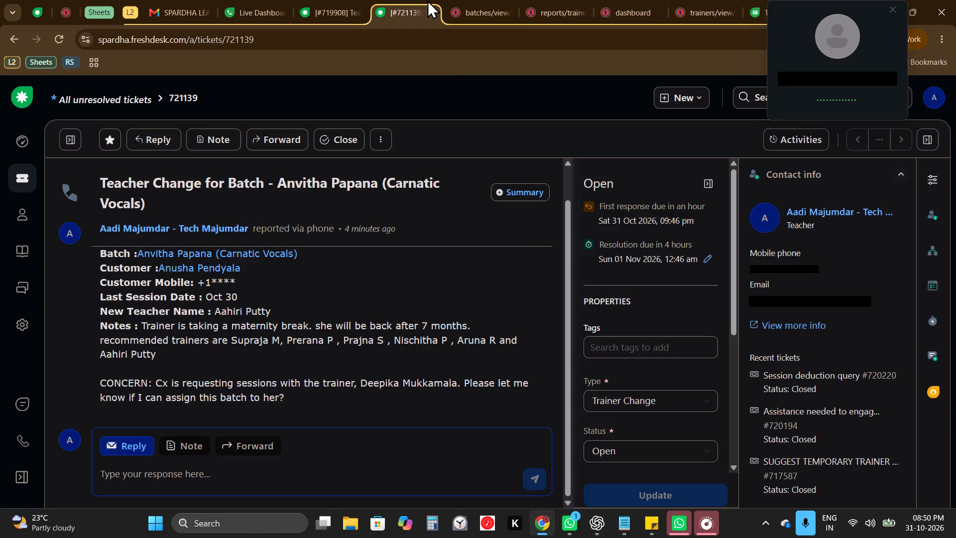
triple_click(360, 386)
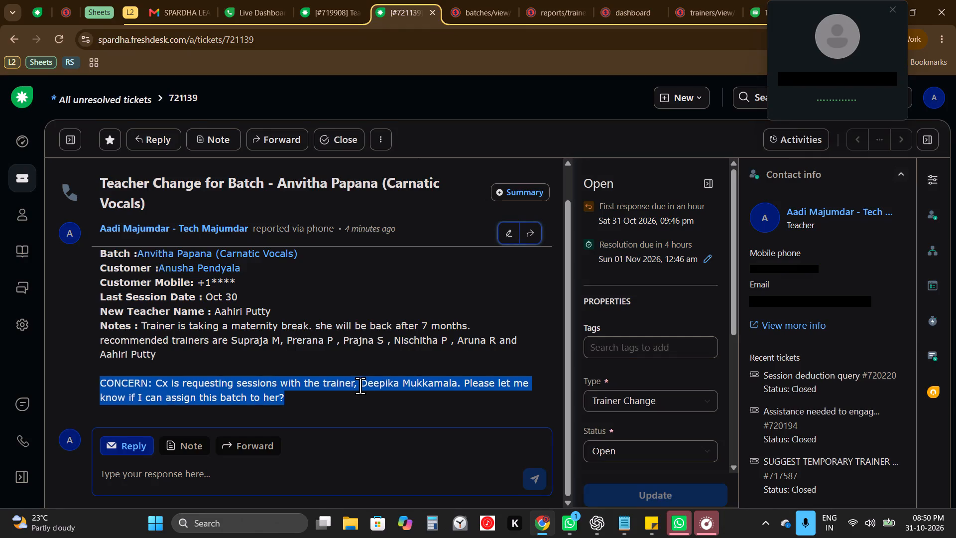
key("ctrl+c")
key("ctrl+c")
key("ctrl+c")
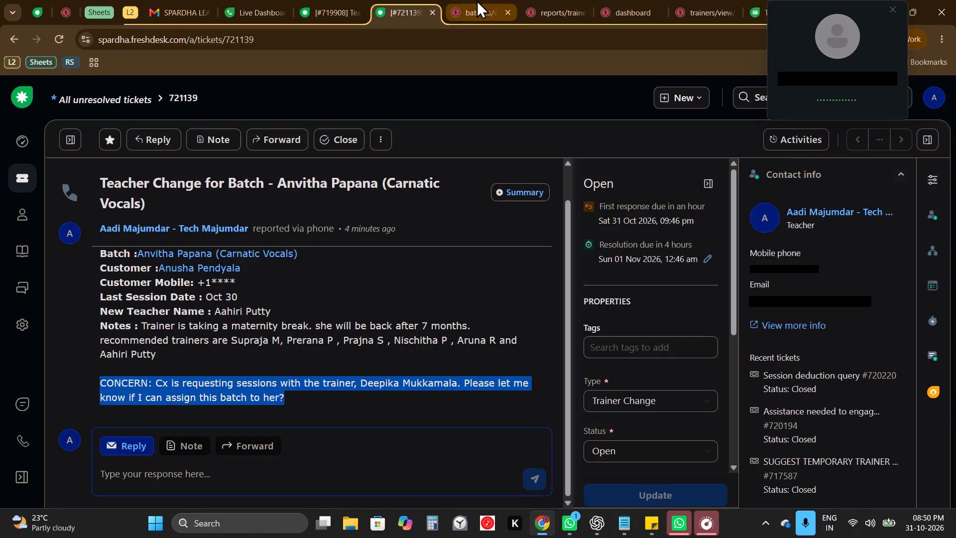
Revisit Deepika's teacher profile and examine her header details and overview.
left_click(477, 0)
left_click(673, 0)
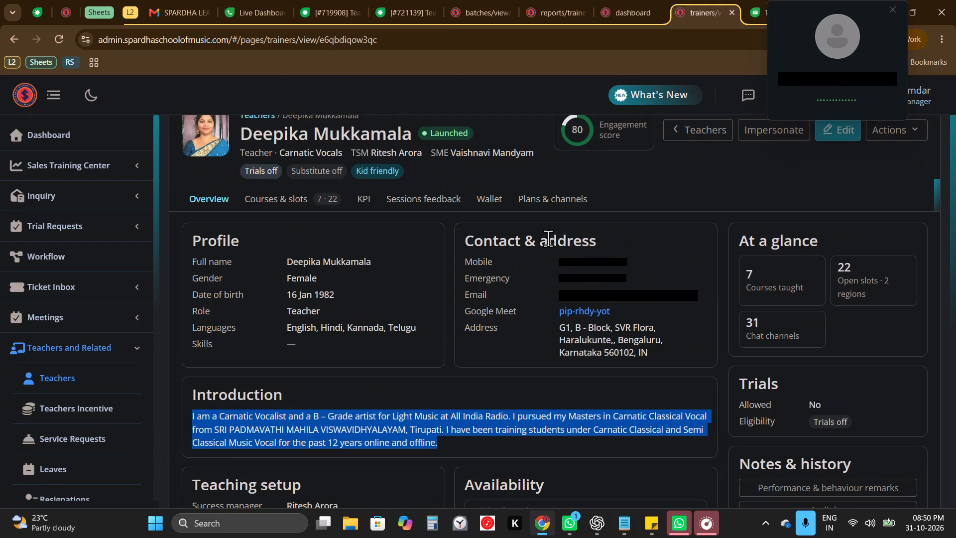
scroll(548, 238, "up", 1)
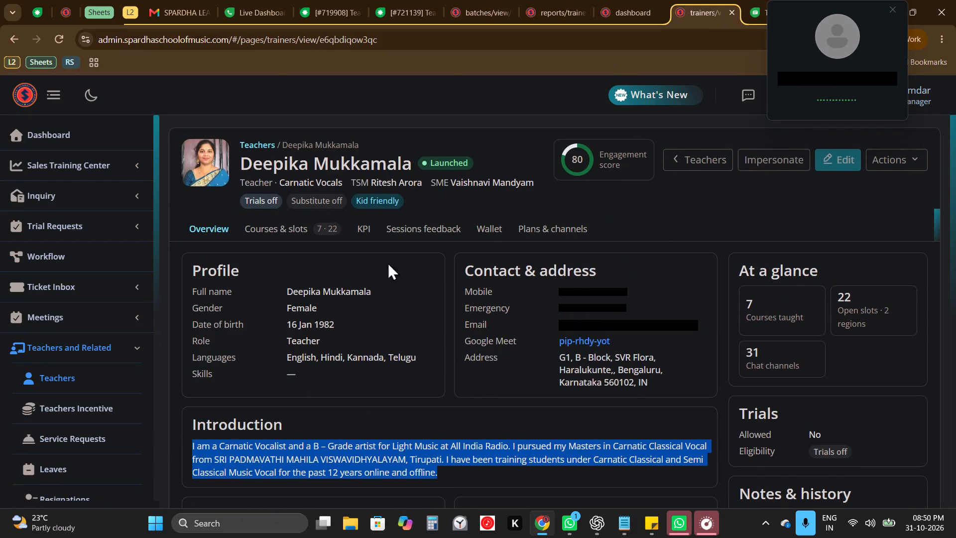
scroll(416, 383, "down", 4)
left_click(391, 489)
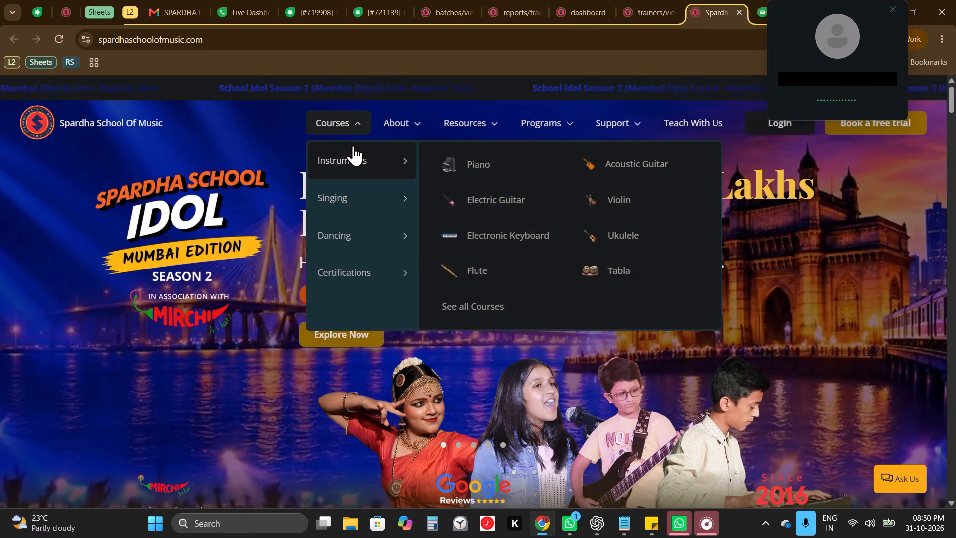
Browse all courses on the Spardha School of Music website and open the Piano courses.
left_click(488, 306)
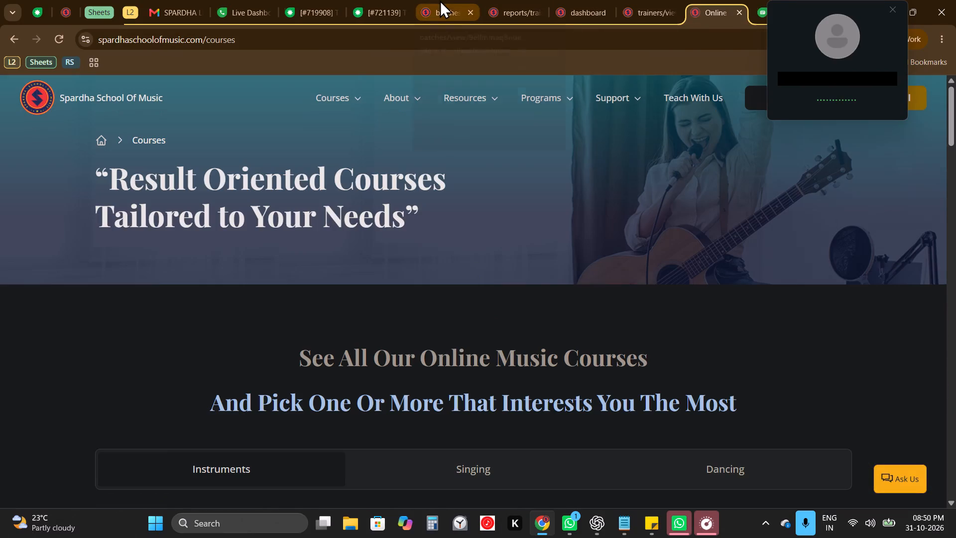
left_click(440, 0)
left_click(697, 0)
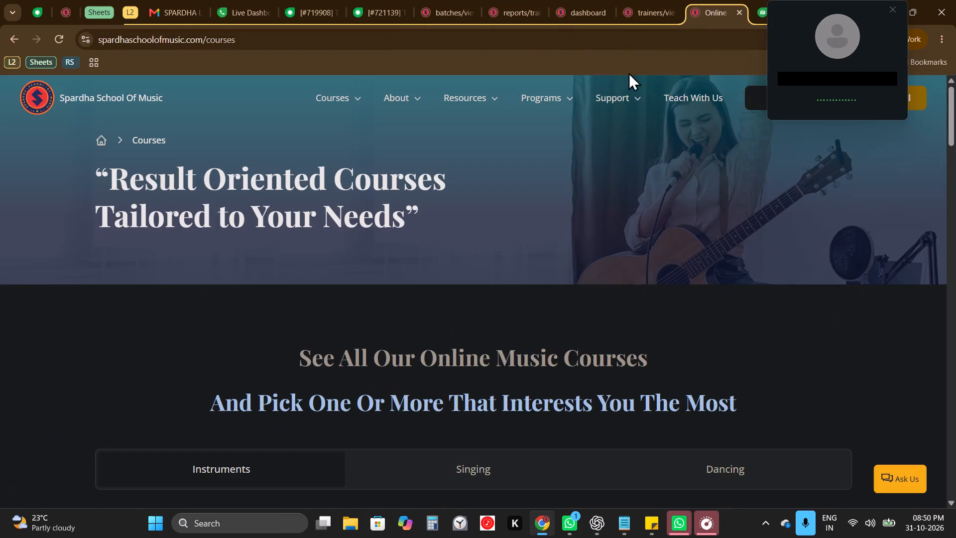
scroll(551, 302, "down", 2)
scroll(510, 336, "down", 2)
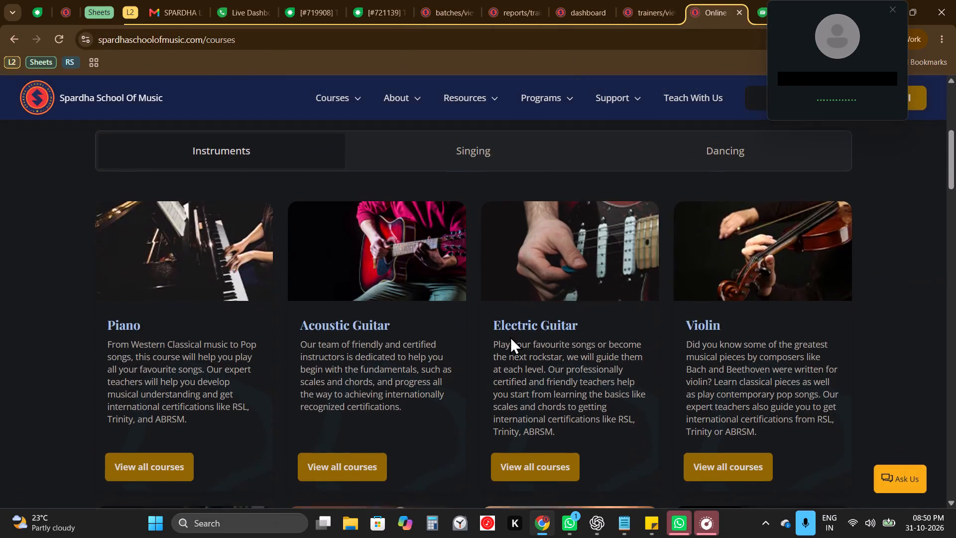
scroll(510, 336, "down", 1)
scroll(621, 340, "down", 1)
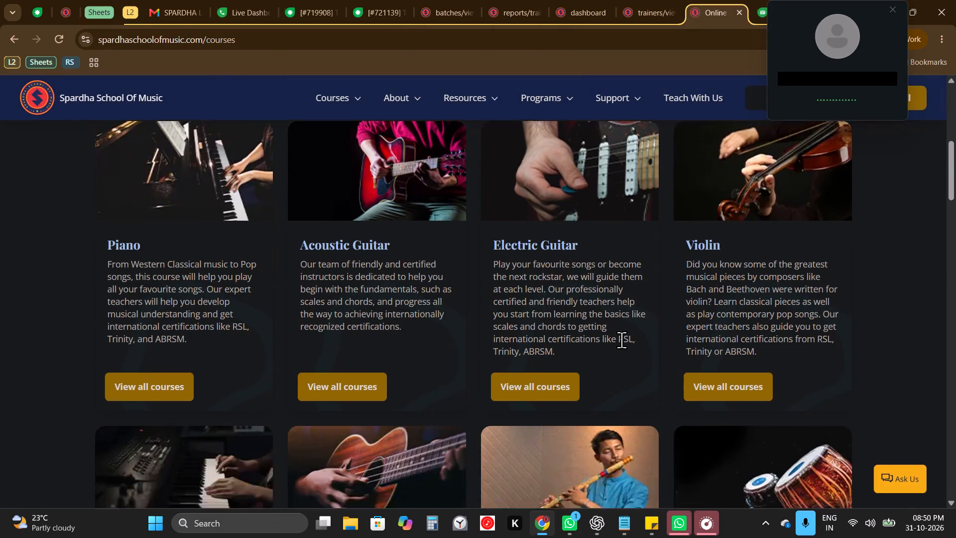
scroll(621, 340, "down", 1)
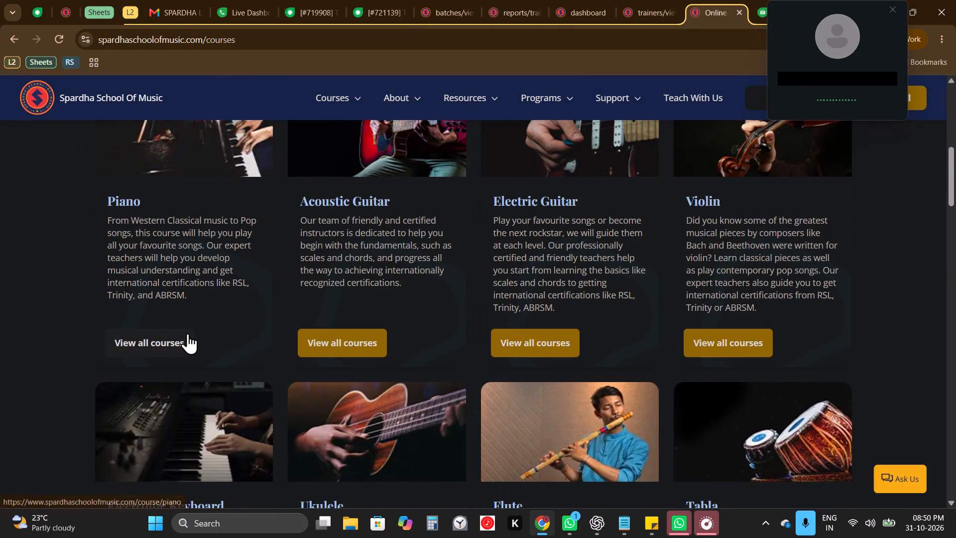
left_click(188, 333)
Examine the Spardha Piano Foundation course card and the section on learning piano online, highlighting the course details.
scroll(373, 339, "down", 3)
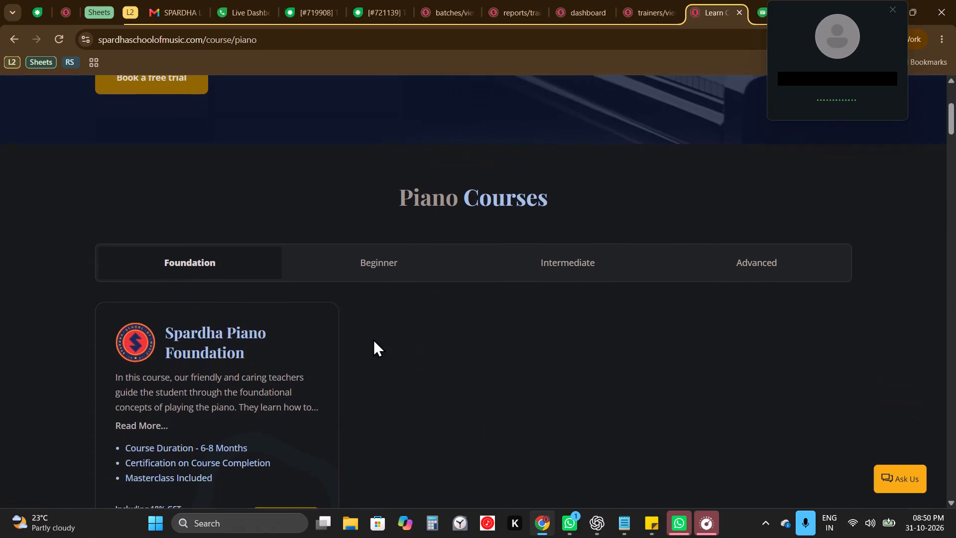
scroll(373, 339, "down", 1)
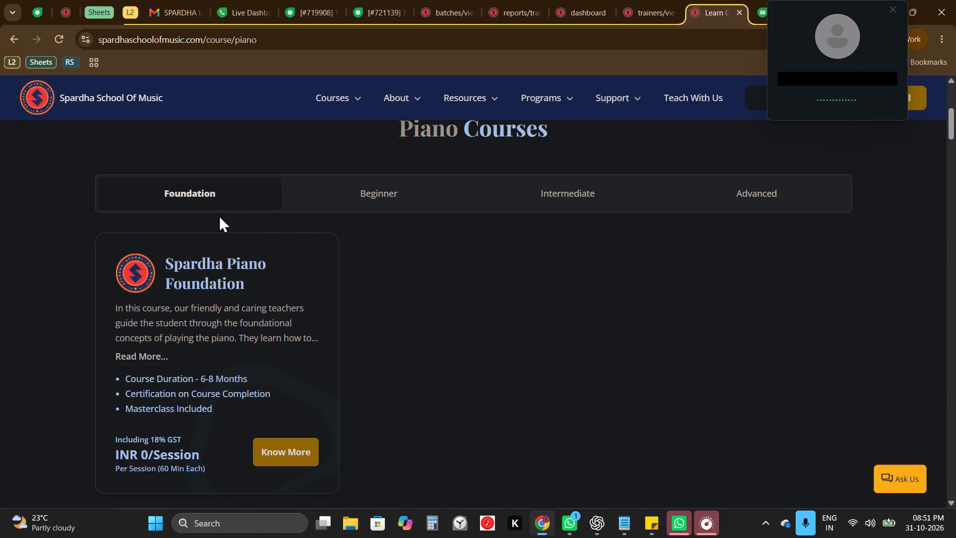
left_click(275, 274)
left_click_drag(275, 274, 113, 248)
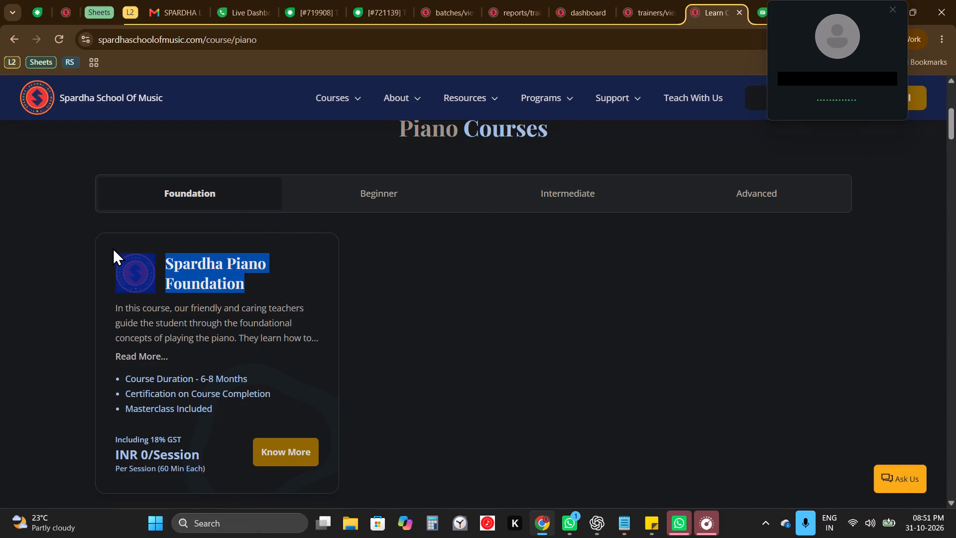
left_click(112, 232)
left_click_drag(112, 232, 360, 452)
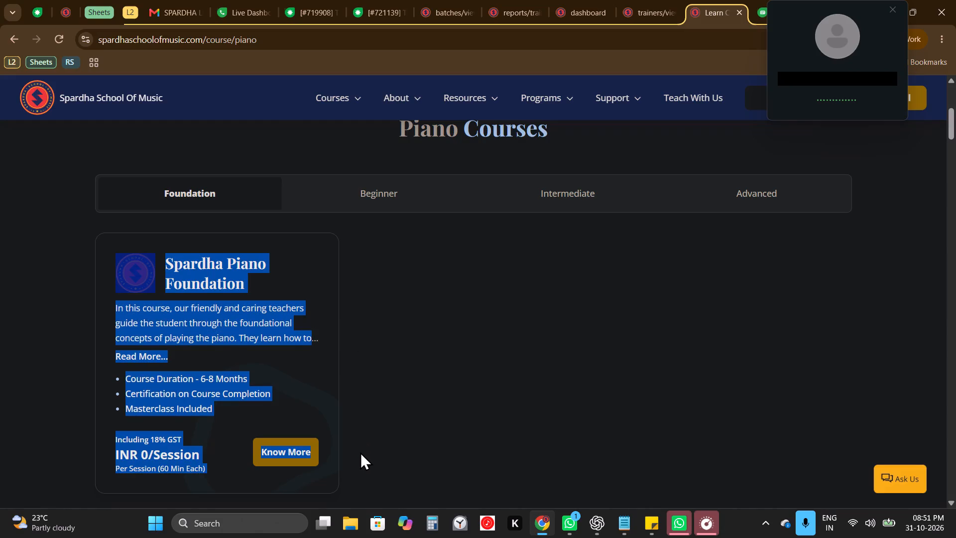
left_click(360, 452)
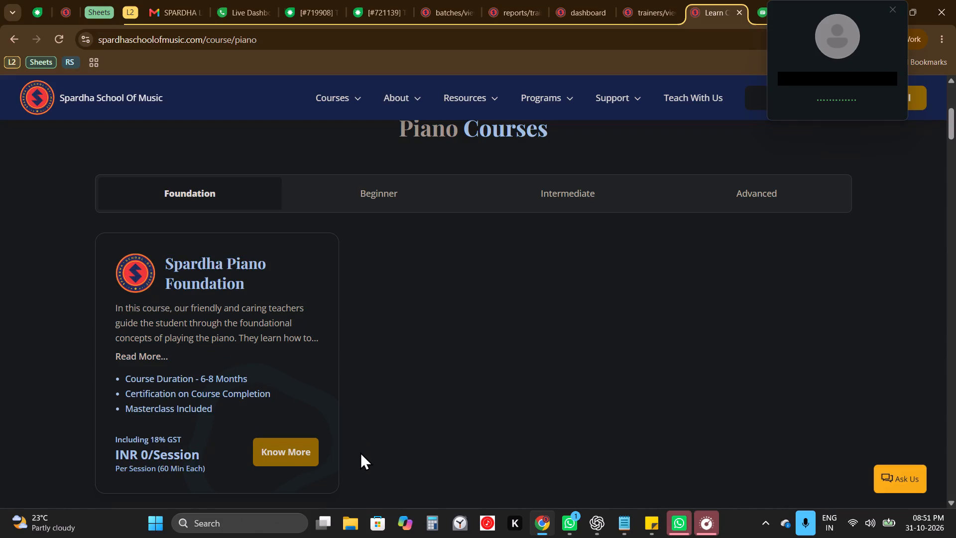
scroll(360, 452, "down", 1)
scroll(360, 452, "up", 2)
scroll(389, 403, "down", 1)
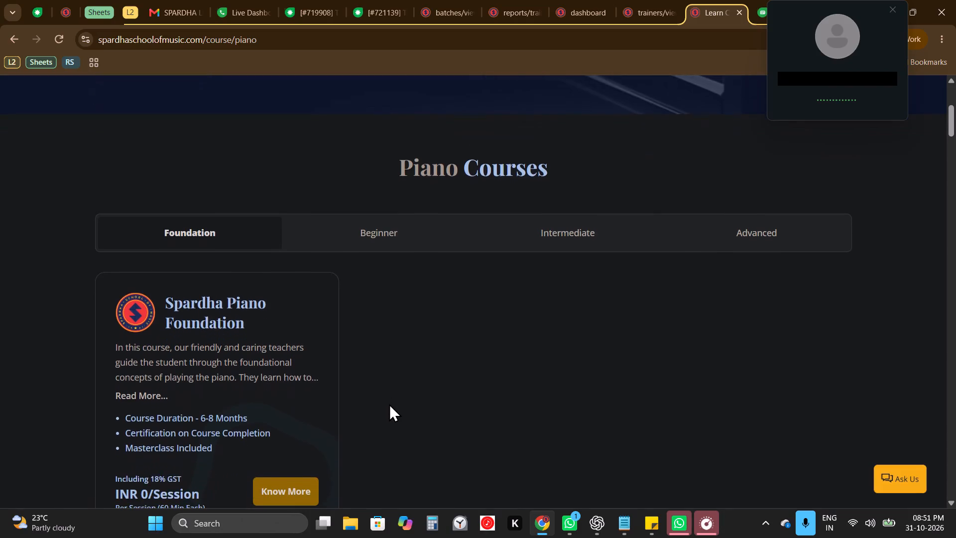
scroll(389, 403, "down", 2)
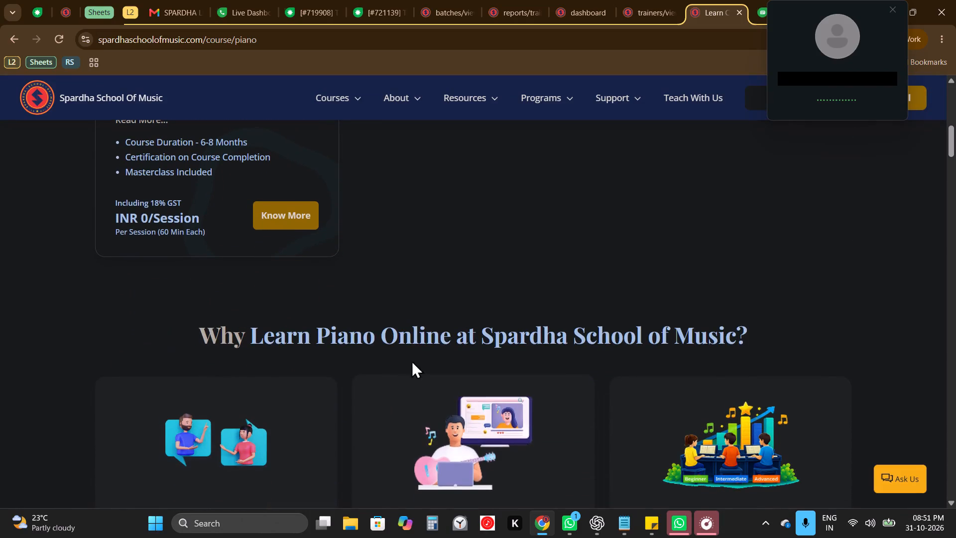
triple_click(441, 333)
scroll(441, 333, "up", 1)
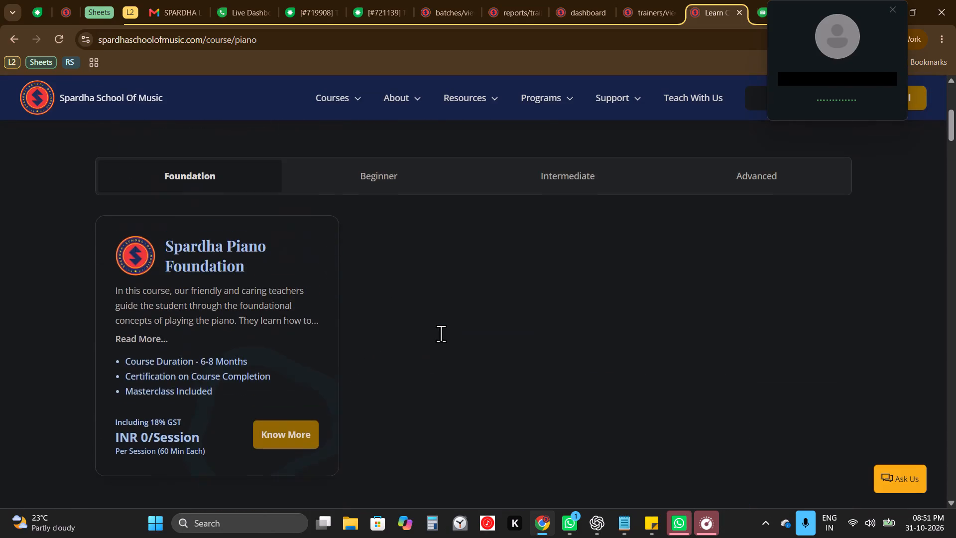
scroll(441, 333, "up", 1)
left_click(89, 246)
left_click_drag(89, 246, 269, 335)
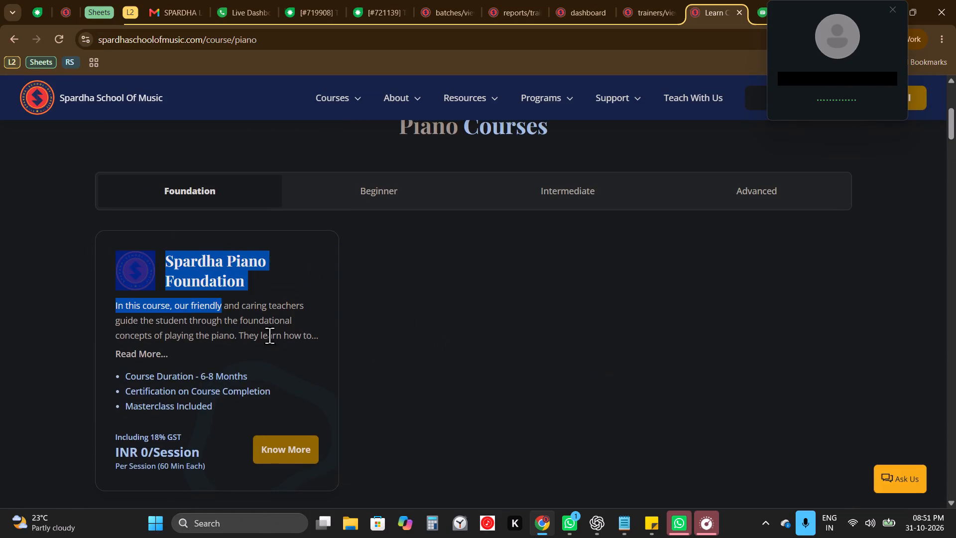
left_click_drag(269, 335, 380, 453)
Return to the Carnatic Vocals batch page, then to ticket 719908's child ticket list.
left_click(427, 0)
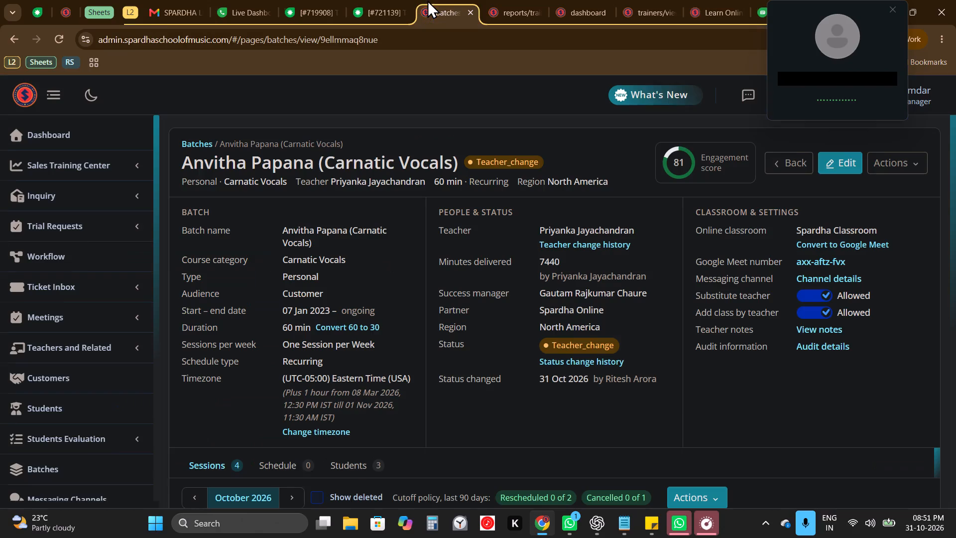
left_click(337, 0)
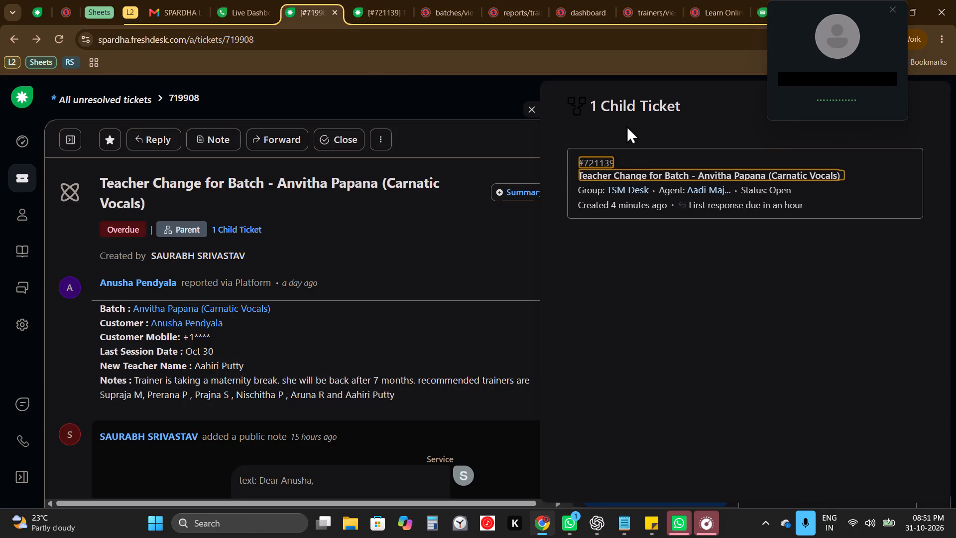
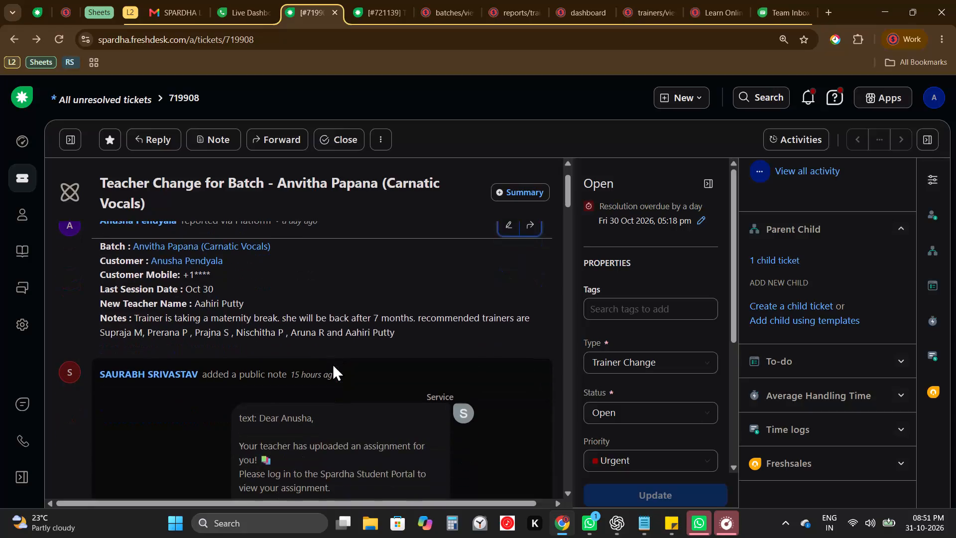
Find the customer's own Carnatic Vocals batch through the customer and student profiles and copy its batch name.
left_click(368, 0)
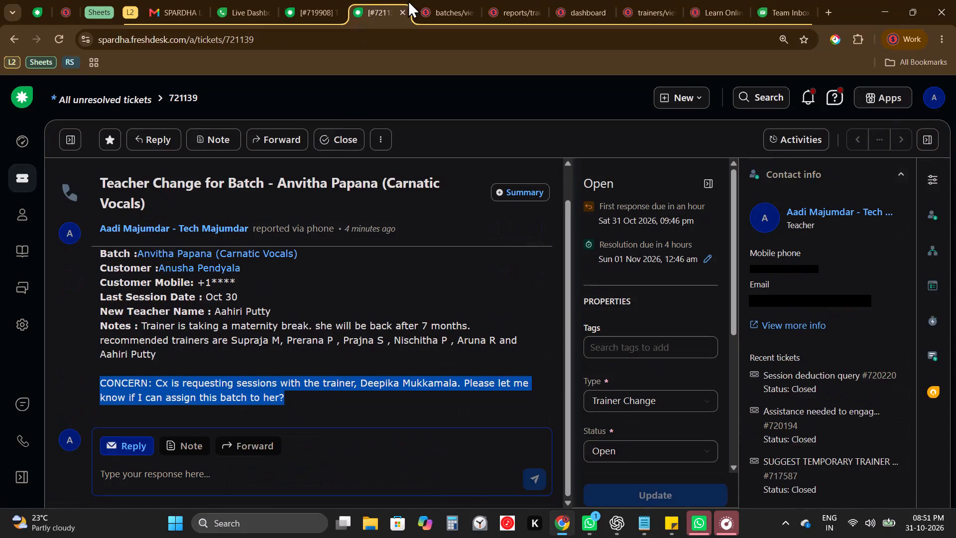
left_click(435, 0)
scroll(391, 260, "right", 5)
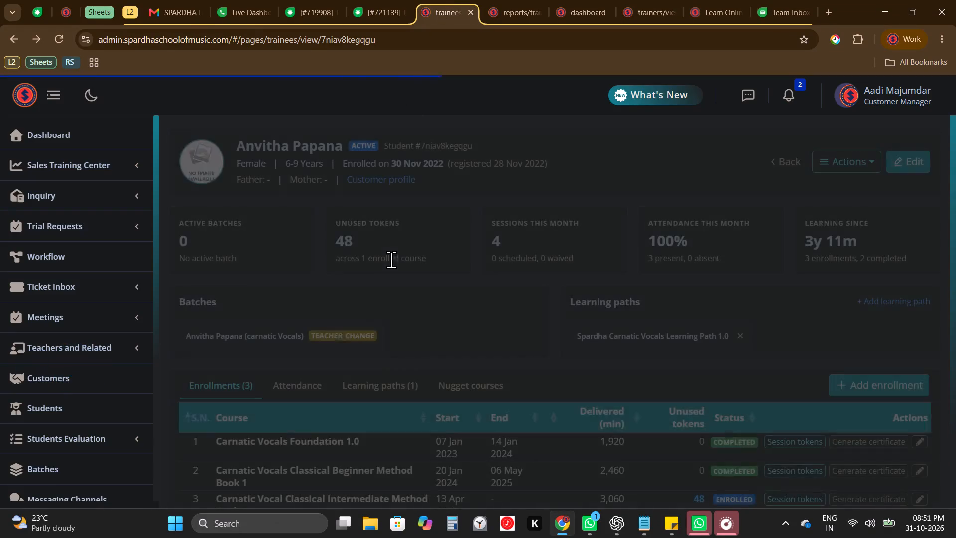
scroll(434, 362, "down", 1)
left_click(401, 153)
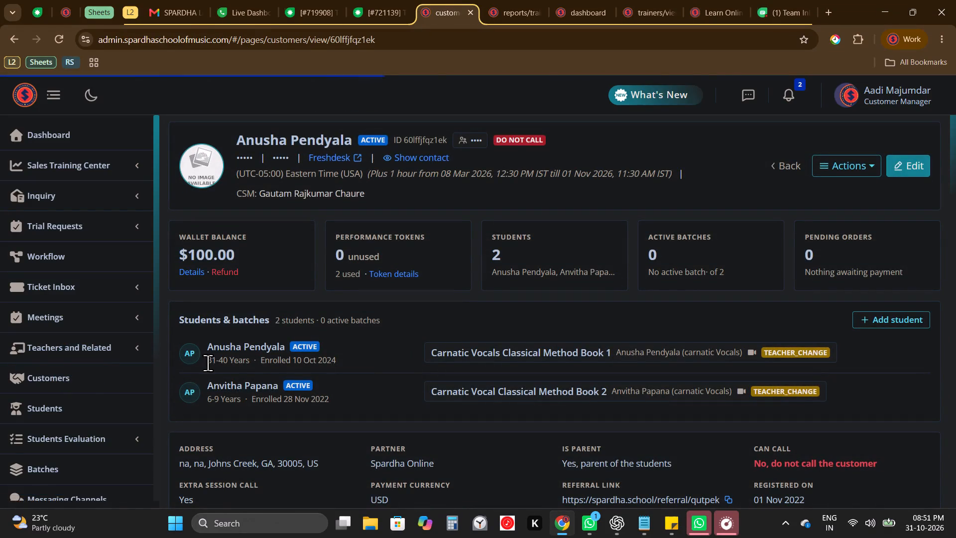
left_click(264, 343)
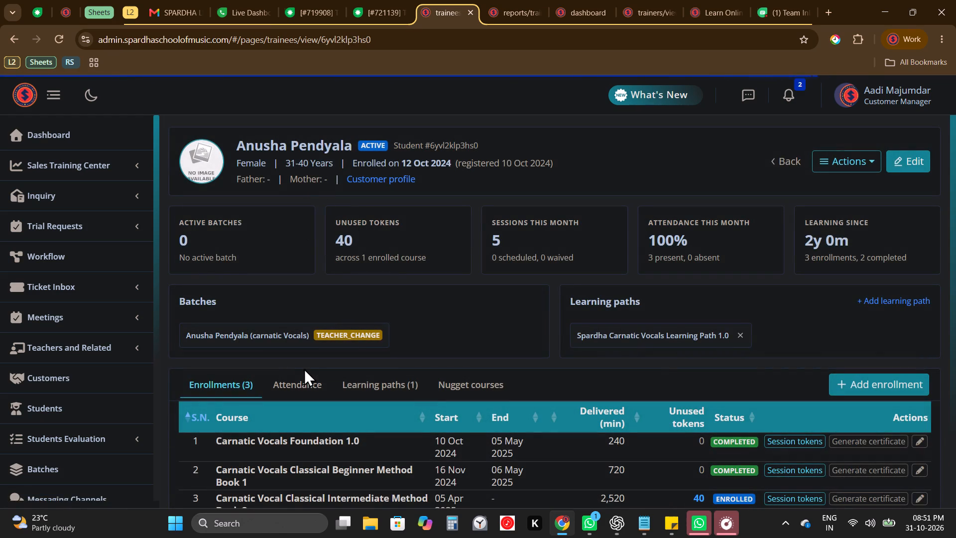
left_click(348, 331)
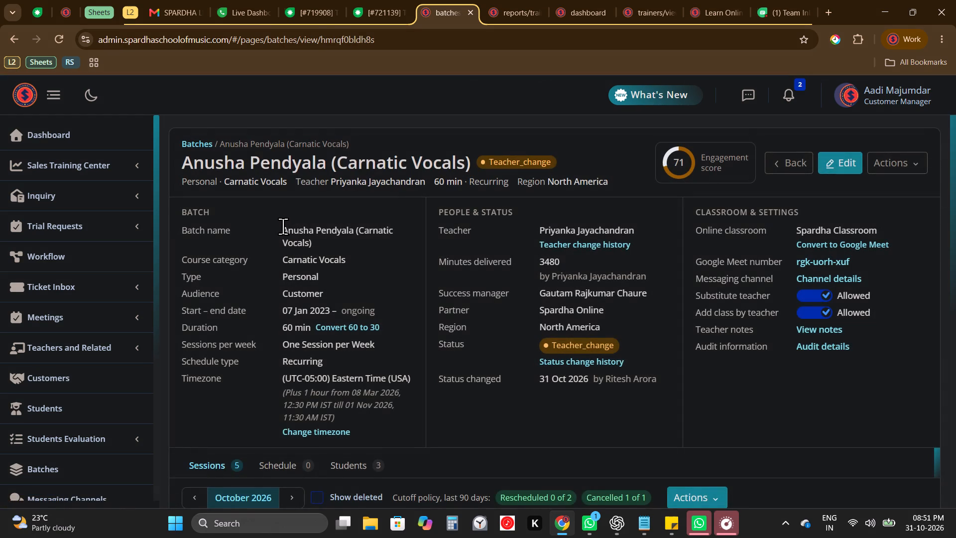
left_click_drag(283, 226, 331, 238)
key("ctrl+c")
left_click(352, 0)
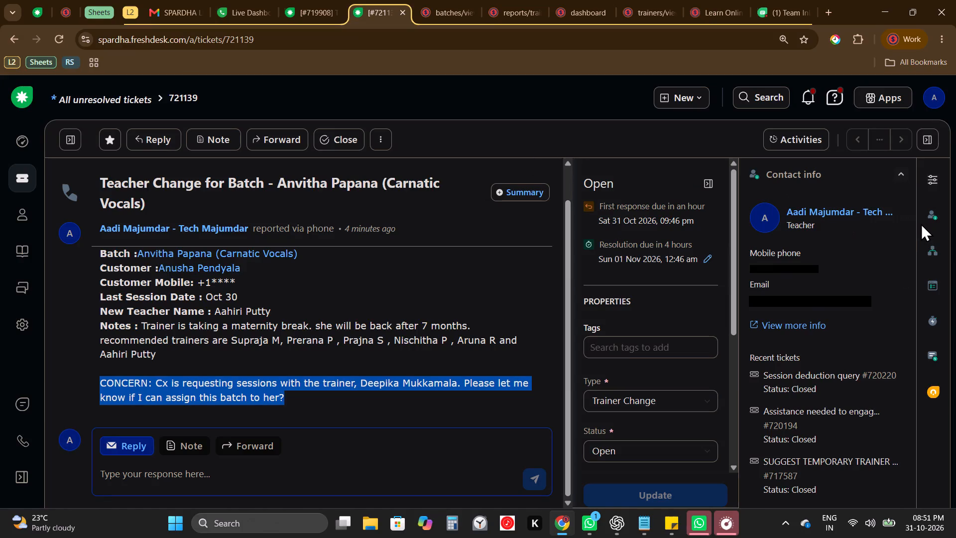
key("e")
scroll(749, 353, "down", 1)
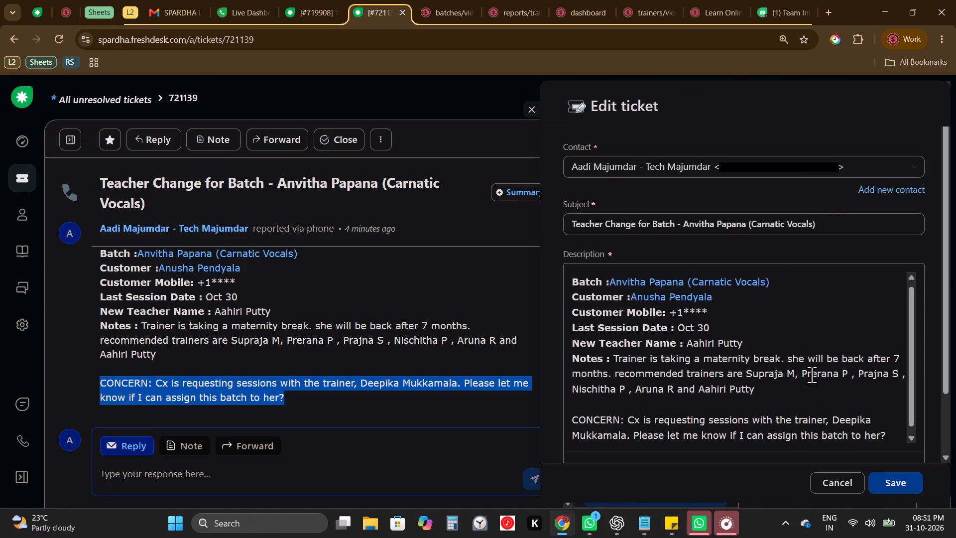
left_click(891, 421)
left_click(902, 425)
key("Return")
key("Return")
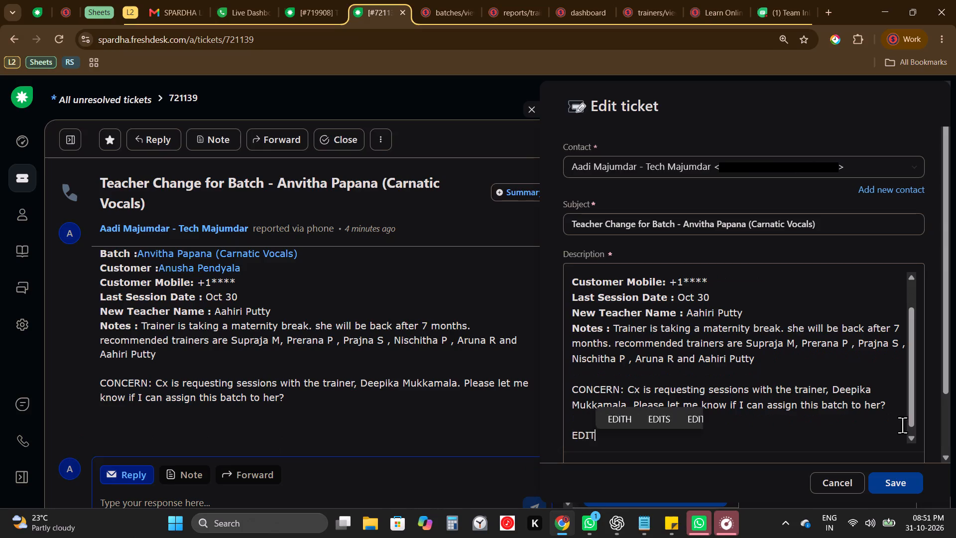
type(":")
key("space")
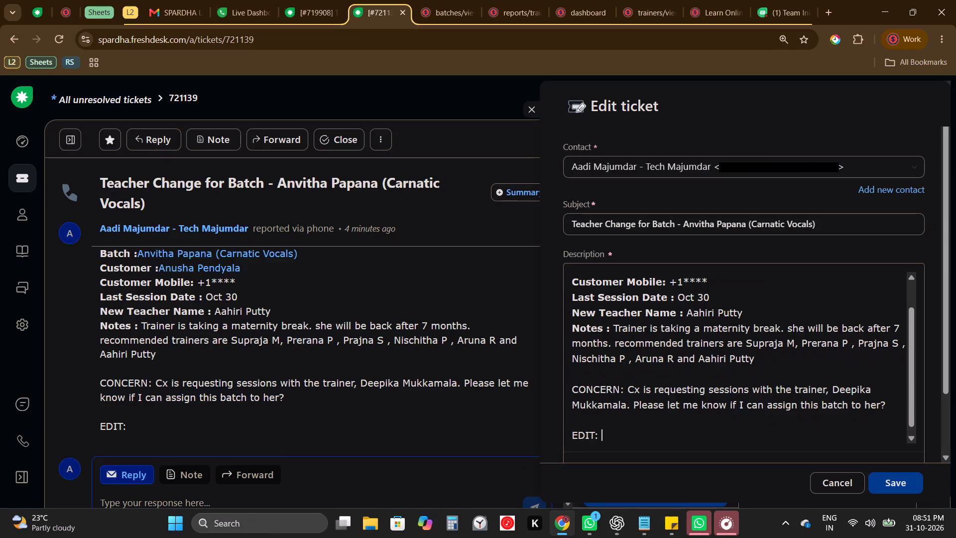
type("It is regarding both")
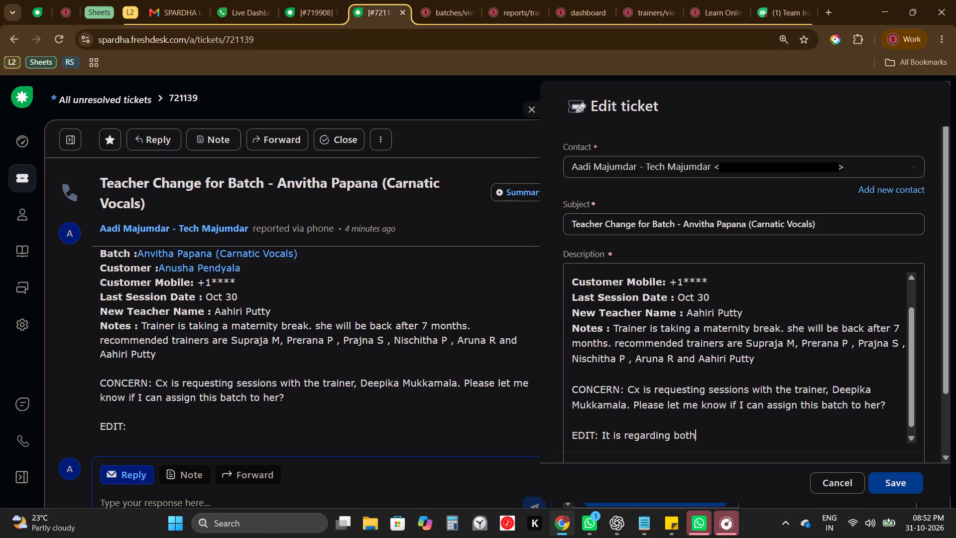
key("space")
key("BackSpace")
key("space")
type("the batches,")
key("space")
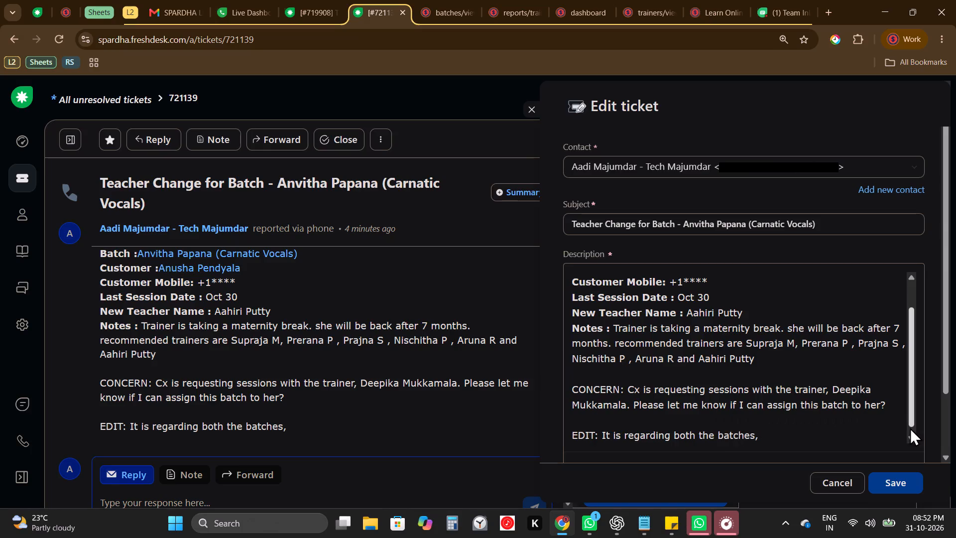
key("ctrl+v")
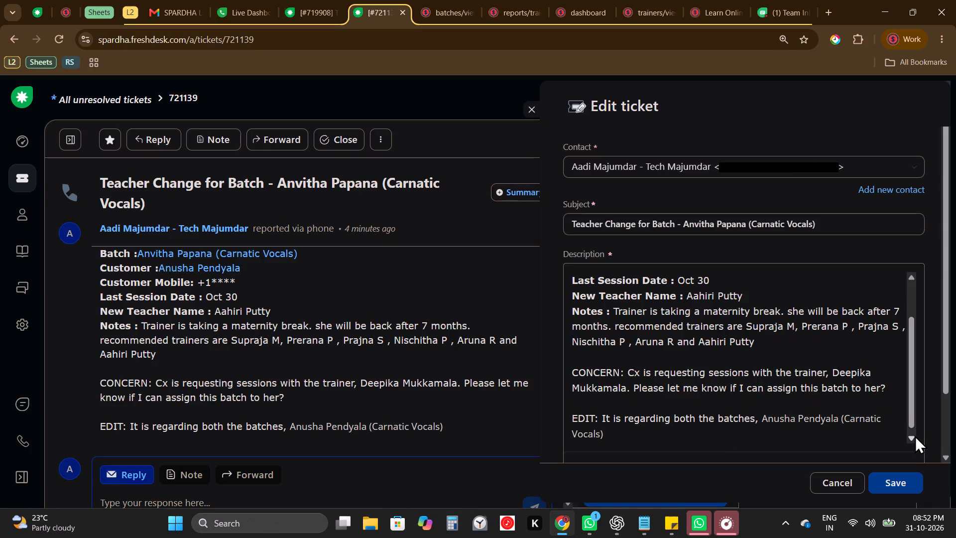
Extend the EDIT line with "and" plus the batch name copied from the description's Batch field.
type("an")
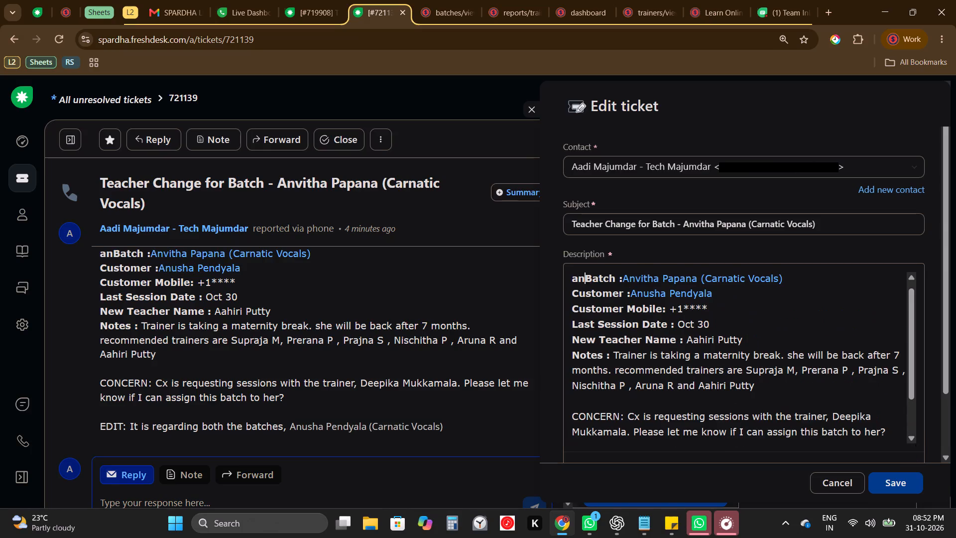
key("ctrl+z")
scroll(845, 427, "down", 2)
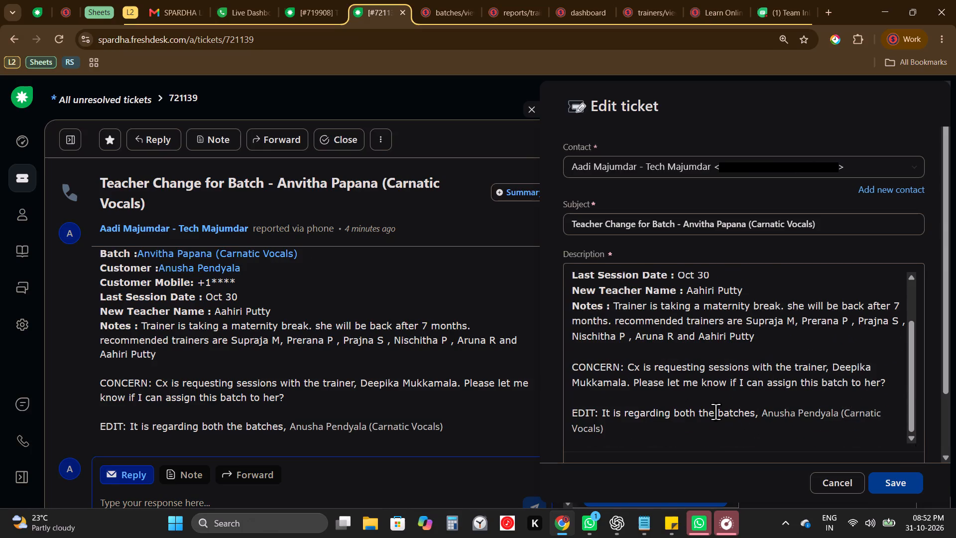
left_click(741, 423)
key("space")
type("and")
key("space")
left_click(476, 0)
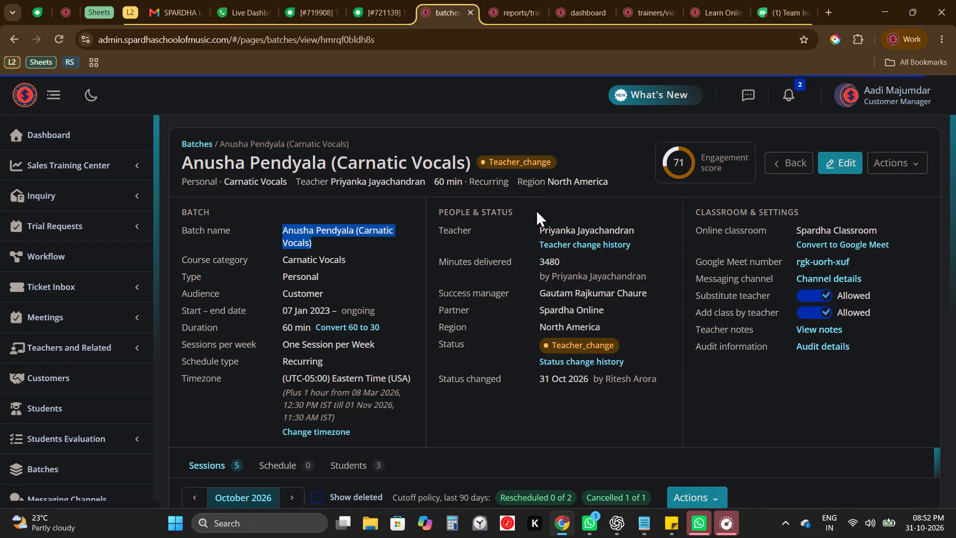
left_click(385, 0)
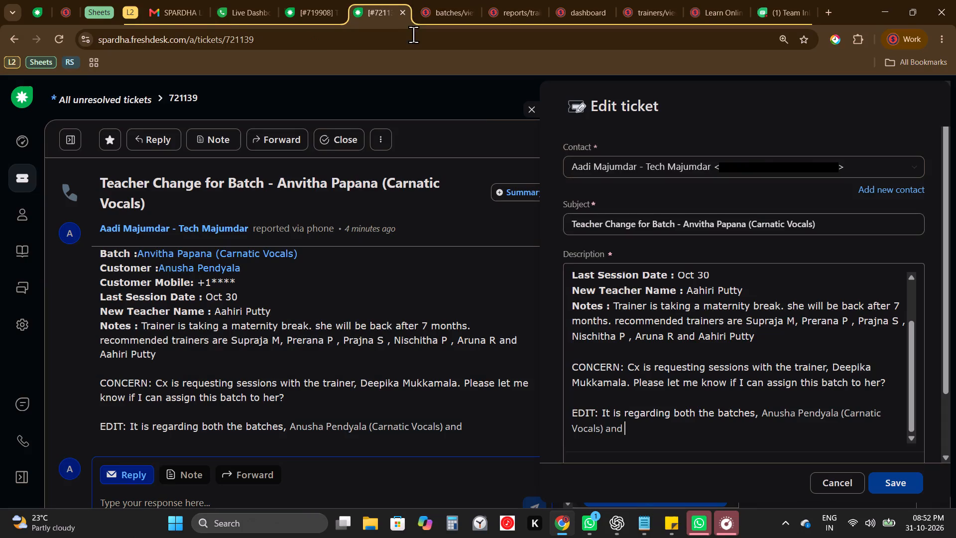
scroll(695, 330, "up", 3)
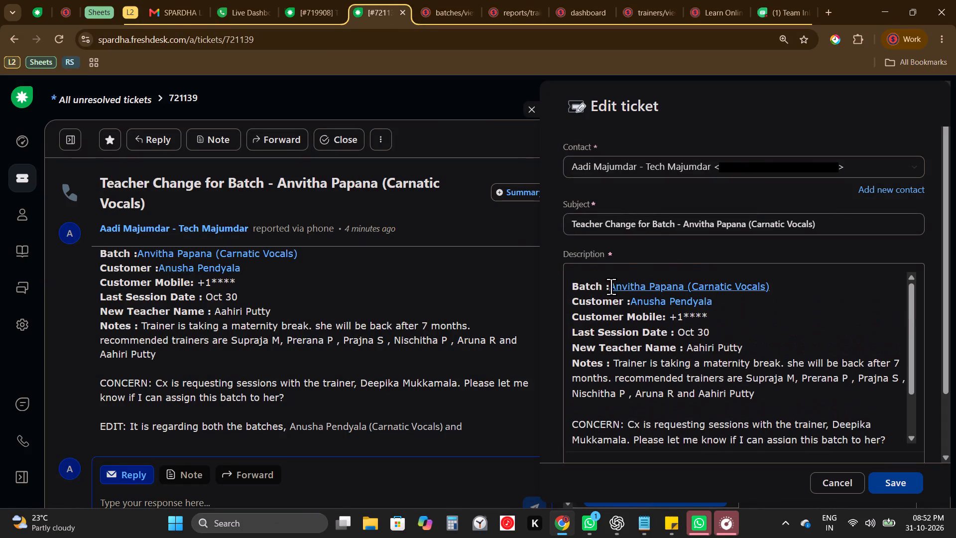
left_click_drag(610, 287, 801, 284)
key("ctrl+c")
scroll(801, 284, "down", 3)
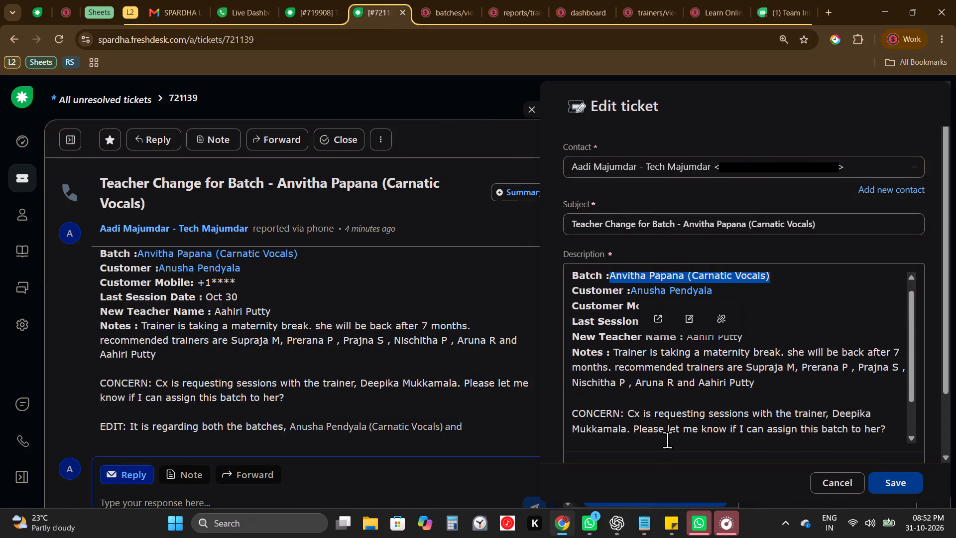
left_click(683, 434)
key("ctrl+v")
Cut both batch names, including the "and" between them, from the end of the EDIT line.
left_click(764, 412)
left_click_drag(764, 412, 800, 442)
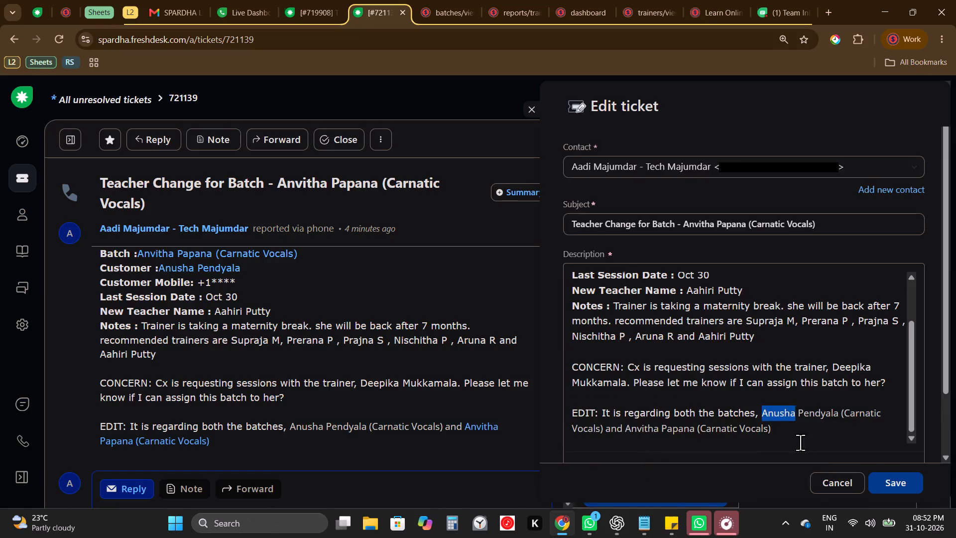
left_click_drag(800, 442, 808, 392)
key("ctrl+x")
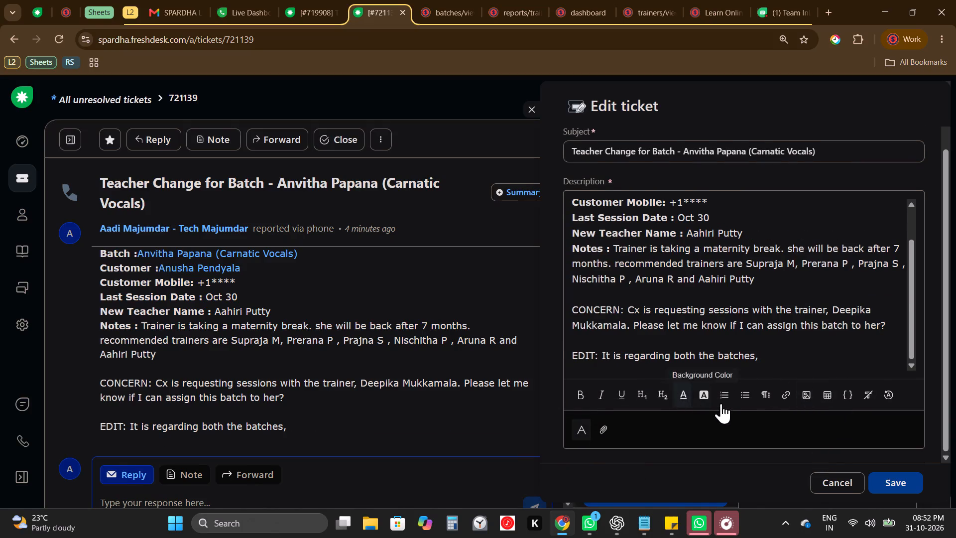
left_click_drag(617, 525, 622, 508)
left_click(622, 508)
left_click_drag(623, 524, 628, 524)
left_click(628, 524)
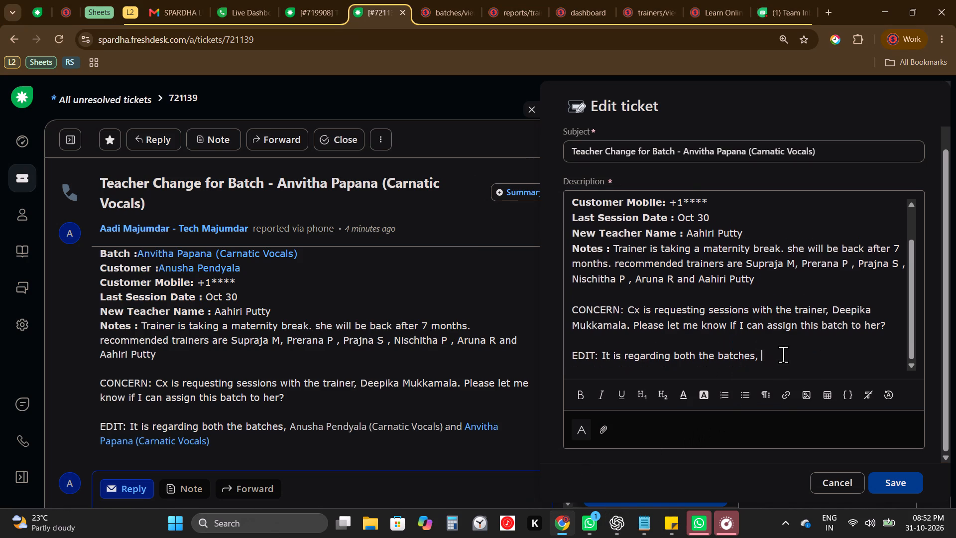
Strip the batch names' formatting through Notepad, paste them as plain text after "both the batches," and save ticket 721139.
left_click(638, 524)
left_click(653, 295)
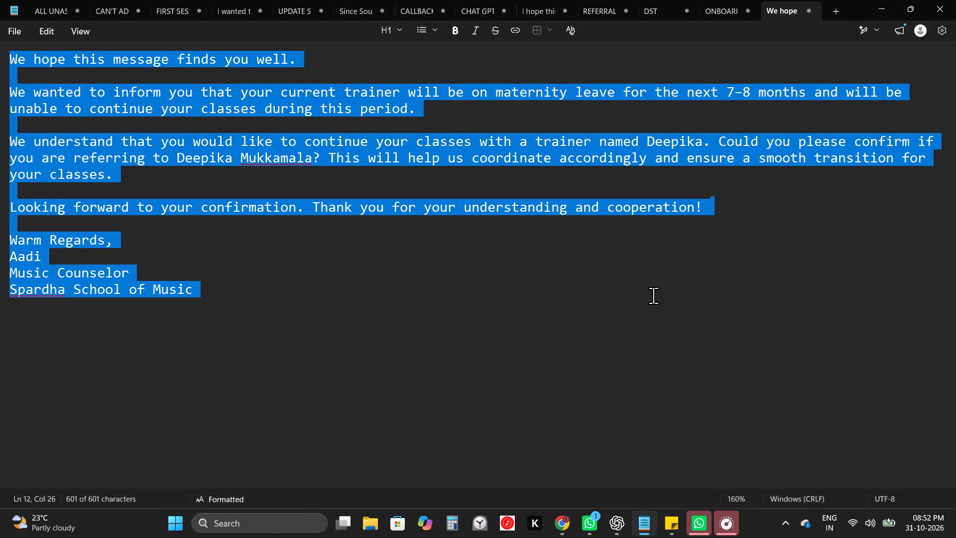
key("Return")
key("Return")
key("Return")
key("ctrl+v")
key("ctrl+shift+Up")
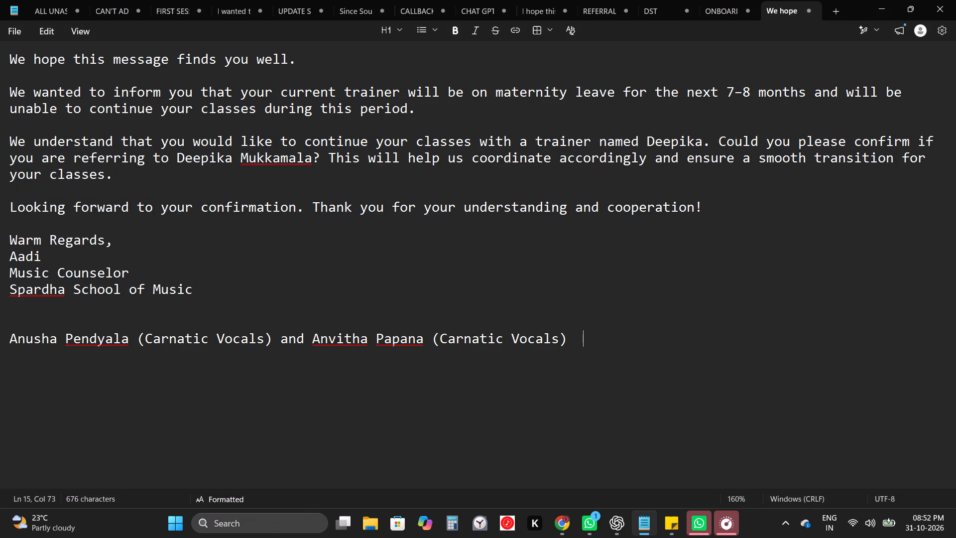
key("ctrl+x")
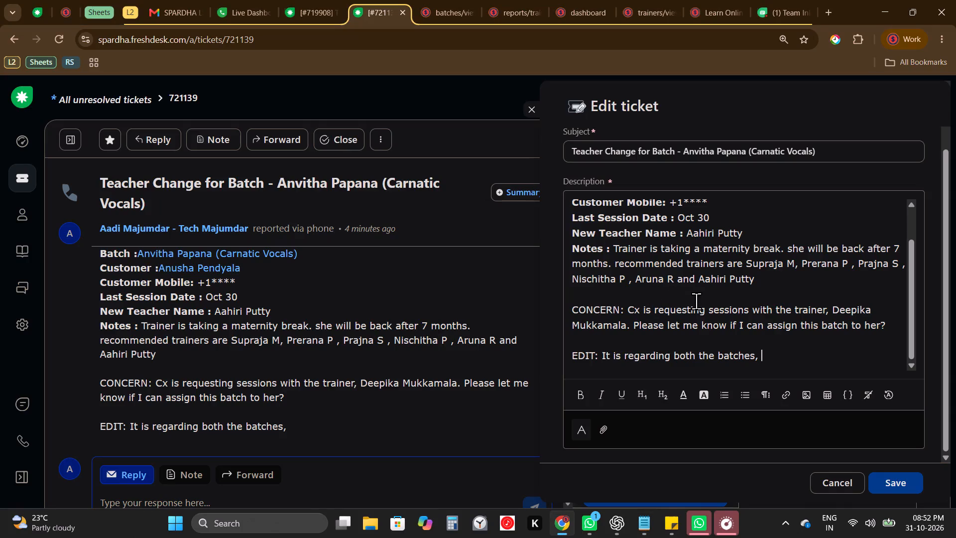
key("BackSpace")
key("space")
key("ctrl+v")
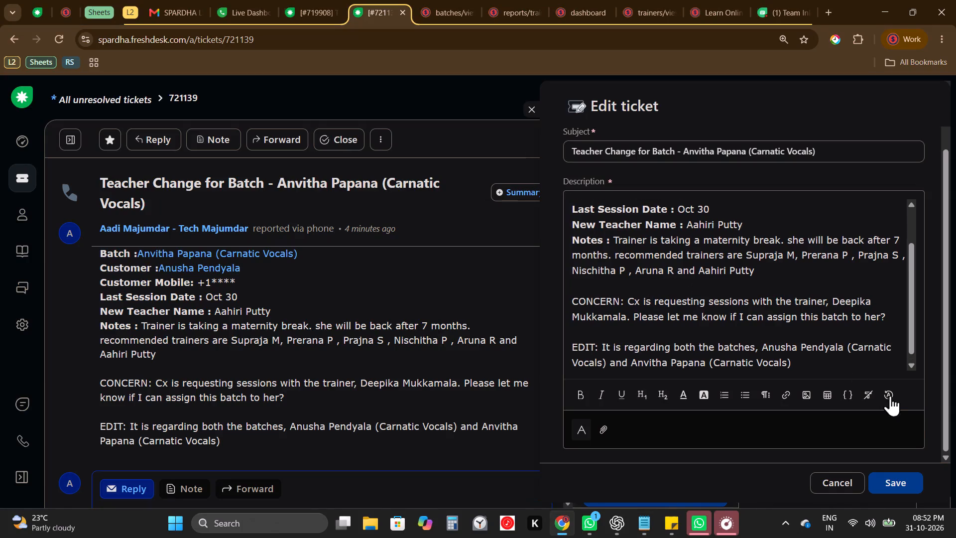
left_click(898, 474)
scroll(438, 340, "down", 4)
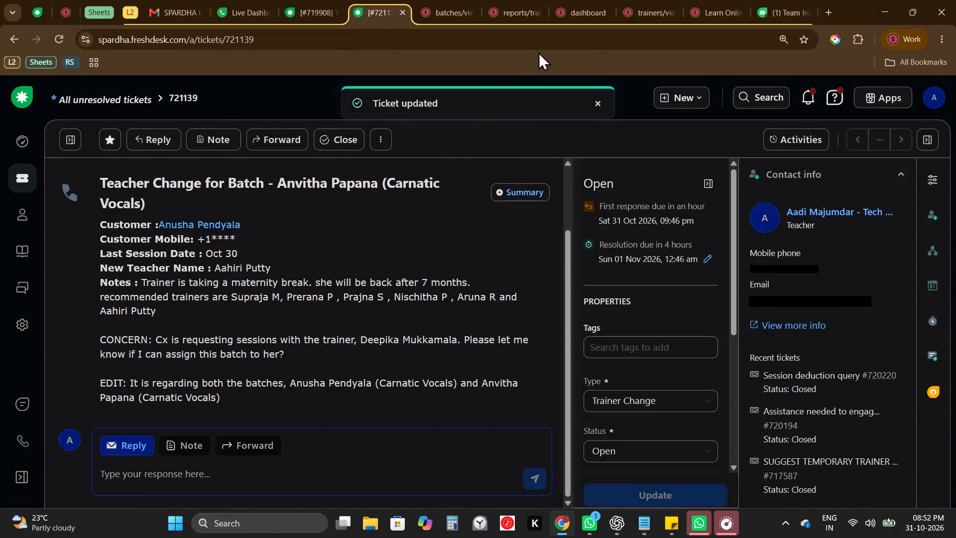
Copy the web address of ticket 721139 and close that ticket's page.
double_click(553, 38)
left_click_drag(553, 38, 404, 35, "ctrl")
key("ctrl+c")
key("ctrl+c")
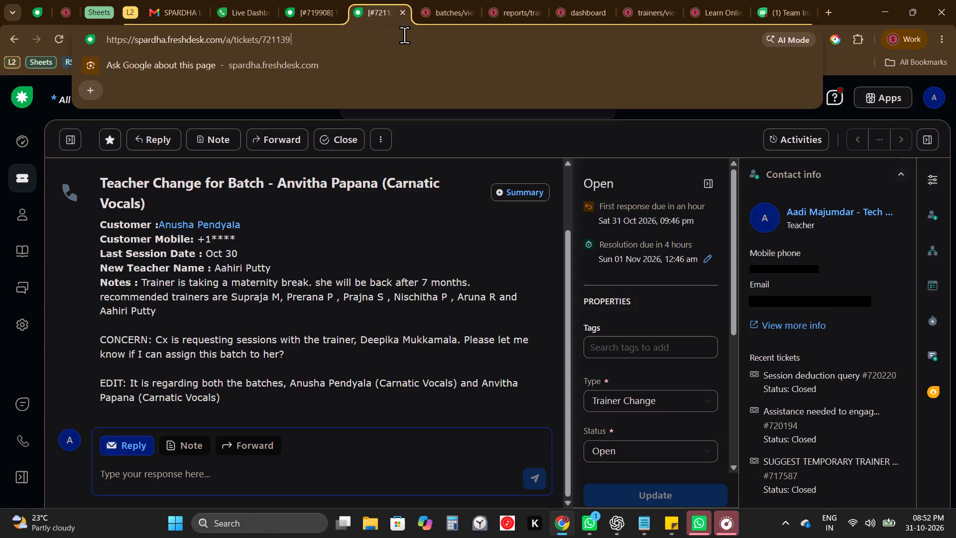
triple_click(404, 35)
key("ctrl+c")
left_click(403, 14)
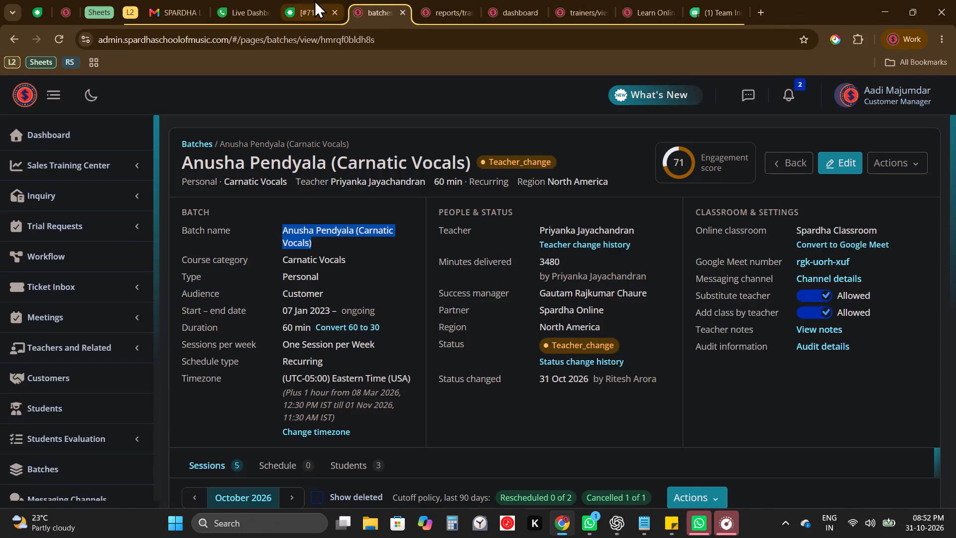
Draft a private note in ticket 719908 reading "CREATED A CHILD TICKET -" followed by the copied link to ticket 721139.
left_click(314, 0)
scroll(425, 307, "down", 10)
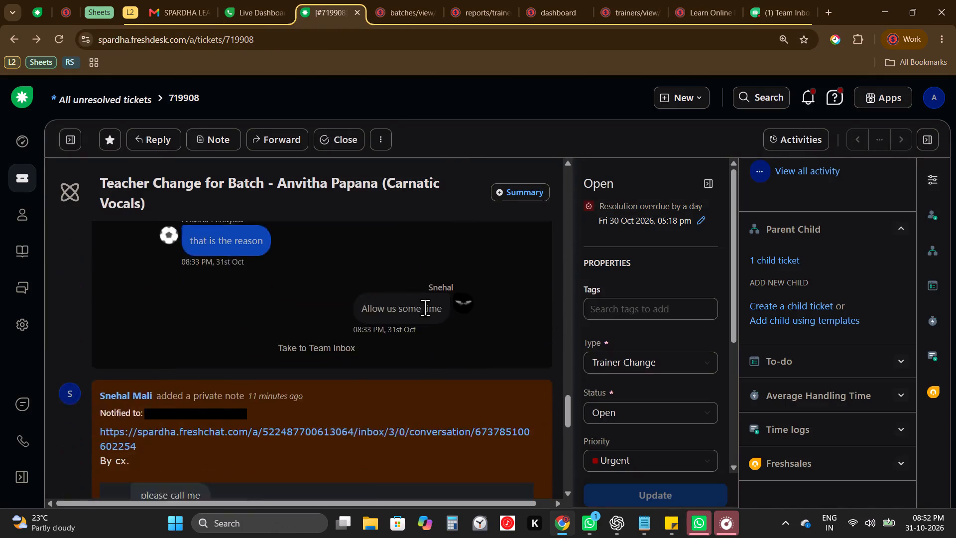
scroll(425, 307, "down", 6)
scroll(220, 421, "up", 1)
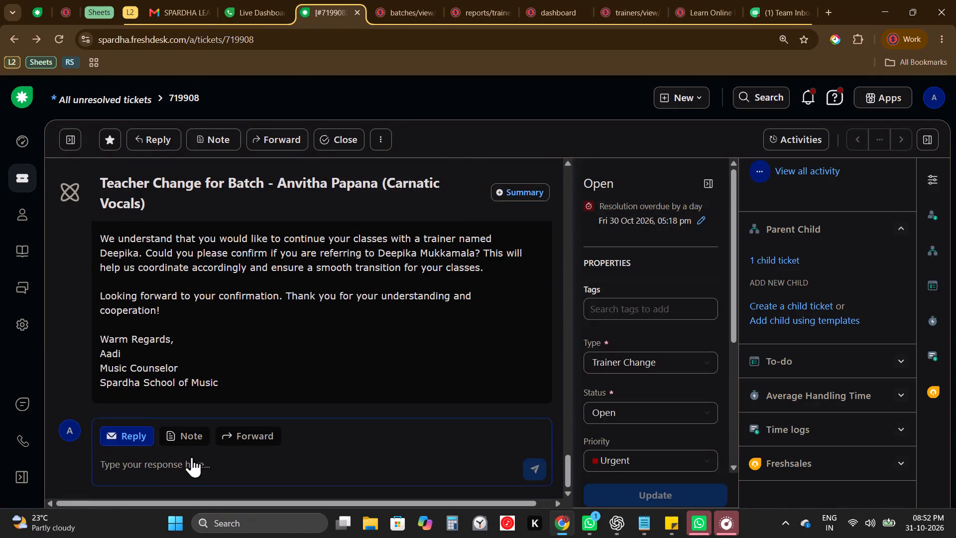
left_click(194, 435)
scroll(194, 435, "up", 1)
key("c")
scroll(194, 435, "up", 3)
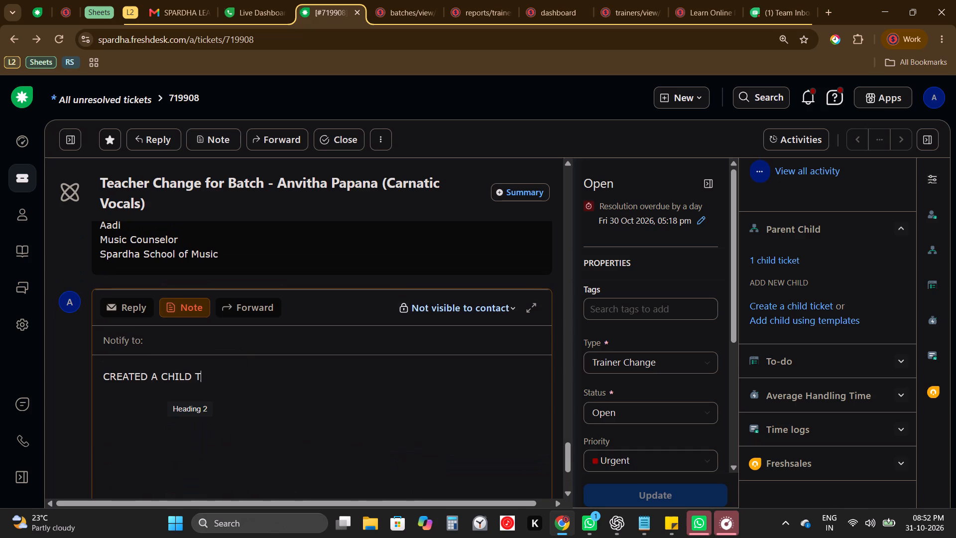
scroll(194, 435, "down", 2)
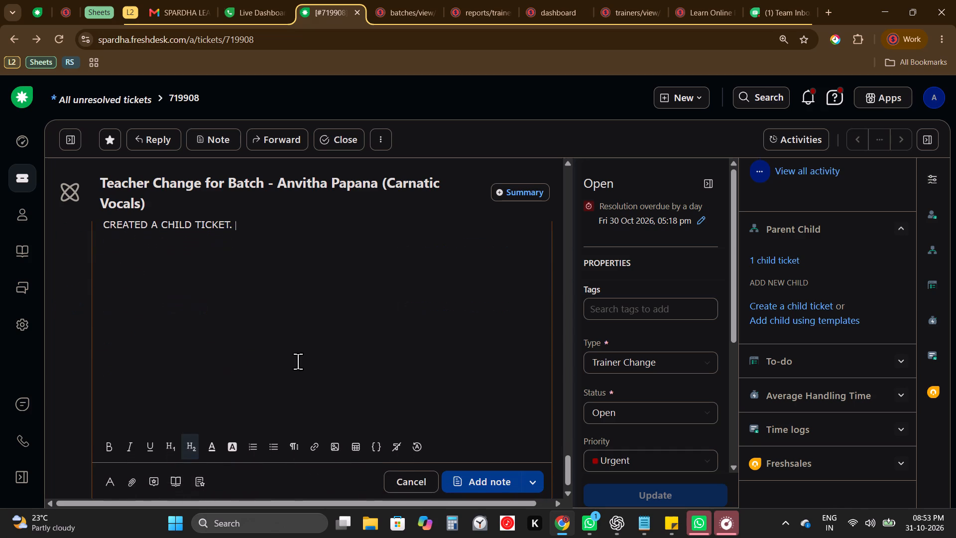
key("ctrl+a")
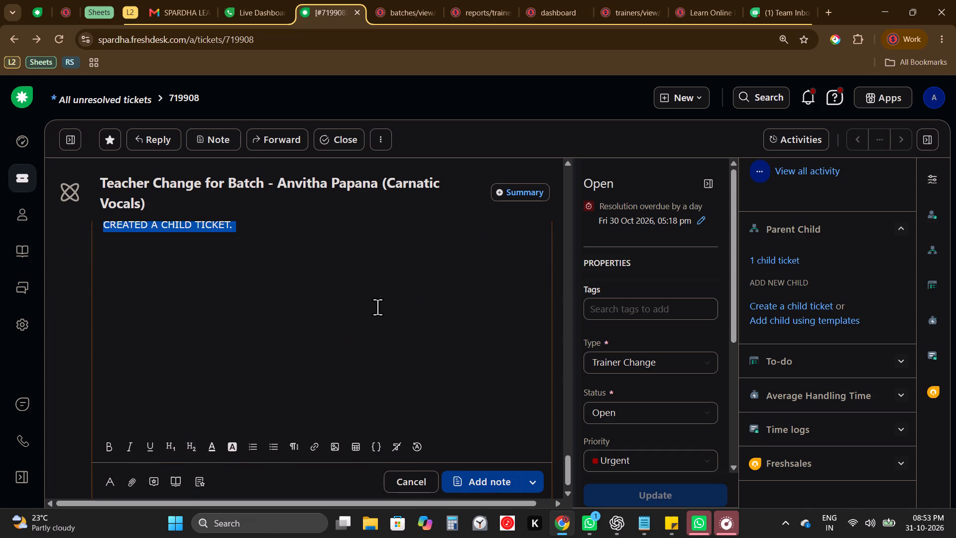
left_click(377, 307)
key("BackSpace")
key("BackSpace")
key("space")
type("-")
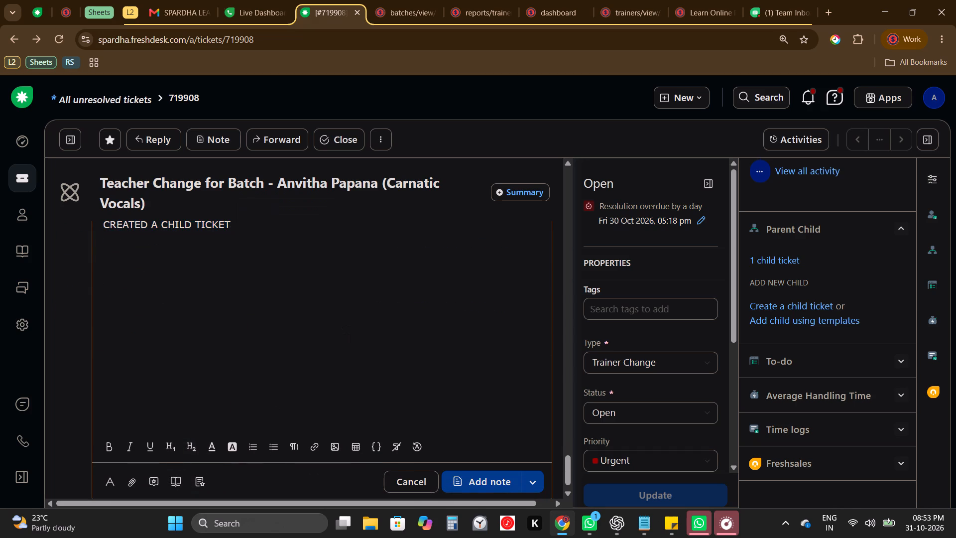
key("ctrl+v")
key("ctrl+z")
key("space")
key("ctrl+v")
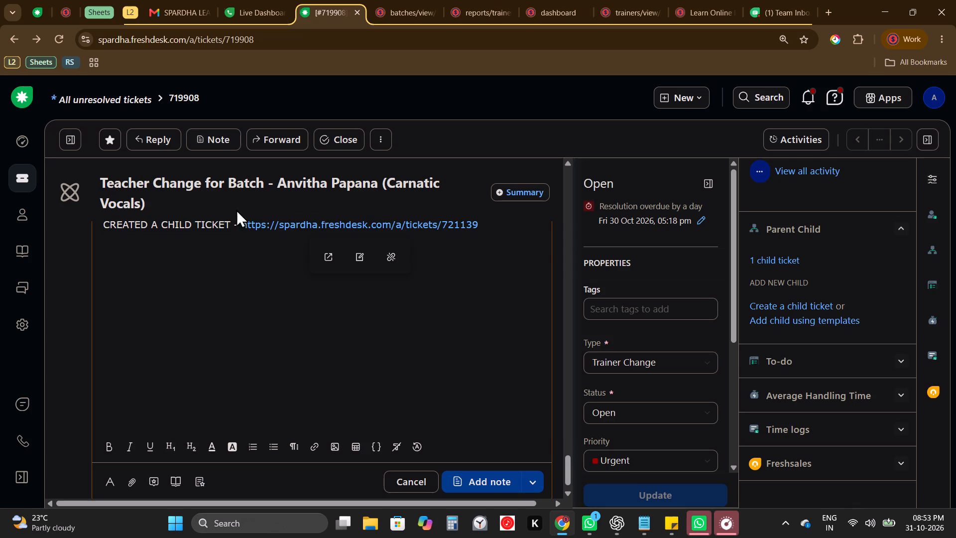
Replace the dash before the link with a colon so the note's label reads "CREATED A CHILD TICKET:".
left_click_drag(239, 225, 96, 227)
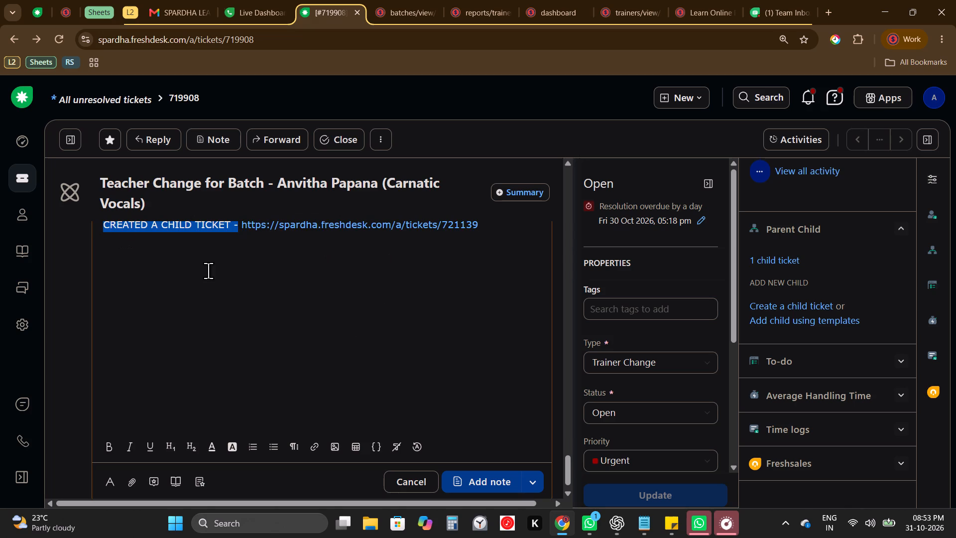
left_click(251, 278)
key("Left")
key("Left")
key("Left")
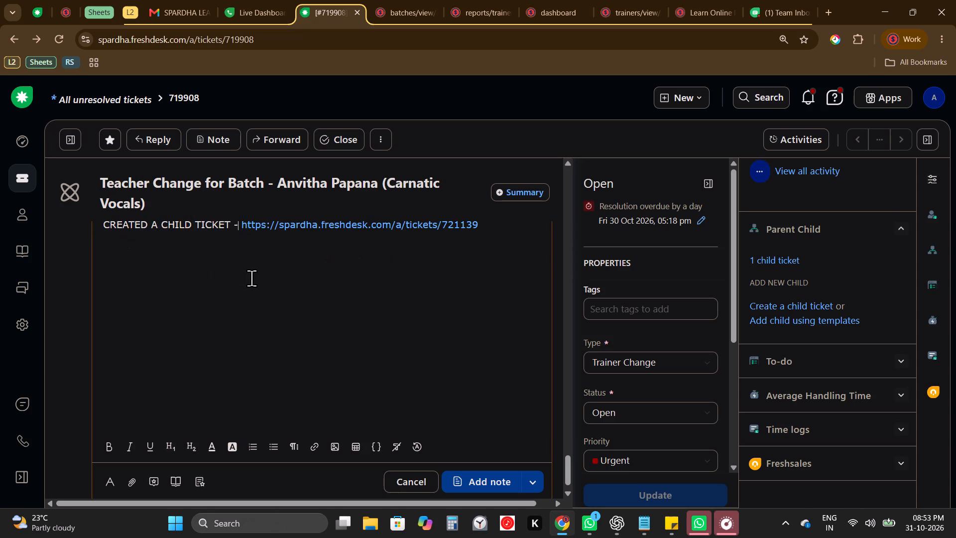
key("BackSpace")
key("BackSpace")
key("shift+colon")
Copy the label "CREATED A CHILD TICKET:", colour its text orange, and add the private note to ticket 719908.
key("ctrl+shift+Up")
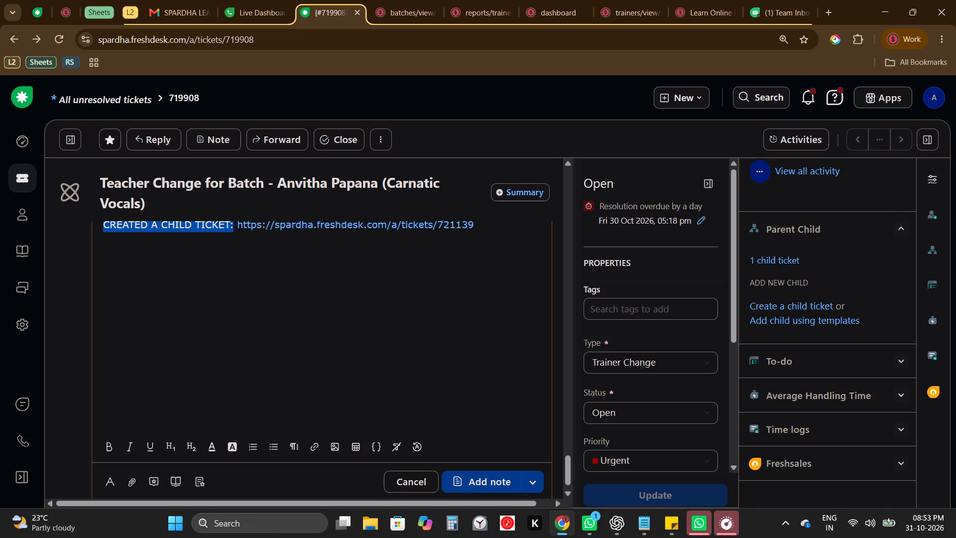
key("ctrl+c")
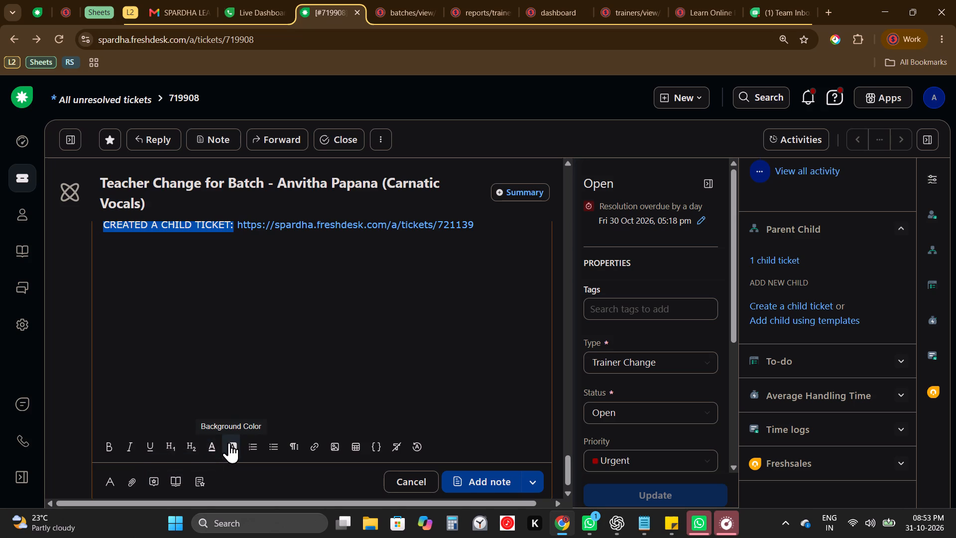
left_click(211, 445)
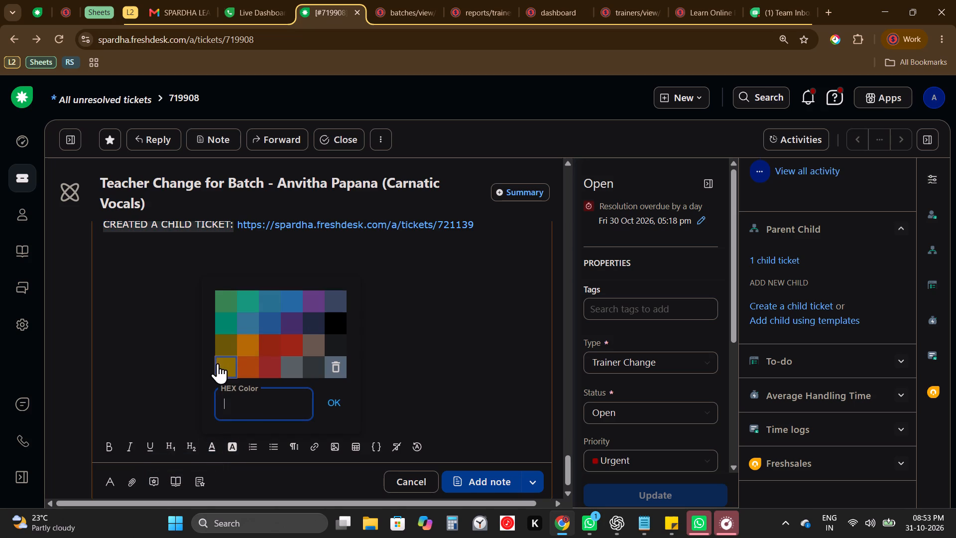
left_click(245, 350)
left_click(264, 349)
scroll(264, 349, "up", 1)
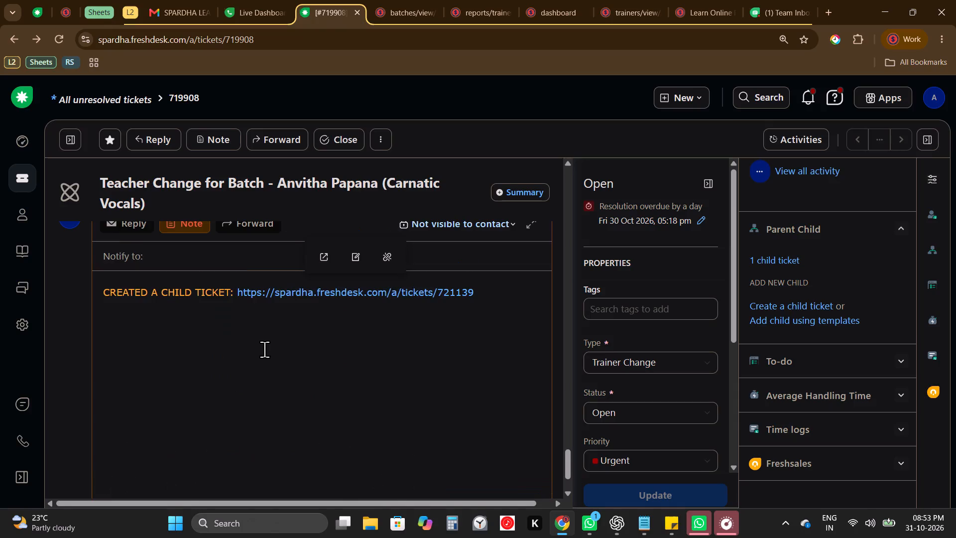
scroll(264, 349, "down", 2)
left_click(470, 467)
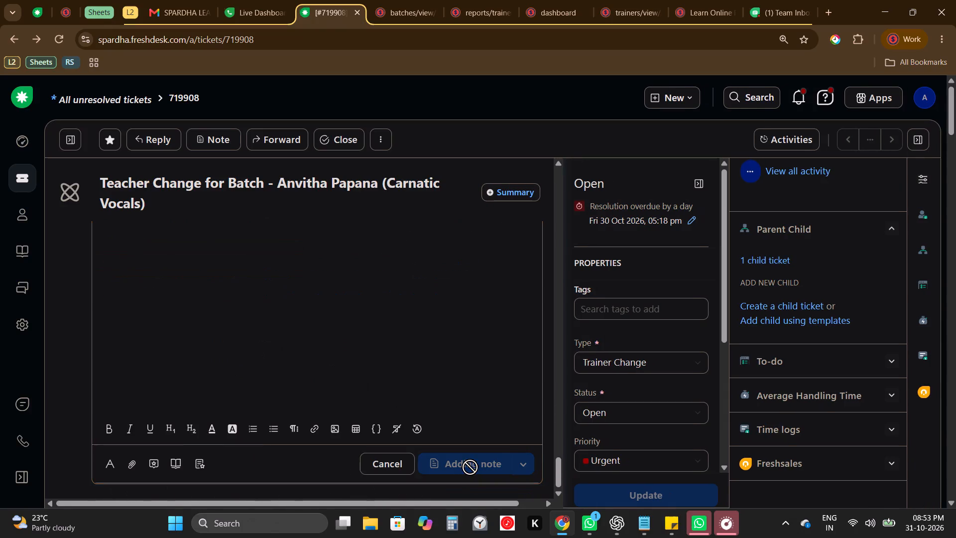
left_click(476, 289)
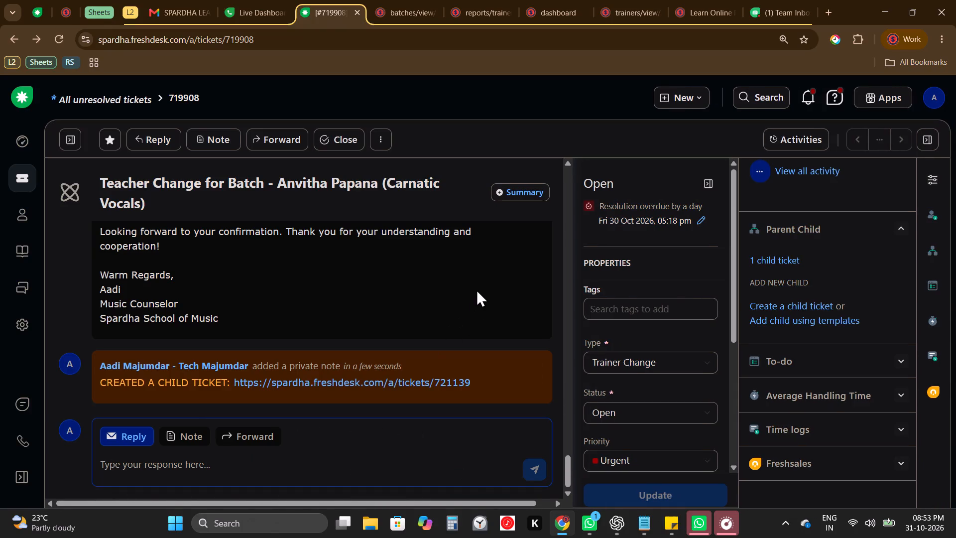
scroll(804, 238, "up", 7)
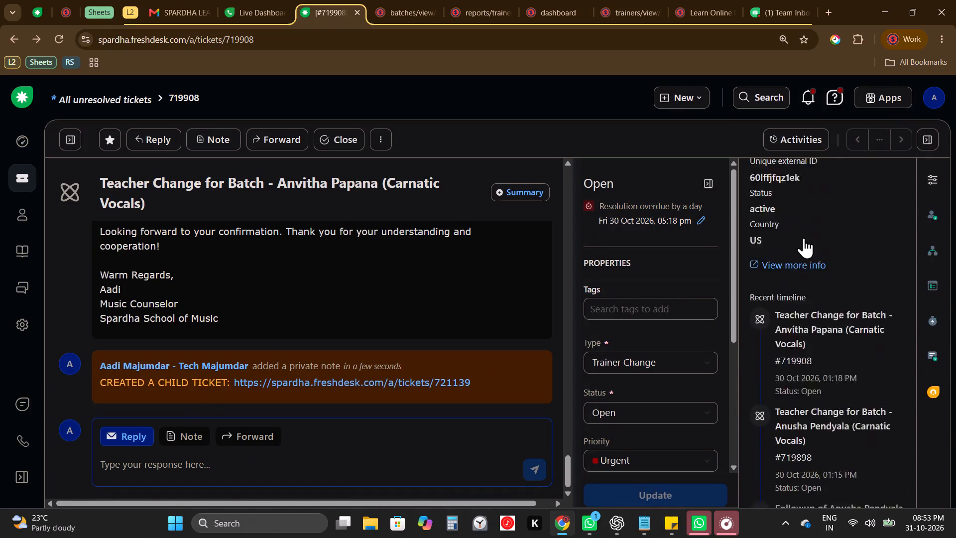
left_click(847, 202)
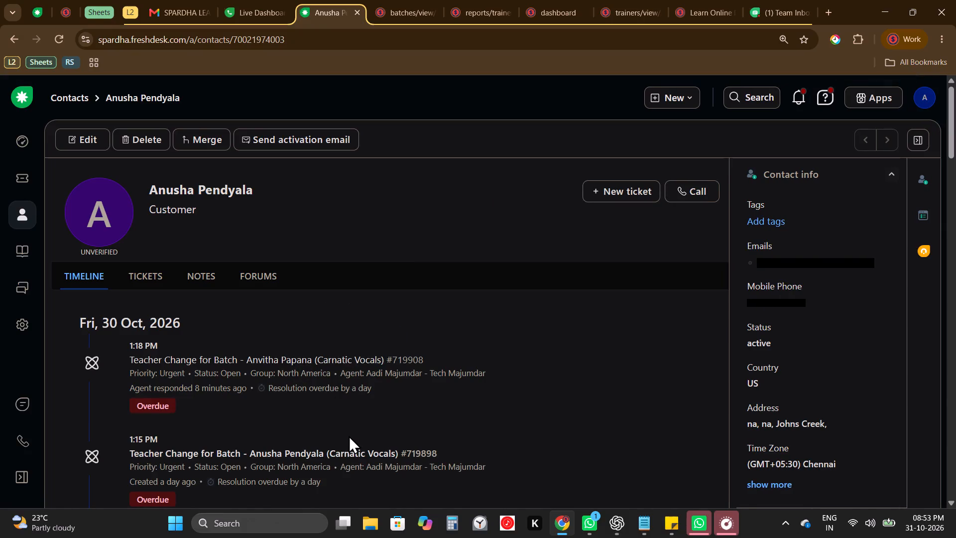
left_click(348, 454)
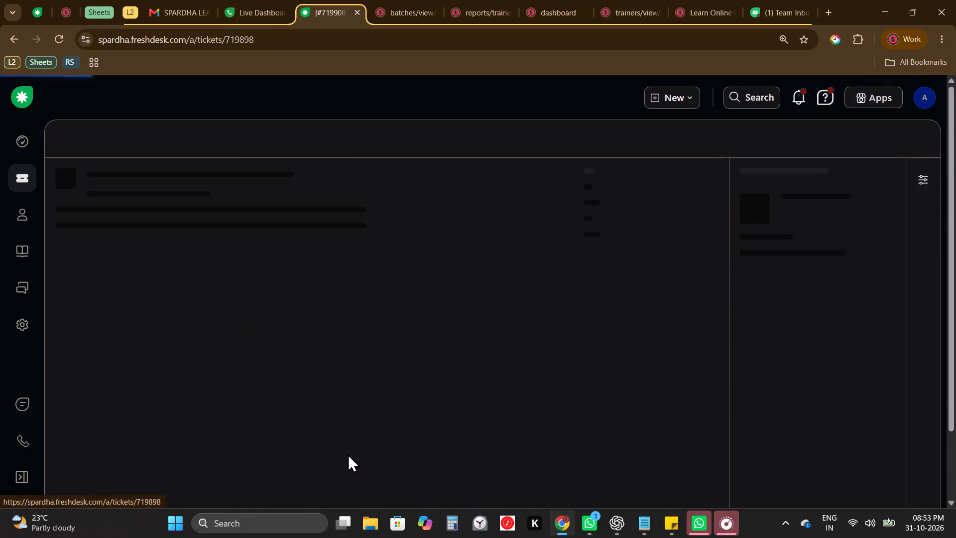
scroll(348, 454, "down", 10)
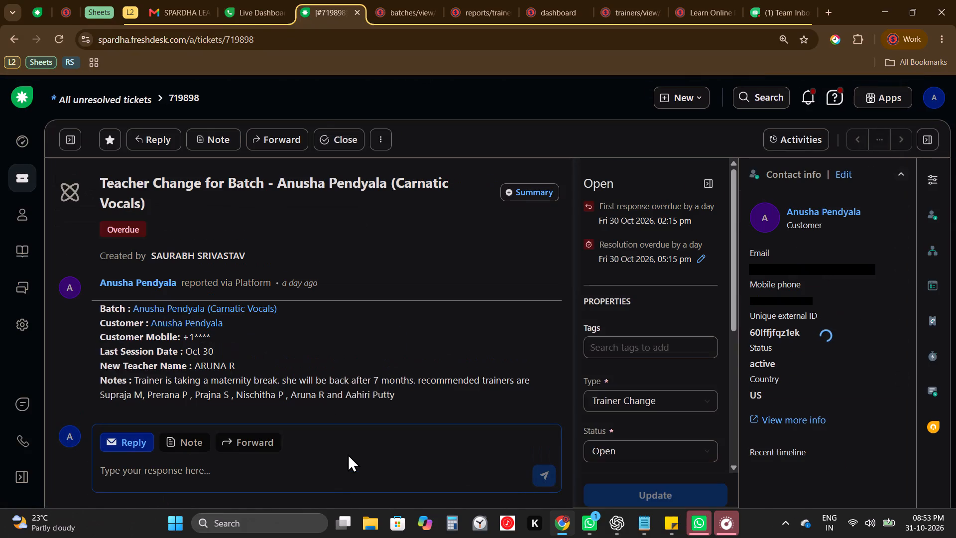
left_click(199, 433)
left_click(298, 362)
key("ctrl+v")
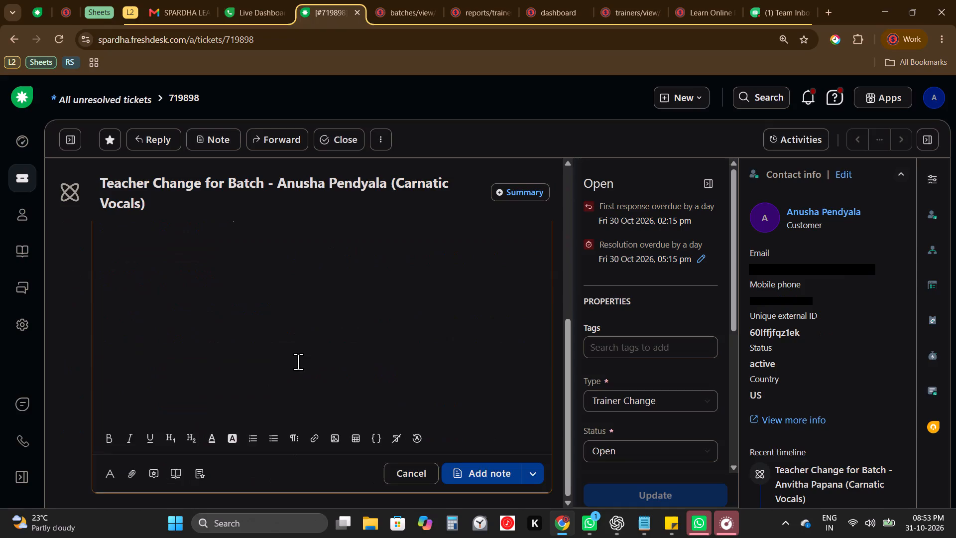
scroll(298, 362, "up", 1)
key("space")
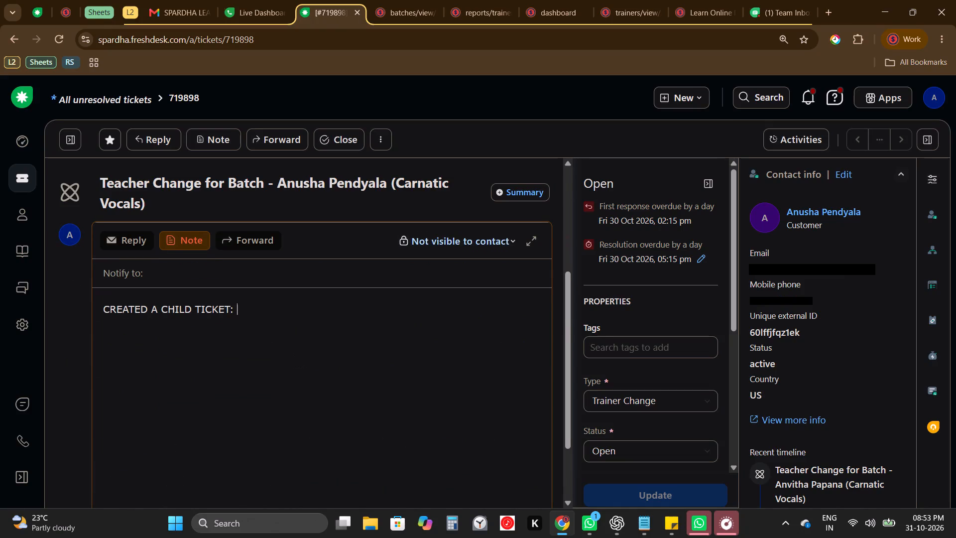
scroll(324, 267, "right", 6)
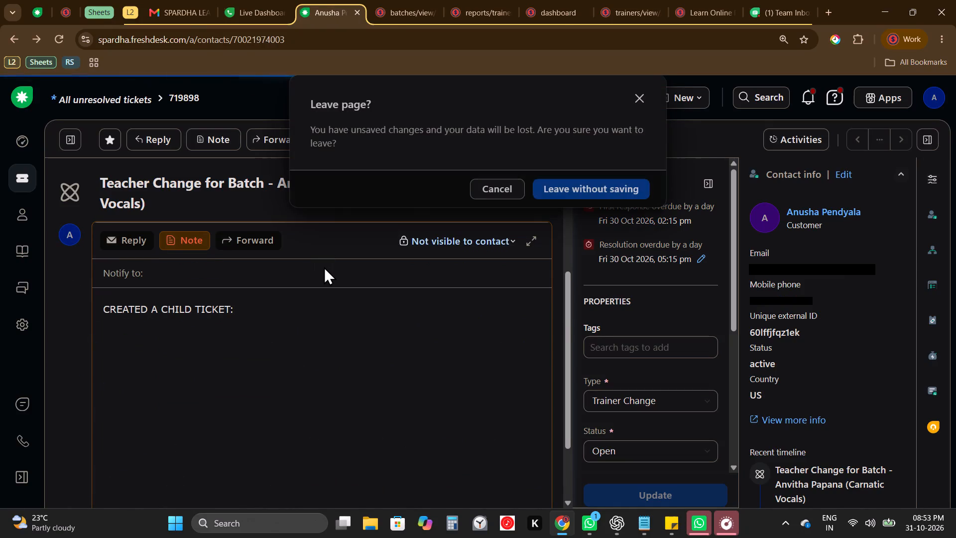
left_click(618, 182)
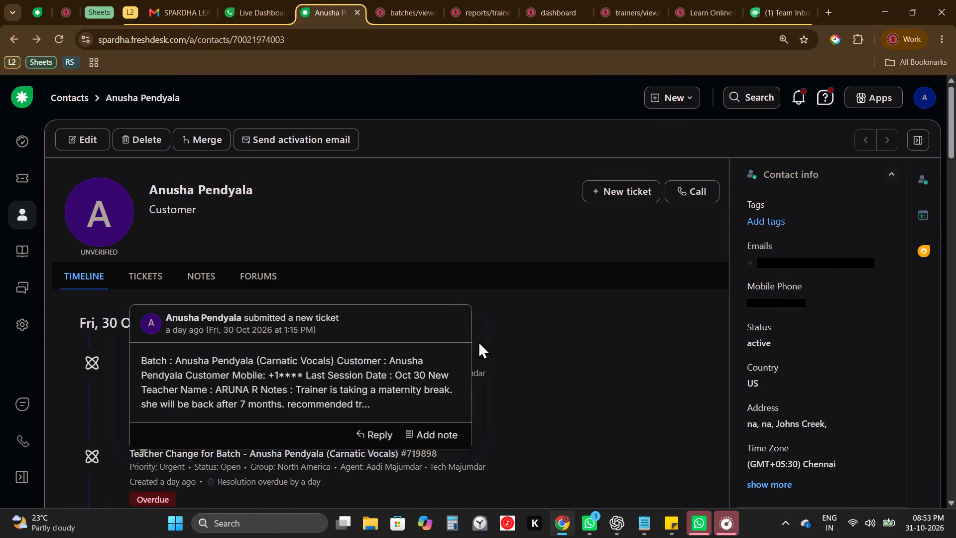
left_click(371, 364)
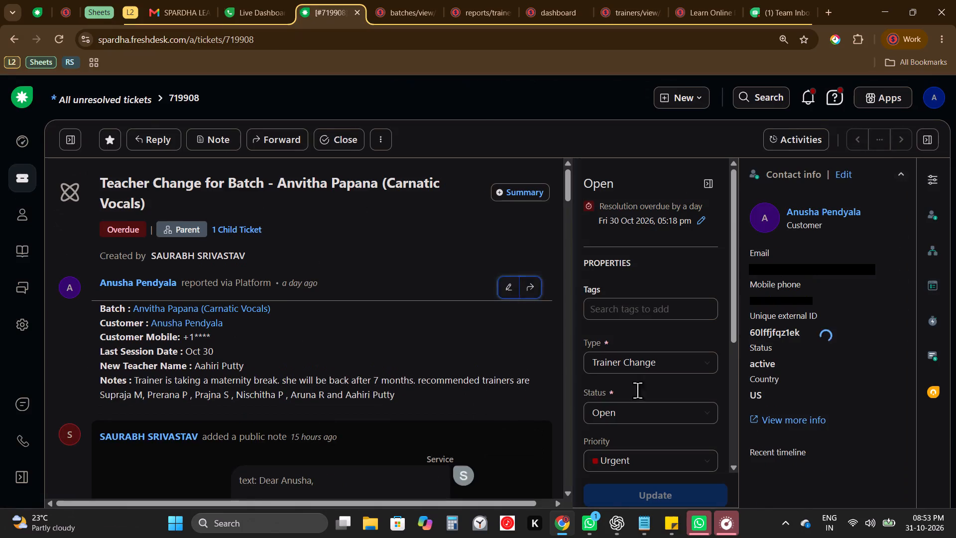
left_click_drag(648, 418, 671, 388)
left_click(671, 388)
scroll(464, 383, "down", 8)
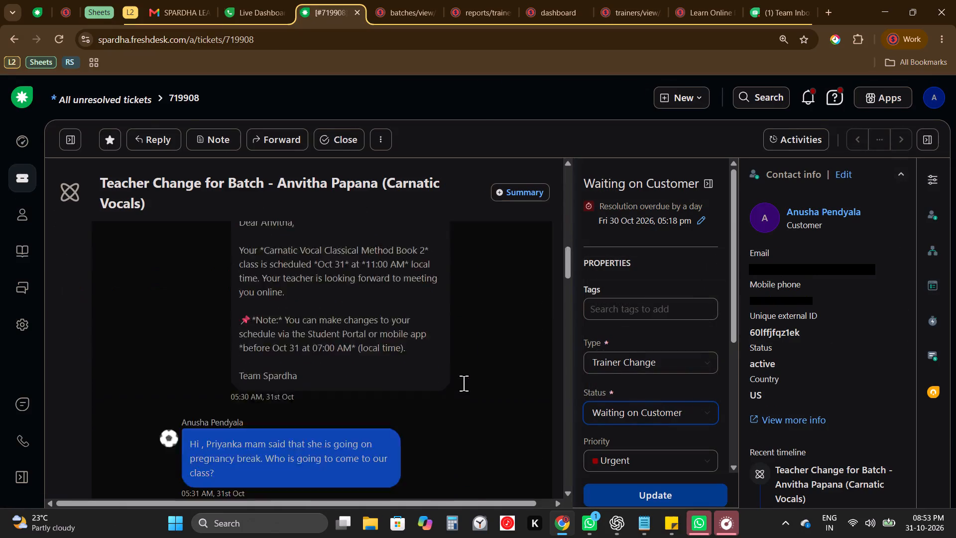
scroll(464, 383, "down", 3)
left_click(656, 496)
scroll(149, 245, "up", 15)
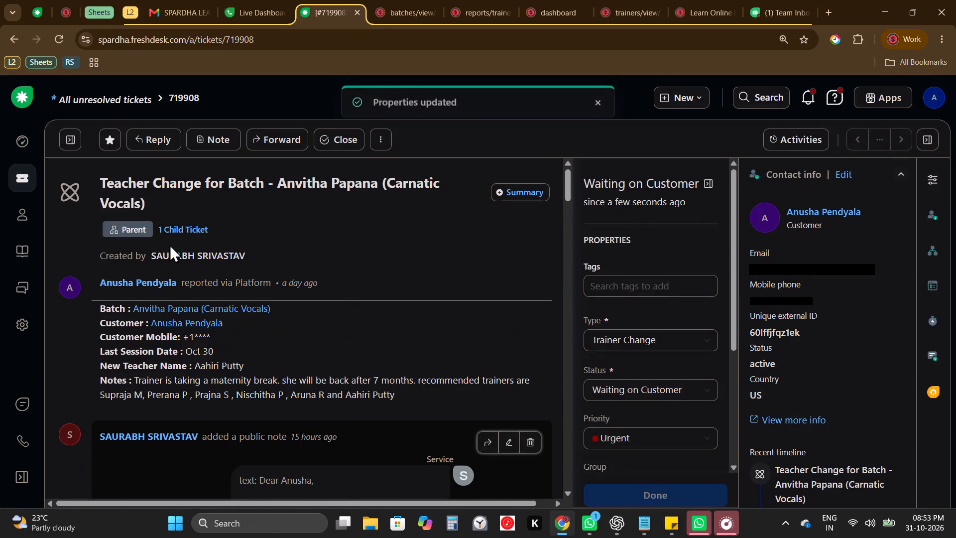
Open child ticket 721139 from ticket 719908, copy its web address, and return to close the child ticket list.
left_click(192, 231)
left_click_drag(633, 183, 651, 173)
left_click(651, 173)
triple_click(483, 37)
key("ctrl+c")
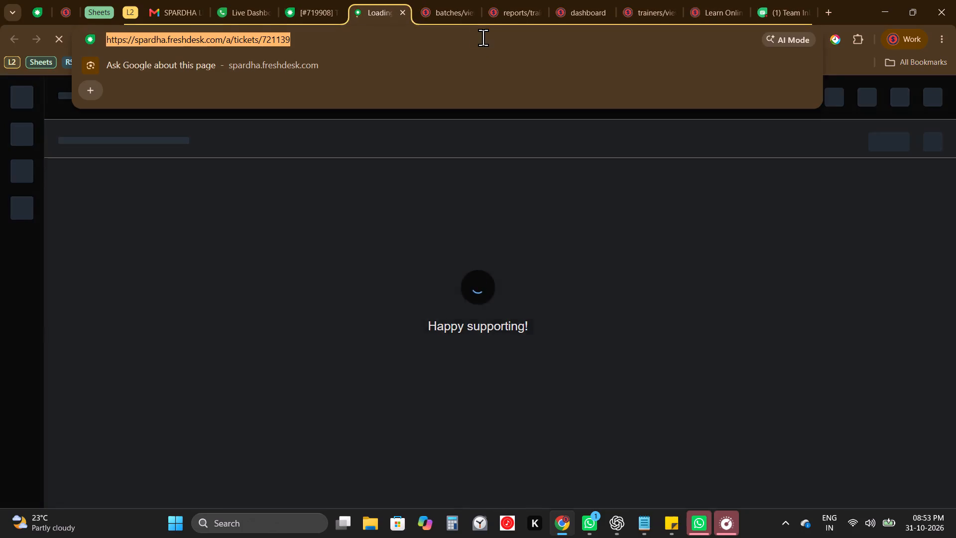
key("ctrl+c")
left_click(298, 0)
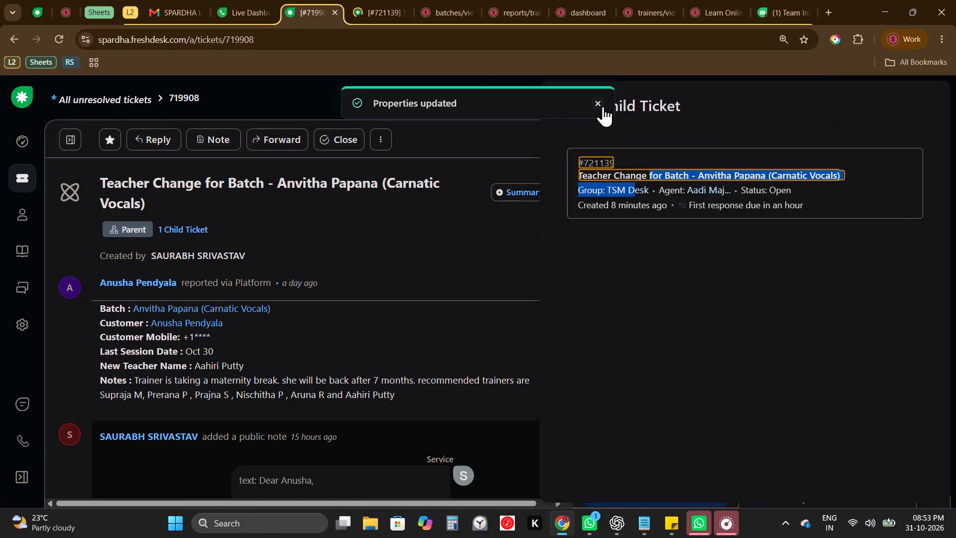
left_click(603, 106)
left_click(536, 107)
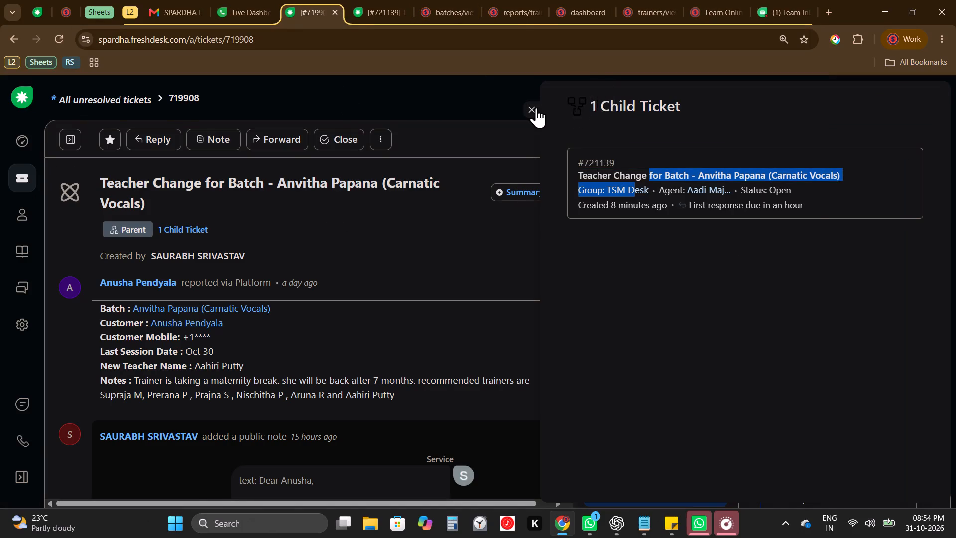
left_click(836, 212)
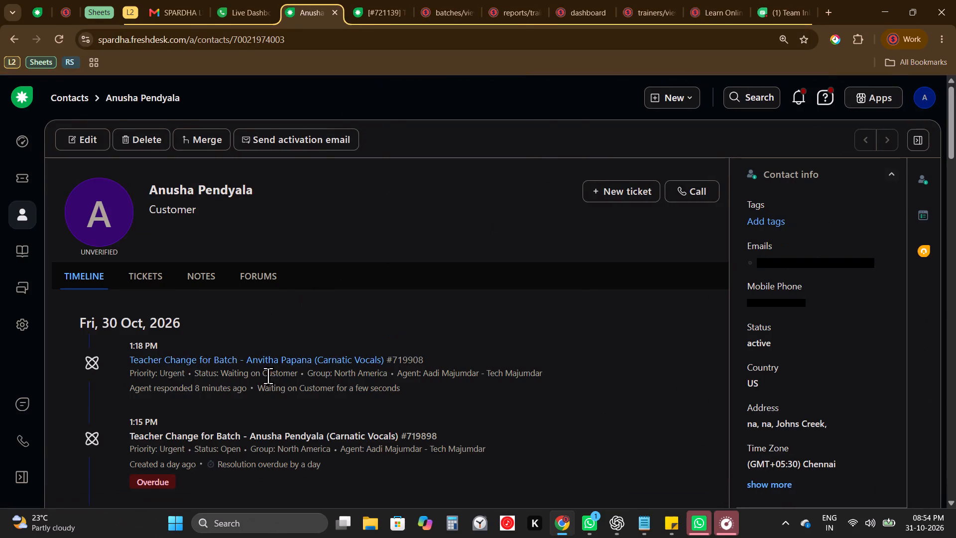
left_click(261, 430)
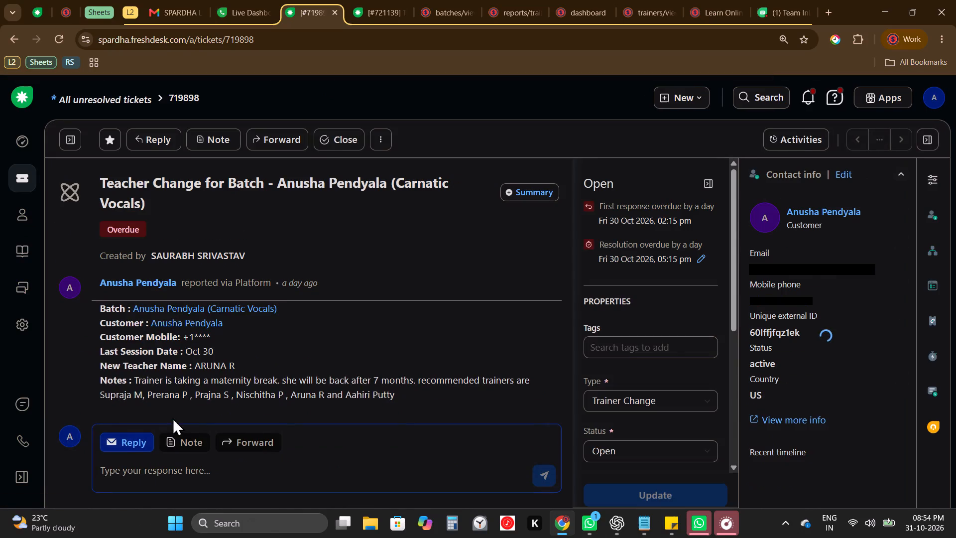
left_click(190, 437)
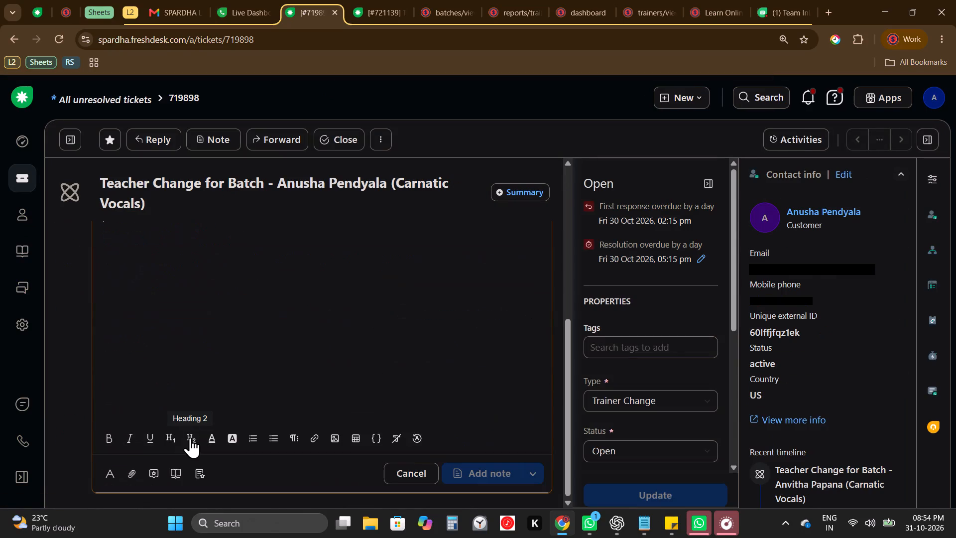
scroll(190, 437, "up", 1)
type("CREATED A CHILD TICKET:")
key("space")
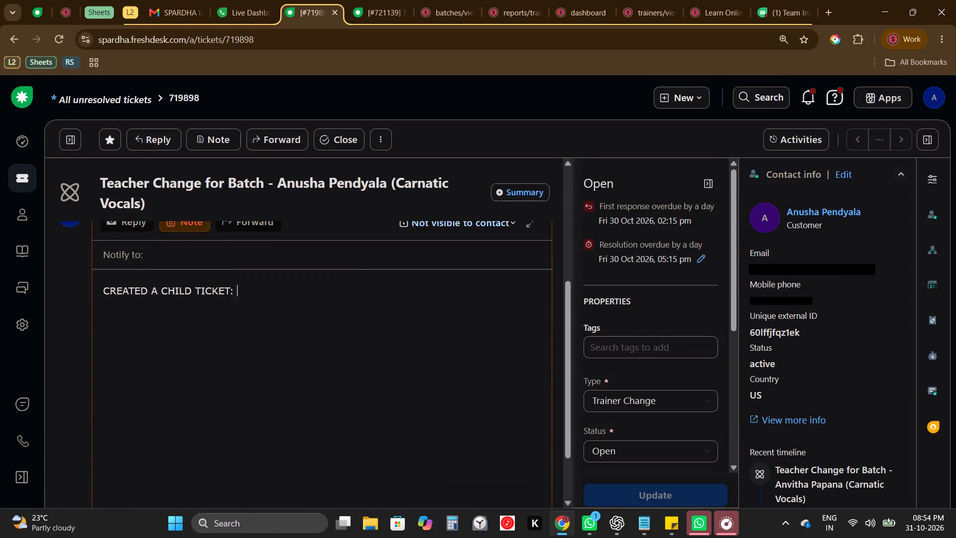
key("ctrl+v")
left_click_drag(237, 290, 11, 274)
scroll(349, 471, "down", 4)
left_click(212, 441)
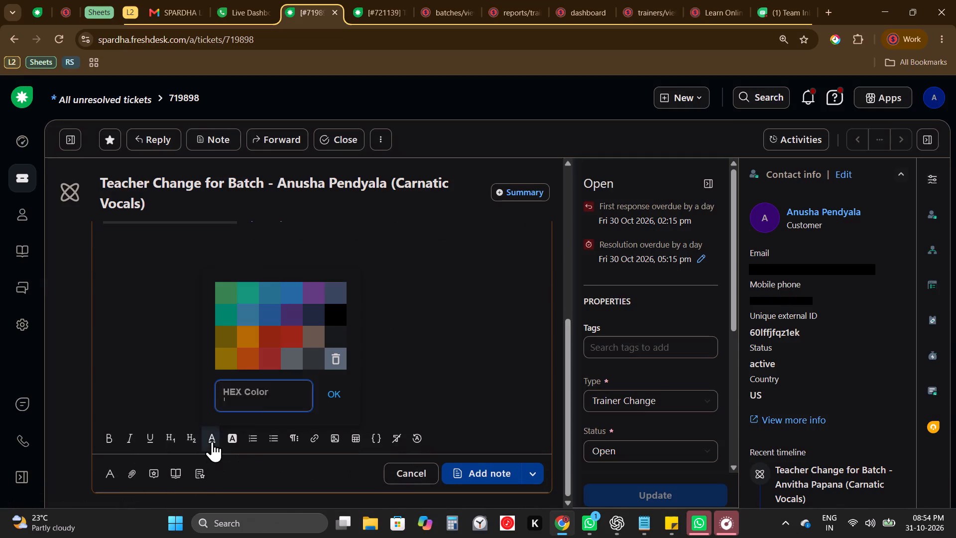
left_click(251, 342)
left_click(415, 355)
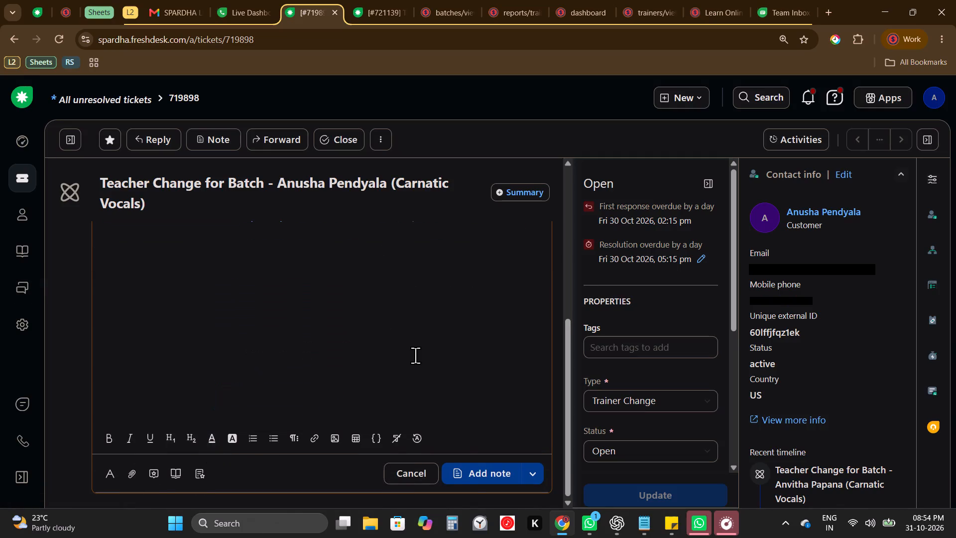
Post the drafted private note on ticket 719898, update its status to Waiting on Customer, and close child ticket 721139.
left_click(467, 482)
left_click_drag(619, 452, 652, 435)
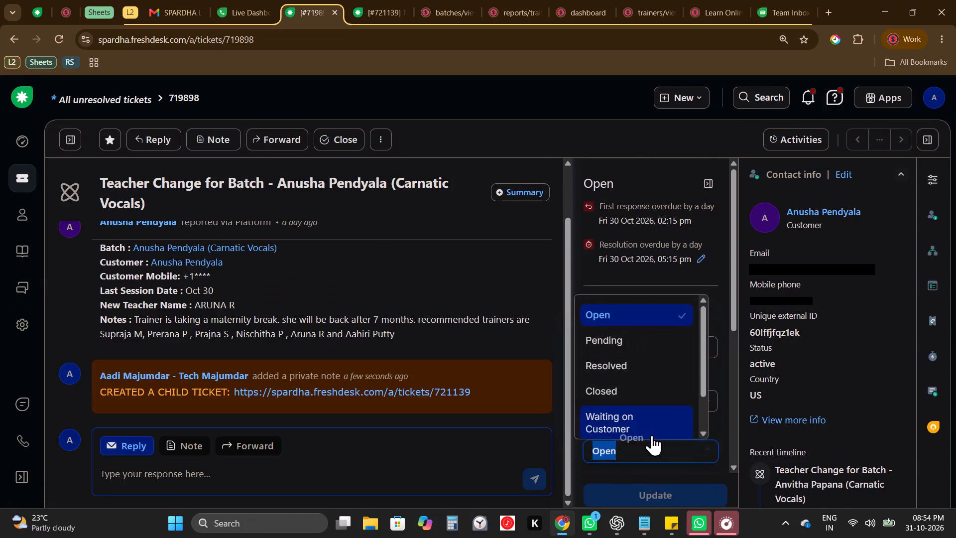
left_click(652, 435)
left_click(659, 490)
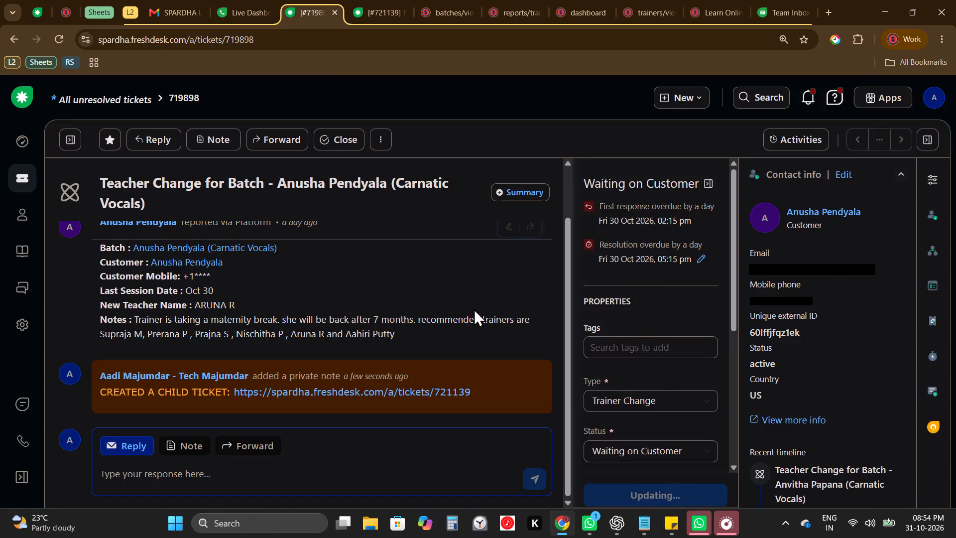
left_click(404, 10)
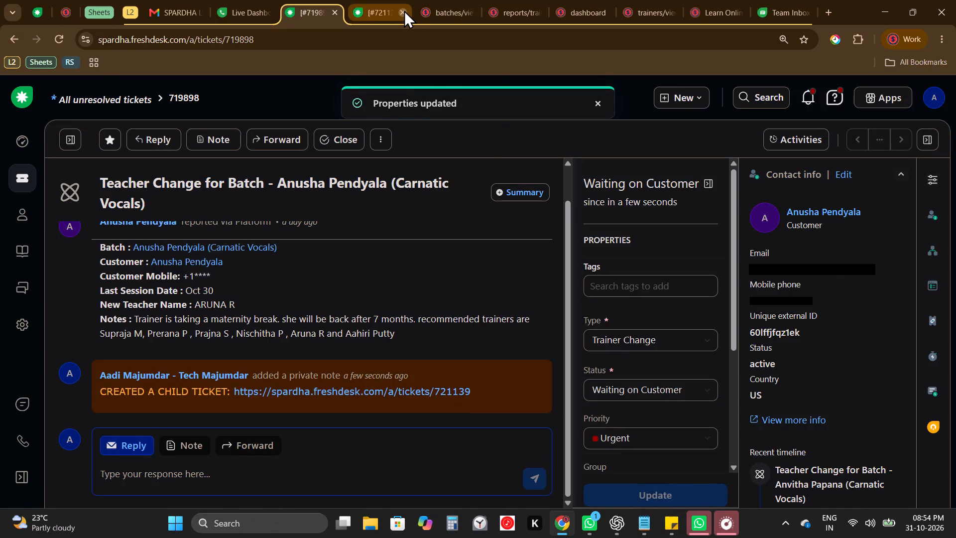
Open unassigned ticket 721134 from the ticket list and assign it to the agent who added its private notes.
left_click(31, 183)
left_click(221, 0)
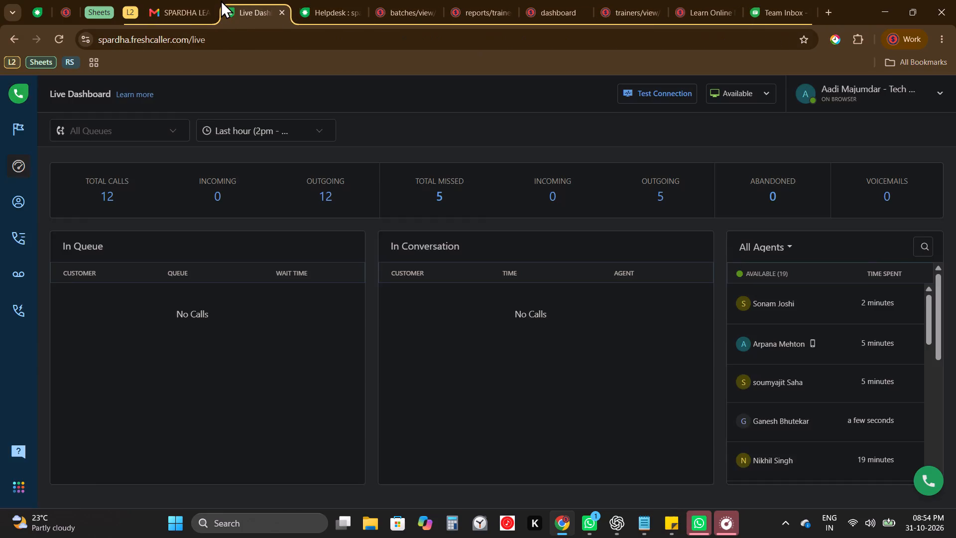
left_click(185, 0)
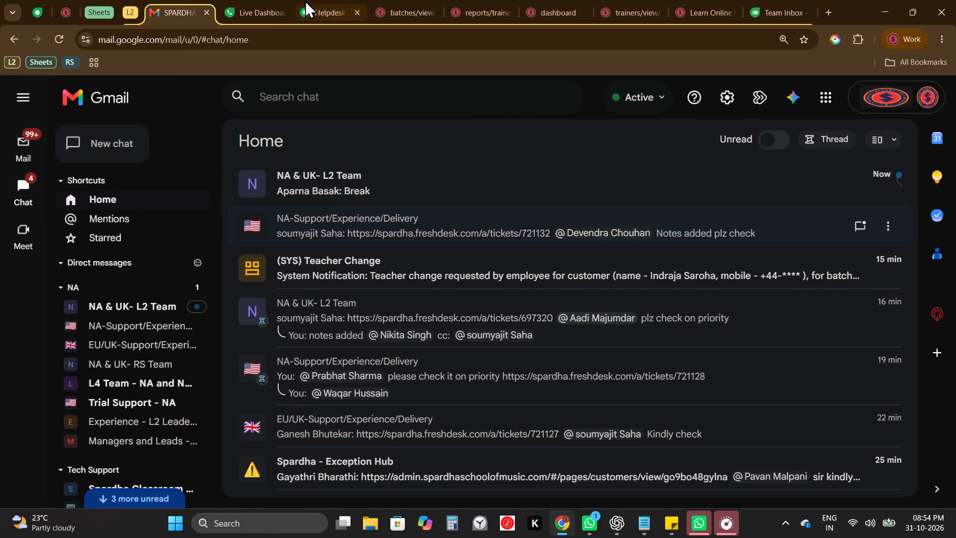
left_click(305, 0)
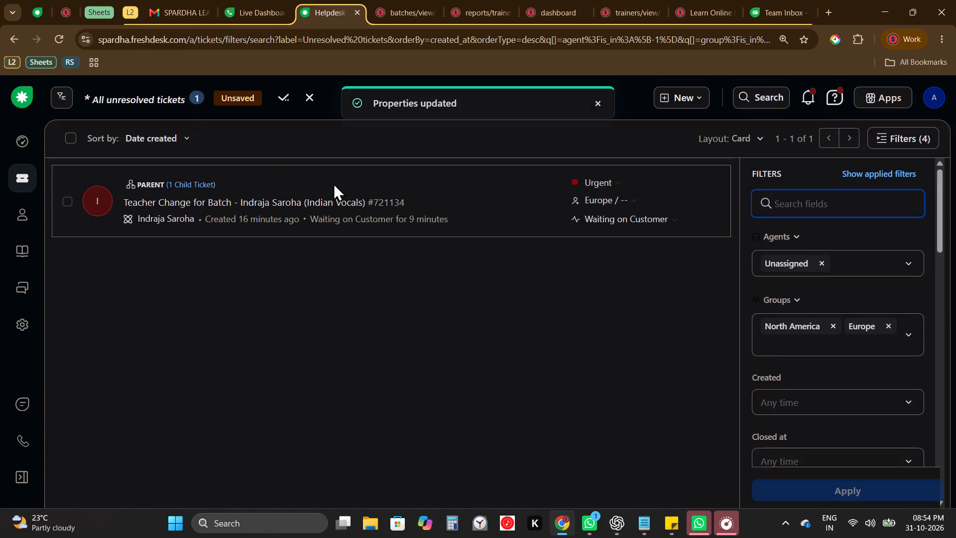
left_click(397, 202)
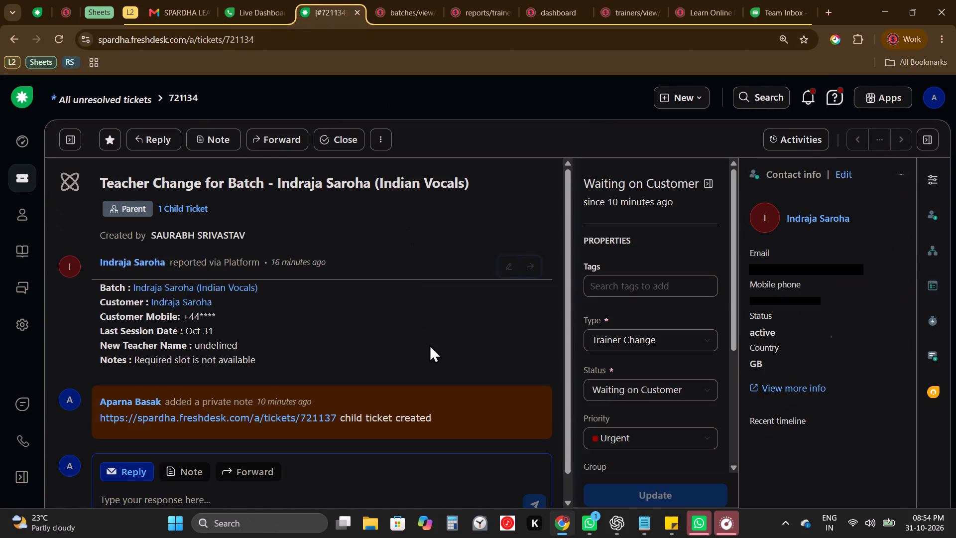
scroll(659, 403, "down", 4)
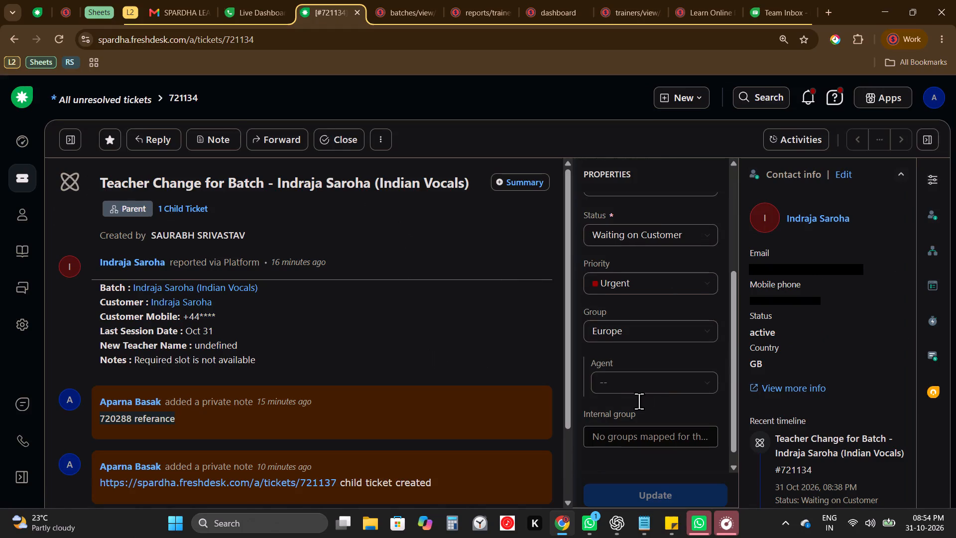
left_click(656, 339)
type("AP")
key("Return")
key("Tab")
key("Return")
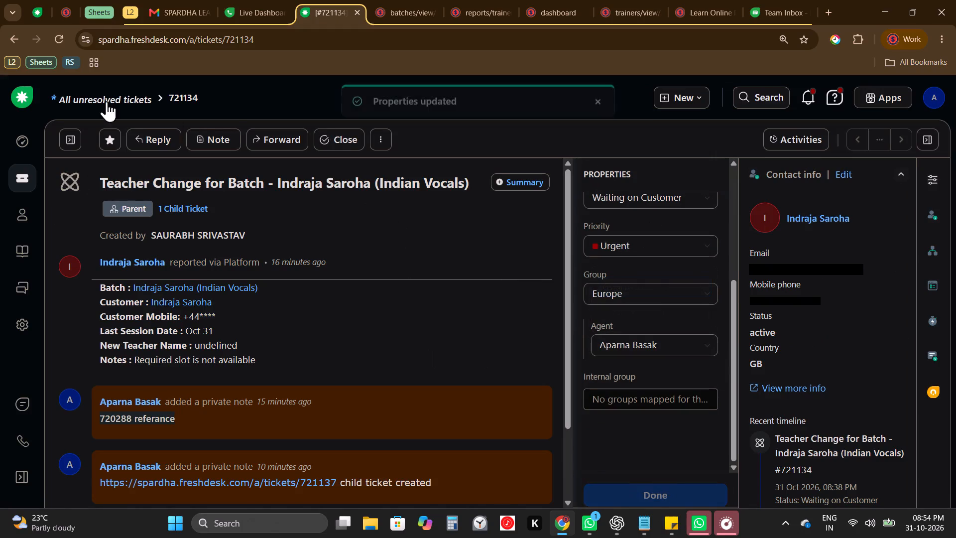
Load the ticket list using the MY SLA TICKETS filter link saved in the Notepad notes.
left_click(9, 175)
left_click(12, 108)
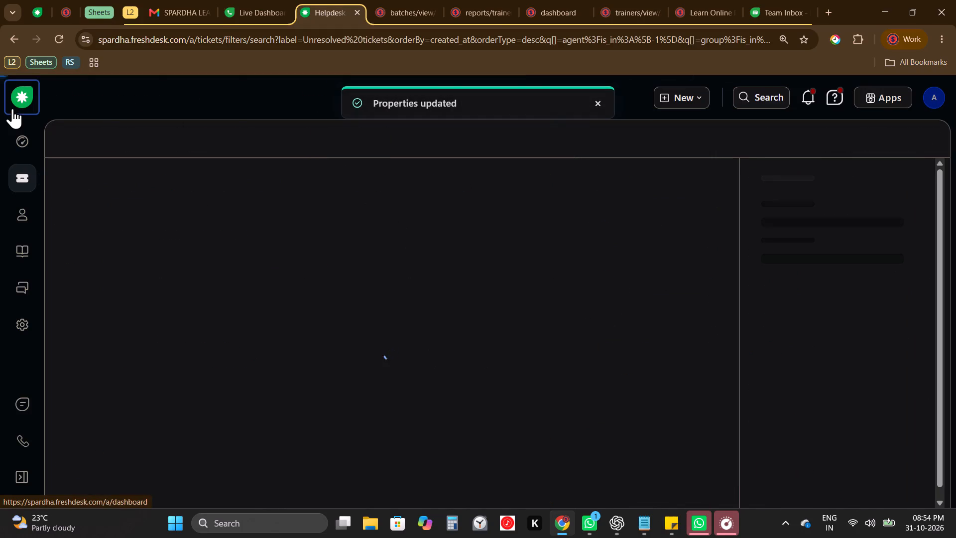
left_click(530, 203)
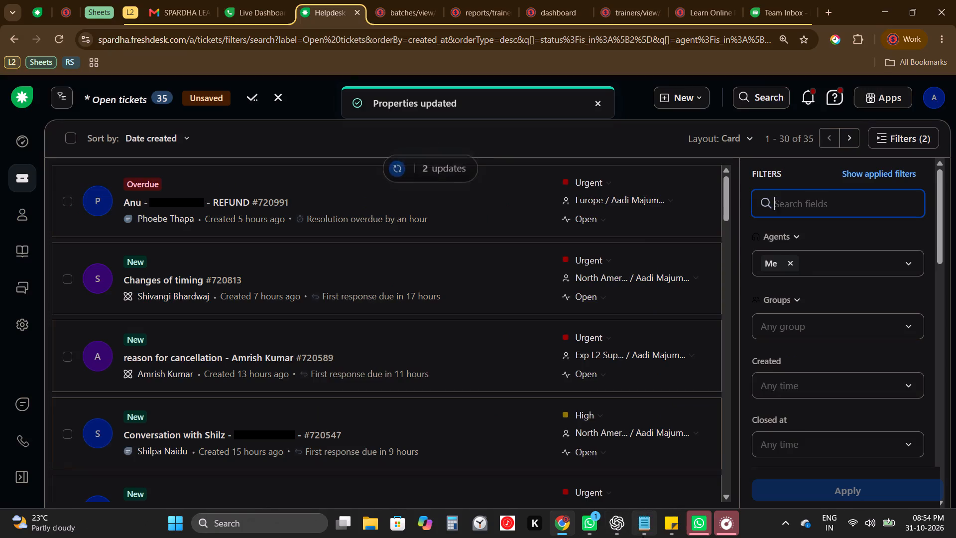
left_click(646, 527)
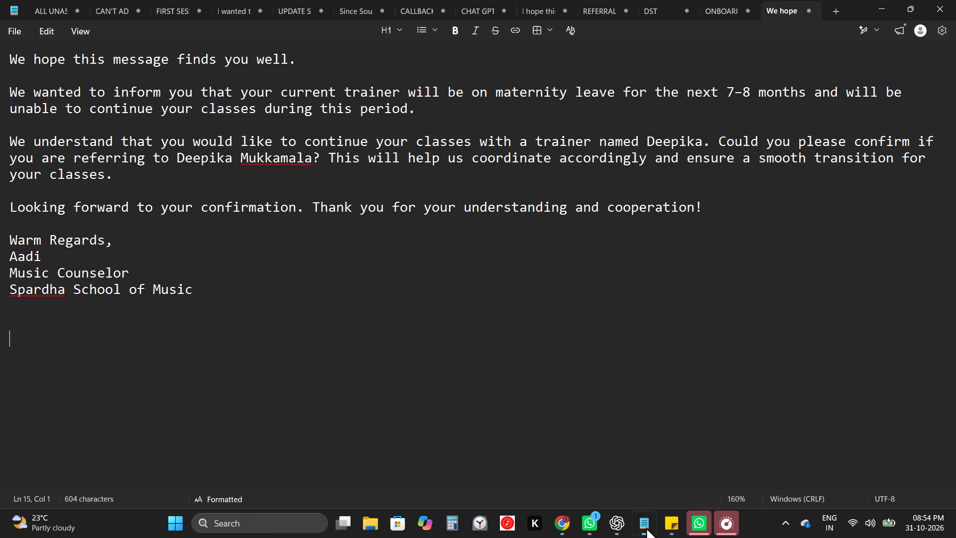
left_click(45, 18)
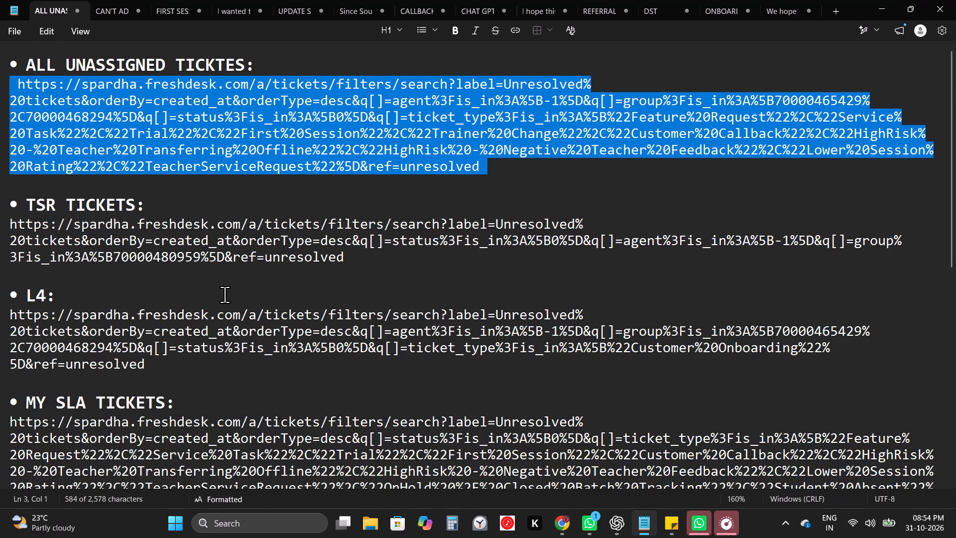
scroll(225, 294, "down", 3, "ctrl")
triple_click(271, 336)
key("ctrl+c")
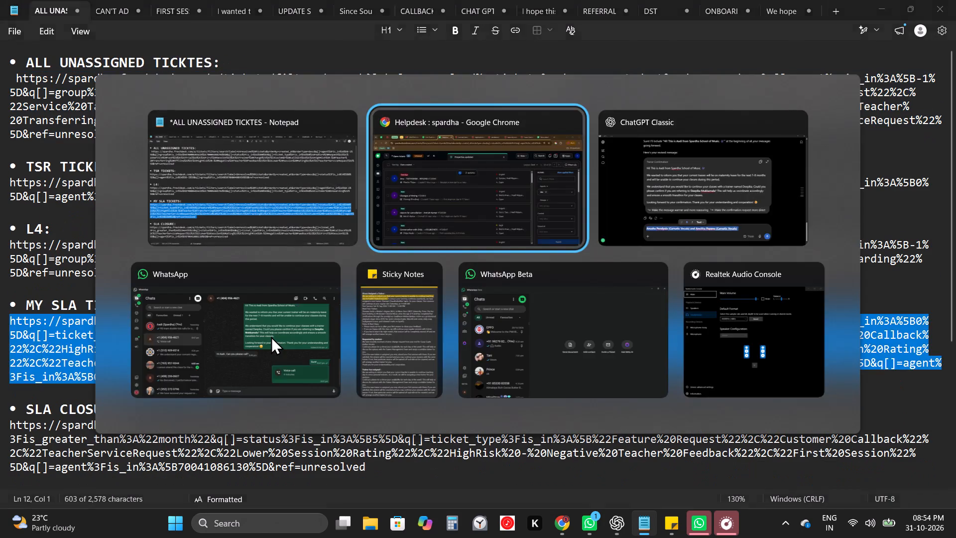
left_click(477, 40)
key("ctrl+v")
key("ctrl+Return")
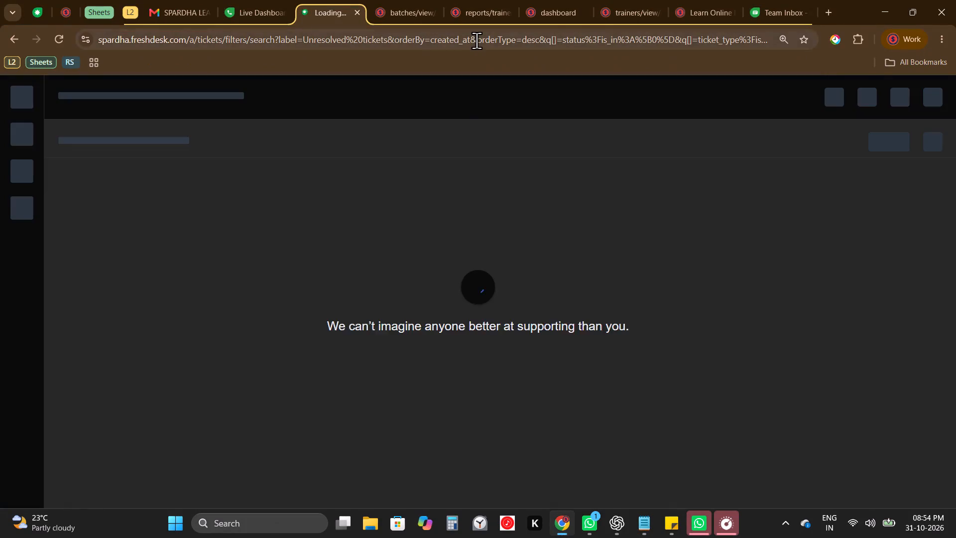
left_click(463, 94)
Open ticket 718534, the teacher session feedback at the end of the list, and start a private note.
scroll(435, 354, "down", 8)
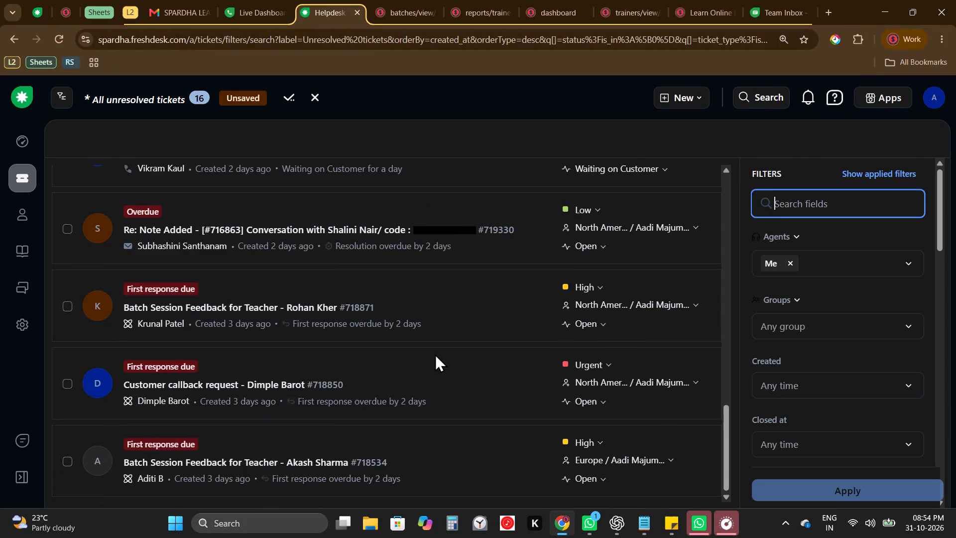
scroll(435, 354, "down", 7)
left_click(291, 458)
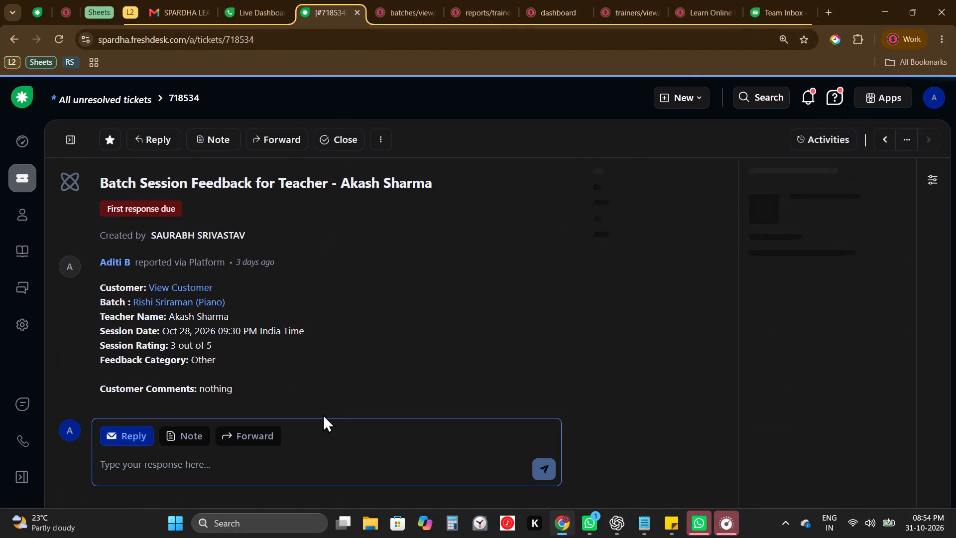
left_click(194, 438)
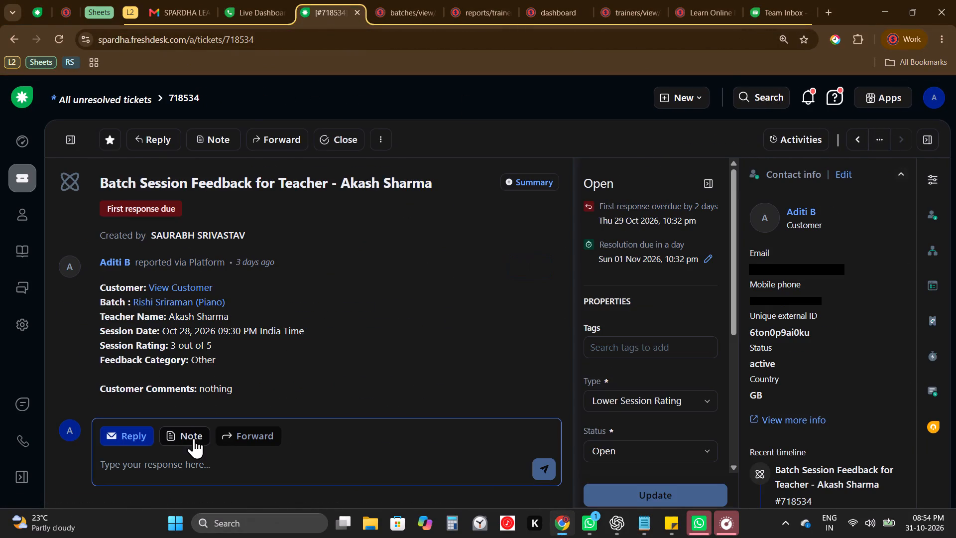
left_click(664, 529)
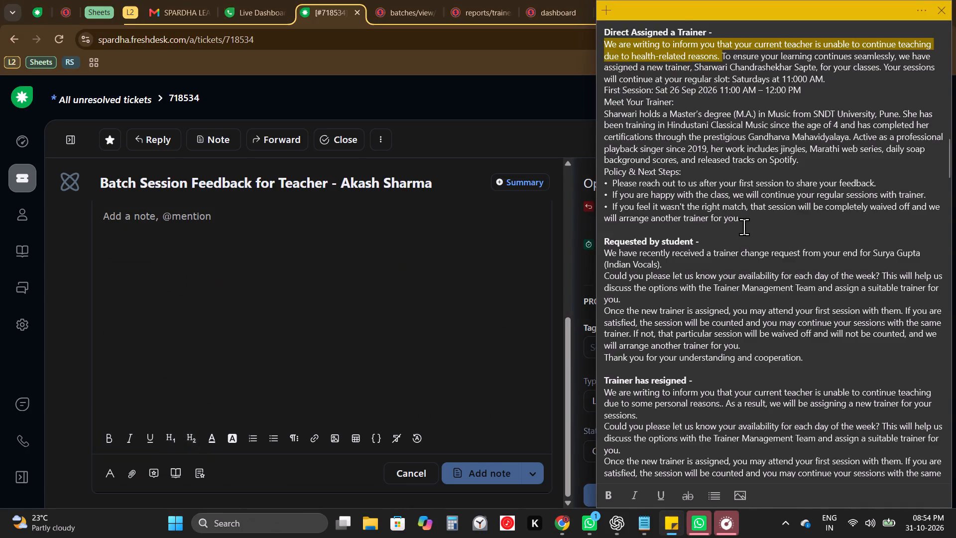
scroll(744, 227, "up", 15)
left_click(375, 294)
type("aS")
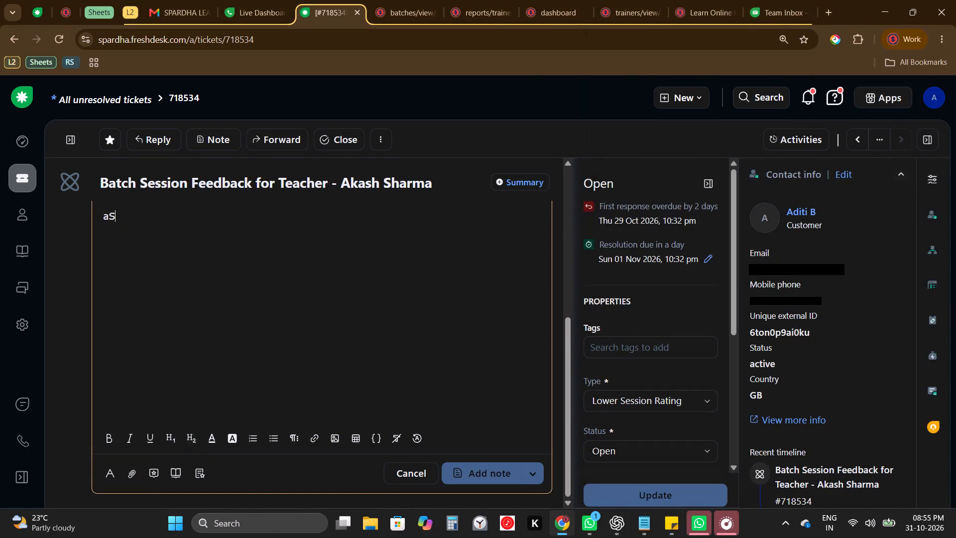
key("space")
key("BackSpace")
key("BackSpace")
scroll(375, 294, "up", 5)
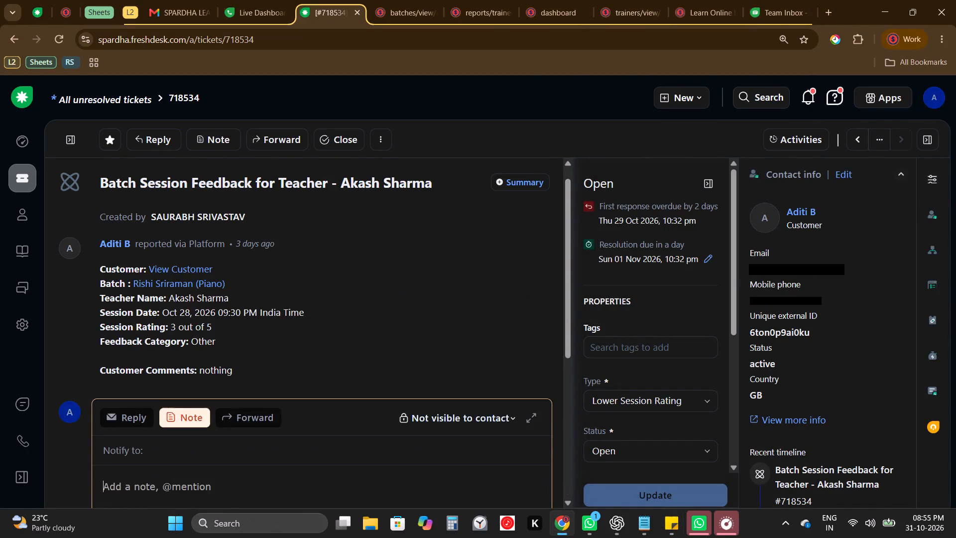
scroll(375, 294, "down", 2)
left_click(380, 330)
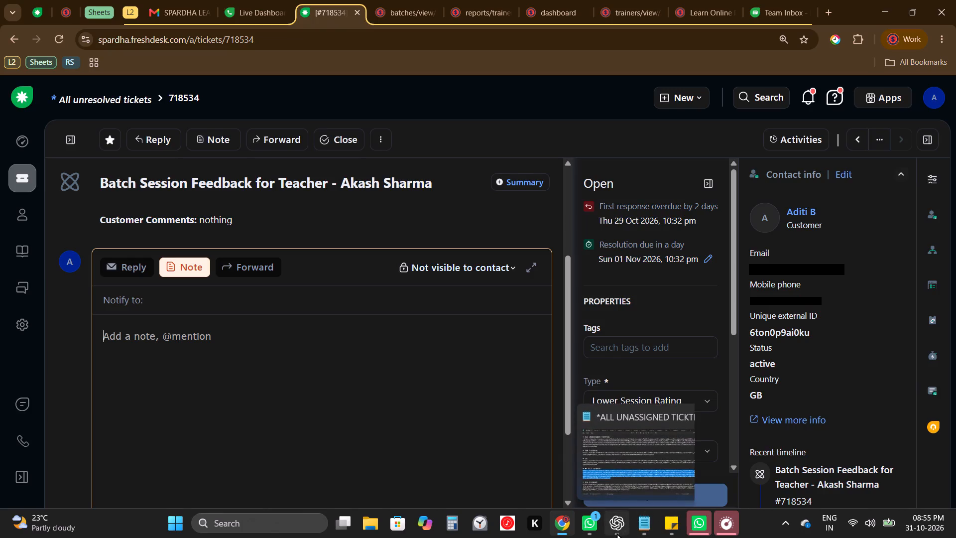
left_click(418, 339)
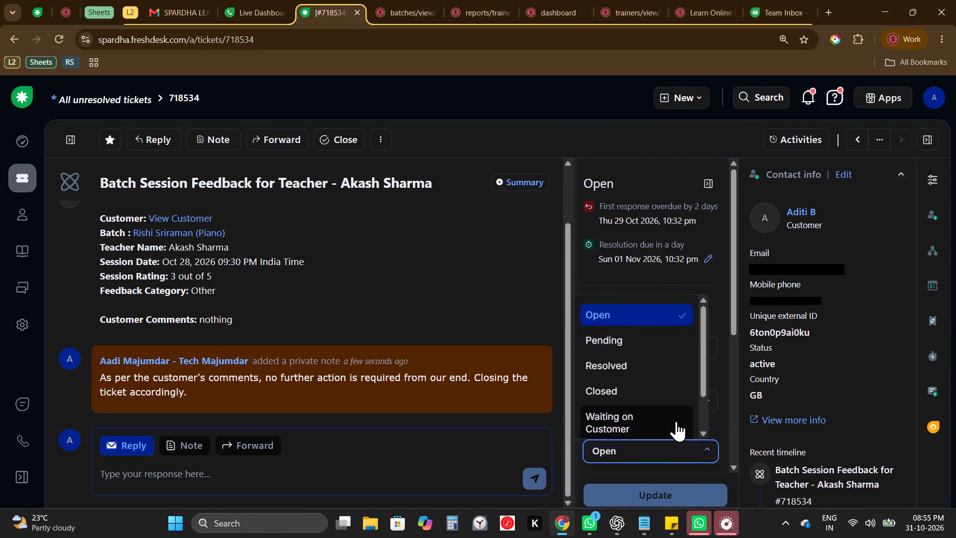
left_click(672, 499)
double_click(185, 97)
key("ctrl+c")
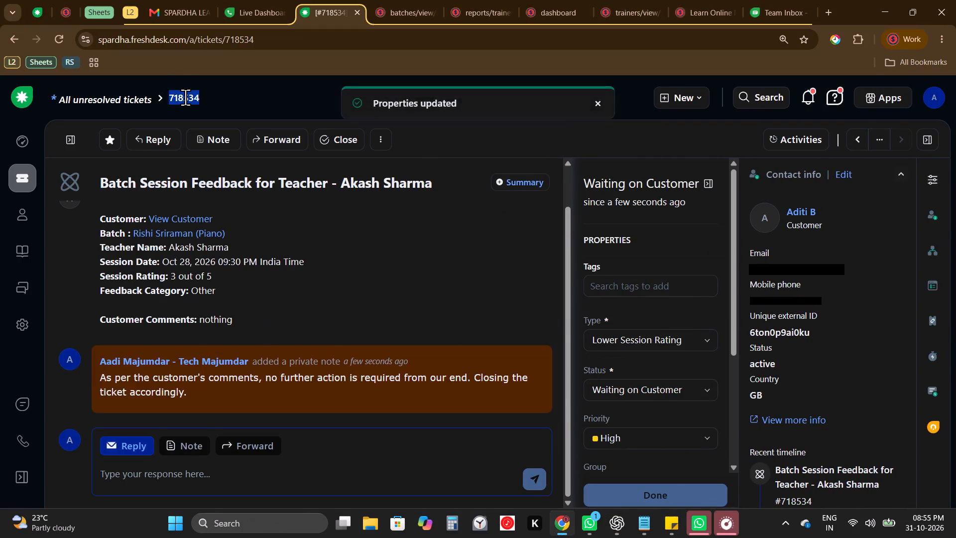
scroll(628, 357, "down", 10)
scroll(628, 357, "down", 11)
scroll(628, 357, "down", 10)
left_click(752, 445)
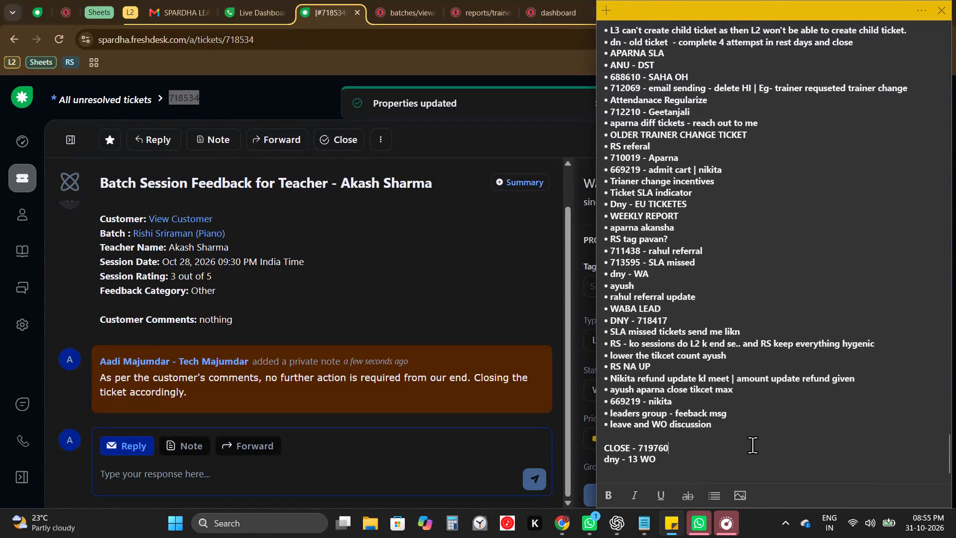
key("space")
key("ctrl+v")
left_click(432, 254)
left_click(854, 133)
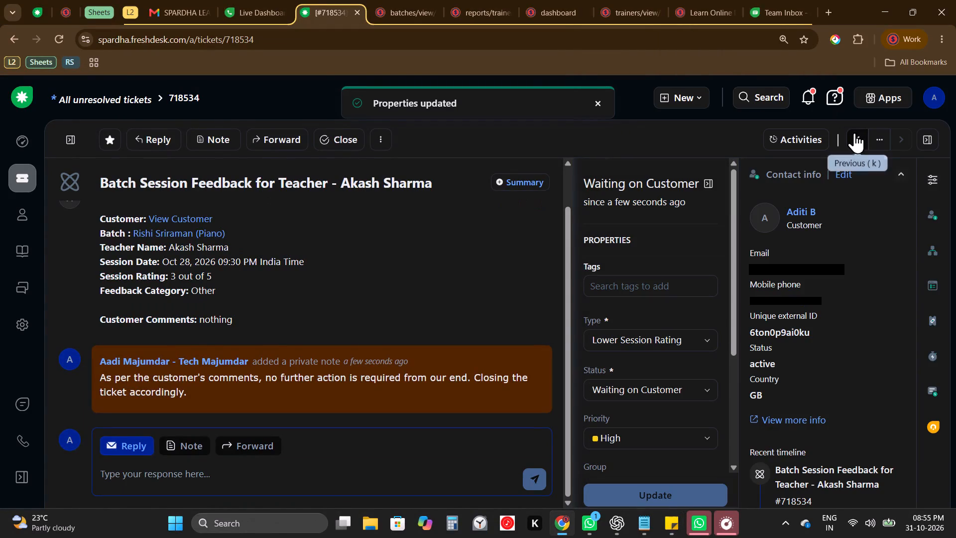
left_click(377, 334)
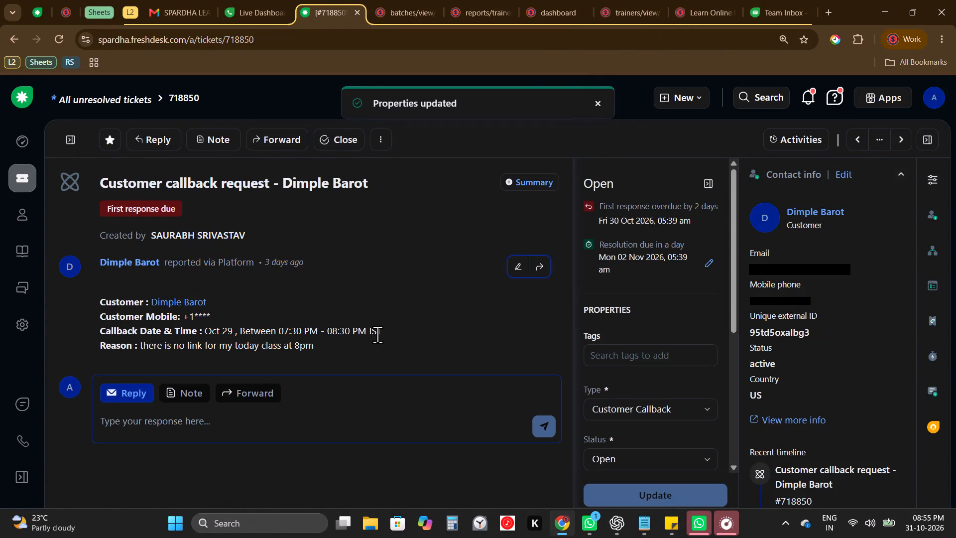
left_click(172, 302)
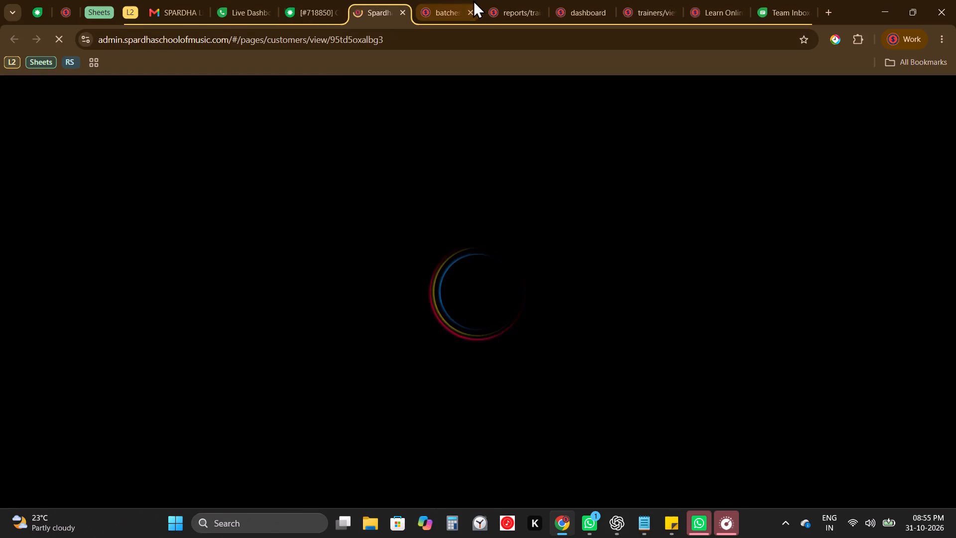
Close the leftover batches browser tab and bring up the tab with the Spardha piano courses page.
left_click(471, 12)
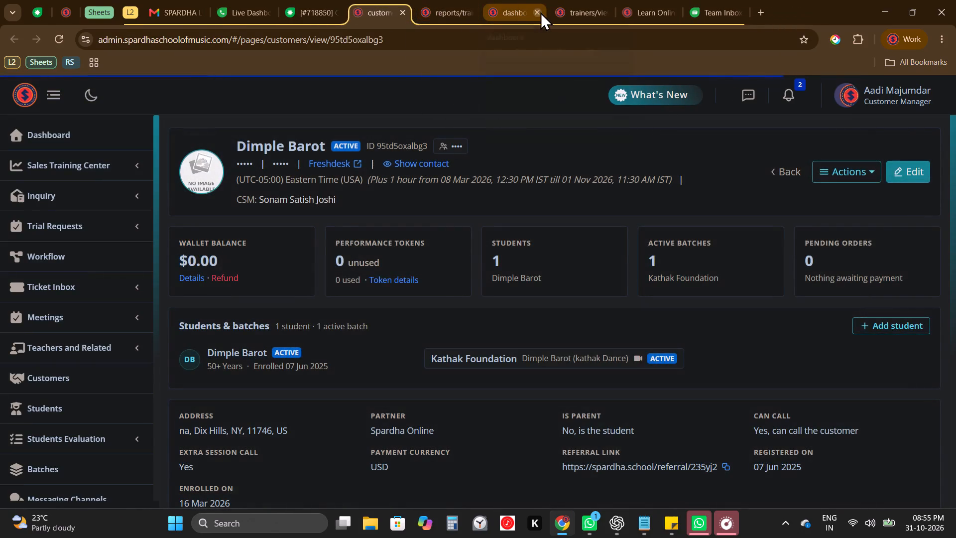
left_click(673, 5)
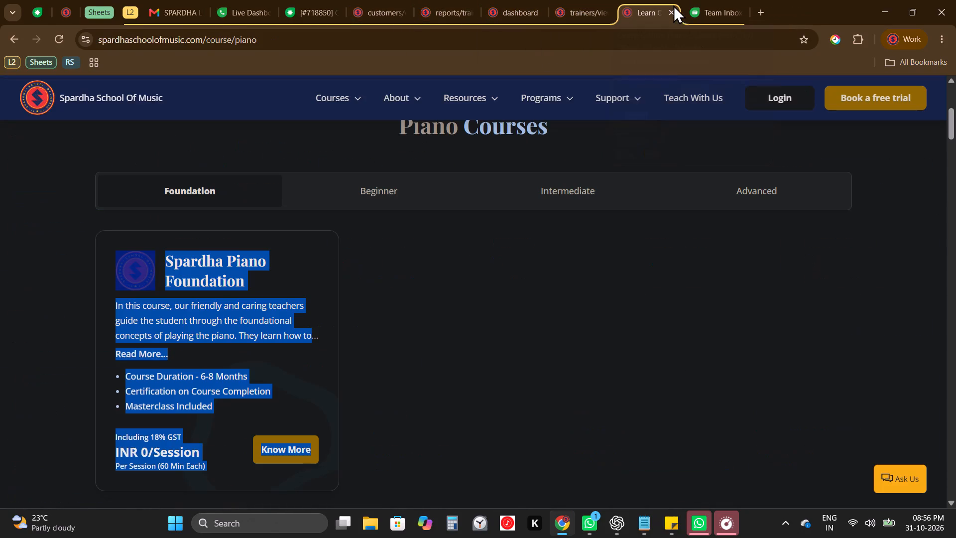
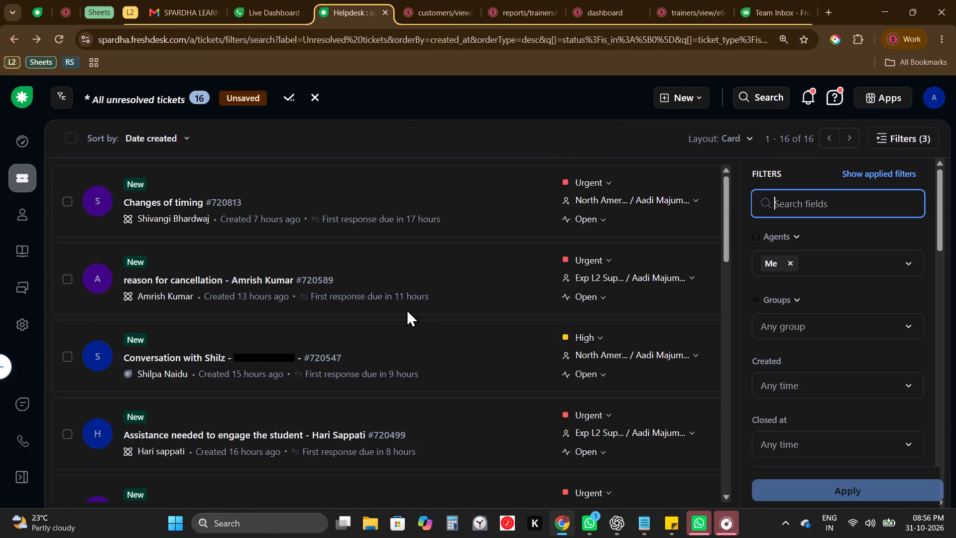
Go back through the visited helpdesk pages and open the list of all unresolved tickets assigned to the signed-in agent.
scroll(406, 309, "right", 3)
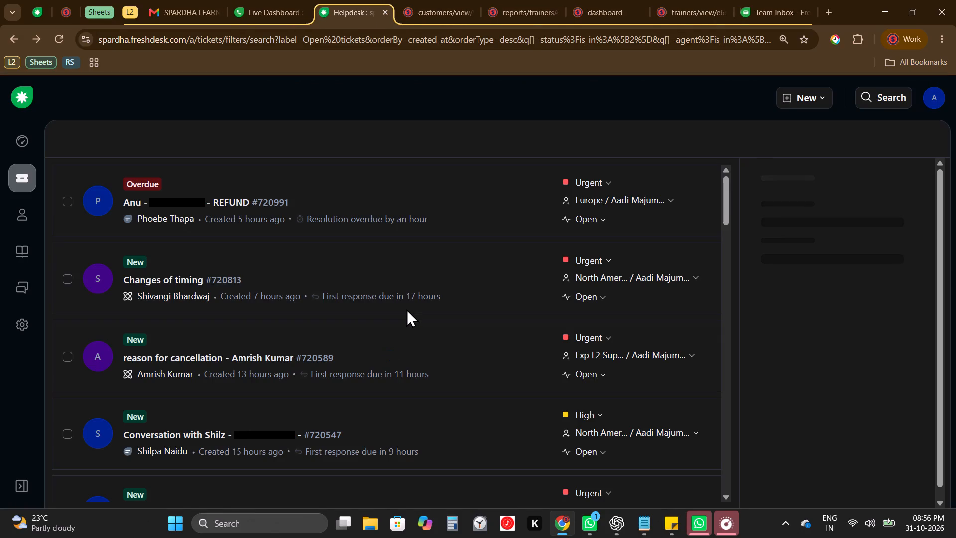
scroll(406, 309, "right", 4)
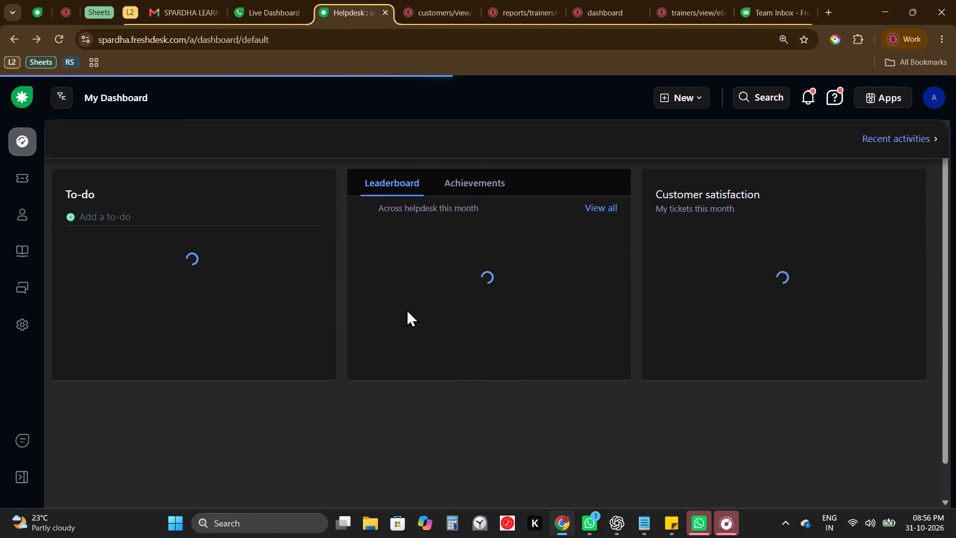
scroll(406, 309, "right", 7)
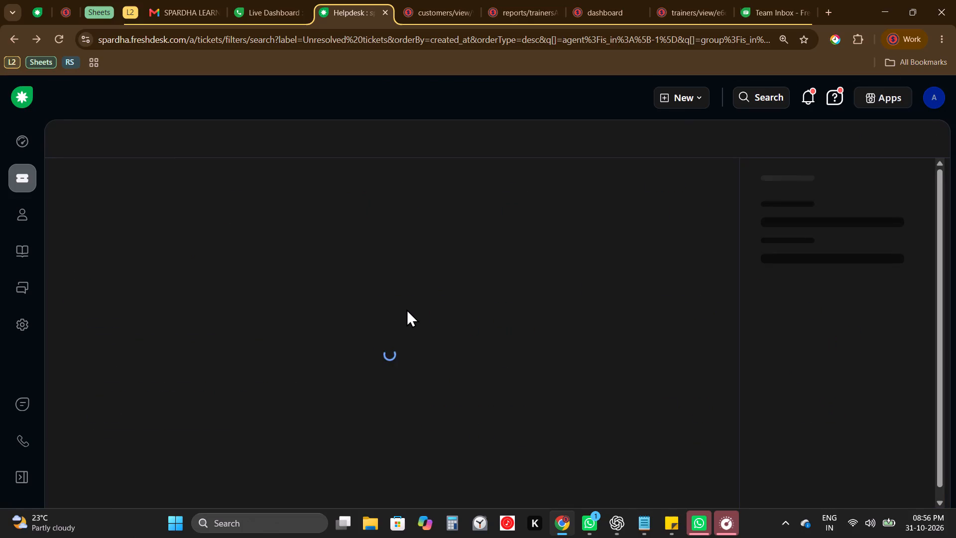
scroll(406, 309, "right", 7)
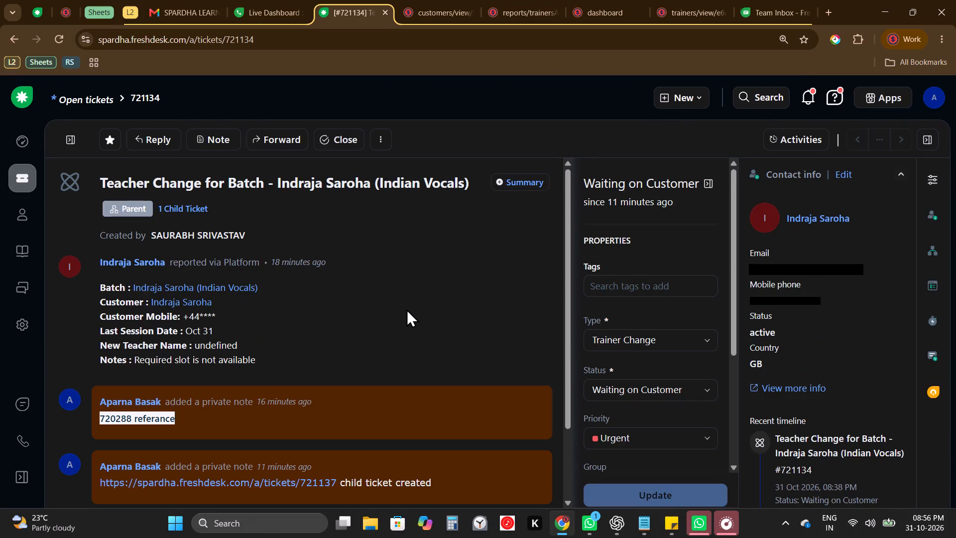
scroll(406, 309, "right", 5)
scroll(406, 309, "left", 10)
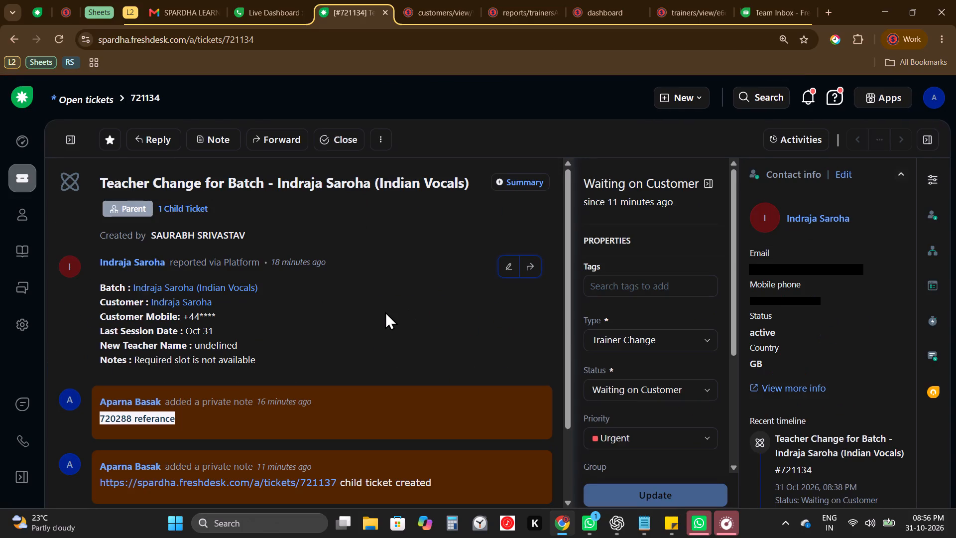
scroll(385, 311, "left", 10)
left_click(15, 182)
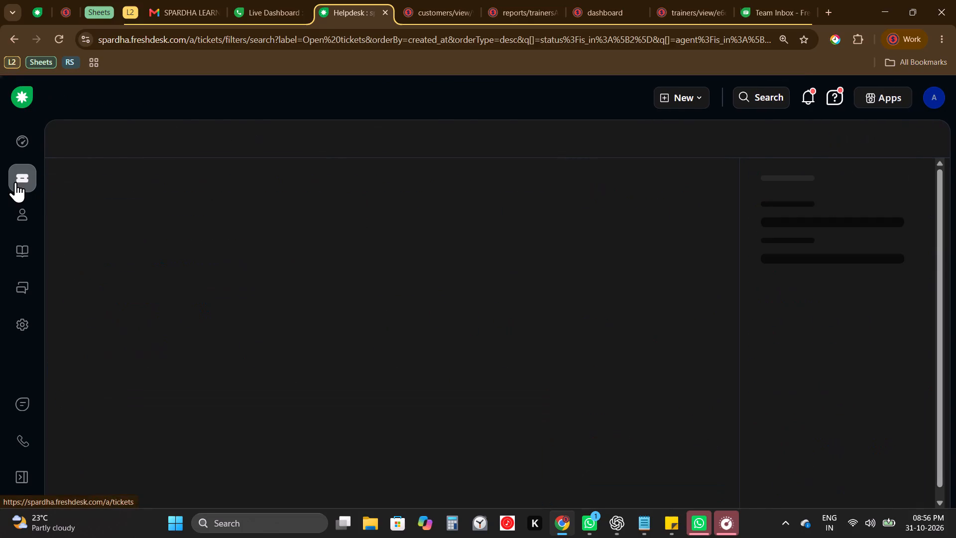
left_click(24, 95)
left_click(121, 214)
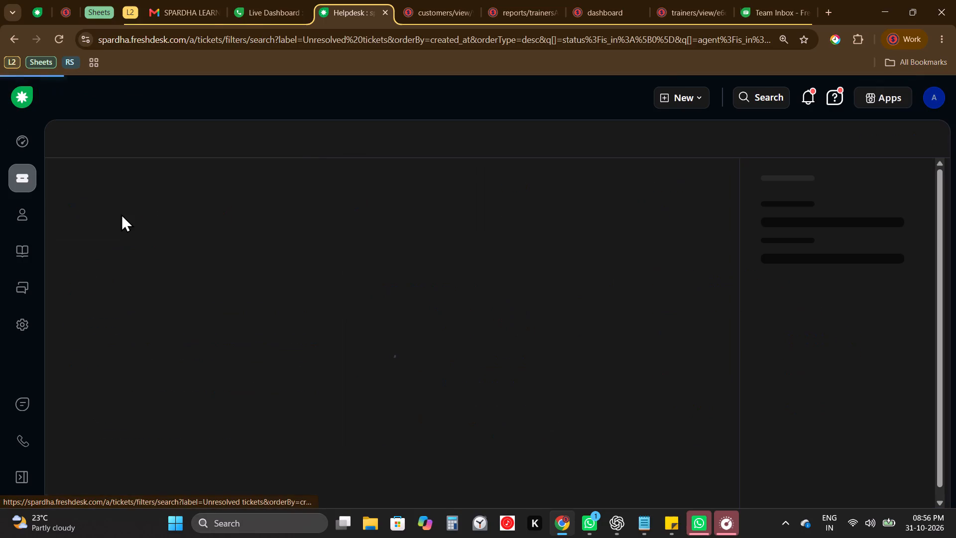
Find teacher change ticket 719898 in the unresolved tickets list and open it.
scroll(346, 331, "down", 8)
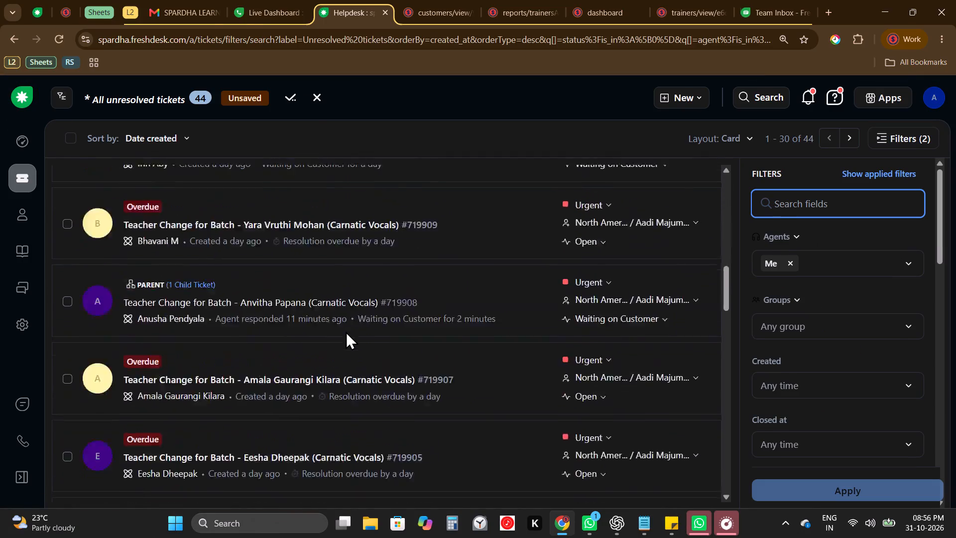
scroll(346, 331, "down", 5)
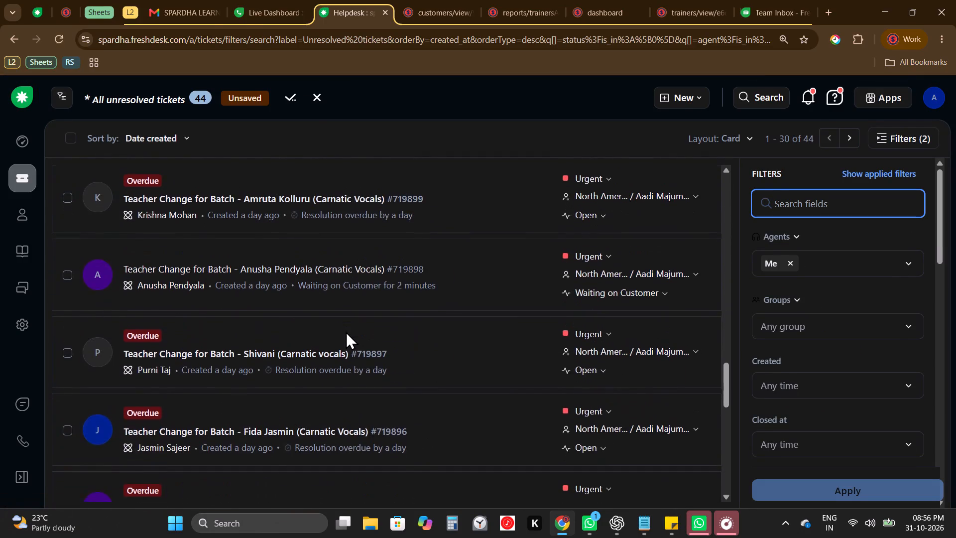
left_click(372, 274)
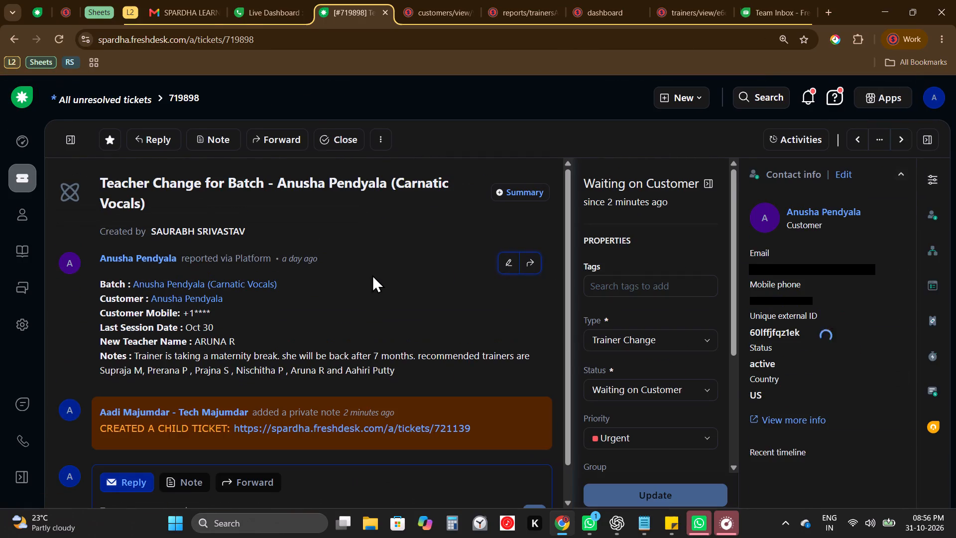
Open the Carnatic Vocals batch linked in ticket 719898 and close the leftover customer profile tab.
left_click(266, 284)
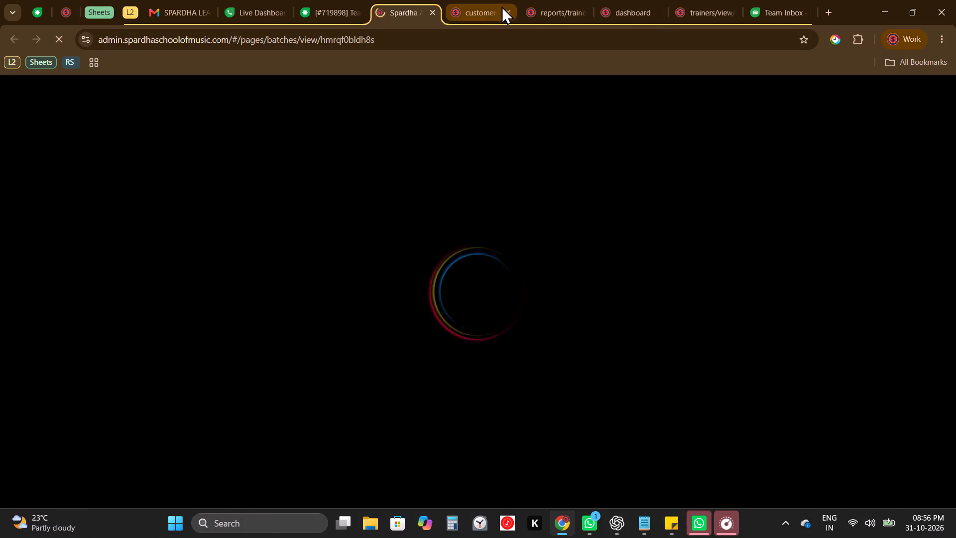
left_click(508, 16)
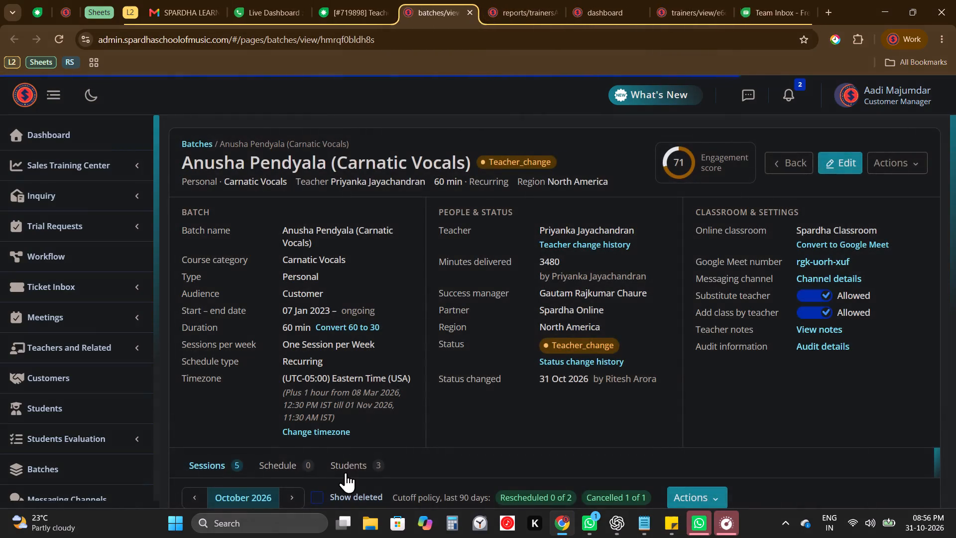
List the batch's students and open the profile of the enrolled student.
left_click(346, 472)
scroll(346, 472, "down", 3)
scroll(378, 367, "down", 2)
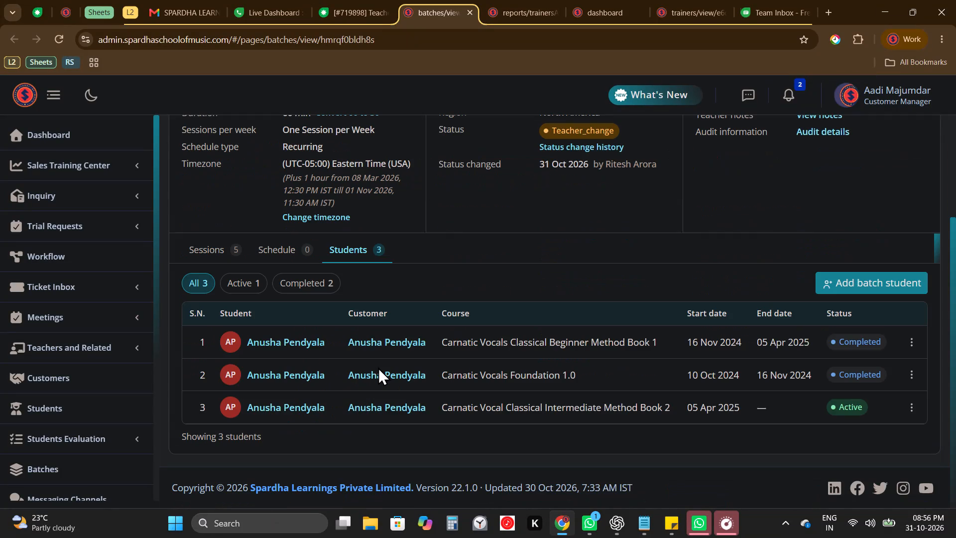
left_click(301, 340)
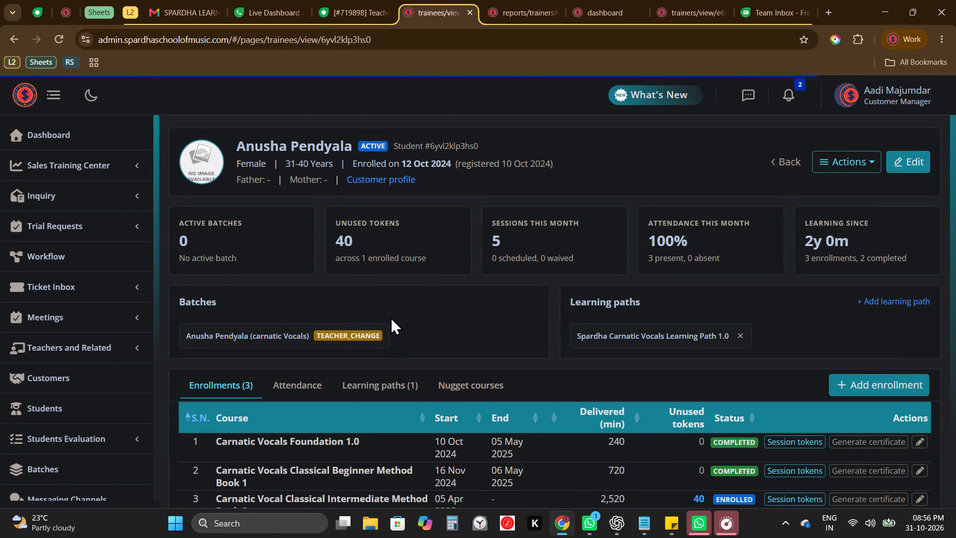
Return to the batch and open the customer's profile from its student list.
scroll(390, 317, "right", 6)
left_click(349, 476)
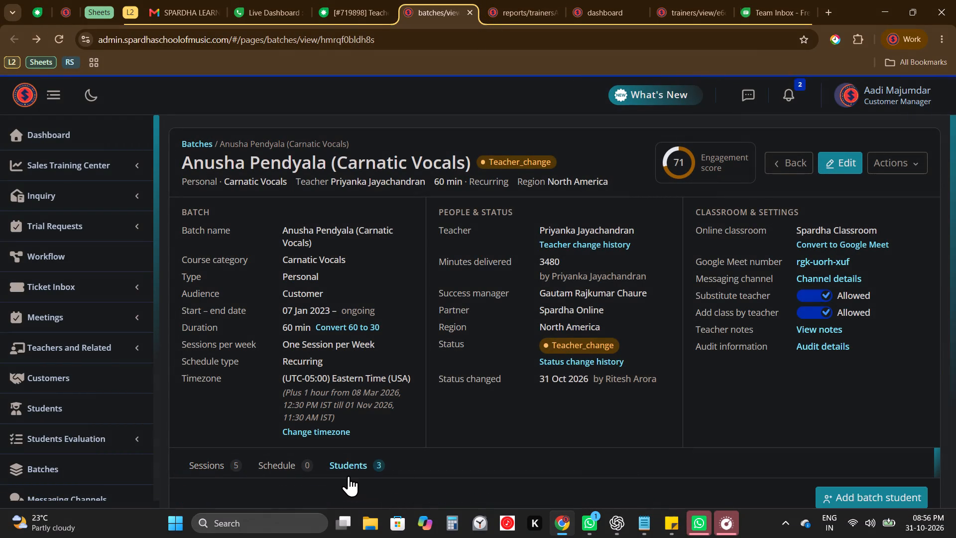
scroll(349, 476, "down", 3)
scroll(431, 371, "down", 2)
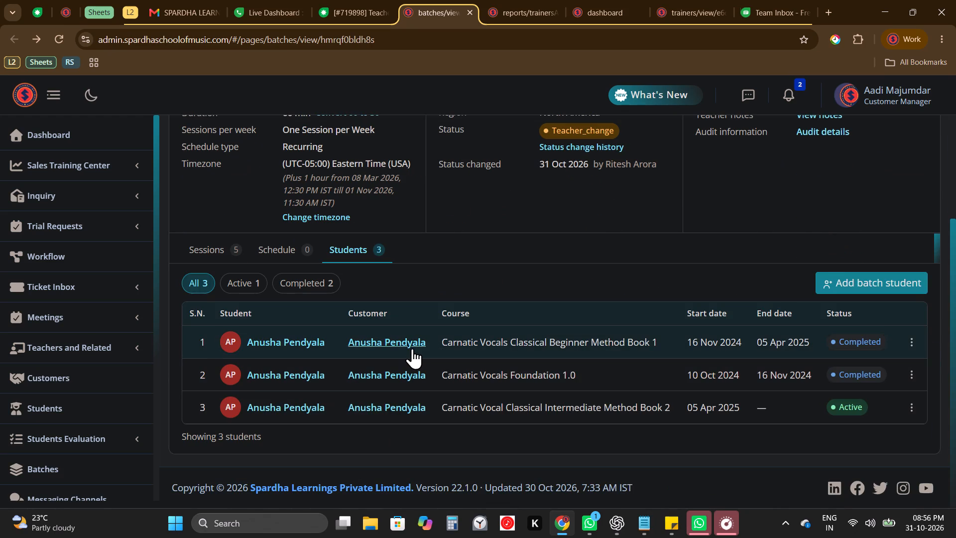
left_click(412, 348)
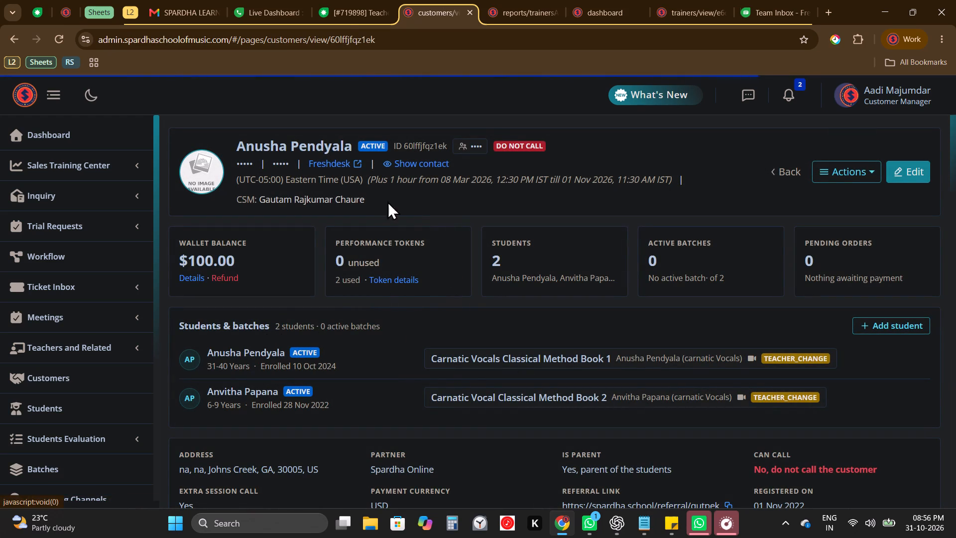
left_click(480, 398)
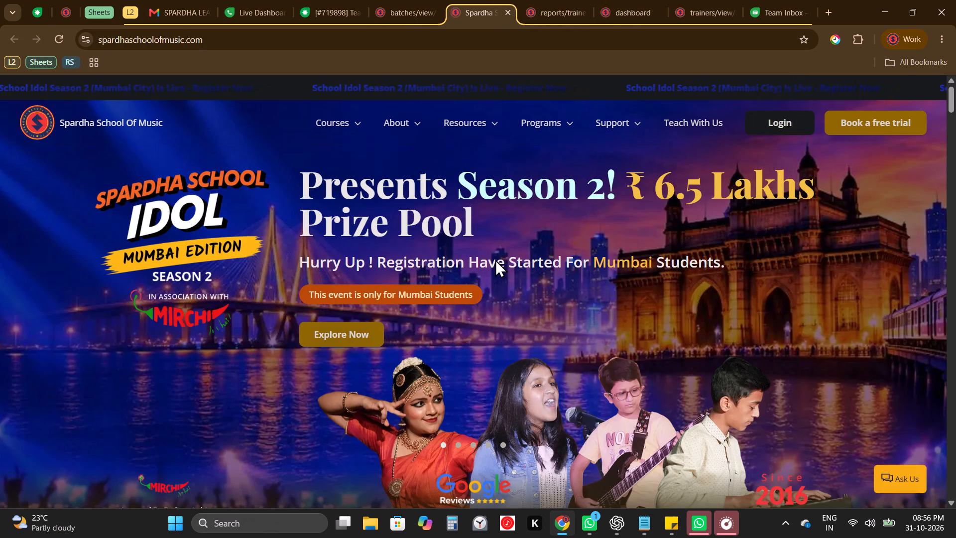
scroll(456, 335, "down", 4)
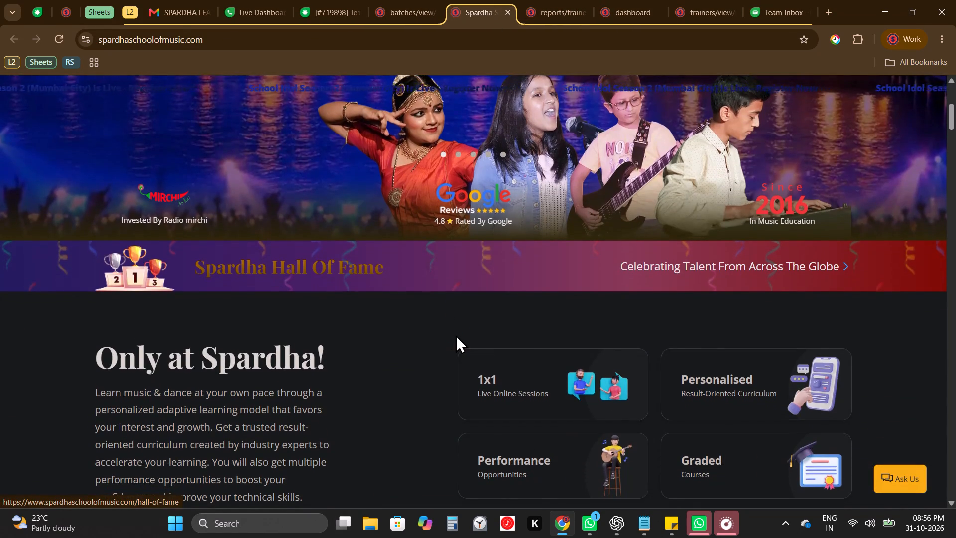
scroll(456, 335, "up", 7)
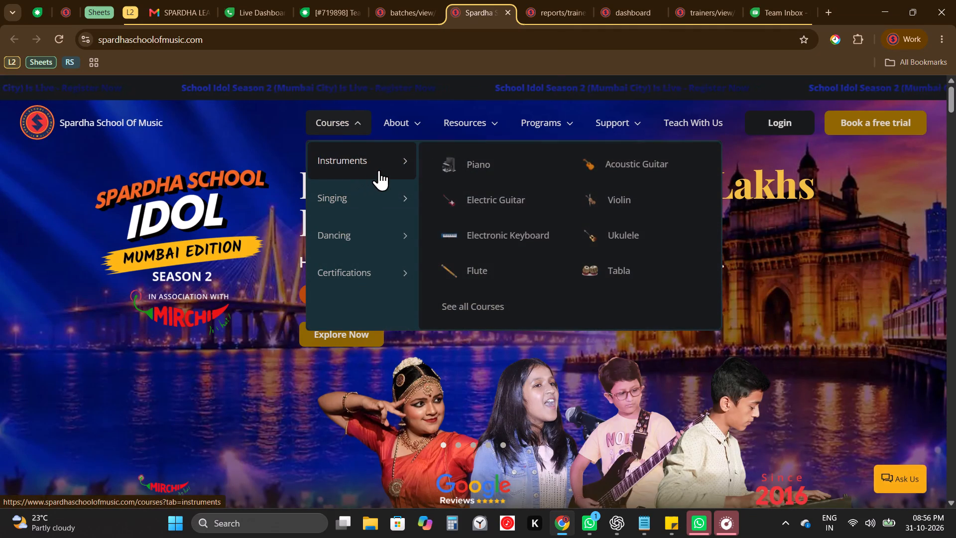
left_click(381, 169)
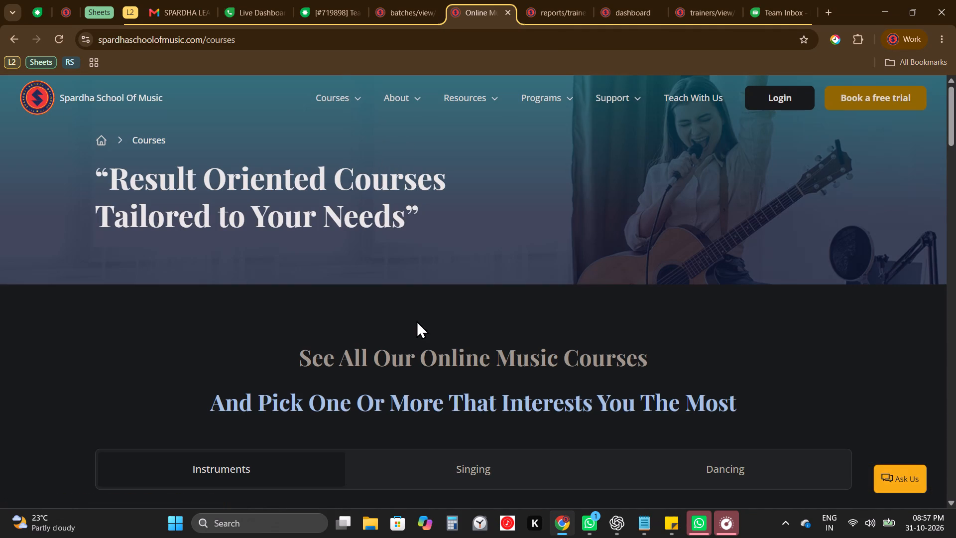
left_click(462, 154)
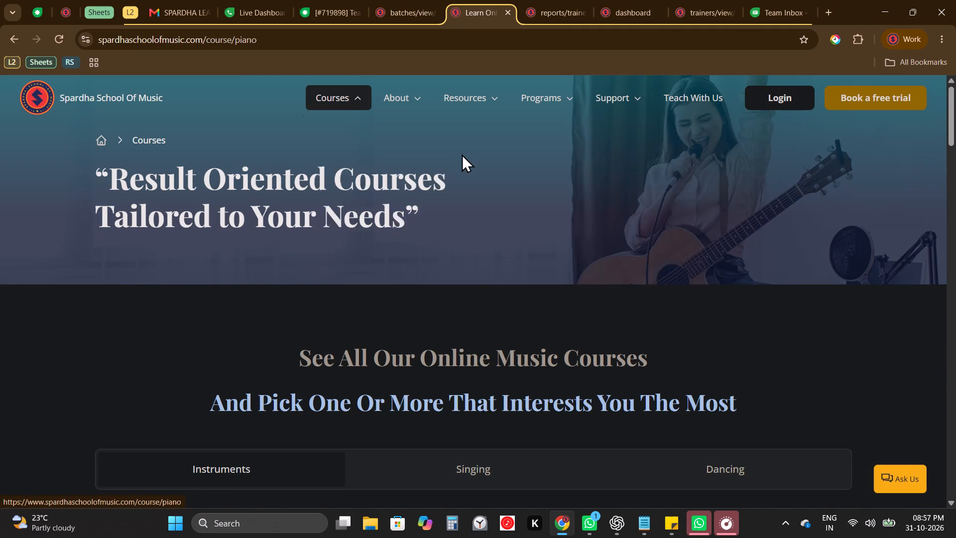
Examine the piano courses offered at the Foundation, Beginner, Intermediate and Advanced levels, ending on Foundation.
scroll(403, 287, "down", 1)
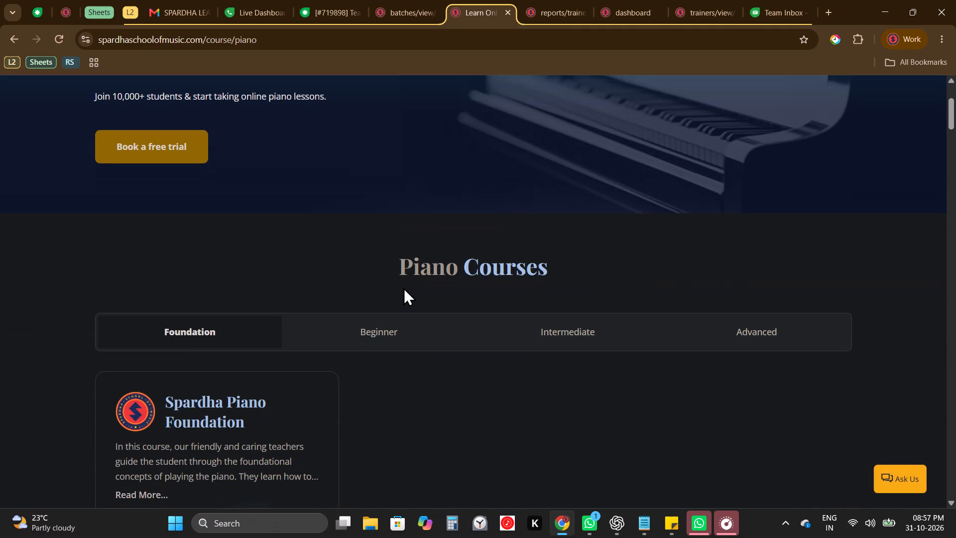
scroll(403, 287, "down", 1)
left_click(383, 289)
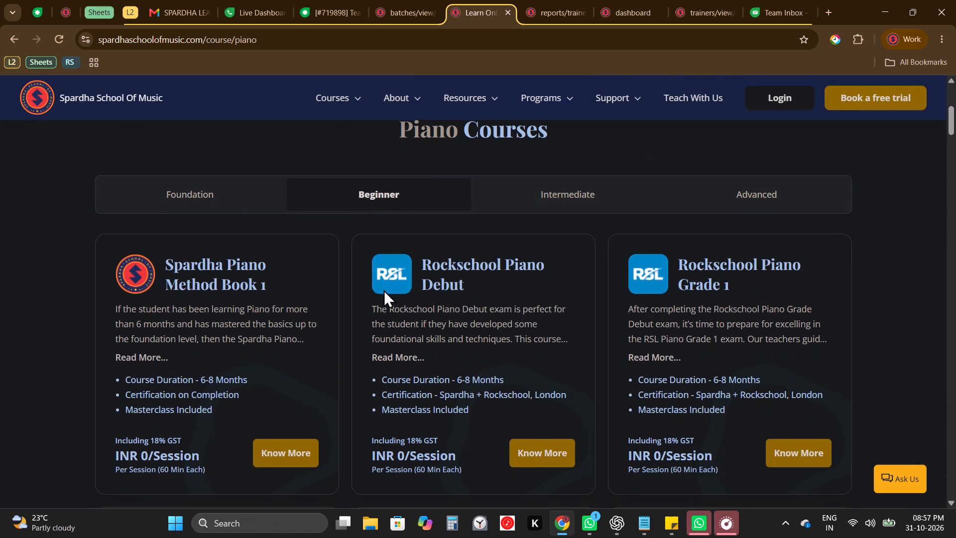
scroll(465, 270, "down", 1)
scroll(538, 189, "down", 1)
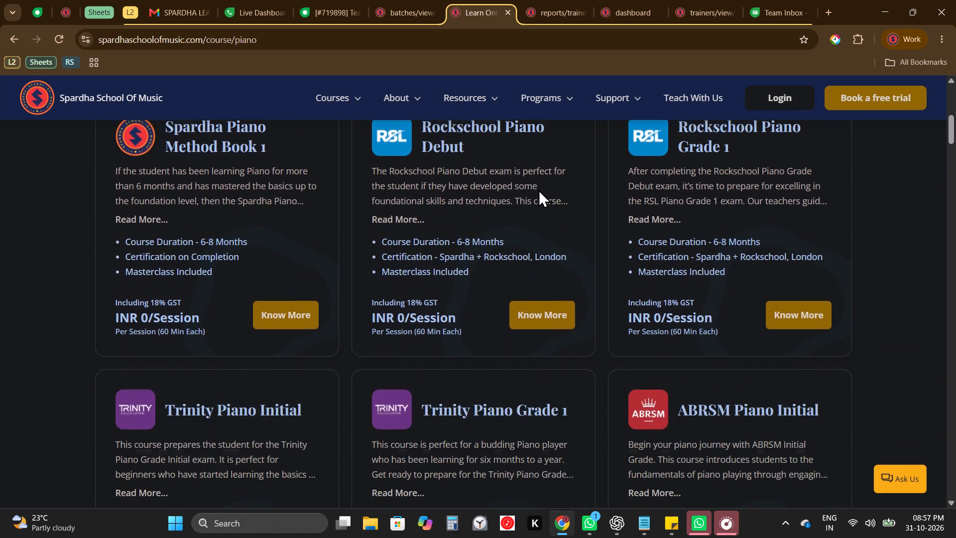
scroll(538, 189, "down", 3)
scroll(538, 189, "up", 4)
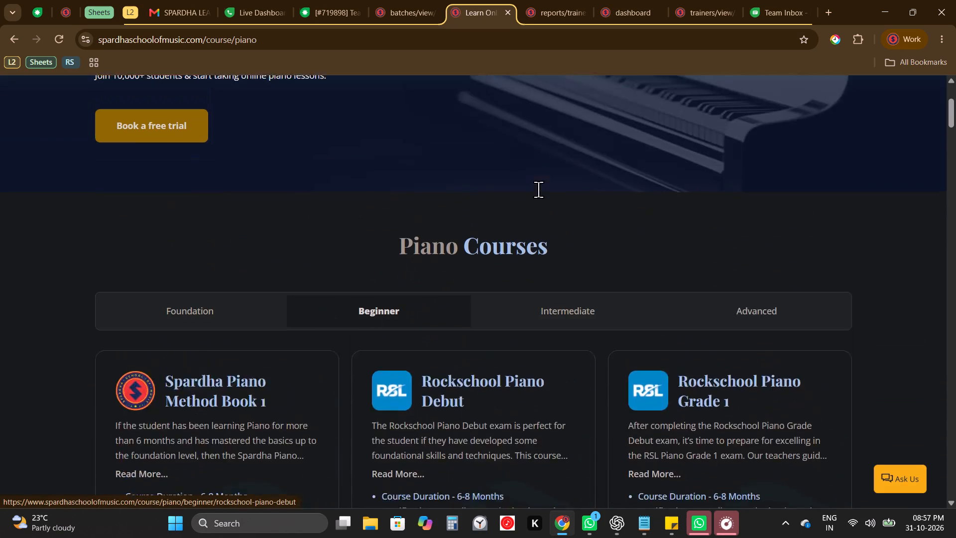
left_click(250, 363)
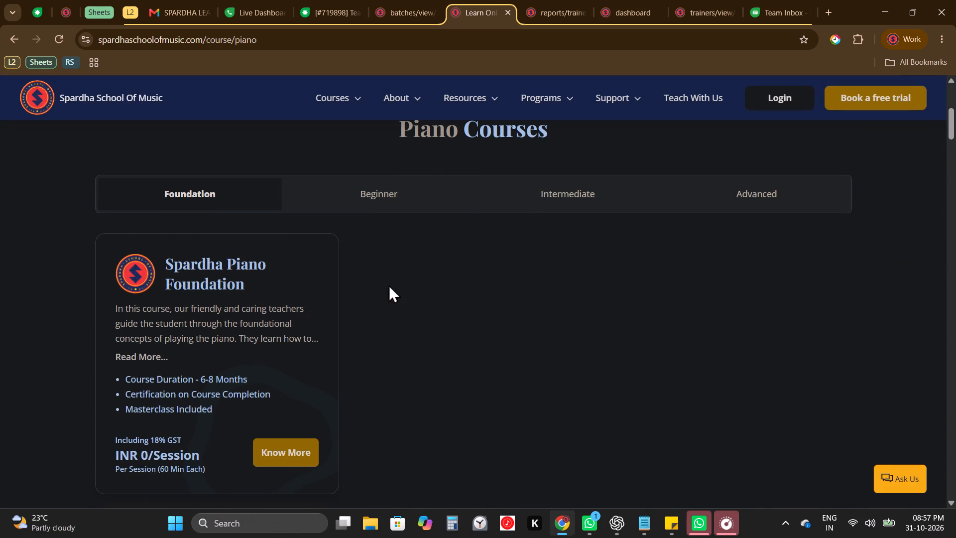
left_click(589, 207)
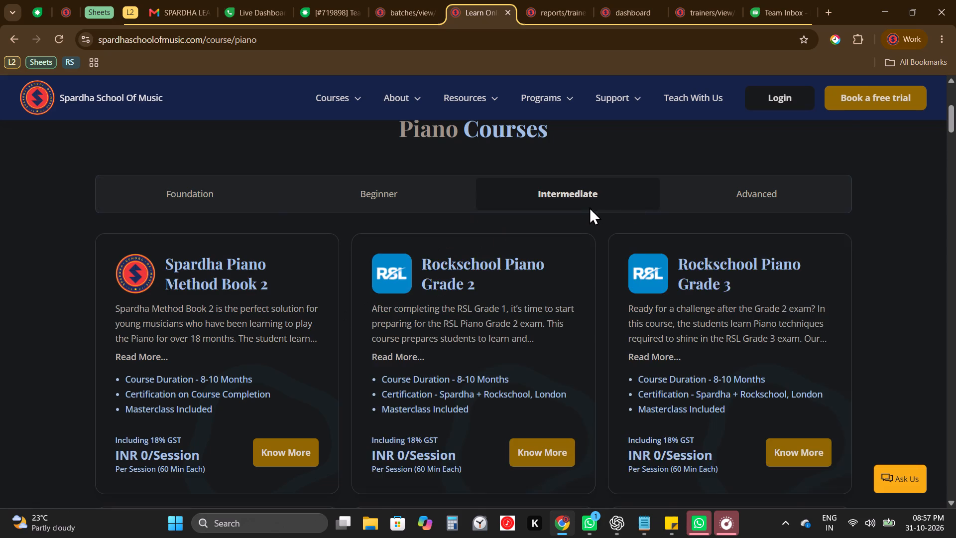
scroll(697, 213, "down", 5)
scroll(697, 213, "up", 6)
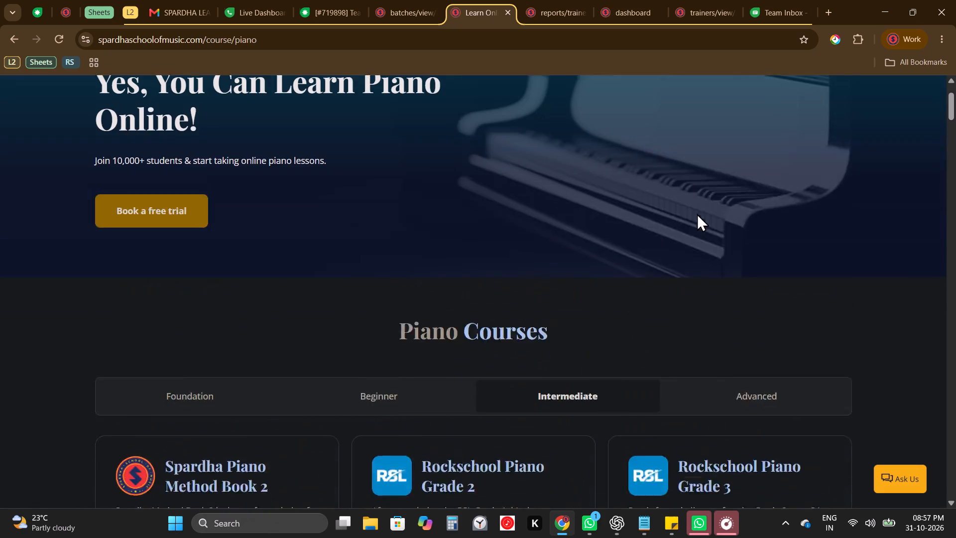
scroll(703, 401, "down", 1)
left_click(738, 404)
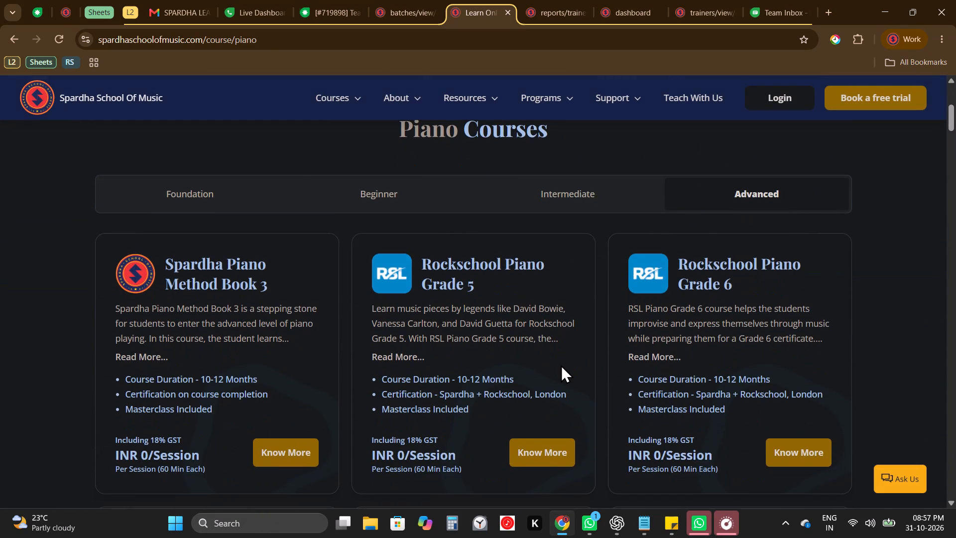
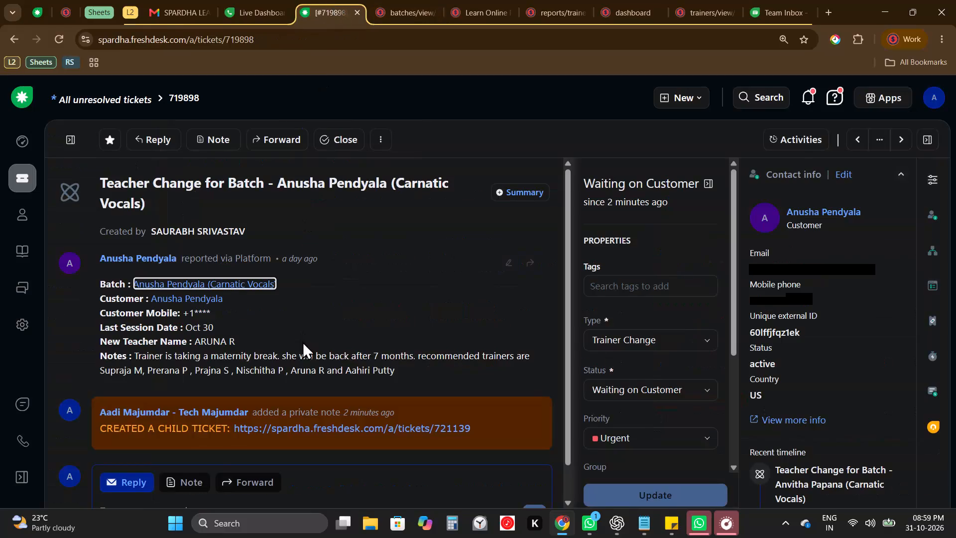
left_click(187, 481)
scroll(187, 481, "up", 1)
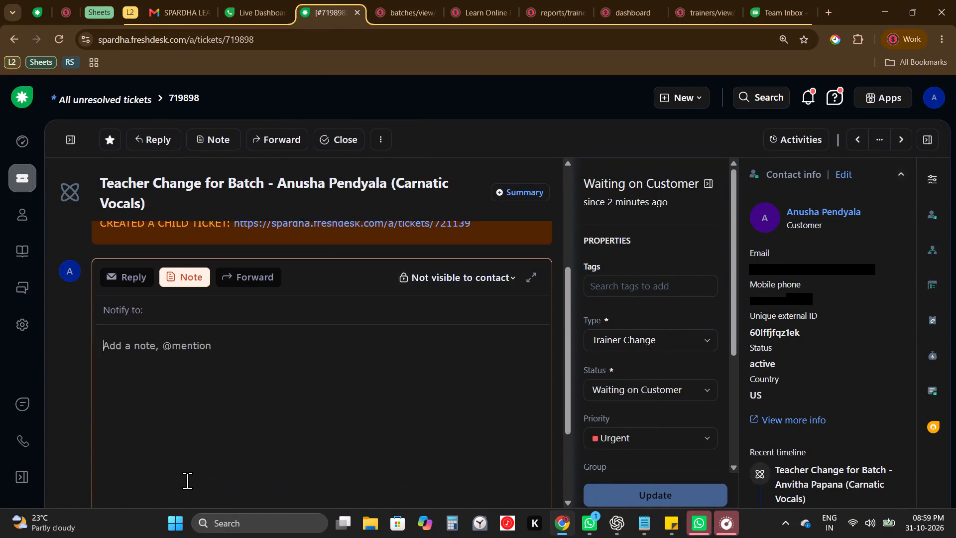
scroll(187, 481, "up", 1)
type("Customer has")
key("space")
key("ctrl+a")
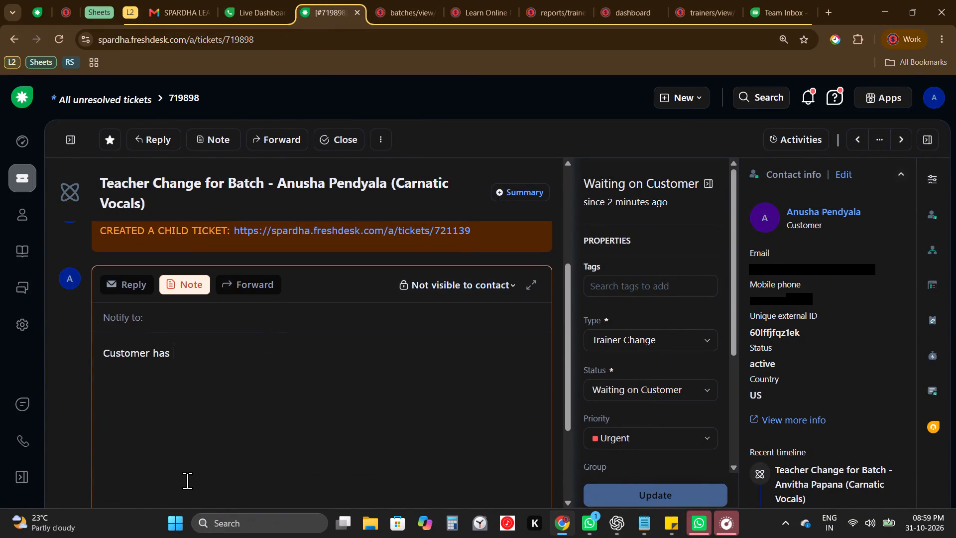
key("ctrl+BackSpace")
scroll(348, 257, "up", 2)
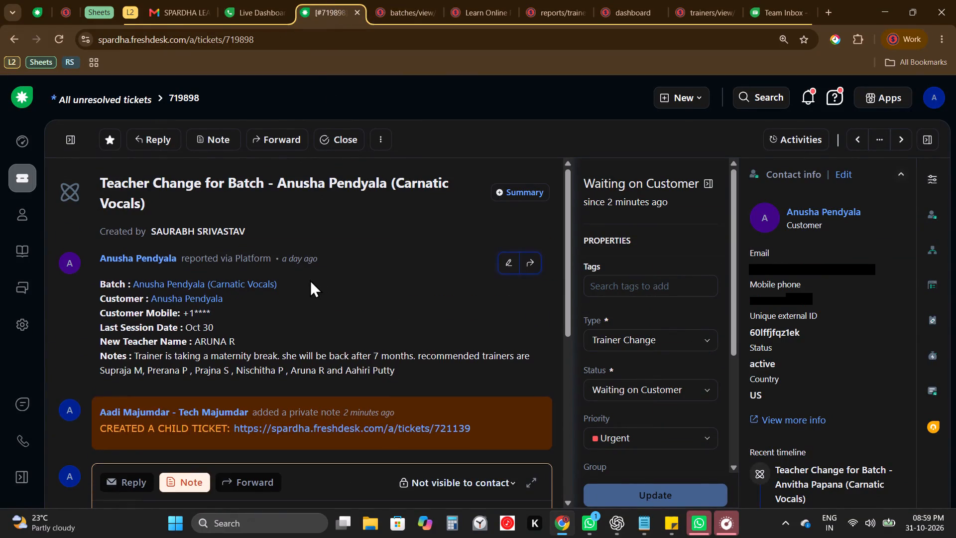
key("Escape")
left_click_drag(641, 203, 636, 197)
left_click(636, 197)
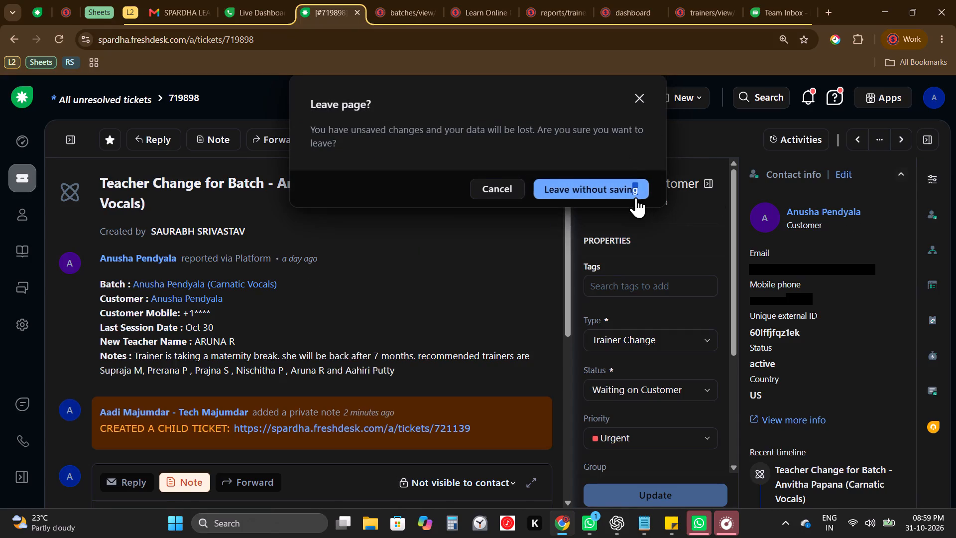
left_click(833, 214)
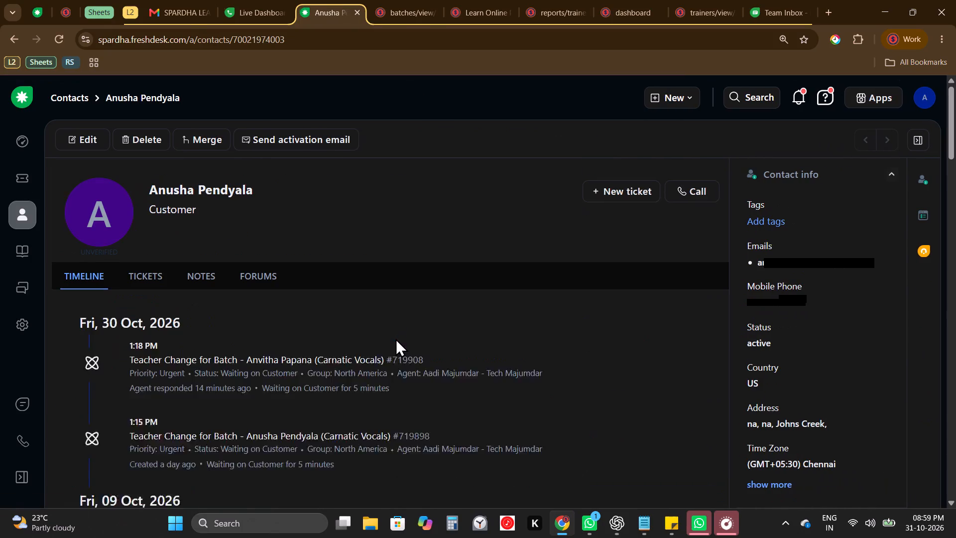
scroll(395, 338, "down", 1)
left_click(334, 384)
scroll(334, 384, "right", 2)
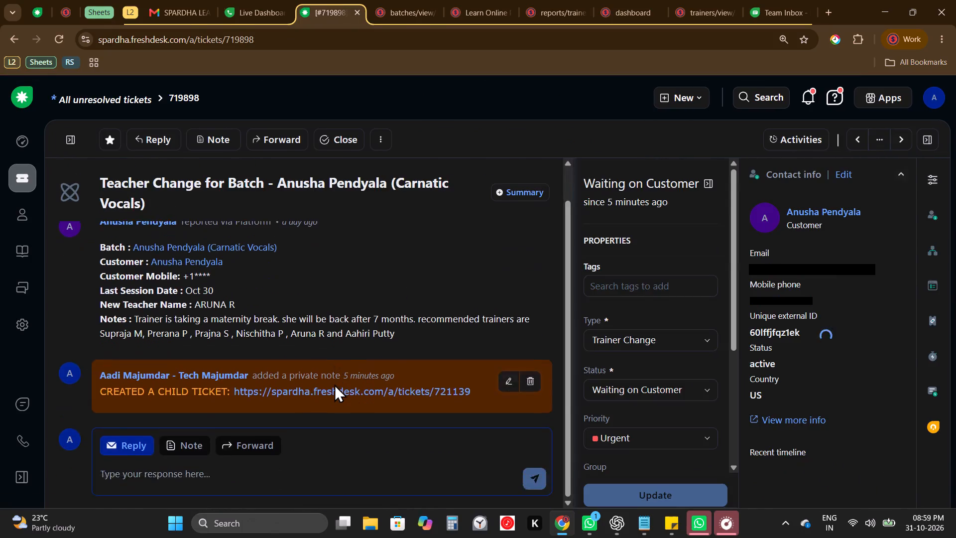
scroll(334, 384, "right", 2)
left_click(327, 365)
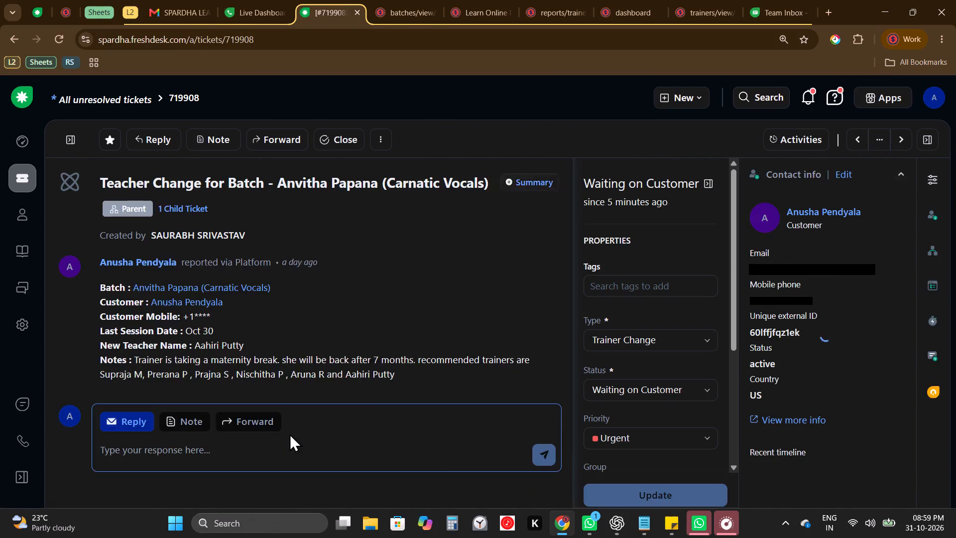
Start a private note on ticket 719908 reading "Customer wants to have a trial for Piano course.".
scroll(289, 433, "down", 3)
scroll(252, 395, "down", 9)
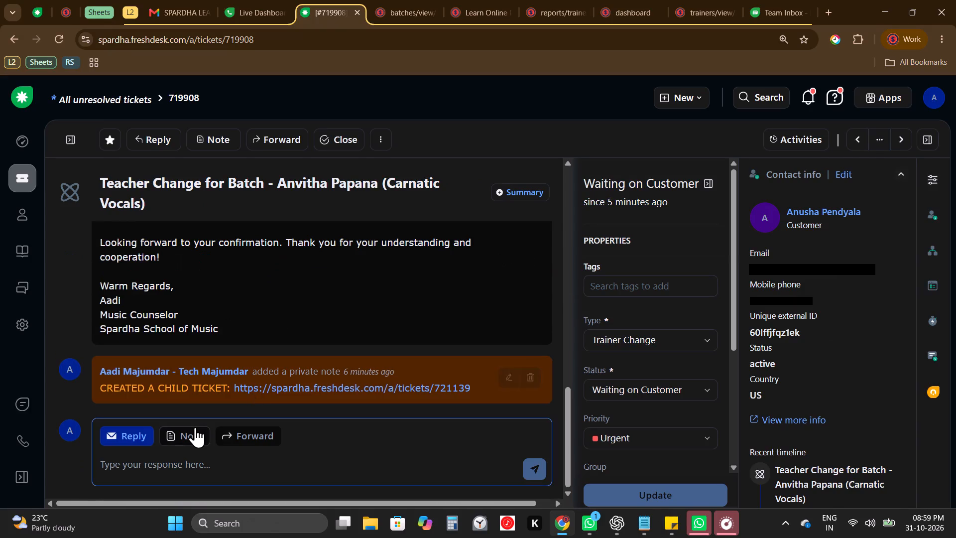
left_click(195, 427)
scroll(195, 427, "up", 2)
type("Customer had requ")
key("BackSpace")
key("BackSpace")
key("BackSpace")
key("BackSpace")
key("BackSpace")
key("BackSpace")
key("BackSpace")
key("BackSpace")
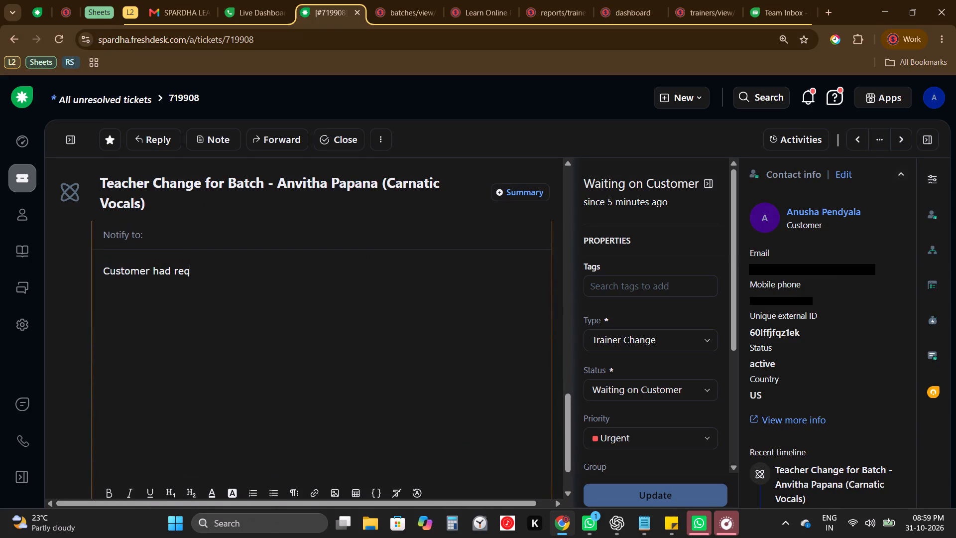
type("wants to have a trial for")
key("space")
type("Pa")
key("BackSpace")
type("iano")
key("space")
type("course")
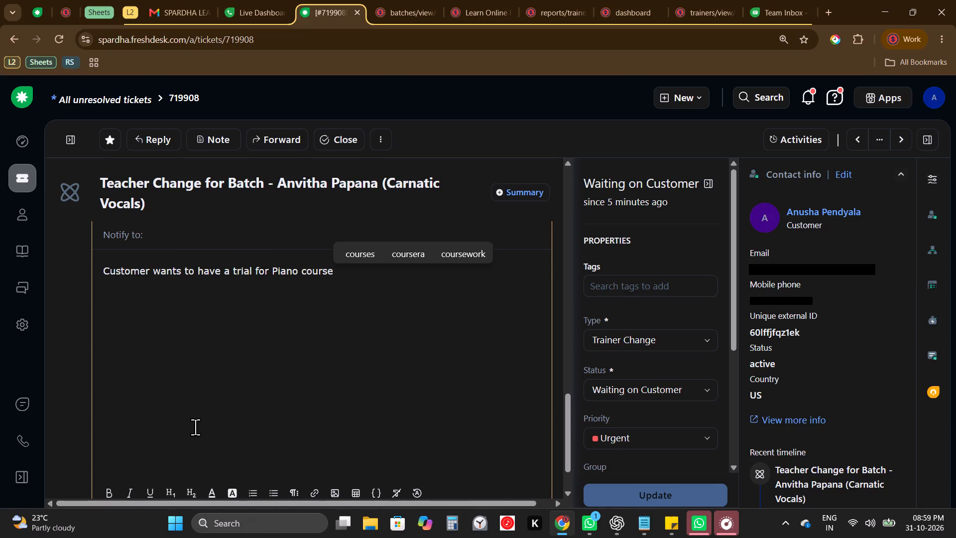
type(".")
Continue the note with the sentence "I've shared the course list with them.".
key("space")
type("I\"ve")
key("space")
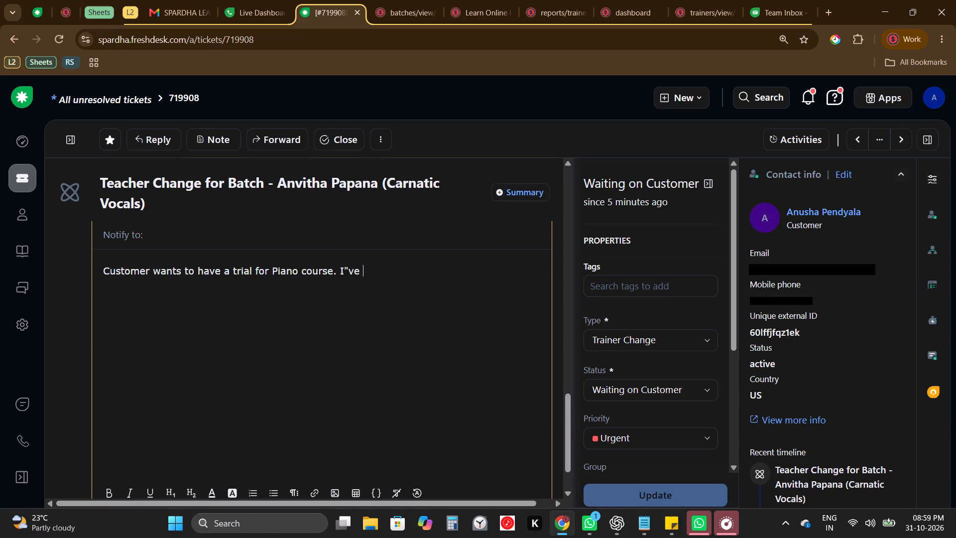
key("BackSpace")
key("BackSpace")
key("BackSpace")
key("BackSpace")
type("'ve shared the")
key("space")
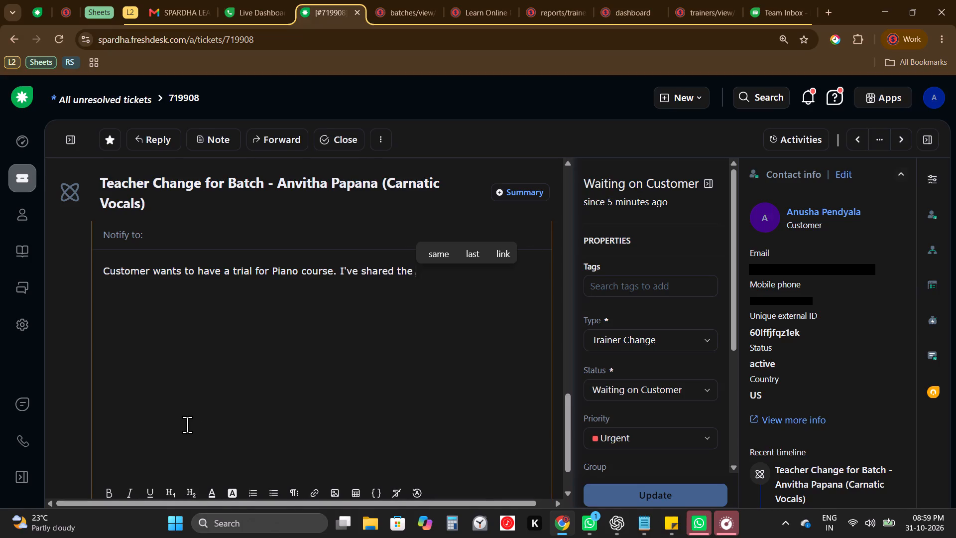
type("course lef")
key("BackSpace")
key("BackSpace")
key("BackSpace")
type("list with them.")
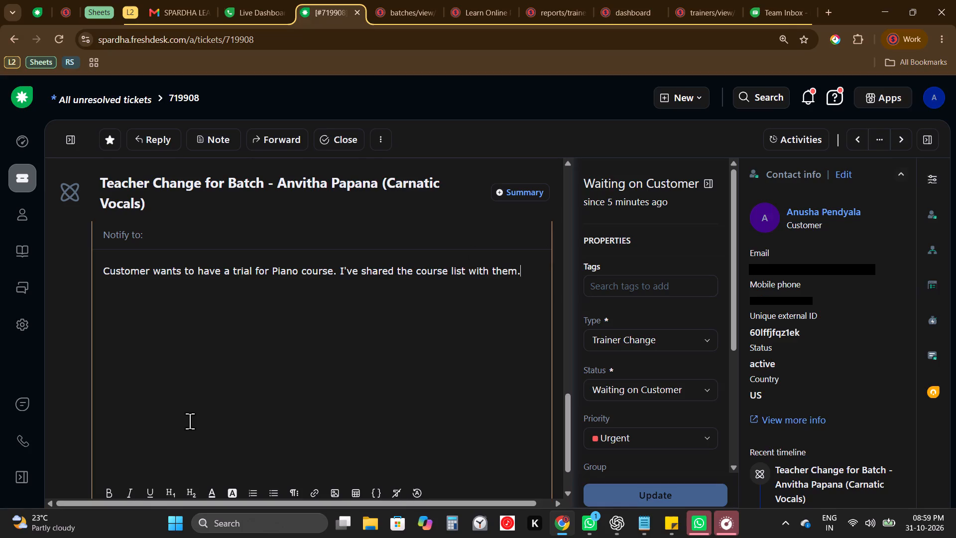
Add a second line to the note reading "Waiting for their response -".
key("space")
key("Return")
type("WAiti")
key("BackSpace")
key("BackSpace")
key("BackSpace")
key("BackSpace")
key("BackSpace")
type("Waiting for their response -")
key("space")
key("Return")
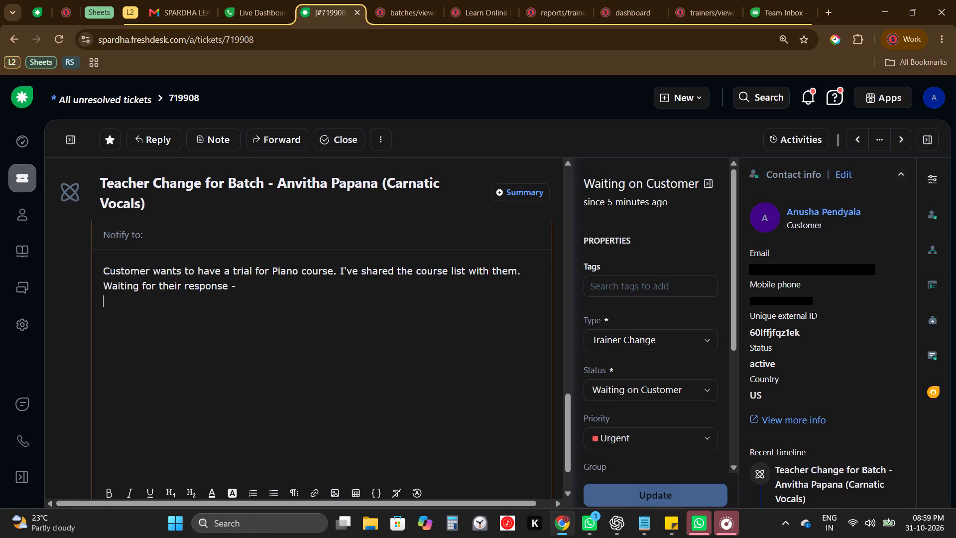
Paste the copied screenshot of the piano course chat message below the text and add the note to the ticket.
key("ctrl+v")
scroll(388, 382, "down", 4)
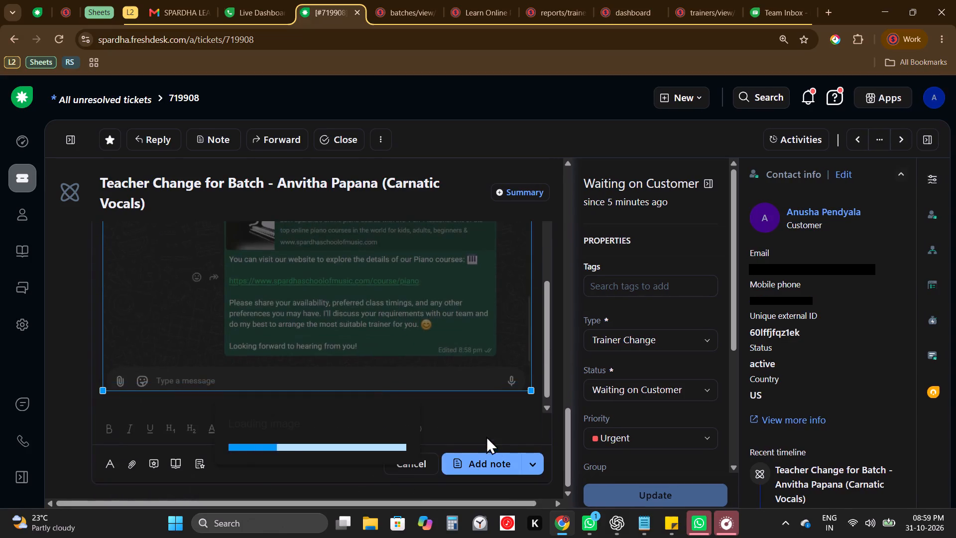
left_click(502, 460)
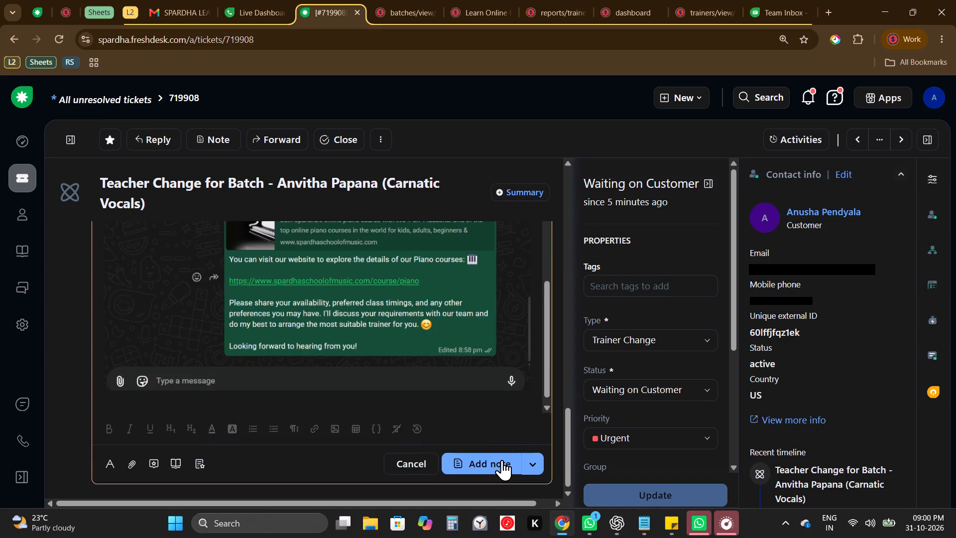
Return to the helpdesk dashboard.
left_click(25, 97)
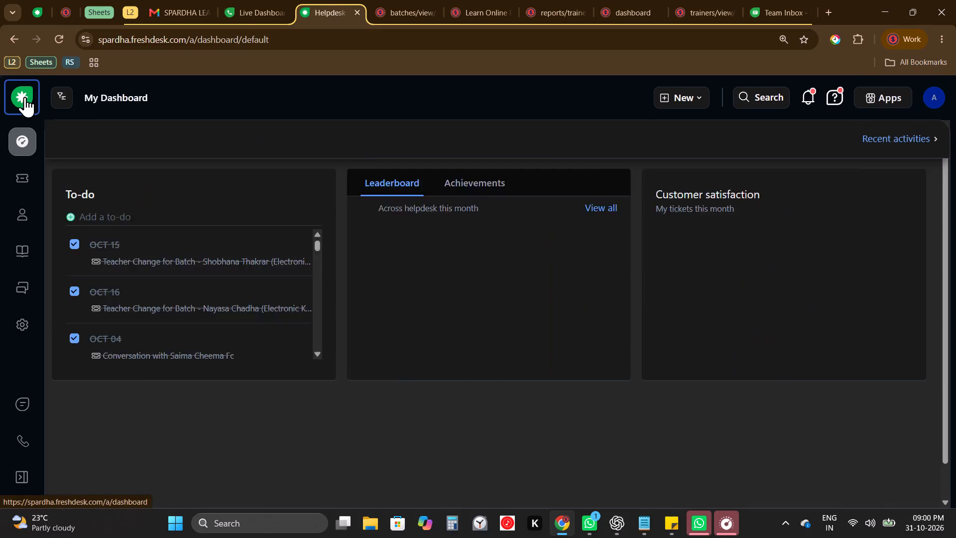
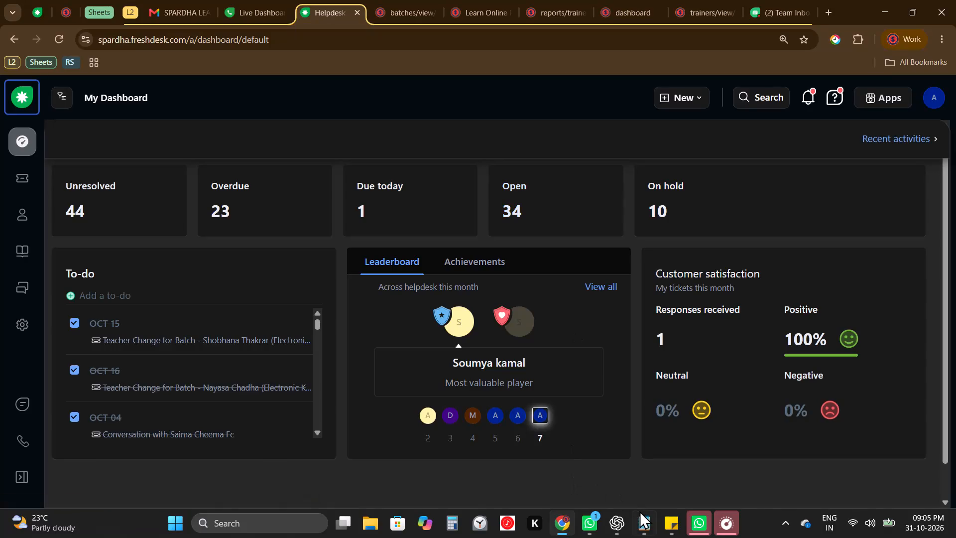
Copy the saved ticket-filter link from the Notepad file and load it in the helpdesk tab to list unresolved tickets.
left_click(640, 513)
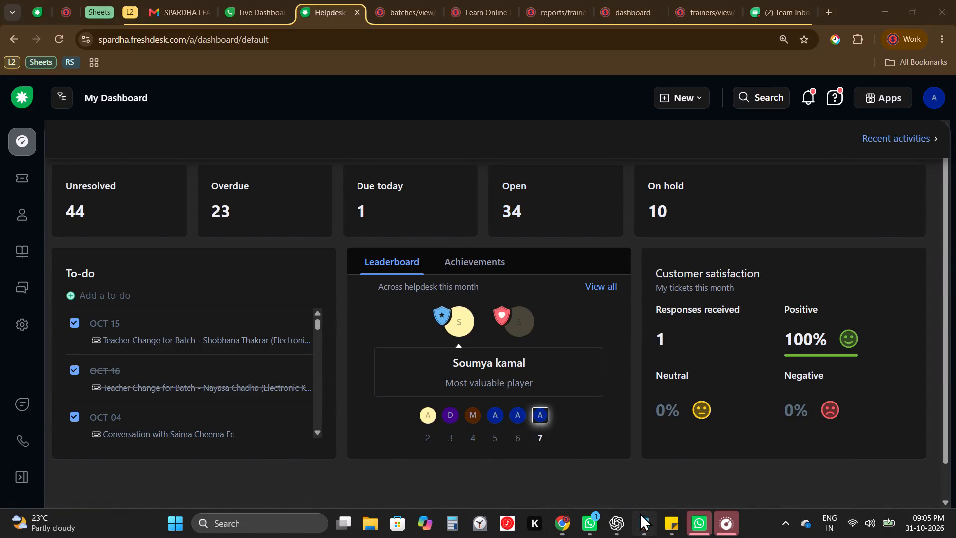
key("ctrl+c")
left_click(612, 31)
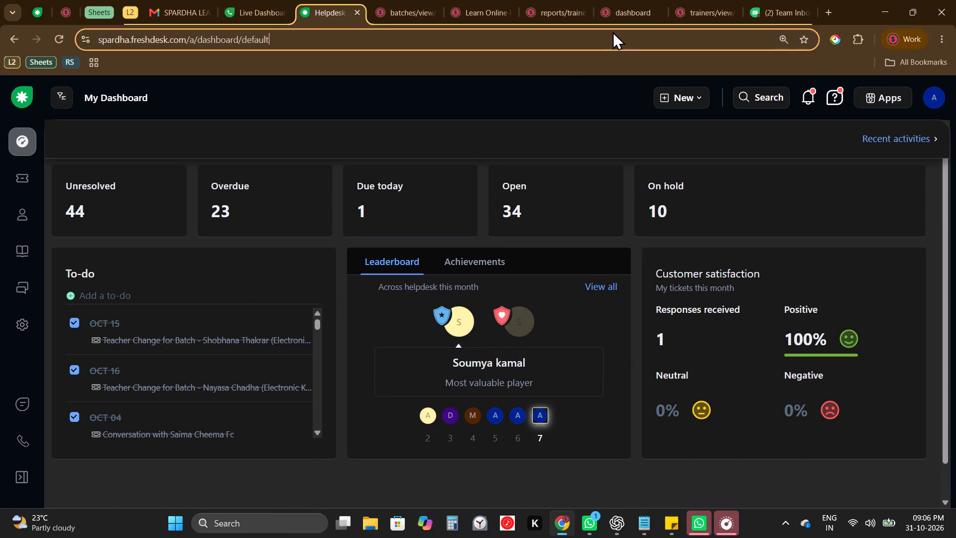
key("ctrl+v")
key("ctrl+Return")
Open the customer callback request ticket 718850 from the unresolved tickets list.
left_click(500, 97)
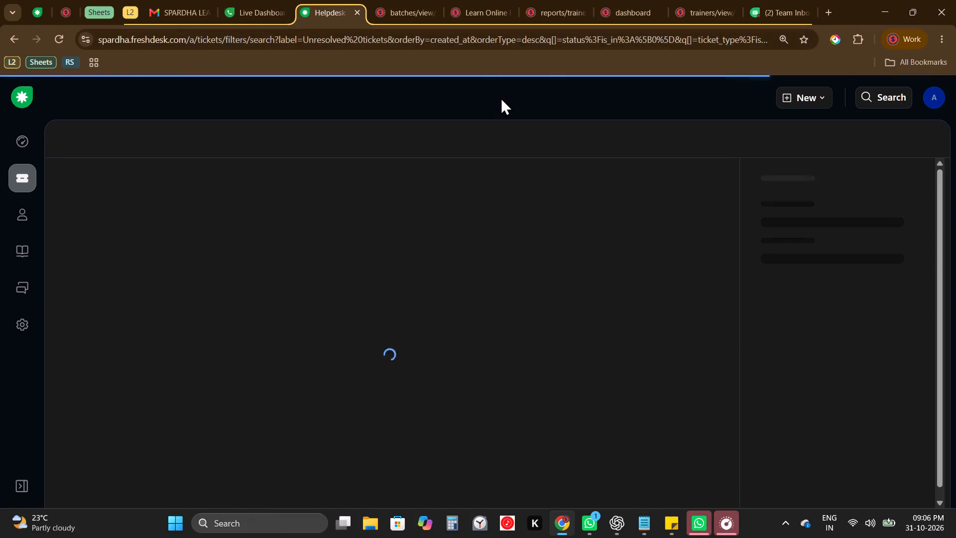
scroll(463, 250, "down", 14)
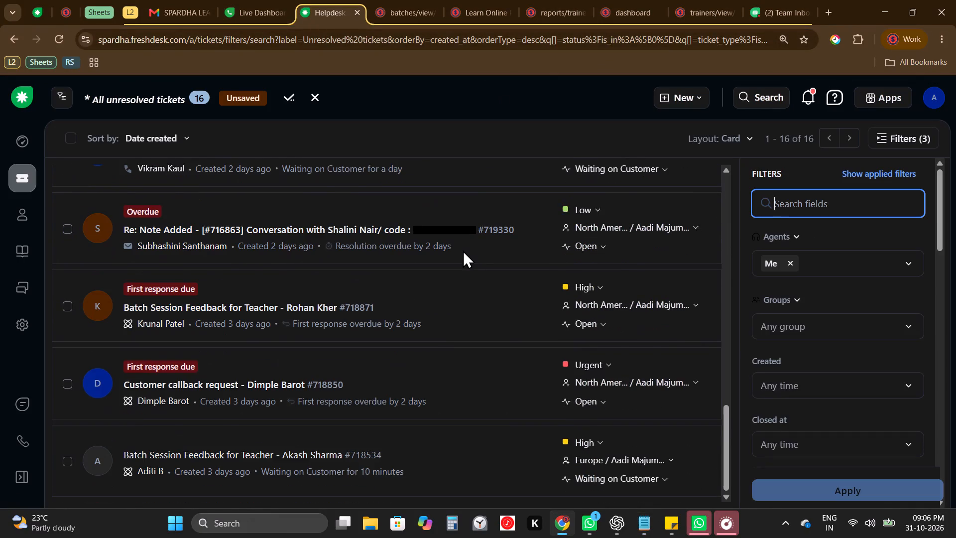
left_click(303, 388)
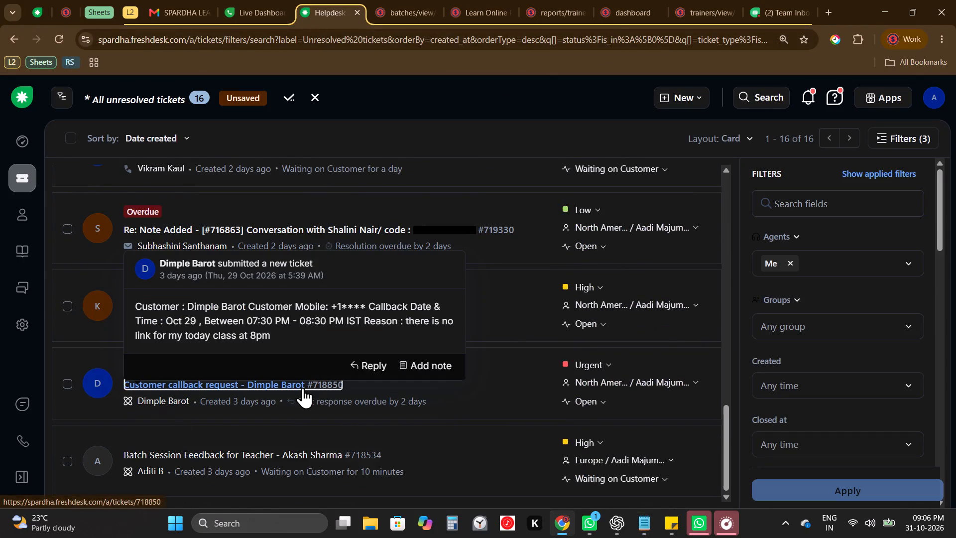
left_click(303, 388)
left_click(393, 333)
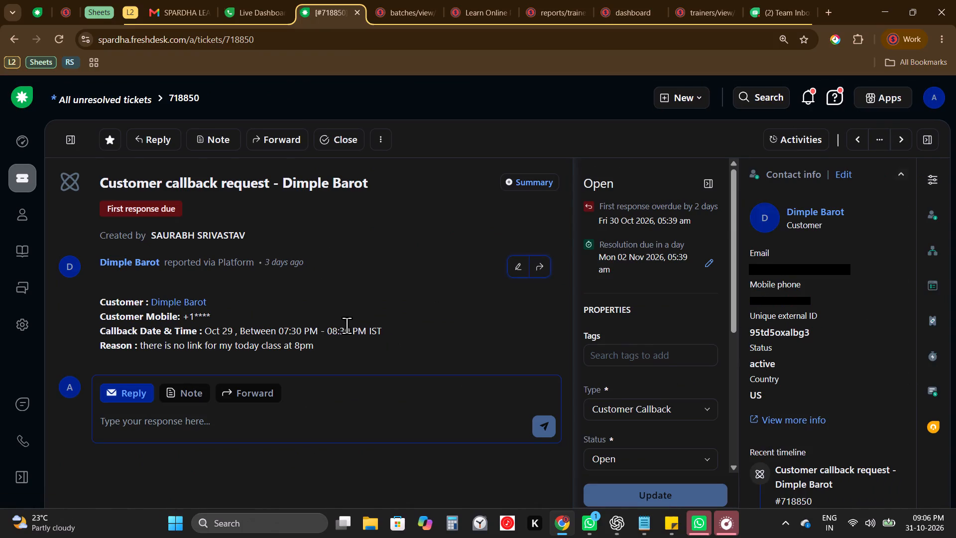
Open the customer's record from the ticket, close the two old tabs, and check the October 2026 sessions of the Kathak Foundation batch.
left_click(200, 300)
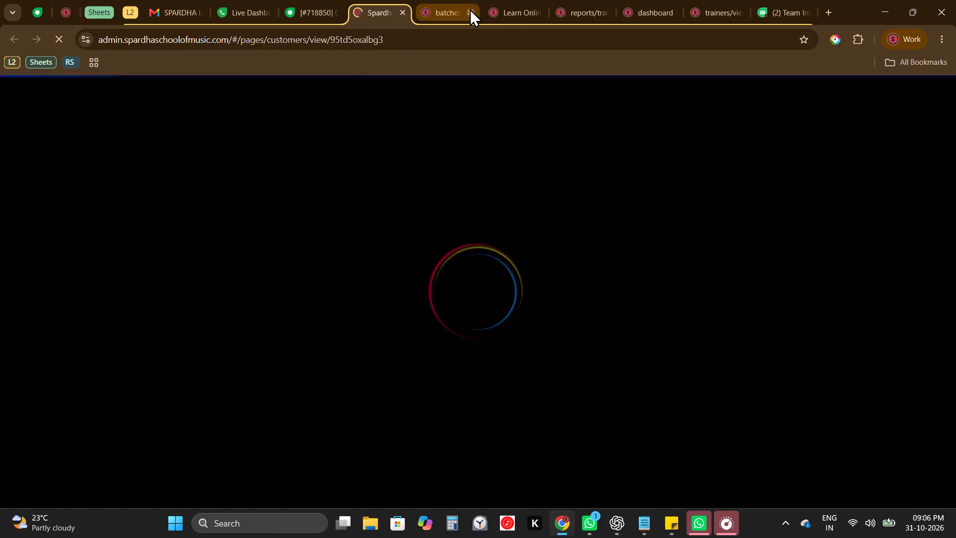
left_click(470, 9)
left_click(470, 9)
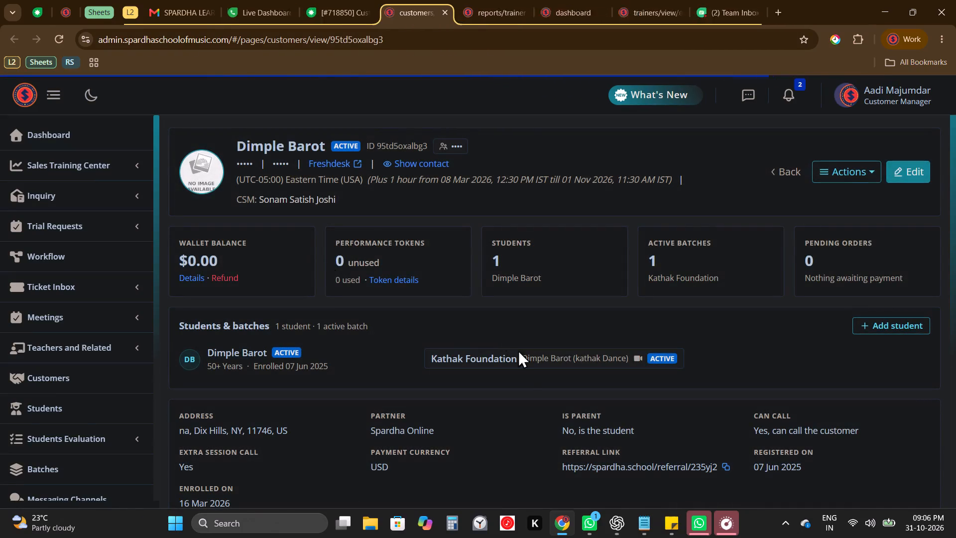
left_click(523, 362)
scroll(523, 362, "down", 7)
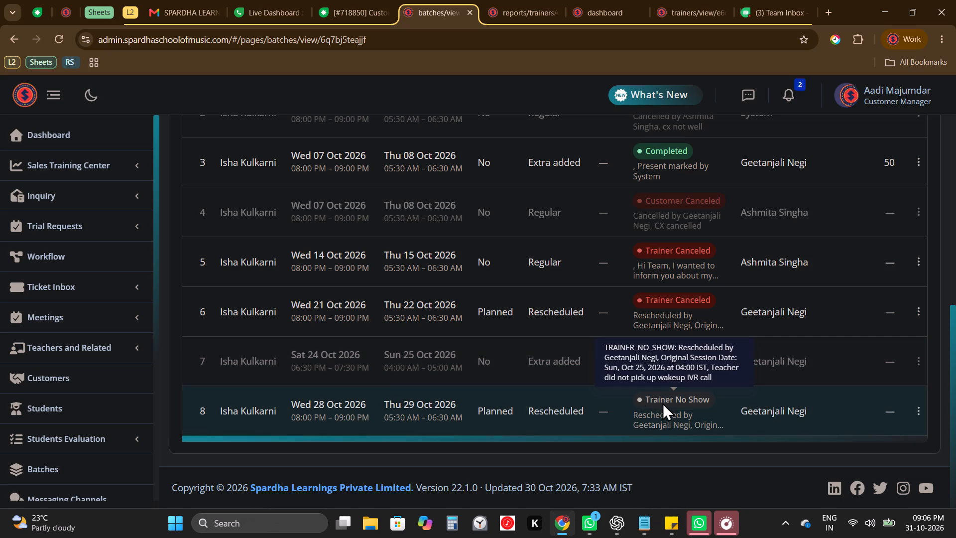
Show the batch's November 2026 sessions and copy a screenshot of the table header and the rescheduled 04 Nov session row.
scroll(475, 271, "up", 4)
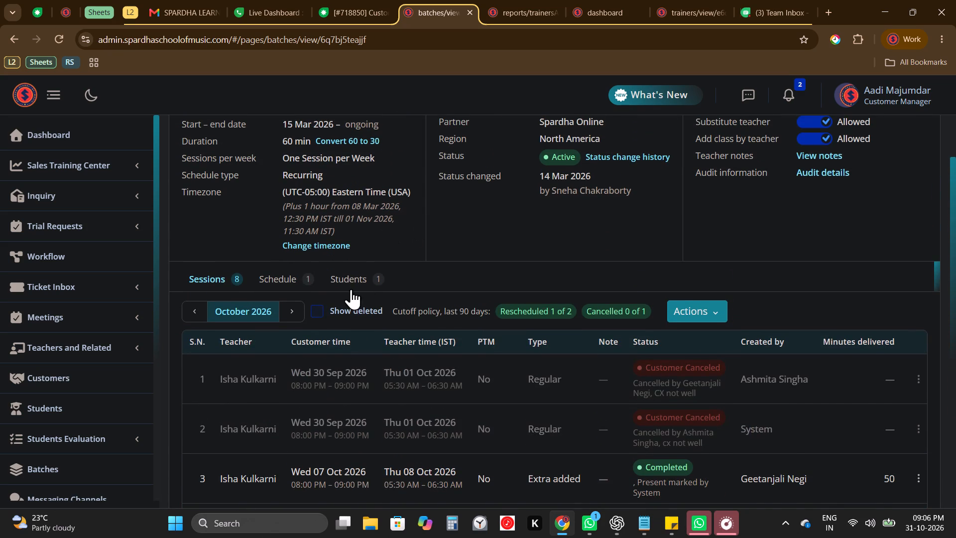
left_click_drag(297, 296, 295, 304)
left_click(295, 304)
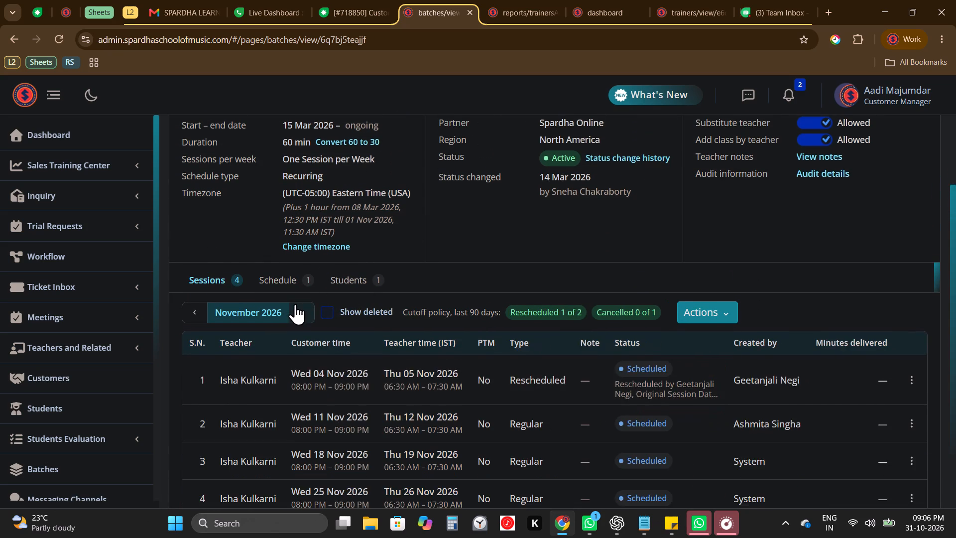
scroll(295, 304, "down", 1)
key("Print")
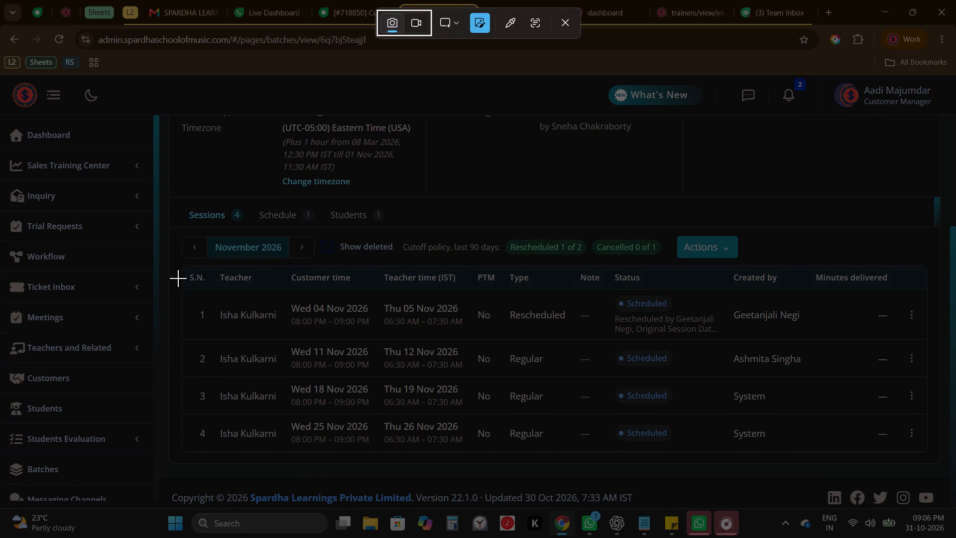
left_click_drag(176, 268, 823, 334)
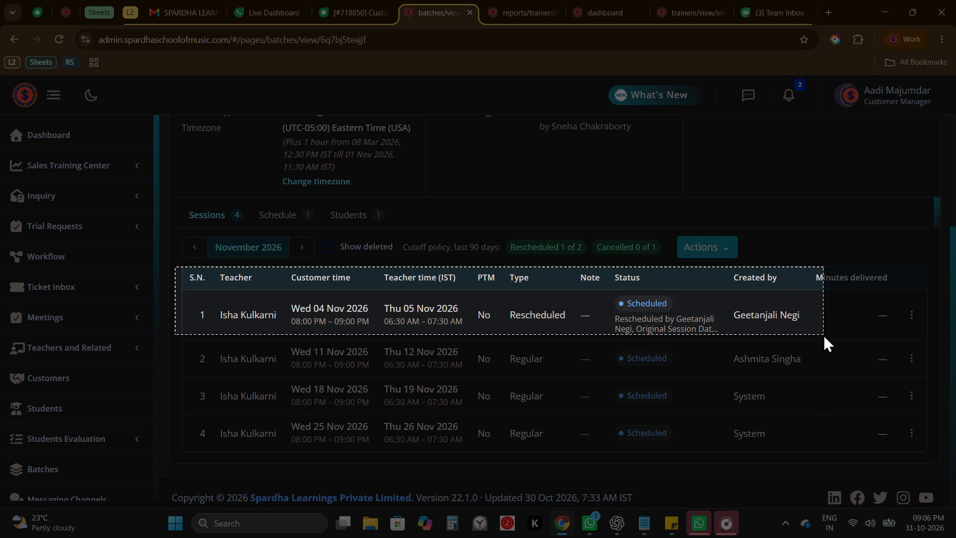
left_click_drag(824, 302, 926, 294)
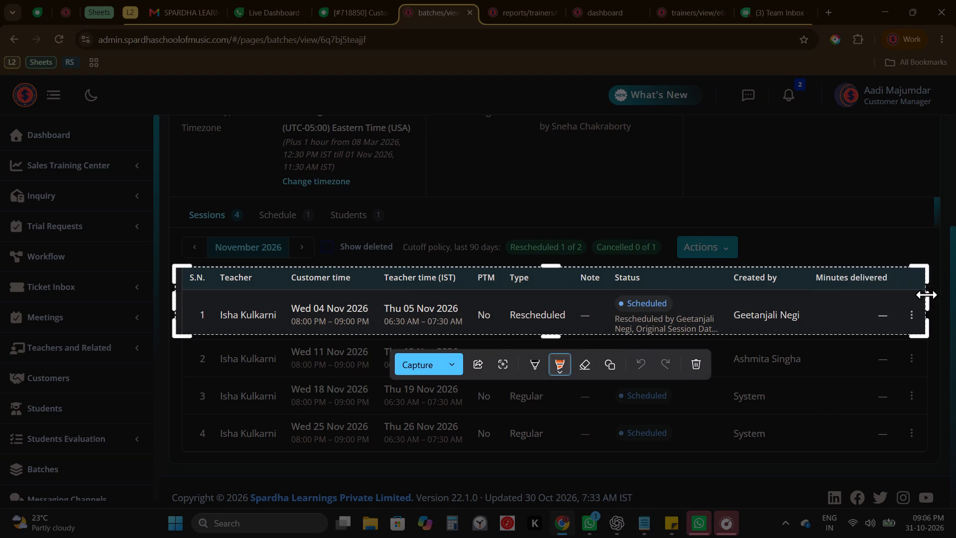
left_click_drag(926, 294, 926, 305)
key("ctrl+c")
In ticket 718850, start a note reading "It has already been handled by RS team" and paste the session screenshot below it.
left_click(387, 0)
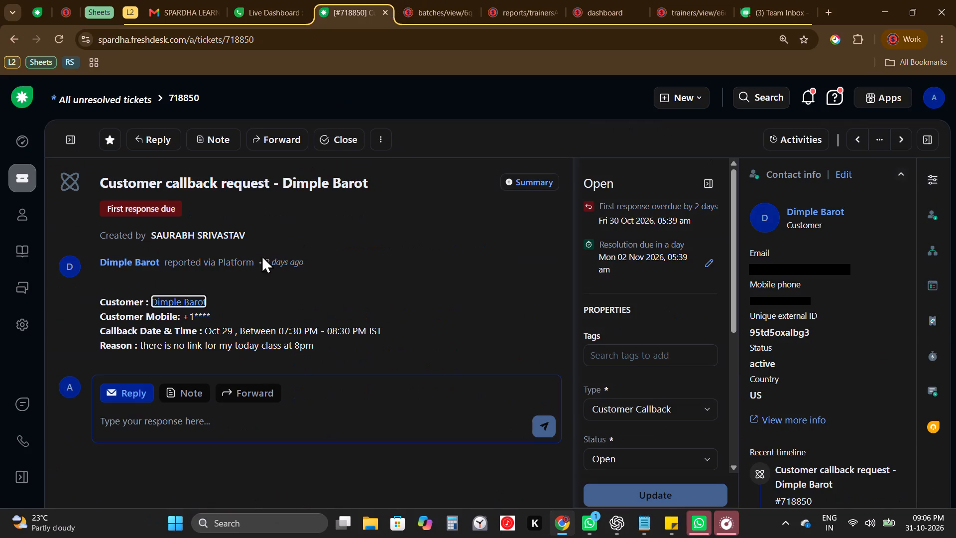
left_click(200, 388)
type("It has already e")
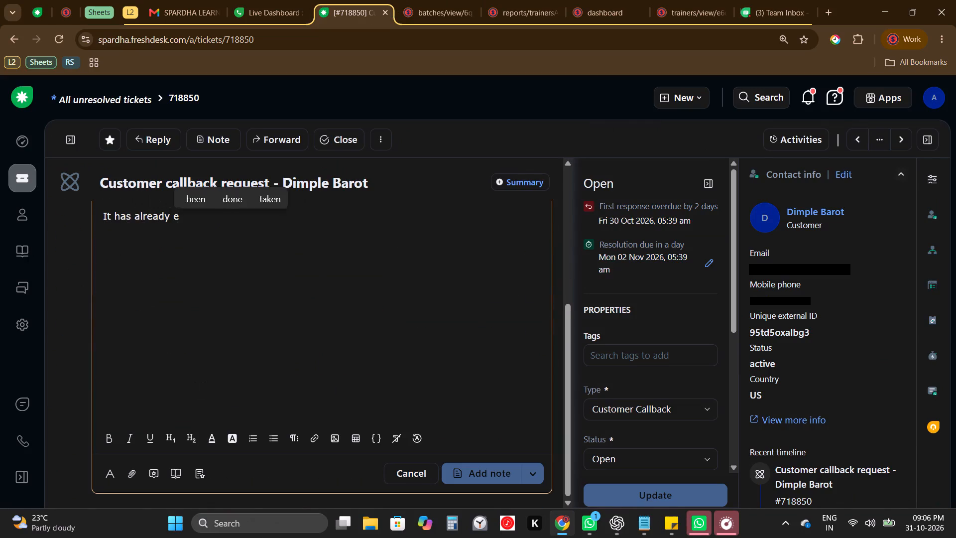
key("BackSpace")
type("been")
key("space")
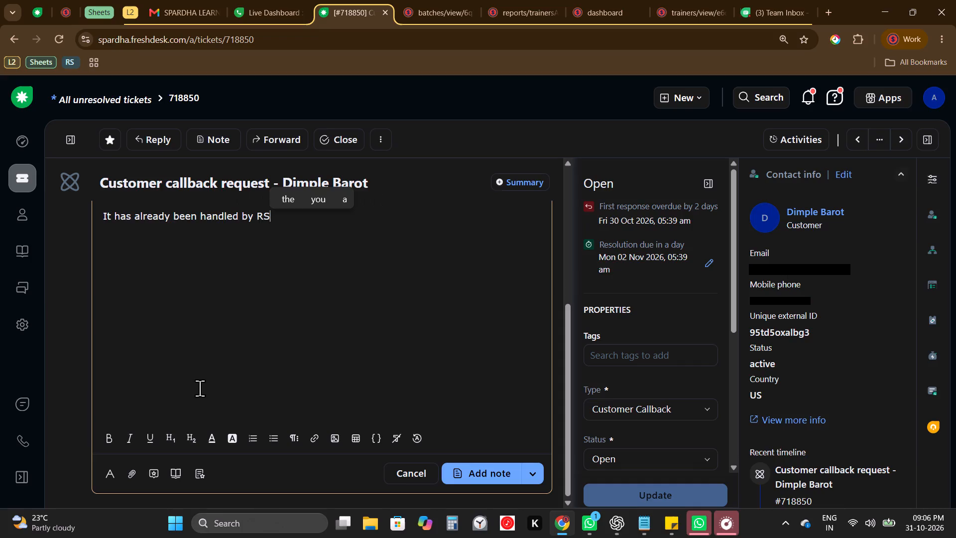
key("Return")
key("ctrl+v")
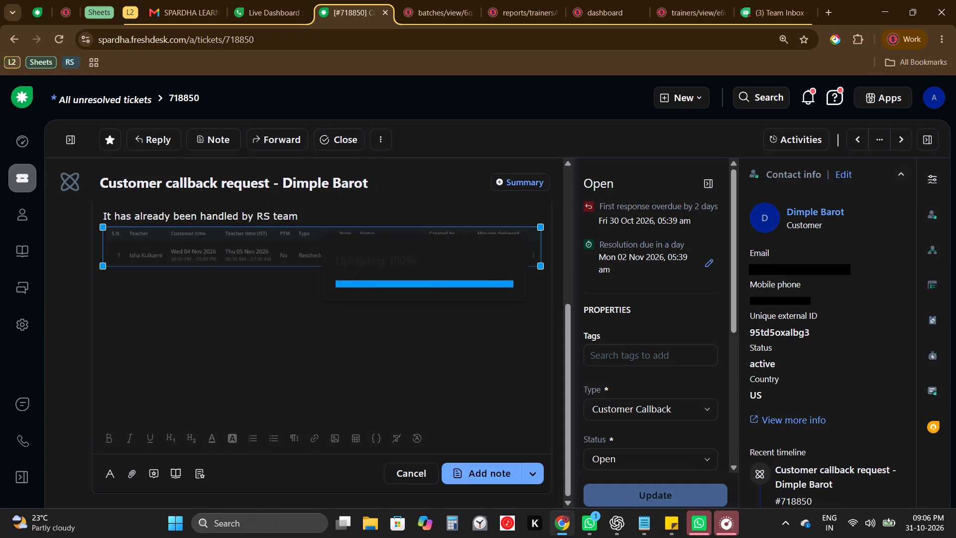
Append ". Closing this ticket." to the note's text line and add the note to the ticket.
left_click(404, 219)
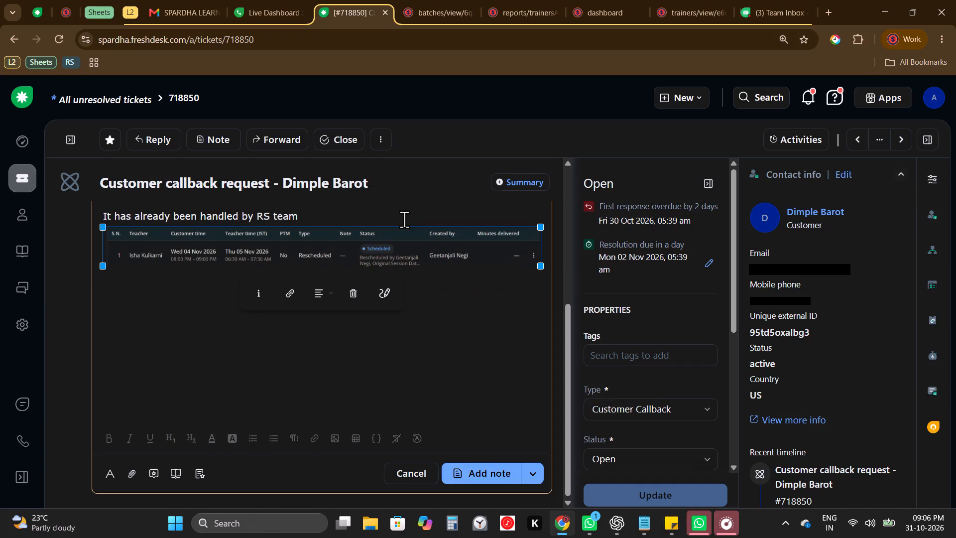
left_click(410, 217)
key("BackSpace")
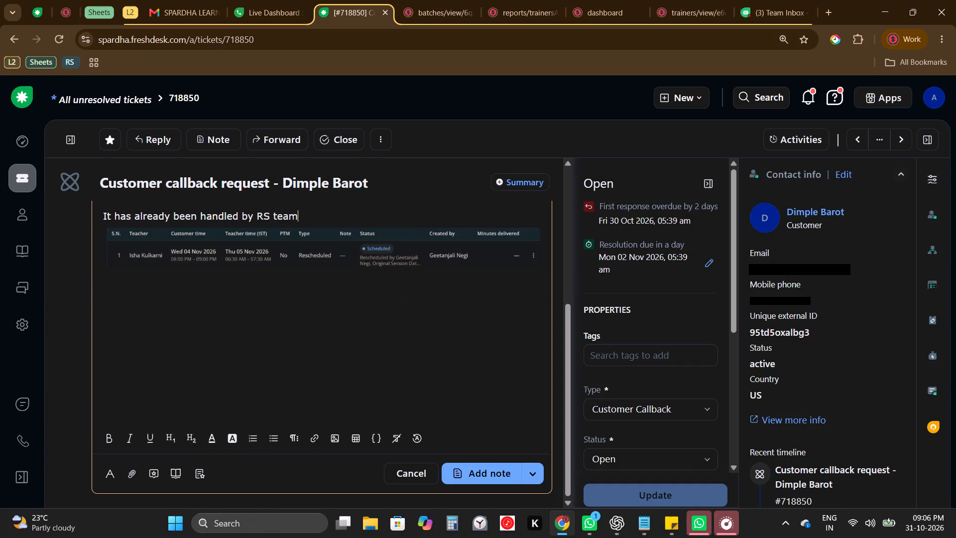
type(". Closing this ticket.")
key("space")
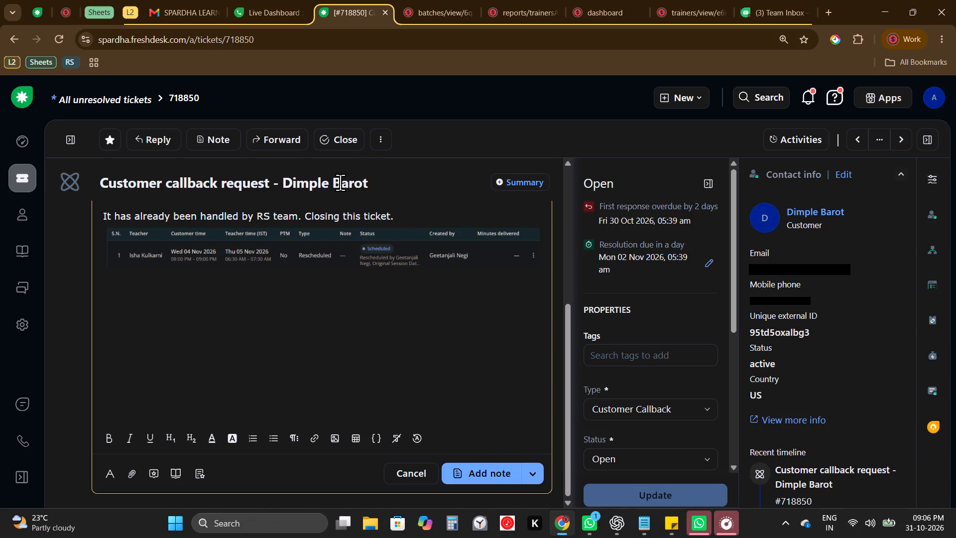
left_click(483, 468)
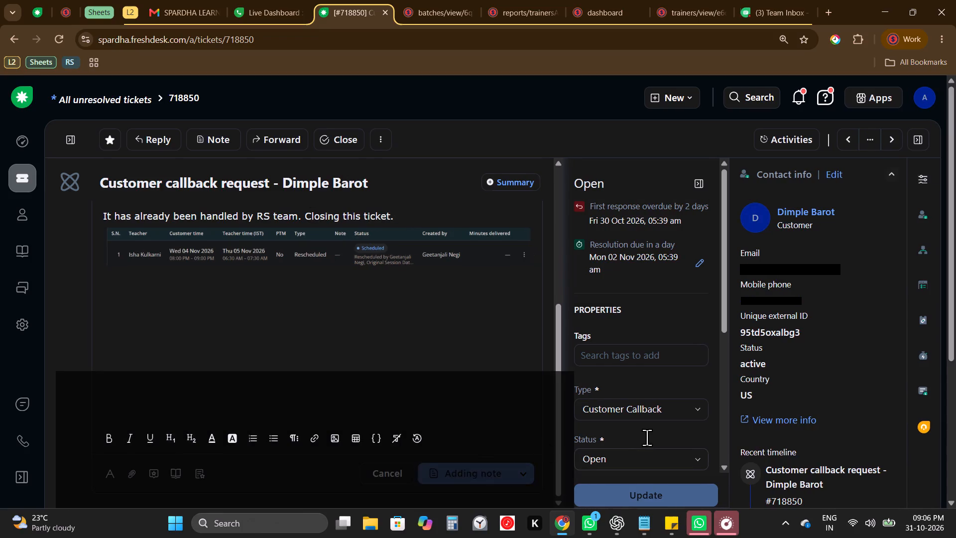
Set the status of ticket 718850 to Waiting on Customer and update its properties.
left_click_drag(643, 446, 652, 462)
left_click_drag(652, 462, 678, 433)
left_click(678, 433)
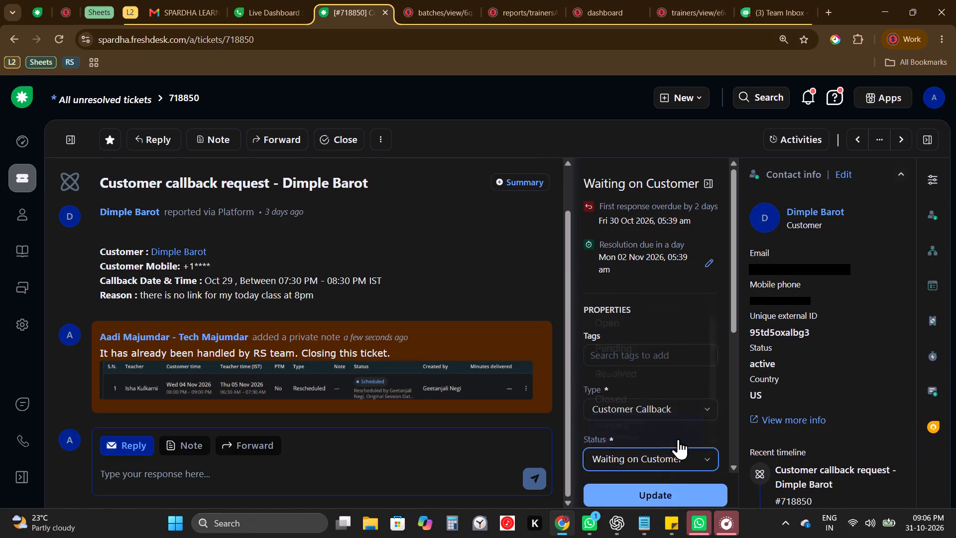
left_click(677, 484)
double_click(176, 94)
key("ctrl+c")
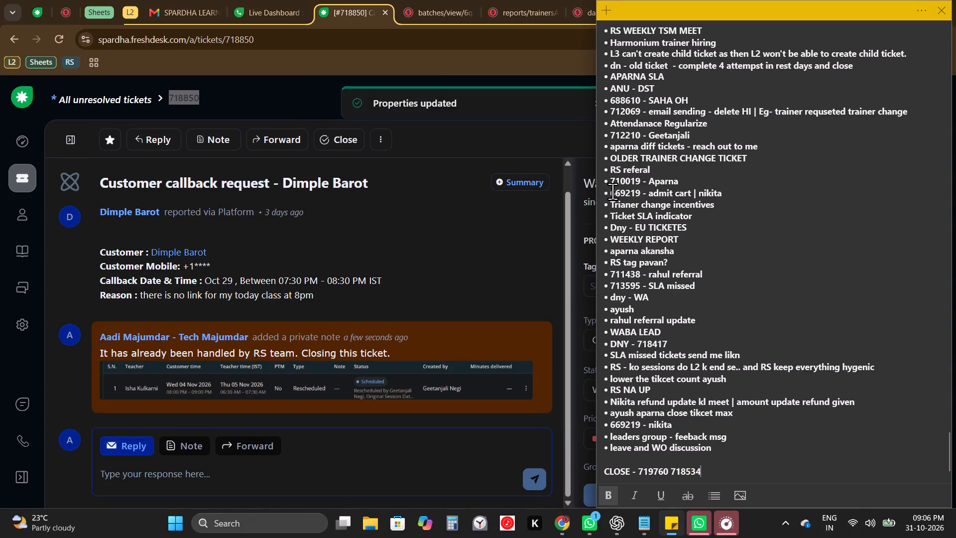
scroll(612, 191, "down", 2)
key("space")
key("ctrl+v")
left_click(521, 158)
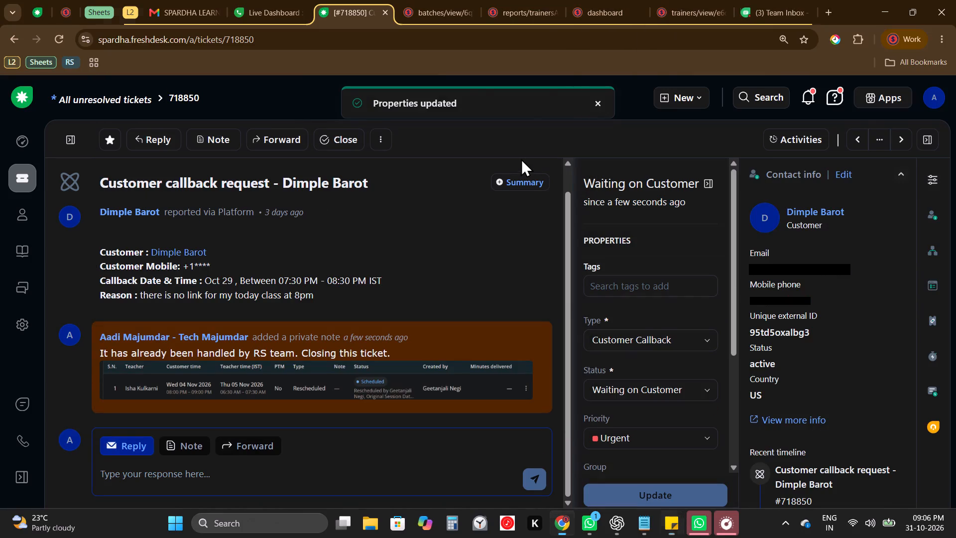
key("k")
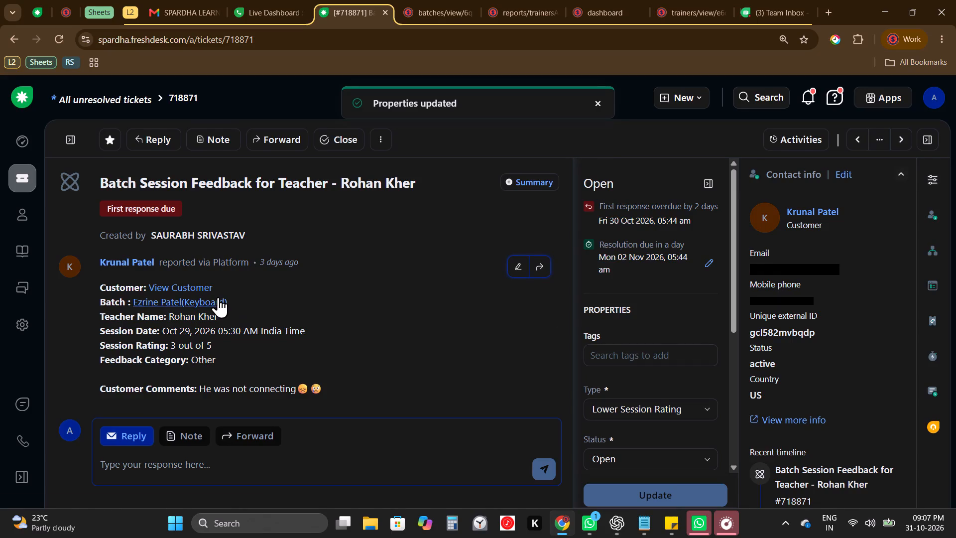
left_click(218, 297)
left_click(507, 11)
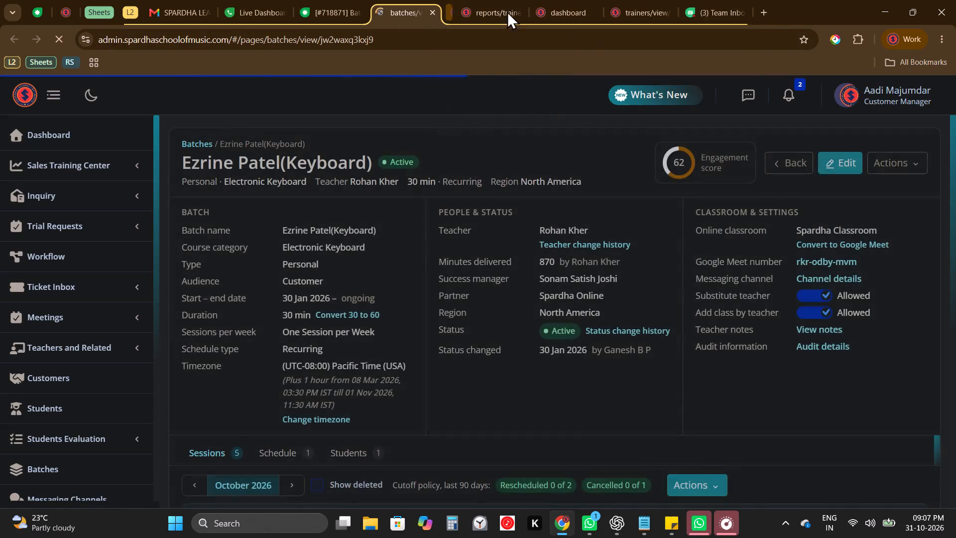
scroll(349, 419, "down", 6)
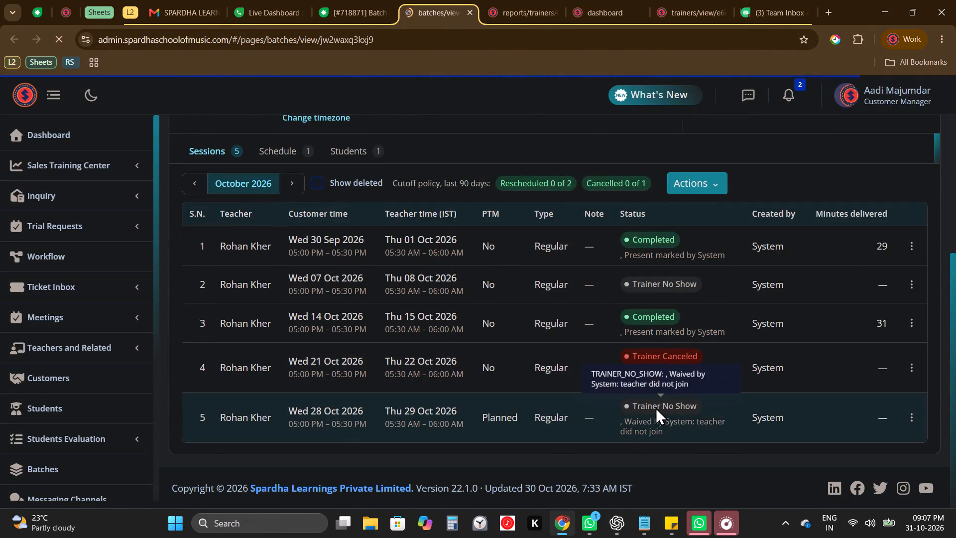
left_click(340, 0)
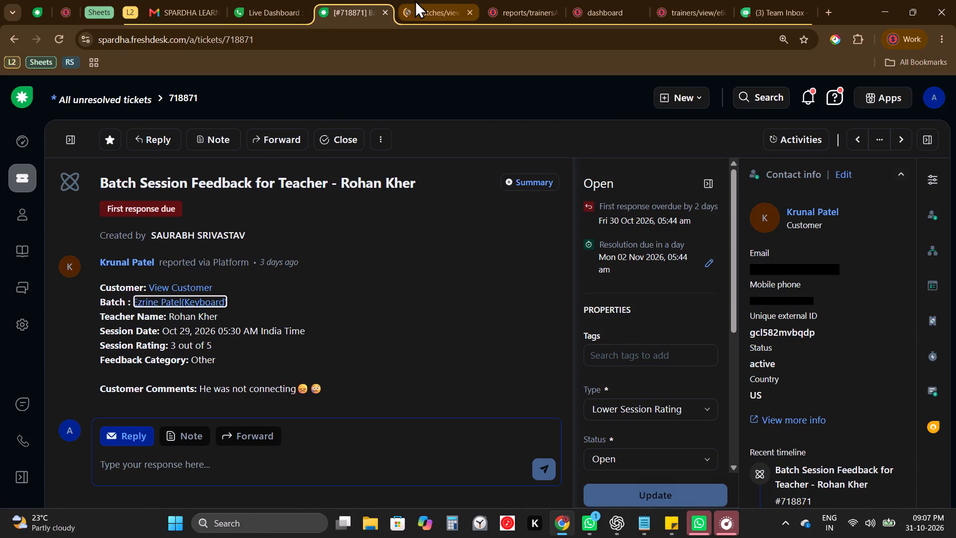
left_click(415, 0)
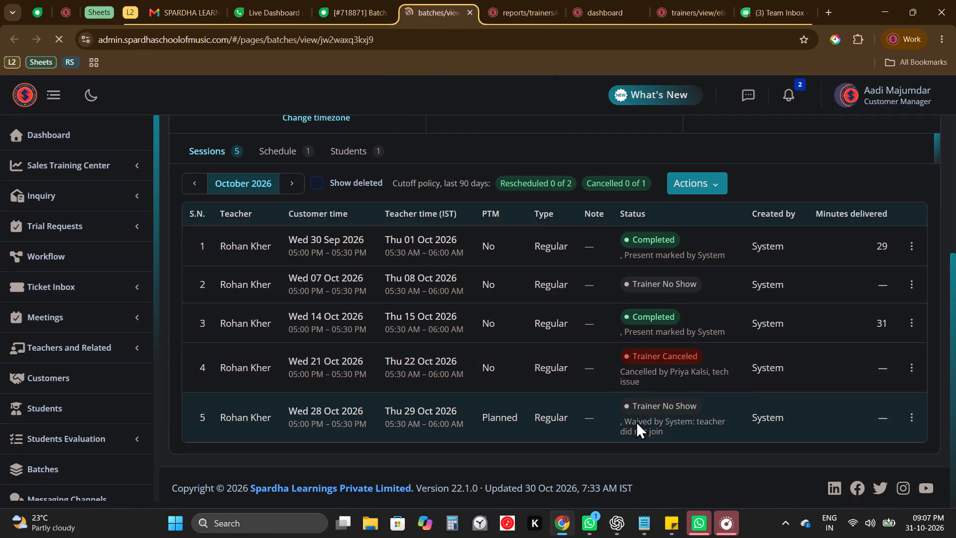
left_click(295, 185)
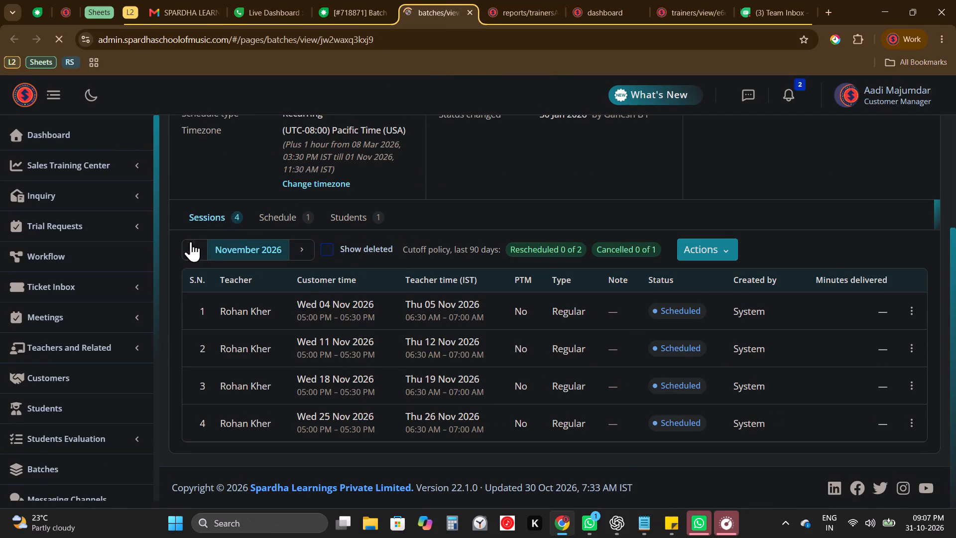
left_click(191, 241)
left_click(330, 0)
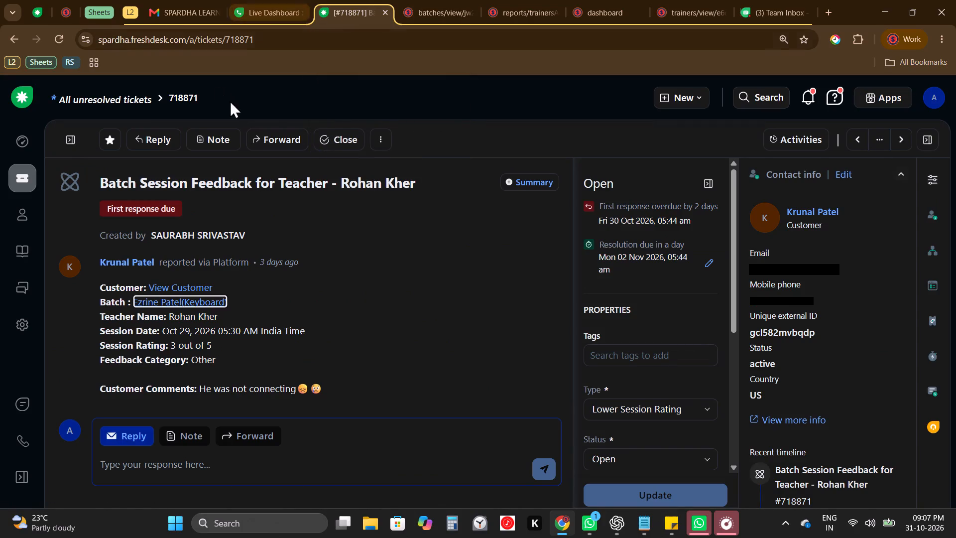
left_click(352, 306)
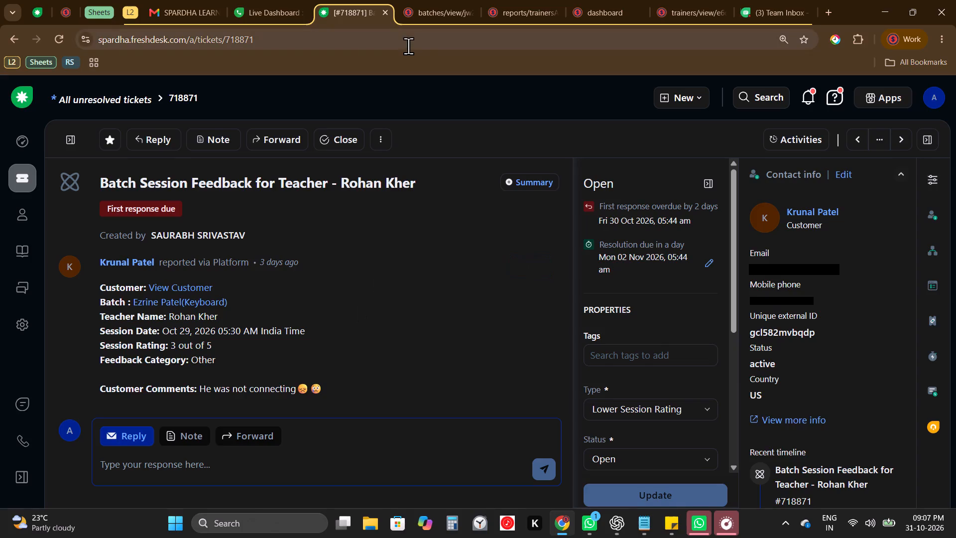
left_click(183, 432)
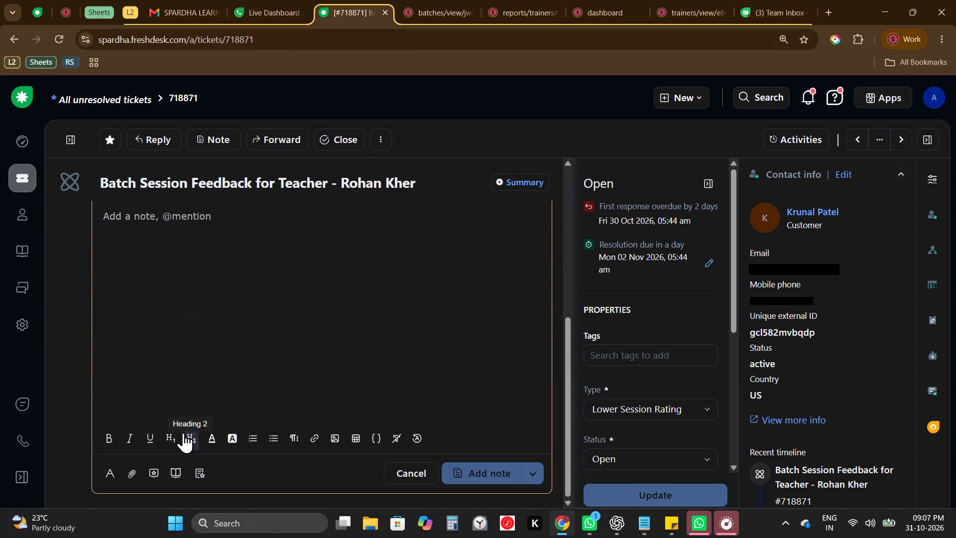
scroll(183, 432, "up", 1)
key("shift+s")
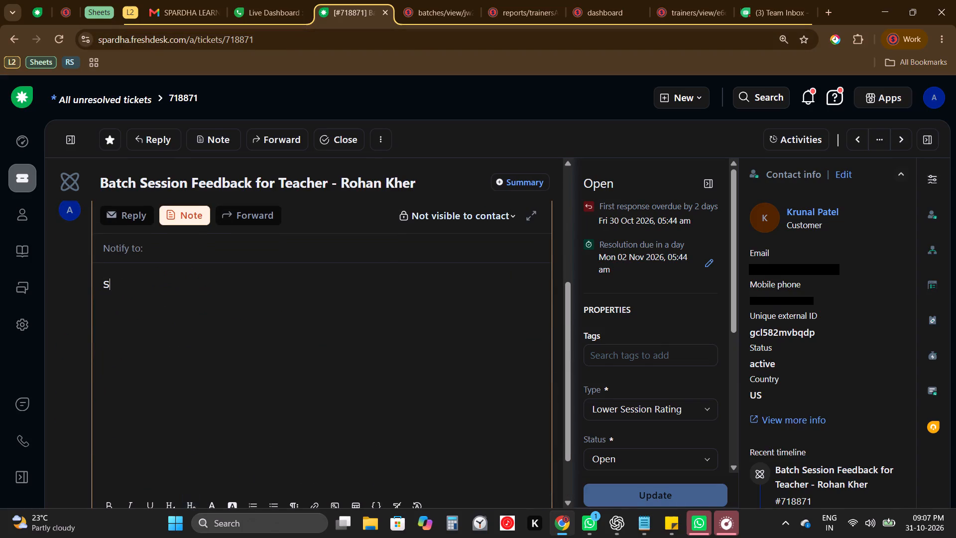
key("BackSpace")
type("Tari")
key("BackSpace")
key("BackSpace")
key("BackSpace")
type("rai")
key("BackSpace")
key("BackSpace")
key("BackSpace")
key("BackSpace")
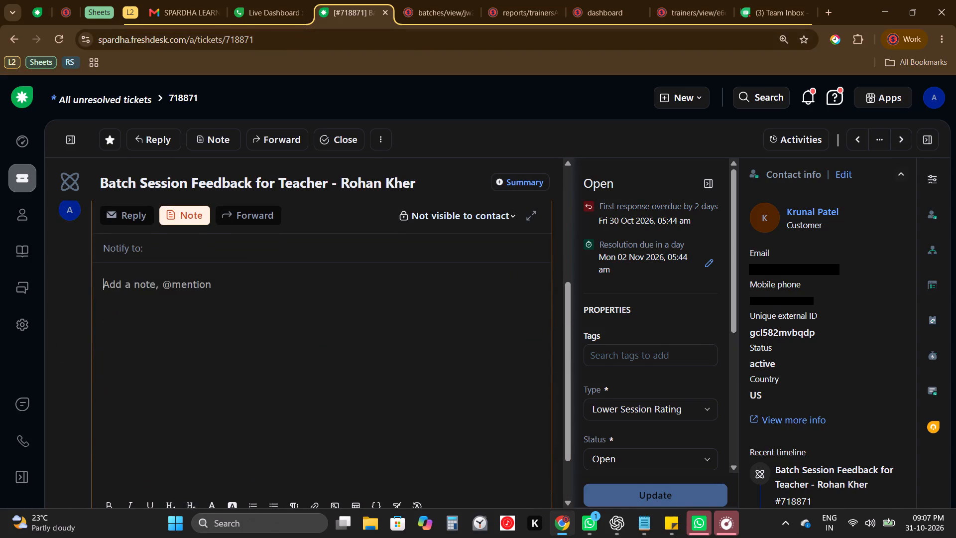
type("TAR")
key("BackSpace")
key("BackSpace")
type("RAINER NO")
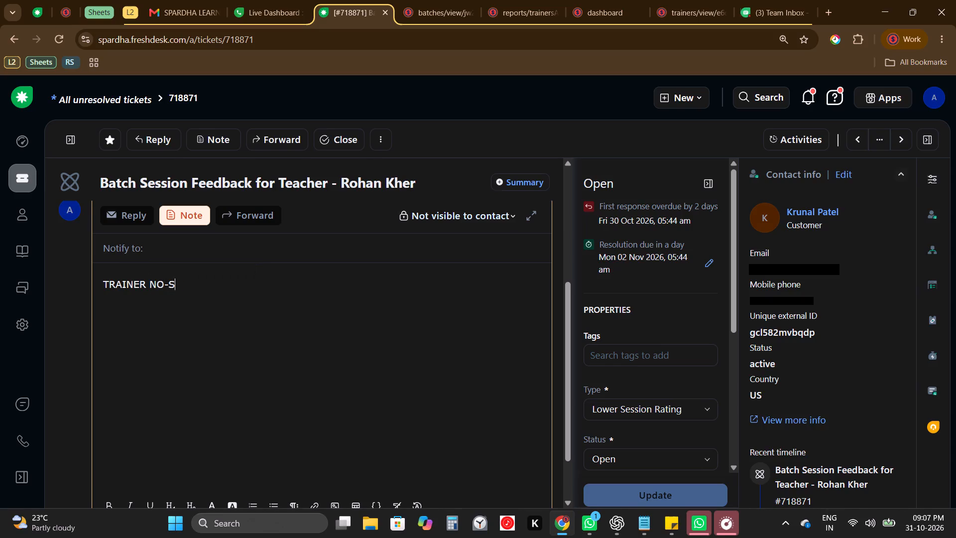
Add a second line to the note reading "Session has already been waived off. Closing this ticket.".
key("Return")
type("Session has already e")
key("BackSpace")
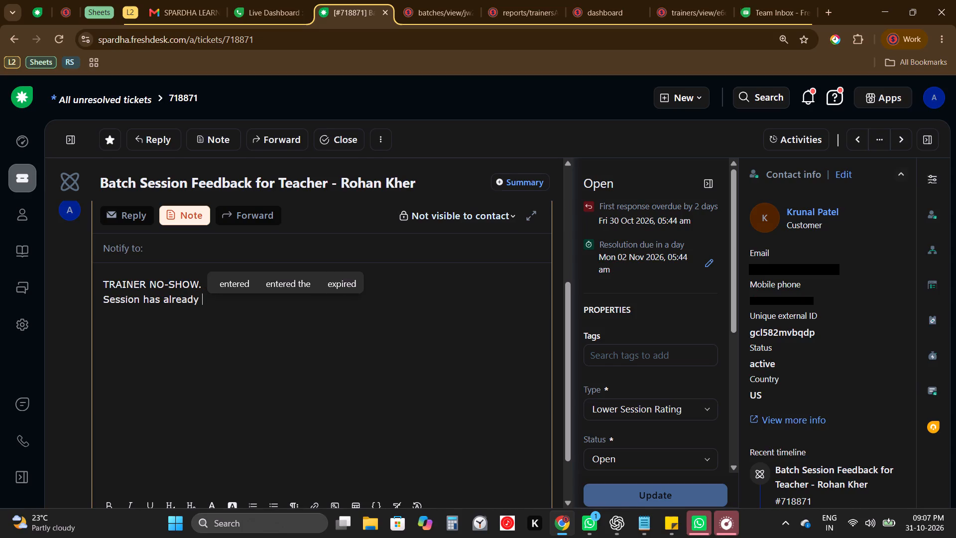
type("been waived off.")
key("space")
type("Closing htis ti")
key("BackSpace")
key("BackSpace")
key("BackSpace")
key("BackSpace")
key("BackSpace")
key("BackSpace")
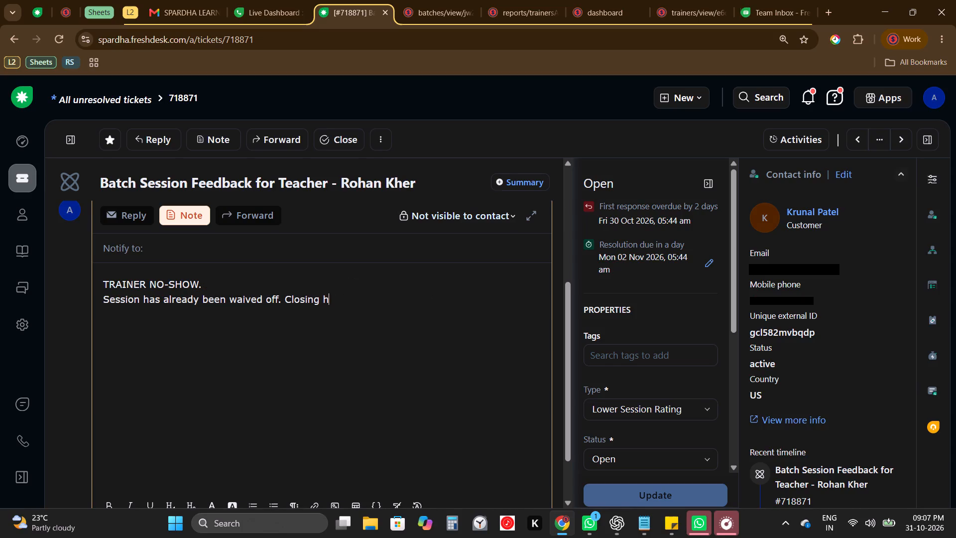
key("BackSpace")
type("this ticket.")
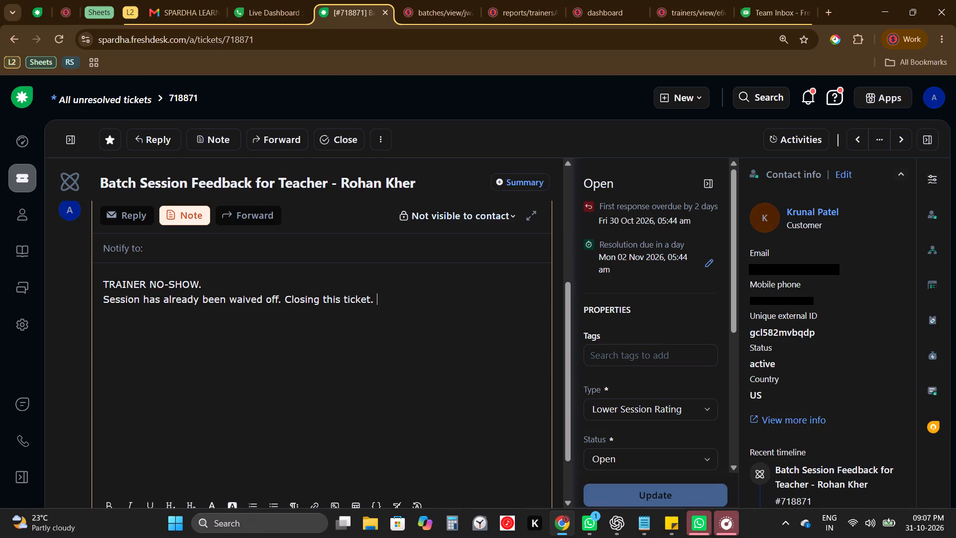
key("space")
Capture the batch's October 2026 sessions table, from S.N. through Created by, and paste the image below the text in the ticket note.
left_click(438, 0)
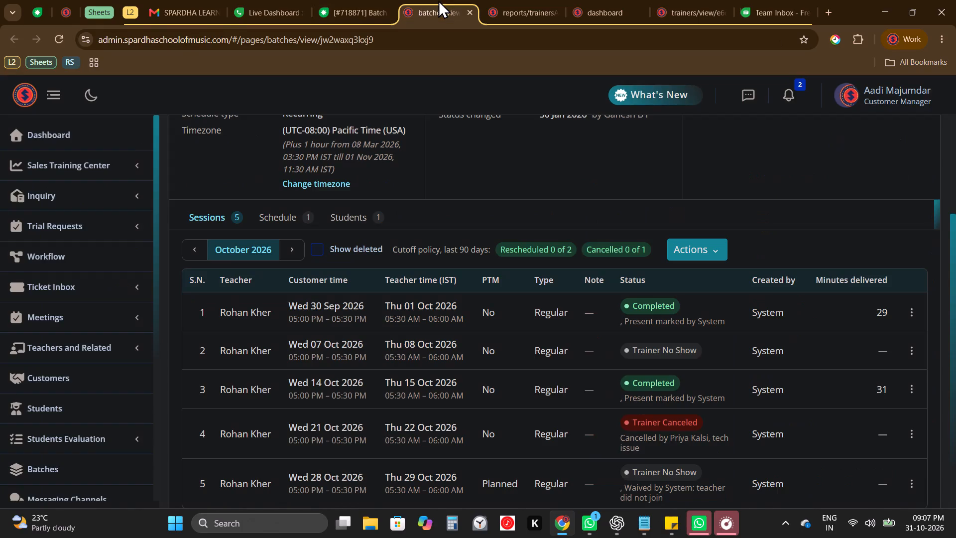
scroll(376, 280, "right", 3)
scroll(376, 280, "down", 1)
key("Print")
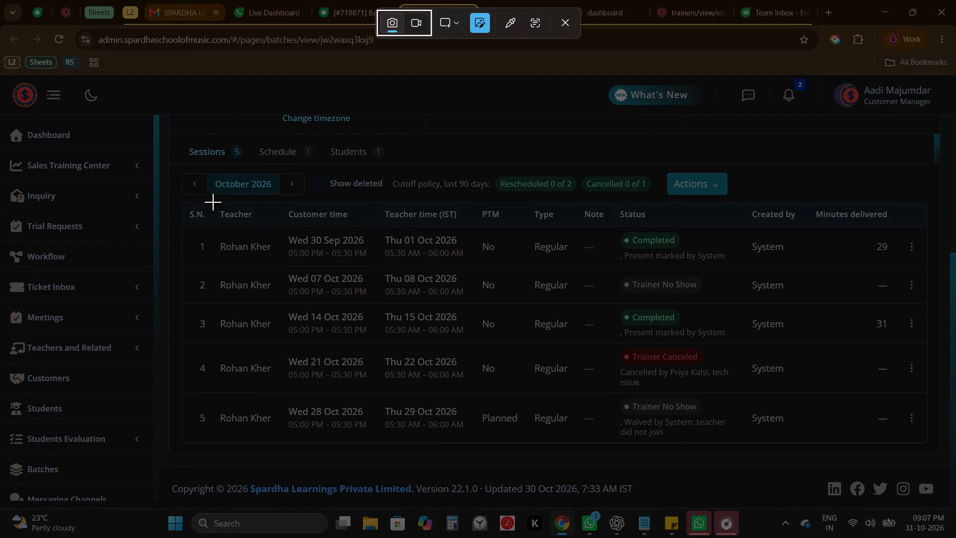
left_click_drag(181, 203, 808, 448)
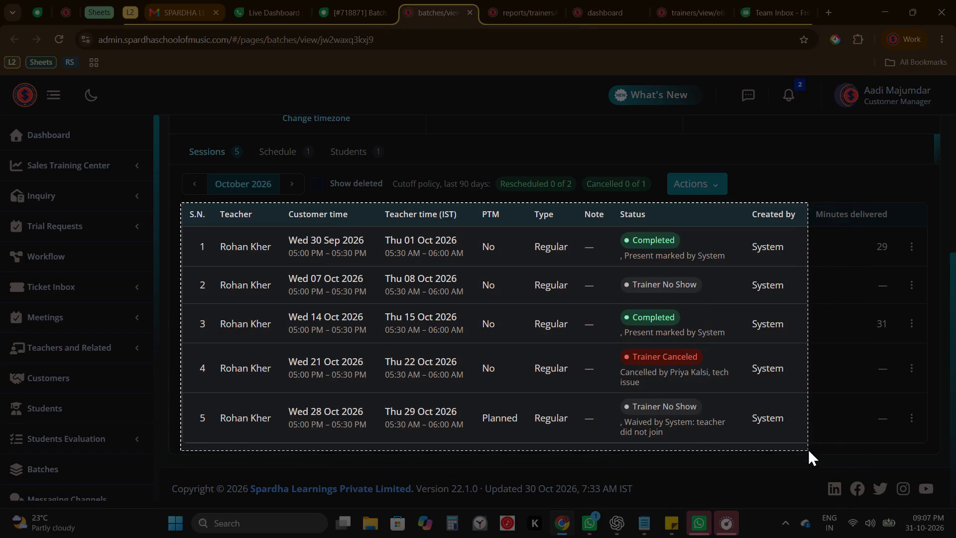
left_click_drag(808, 448, 810, 438)
key("ctrl+c")
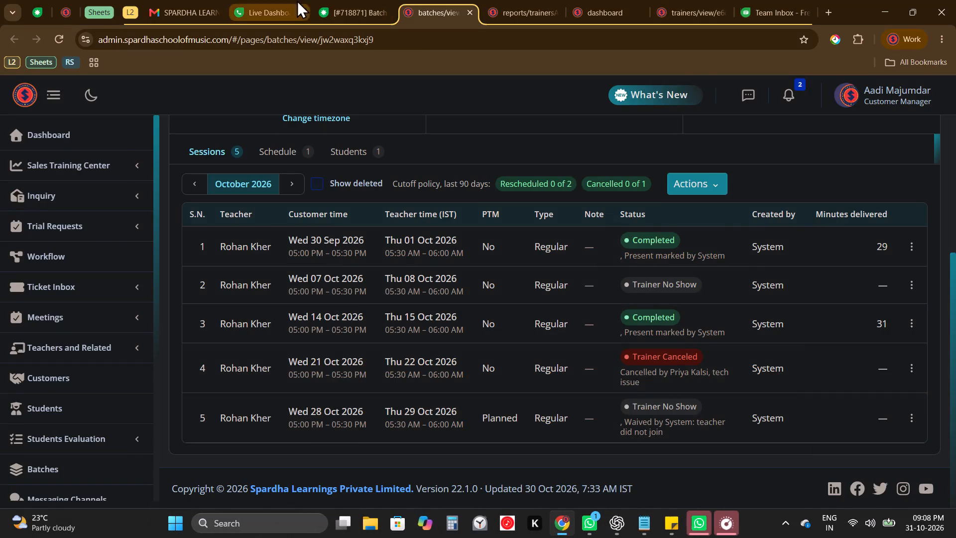
left_click(366, 0)
key("Return")
key("Return")
key("ctrl+v")
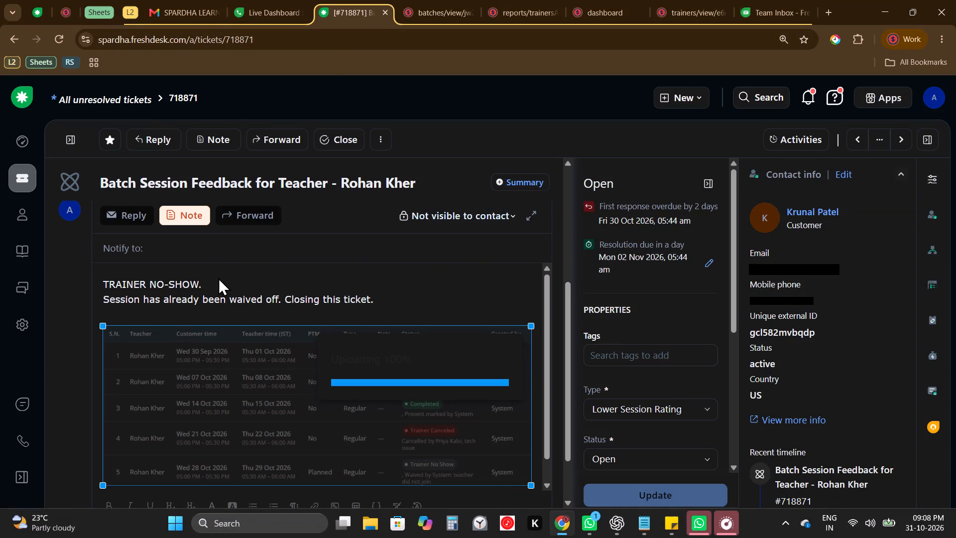
Replace the full stop after "TRAINER NO-SHOW" in the note's heading line with a space.
left_click(218, 277)
left_click(238, 284)
left_click(249, 282)
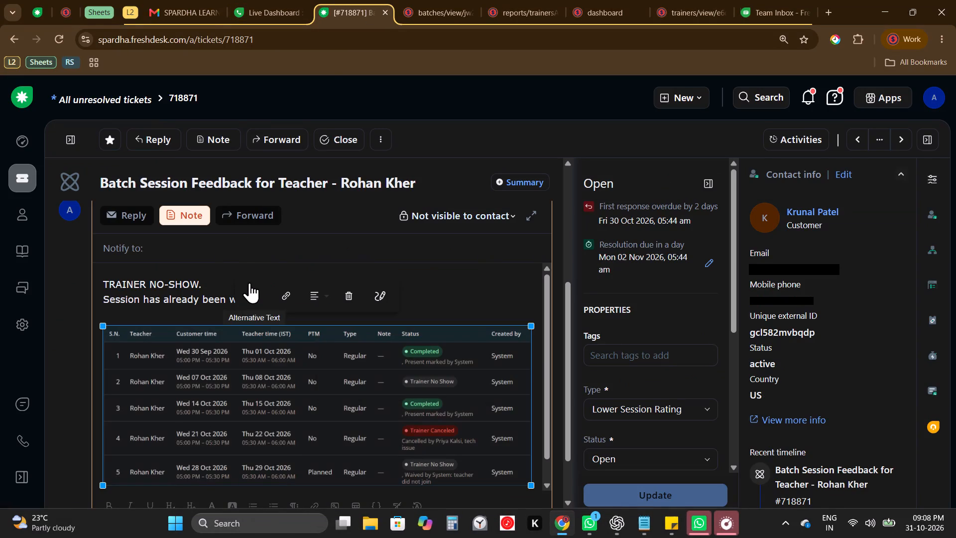
left_click_drag(249, 282, 273, 272)
left_click(273, 272)
key("BackSpace")
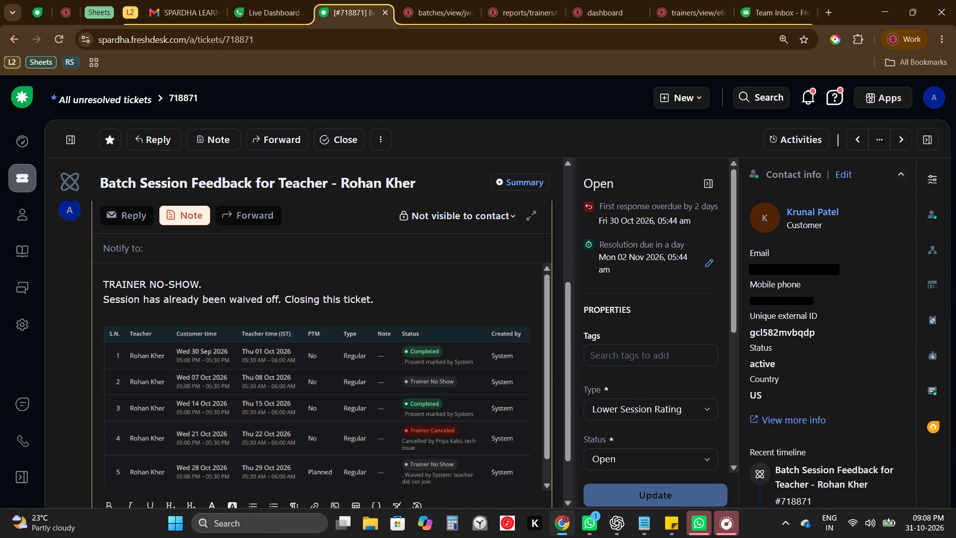
key("BackSpace")
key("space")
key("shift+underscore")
key("BackSpace")
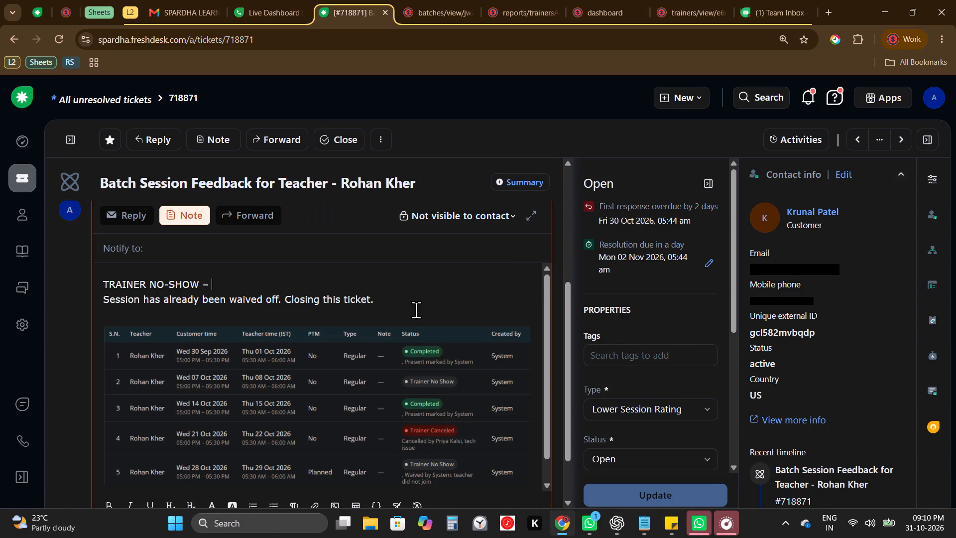
Back in ticket 718871's note, join the "Session has already been waived off" line onto the "TRAINER NO-SHOW –" heading line.
key("Delete")
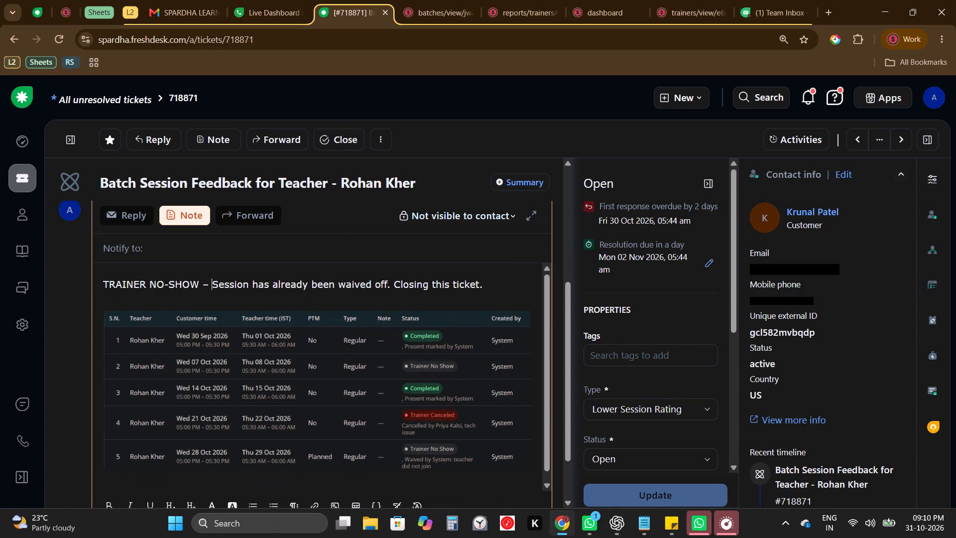
Format "TRAINER NO-SHOW" in the note as bold, dark red text.
key("Left")
key("Left")
key("Left")
key("ctrl+shift+Left")
key("ctrl+shift+Left")
key("ctrl+shift+Left")
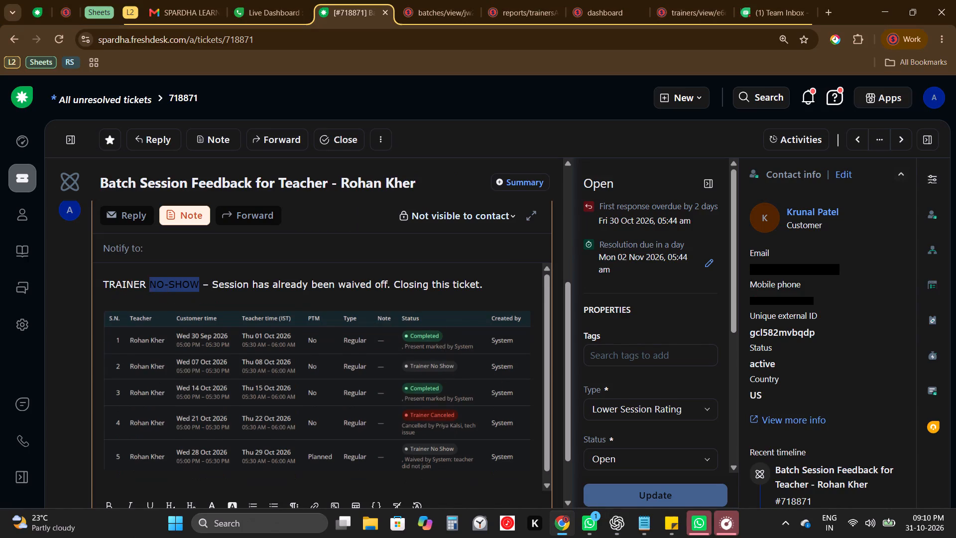
key("ctrl+shift+Left")
key("ctrl+b")
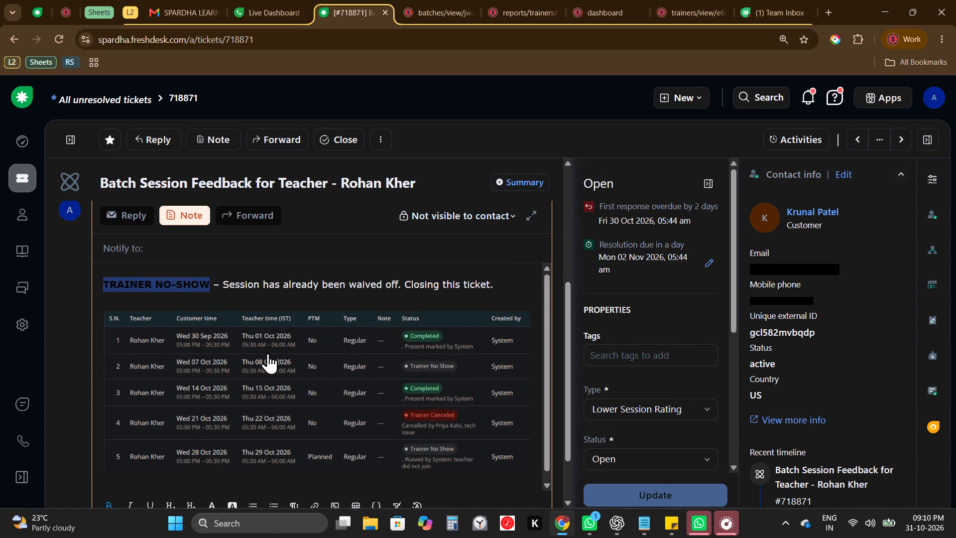
scroll(268, 353, "down", 3)
scroll(267, 440, "down", 1)
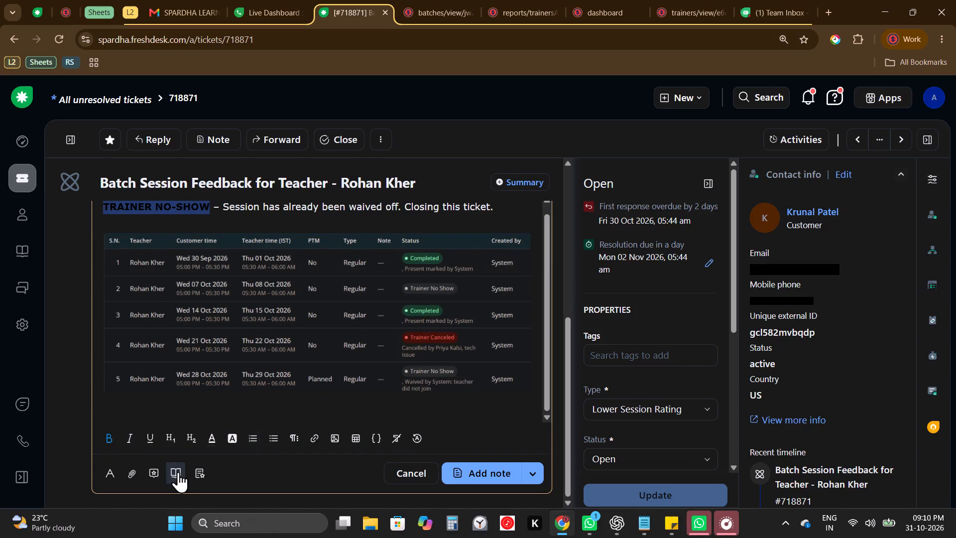
left_click(208, 435)
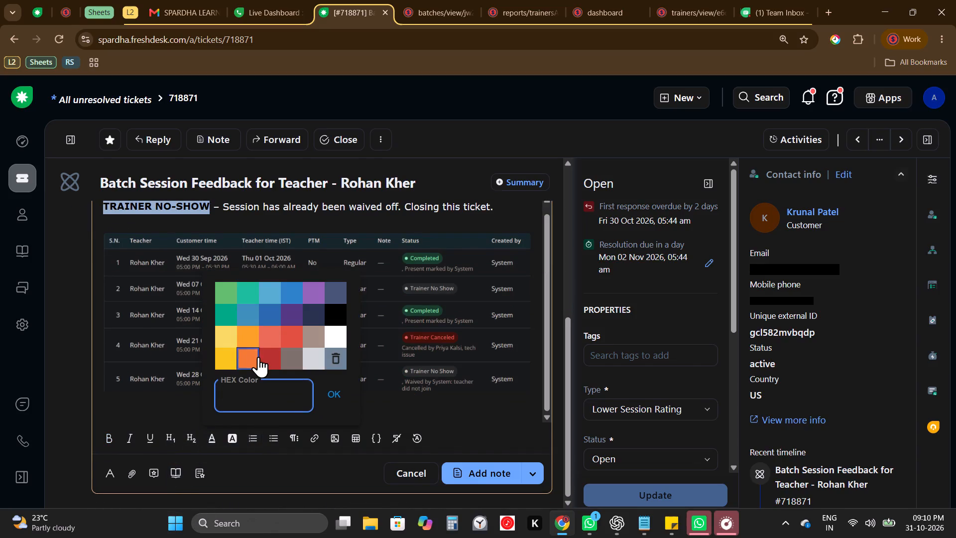
left_click(260, 358)
left_click(431, 195)
scroll(372, 285, "up", 1)
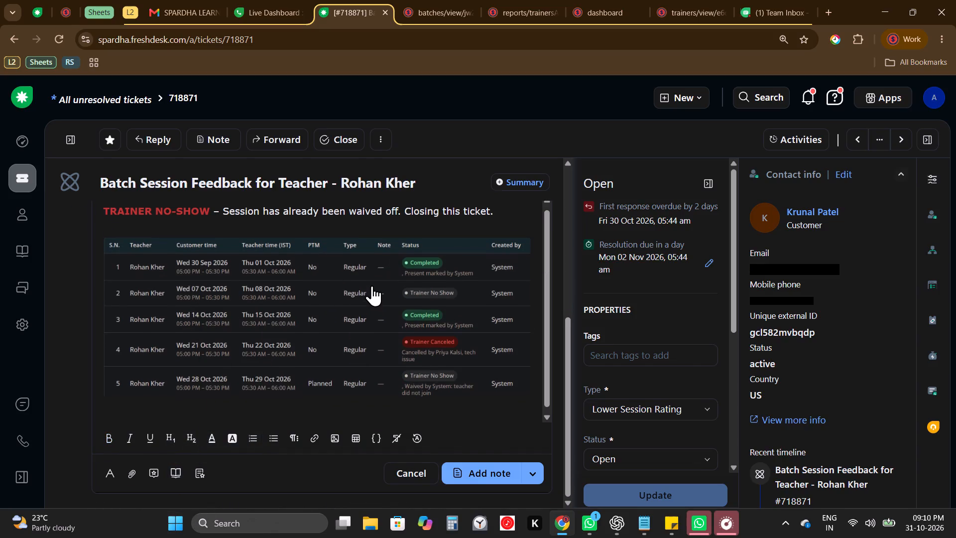
scroll(372, 285, "up", 1)
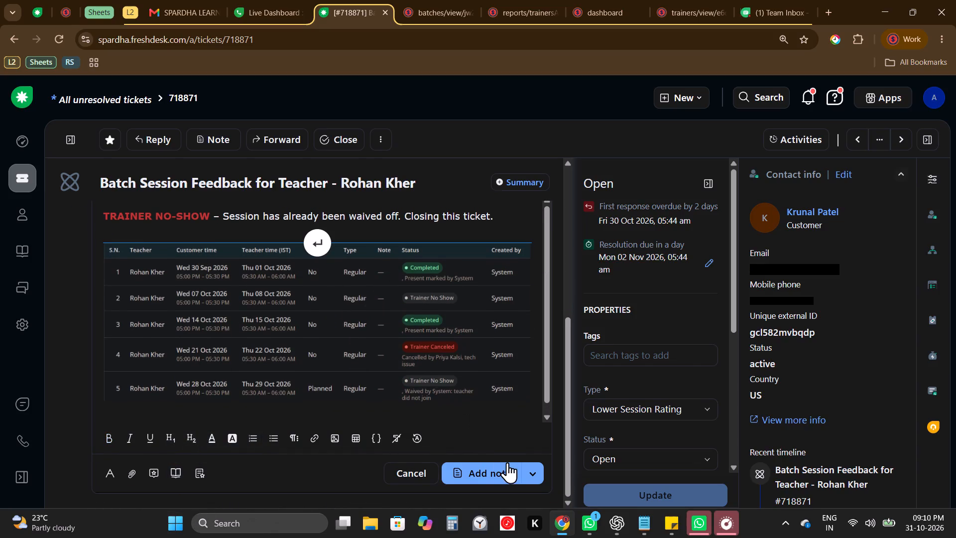
Replace the dash after "TRAINER NO-SHOW" in the note with a colon attached to the heading.
left_click(227, 217)
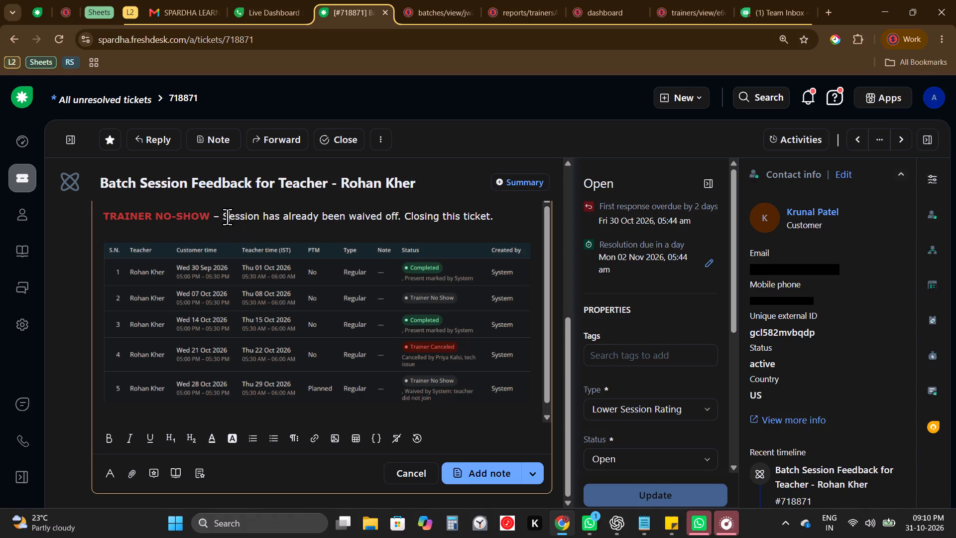
left_click(215, 218)
key("Delete")
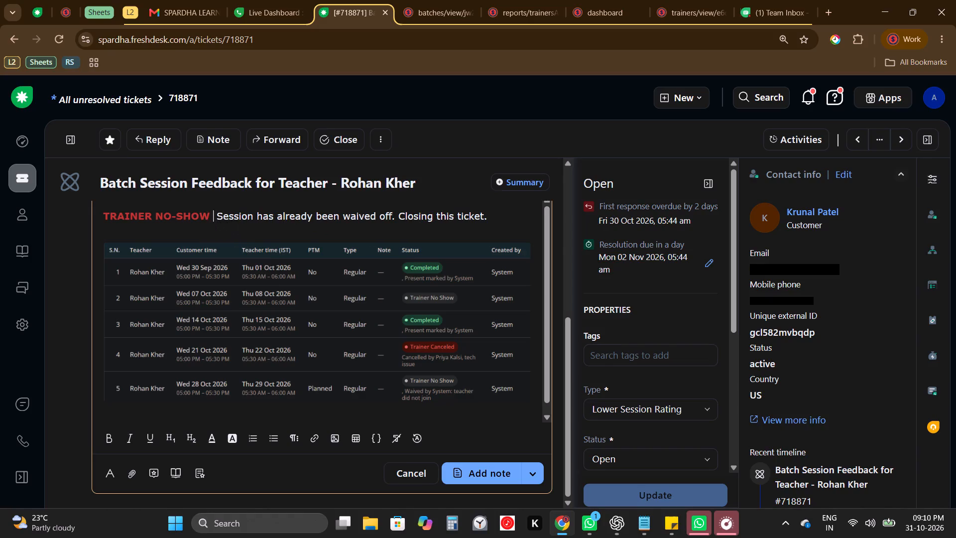
key("Left")
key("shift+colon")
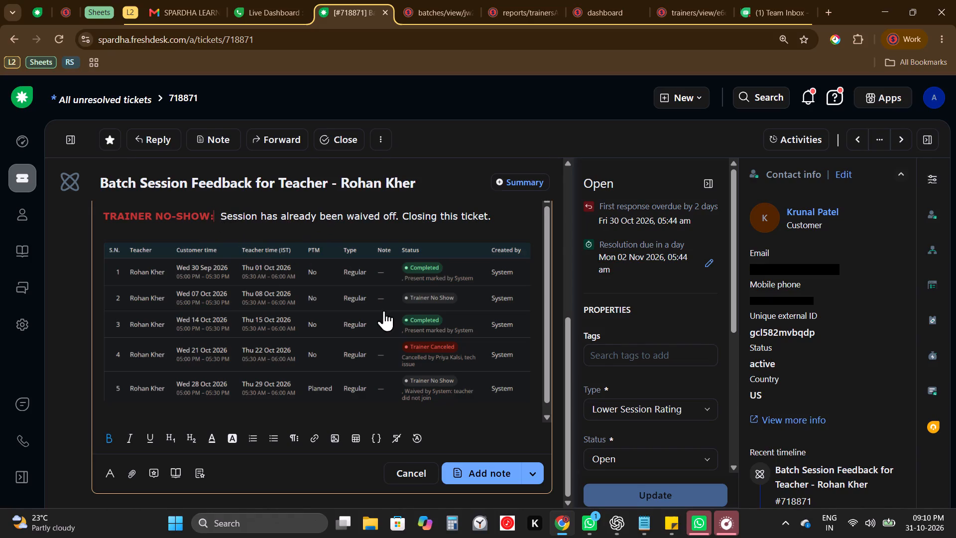
left_click(486, 466)
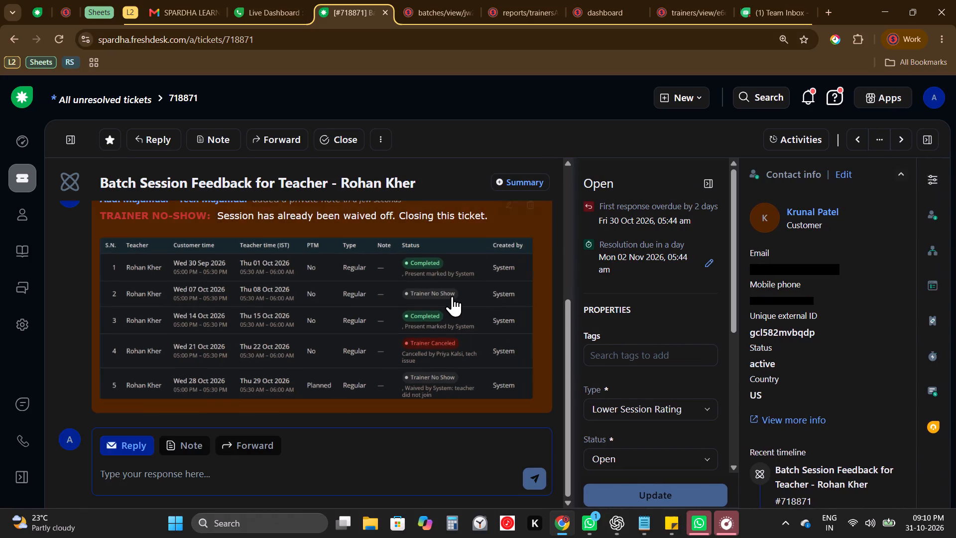
Copy the ticket number 718871 and append it to the CLOSE line in Sticky Notes.
scroll(452, 296, "up", 1)
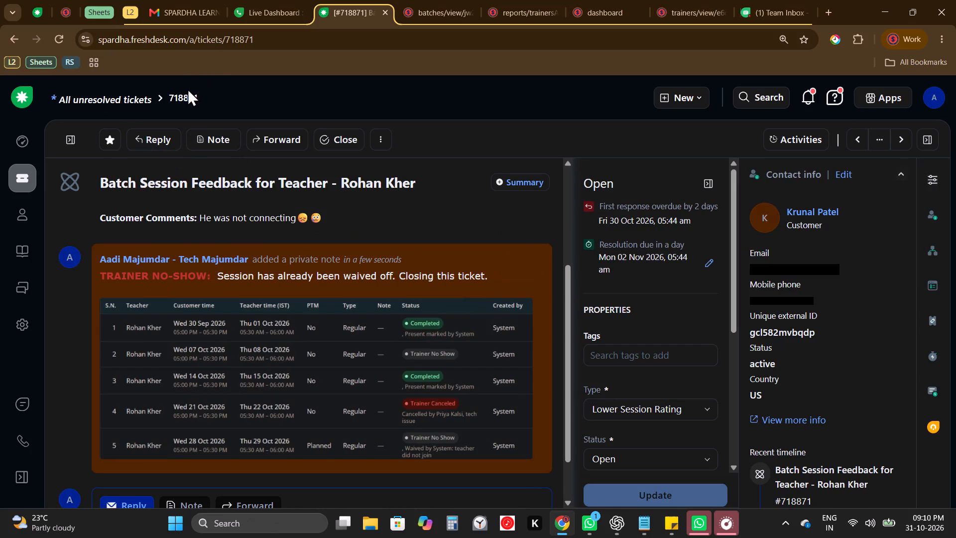
double_click(186, 89)
key("ctrl+c")
key("ctrl+c")
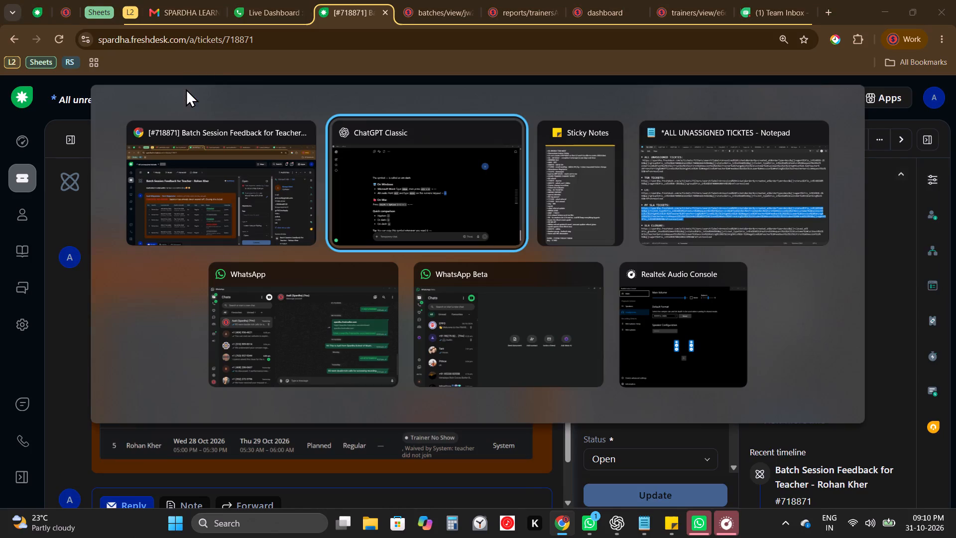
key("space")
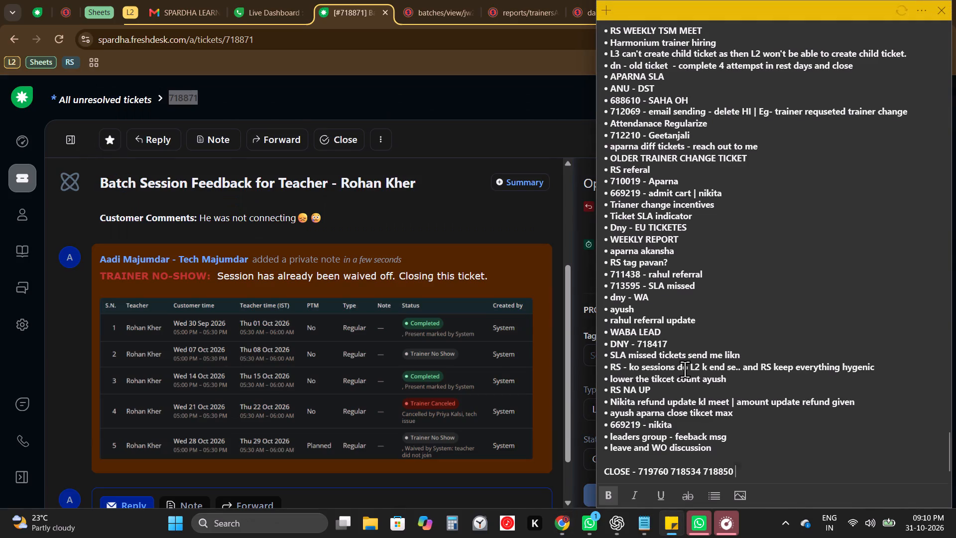
key("ctrl+v")
left_click(508, 165)
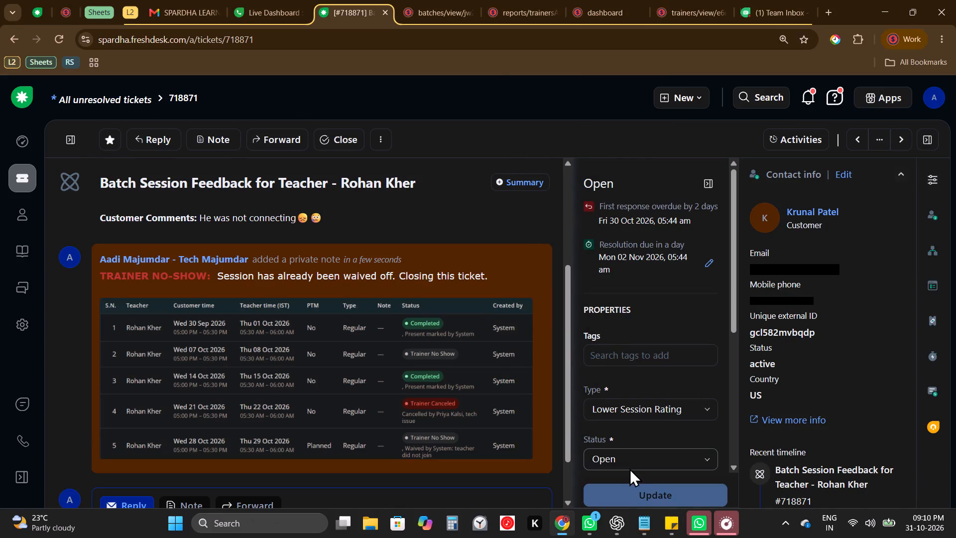
Set ticket 718871's status to Waiting on Customer and save the update.
left_click_drag(629, 468, 664, 426)
left_click(664, 426)
left_click(651, 485)
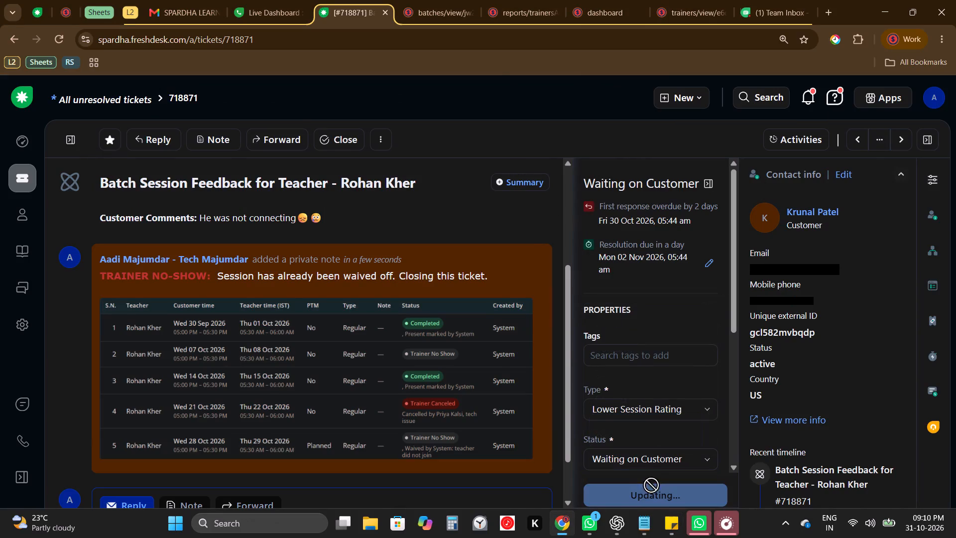
Go to the previous ticket, 719330, and choose Waiting on Customer as its status.
left_click(861, 134)
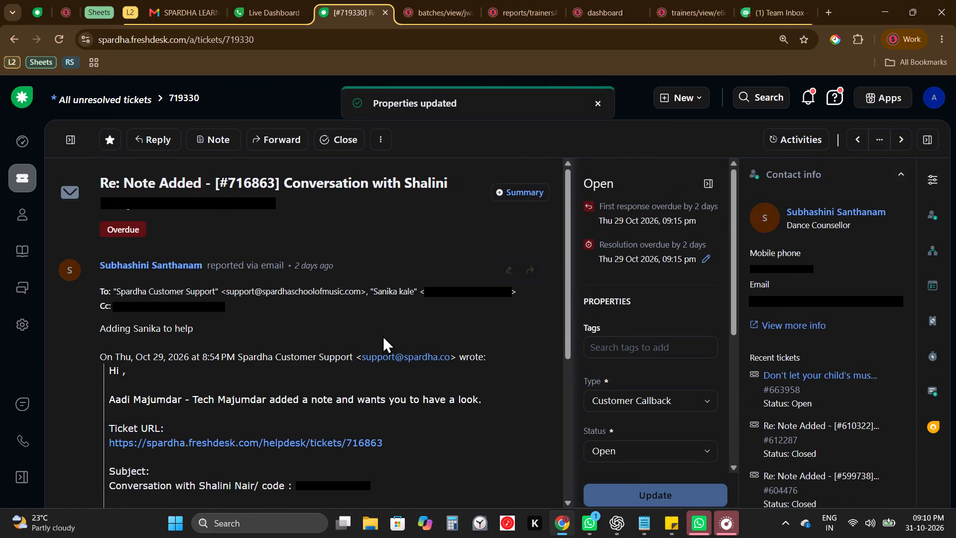
scroll(382, 335, "down", 6)
left_click_drag(634, 444, 669, 423)
left_click(669, 423)
left_click_drag(672, 501, 660, 537)
left_click(660, 537)
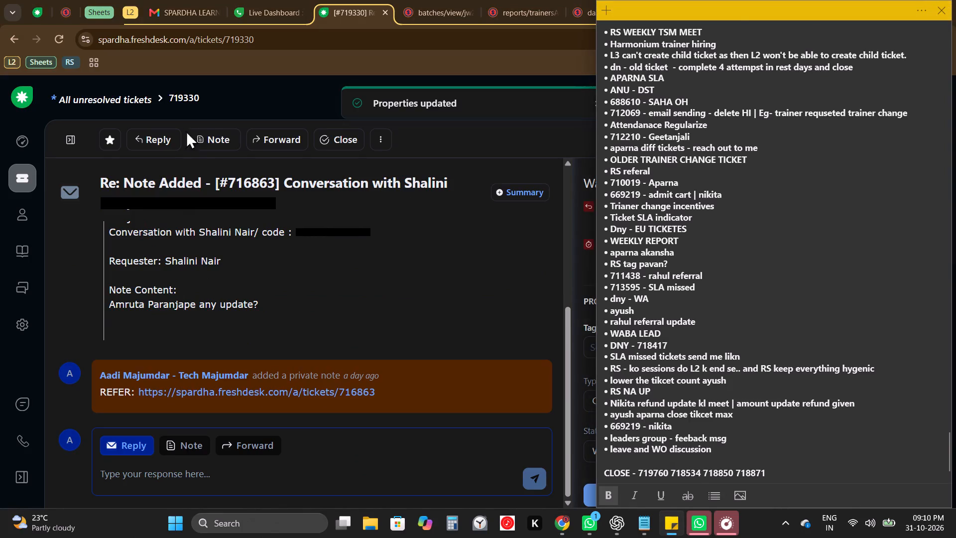
Copy the ticket number 719330 and append it to the CLOSE line in Sticky Notes.
left_click_drag(182, 87, 185, 98)
double_click(185, 98)
key("ctrl+c")
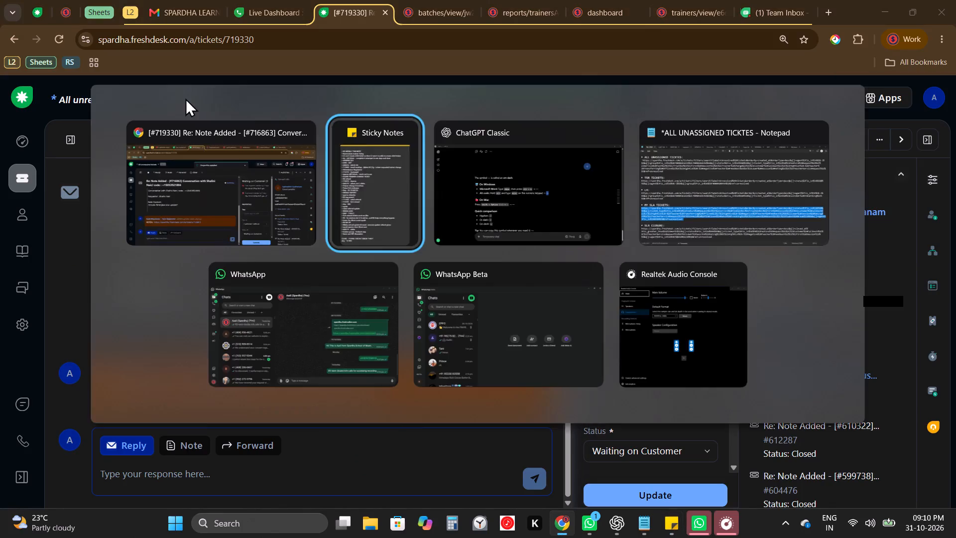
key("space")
key("ctrl+v")
left_click(418, 344)
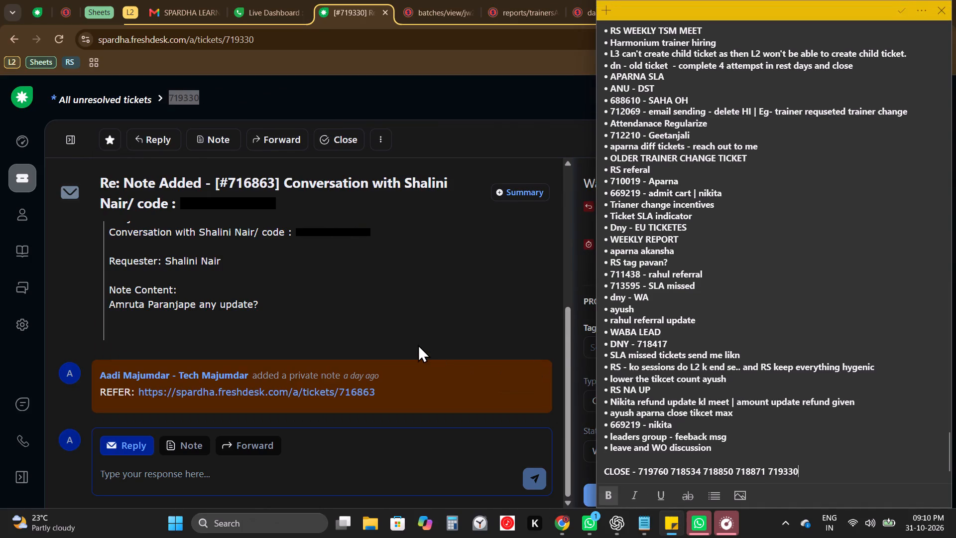
Save the status update on ticket 719330.
left_click(662, 491)
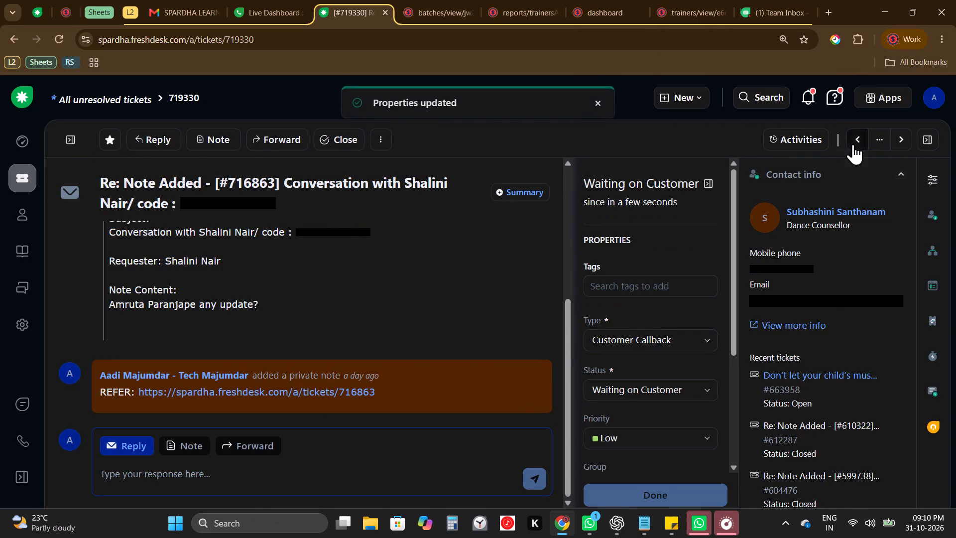
Go to the previous ticket, 719426, open its child ticket 720220 in a separate tab, and return to the parent ticket.
left_click(853, 144)
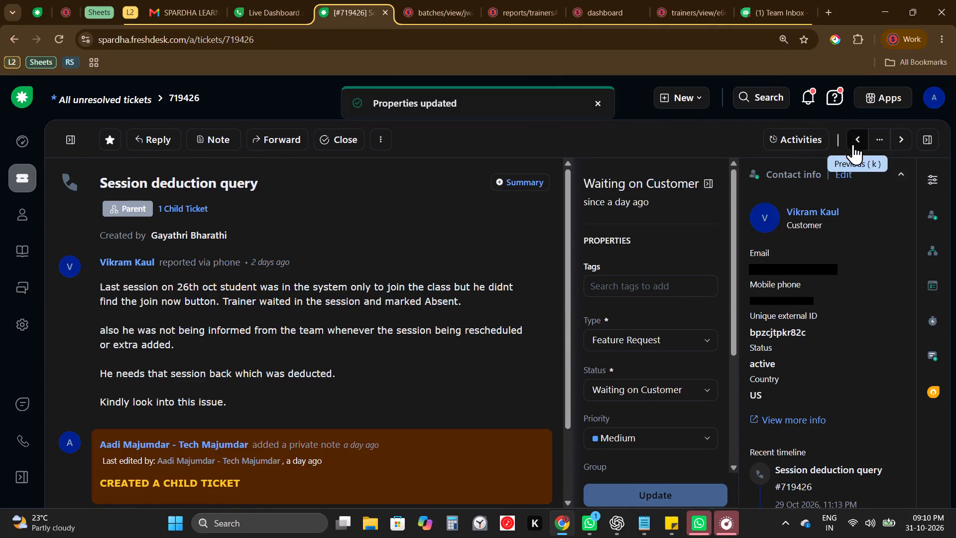
scroll(363, 378, "down", 5)
scroll(363, 378, "up", 8)
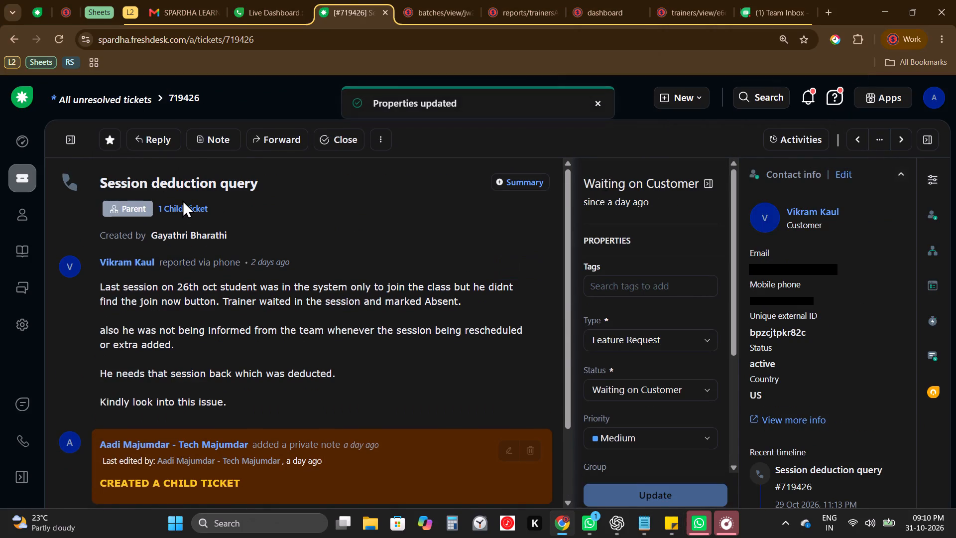
left_click(182, 205)
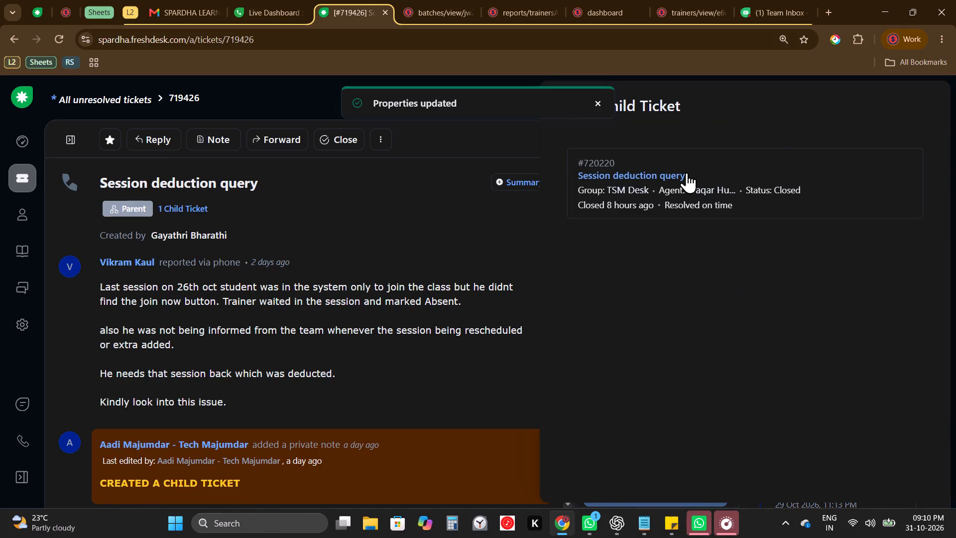
left_click(687, 172)
left_click(322, 0)
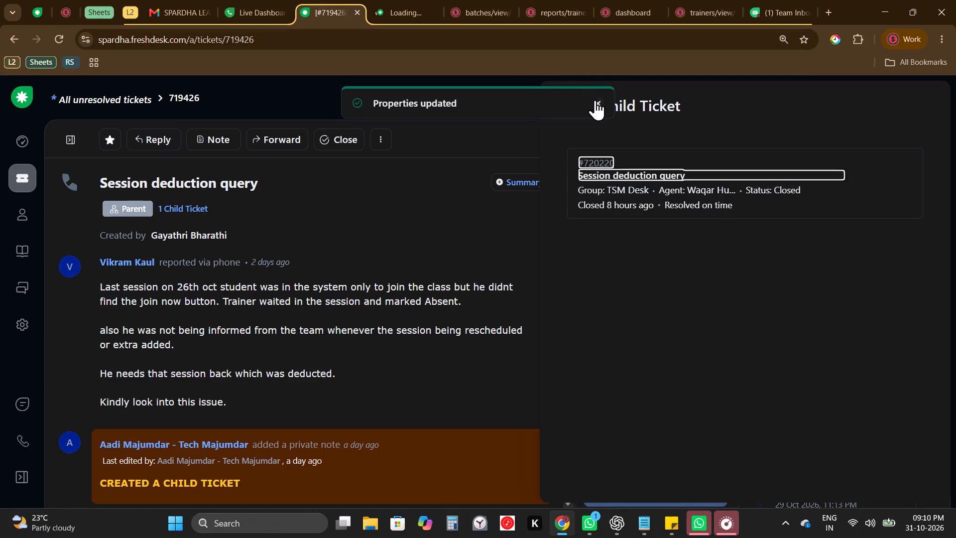
left_click(596, 101)
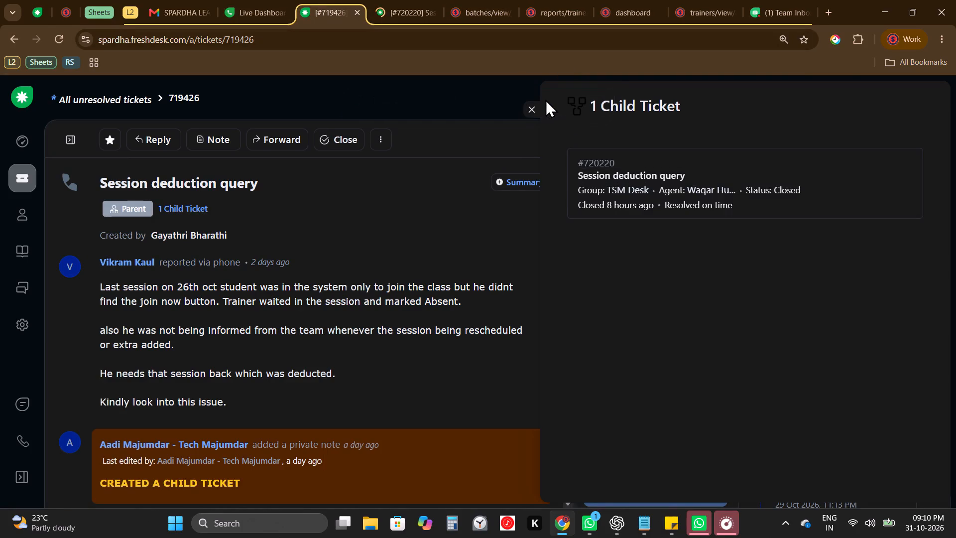
left_click(319, 0)
left_click(411, 0)
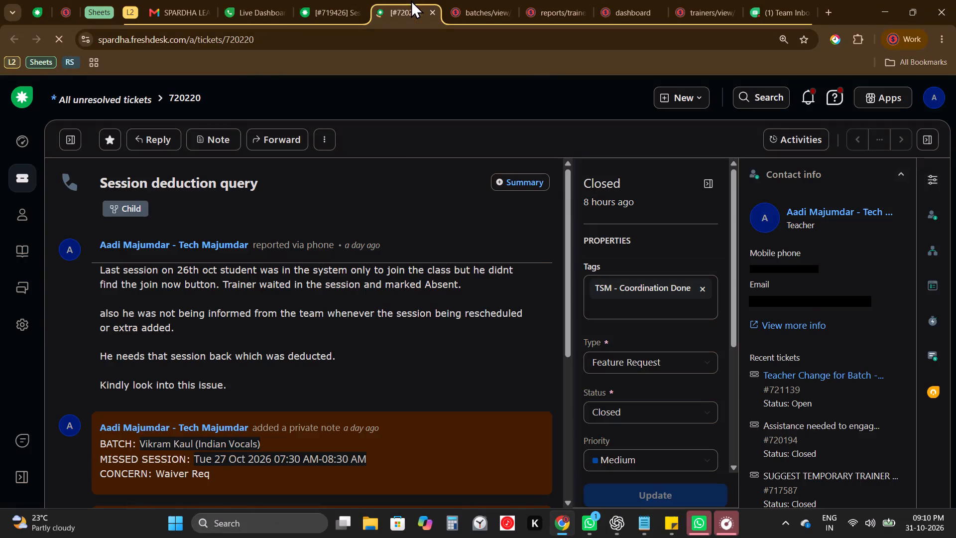
scroll(369, 332, "down", 2)
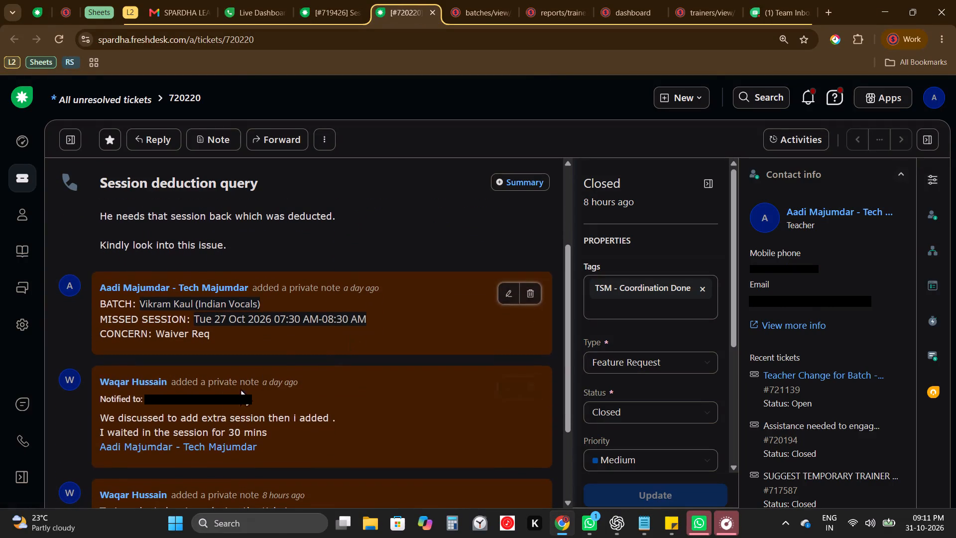
double_click(225, 429)
left_click_drag(225, 429, 259, 416)
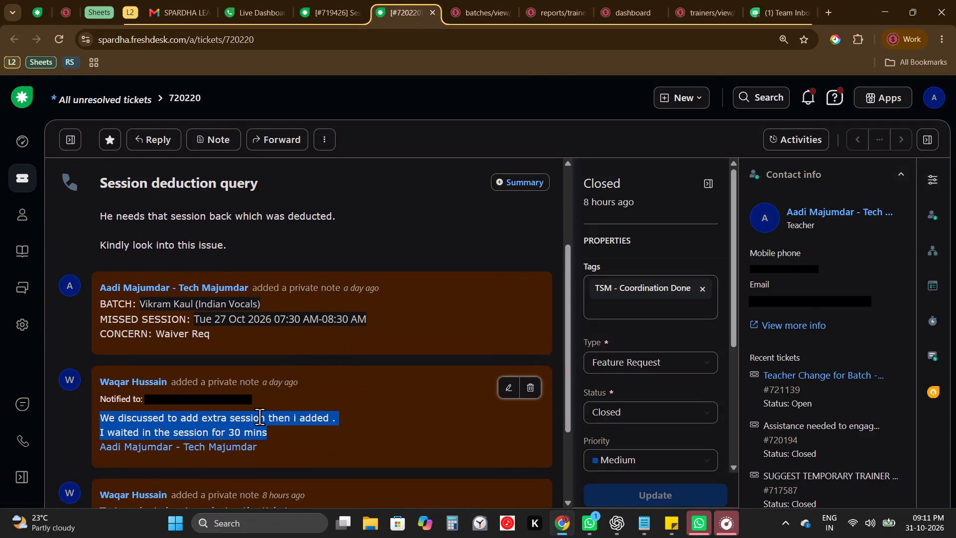
double_click(259, 416)
left_click_drag(259, 416, 253, 432)
double_click(253, 432)
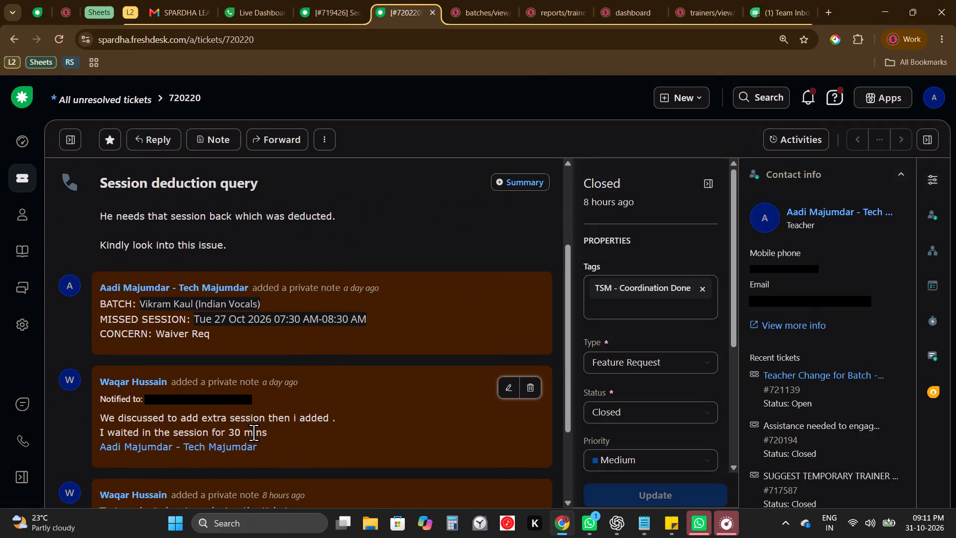
left_click_drag(253, 432, 276, 424)
left_click(276, 424)
scroll(276, 424, "down", 2)
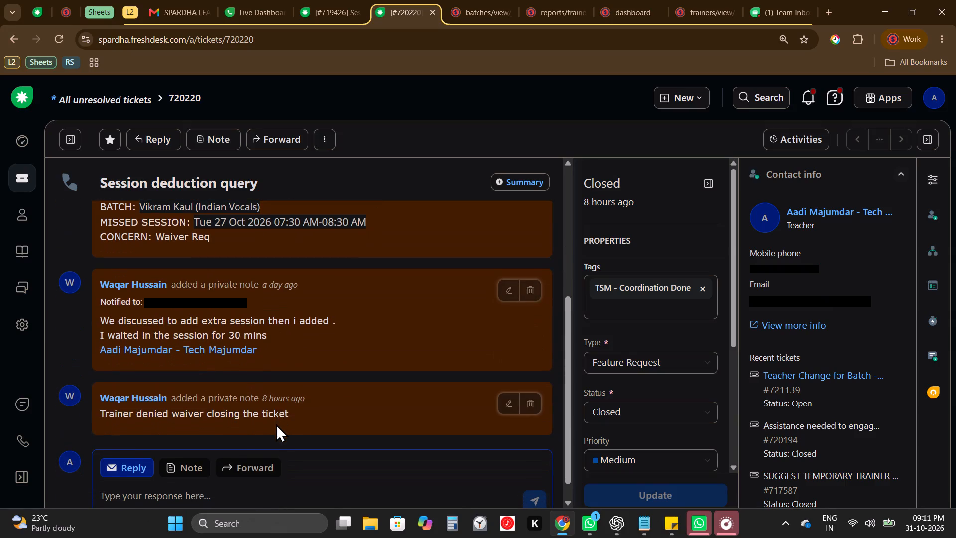
triple_click(240, 426)
left_click(324, 0)
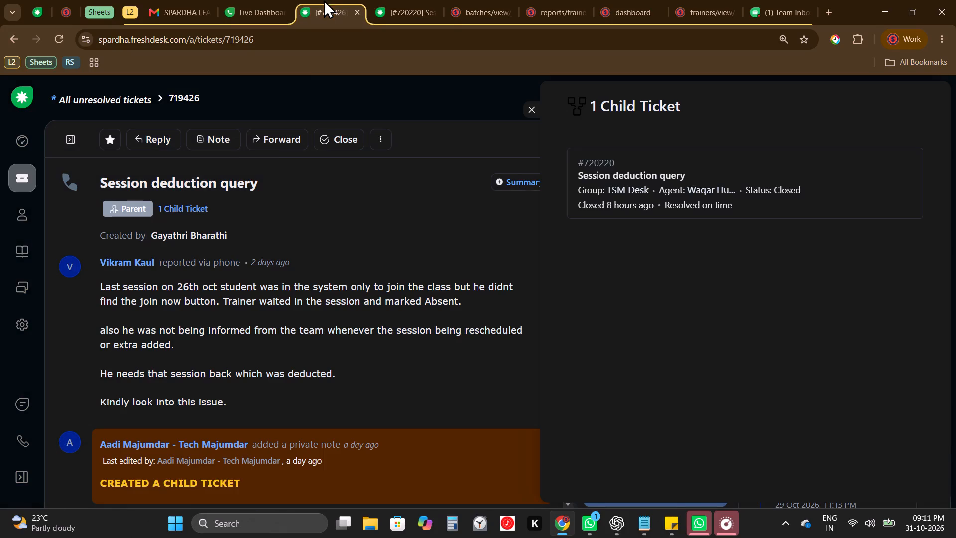
left_click(543, 100)
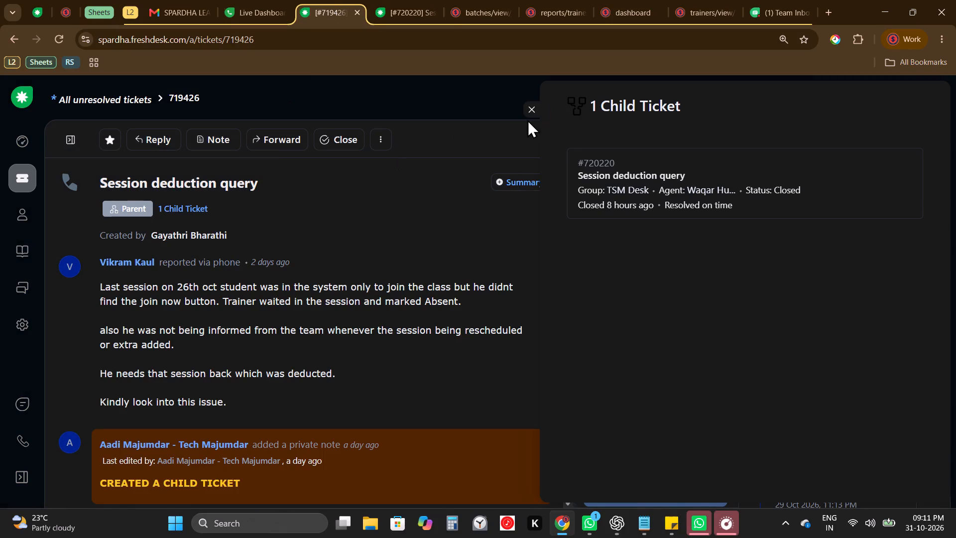
left_click(531, 116)
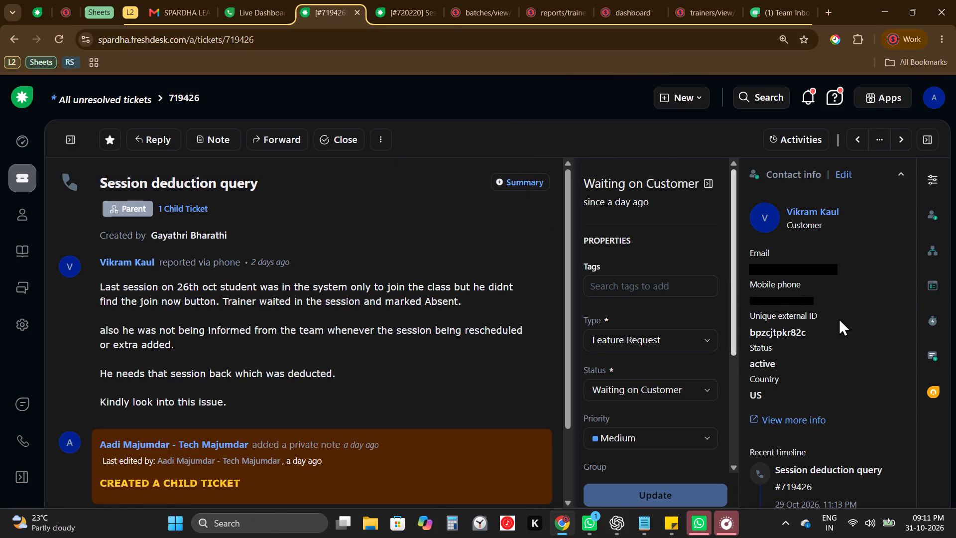
triple_click(842, 292)
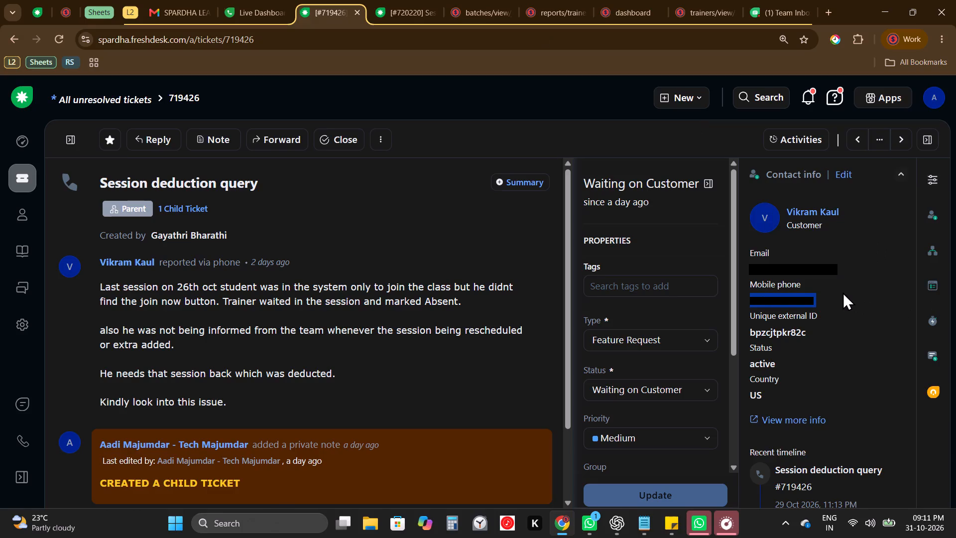
key("ctrl+c")
key("ctrl+c")
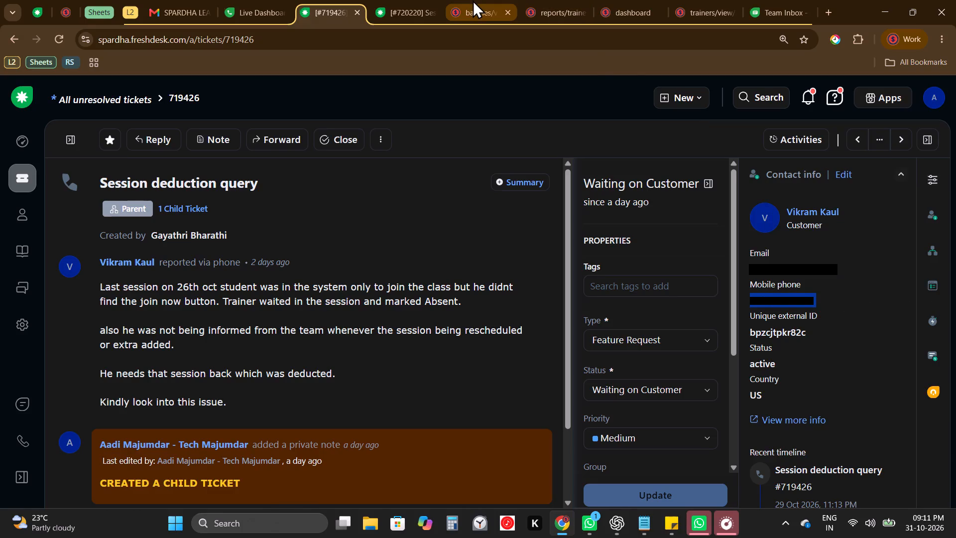
In the Spardha admin site, search Students by family unique number using the copied number without its leading characters, and open the matching profile.
left_click(473, 0)
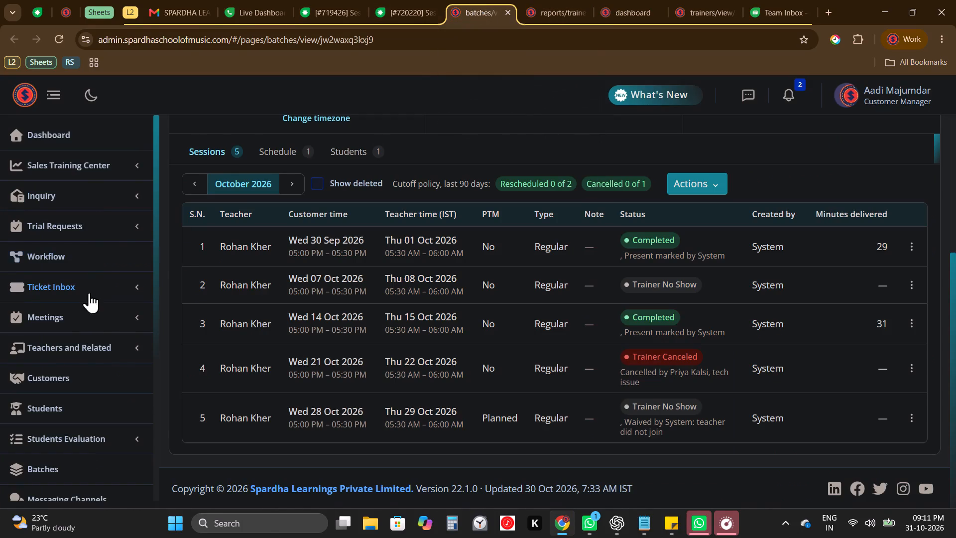
left_click(90, 409)
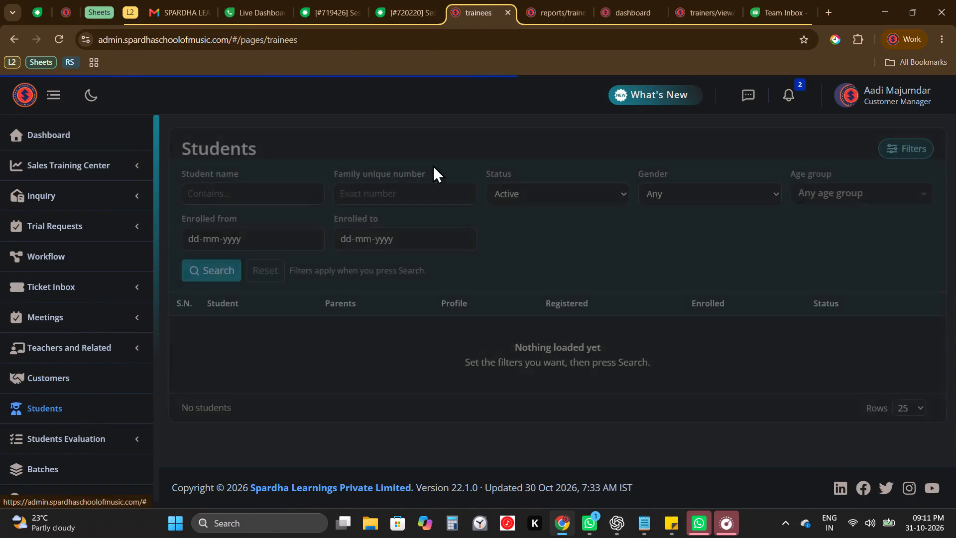
left_click(415, 204)
key("ctrl+v")
key("ctrl+Left")
key("Right")
key("BackSpace")
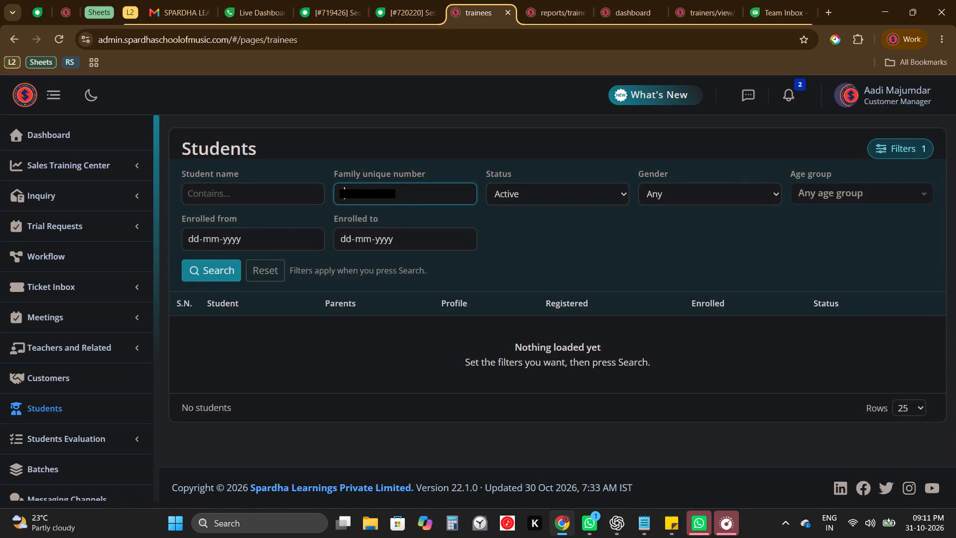
key("BackSpace")
left_click(206, 262)
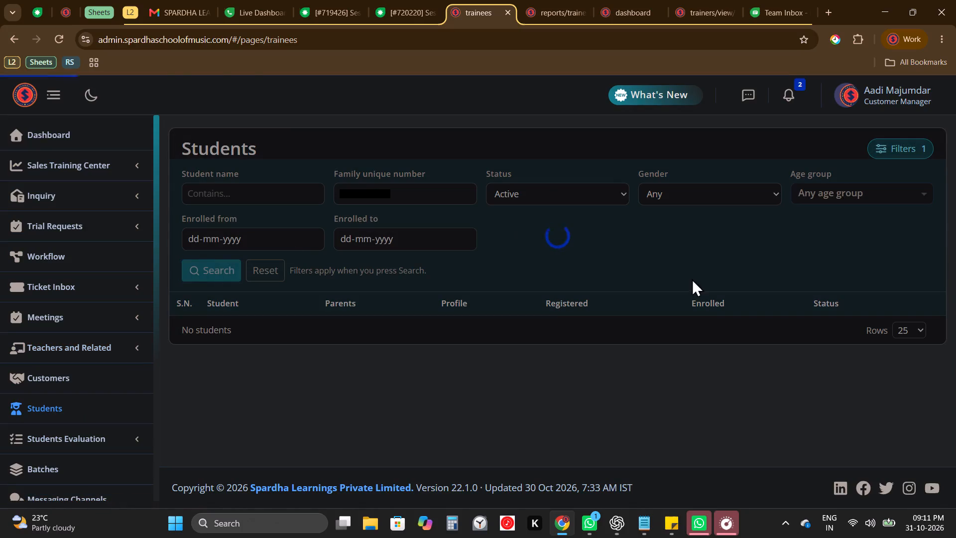
left_click(507, 330)
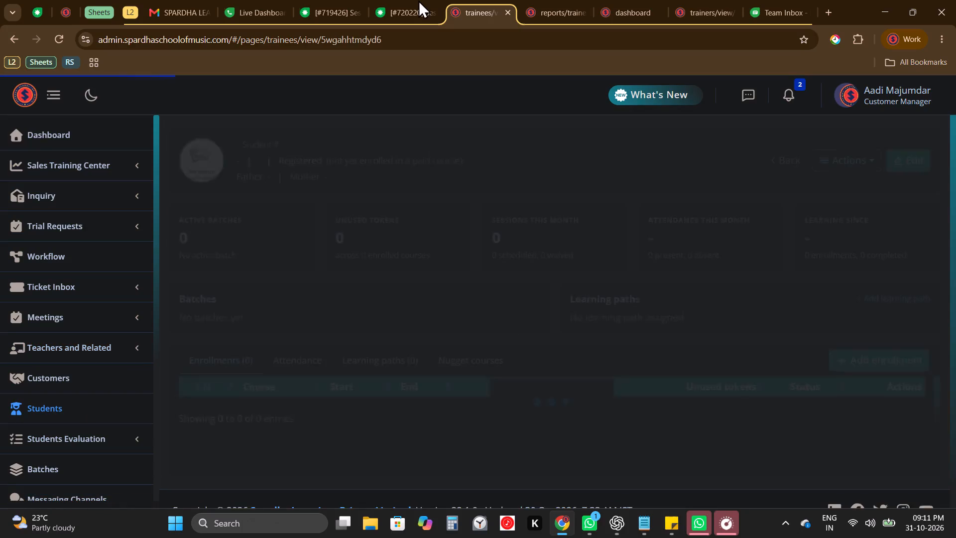
Close the child ticket 720220 page and open the student's active Indian Vocals batch from the student profile.
left_click(415, 0)
scroll(405, 227, "down", 3)
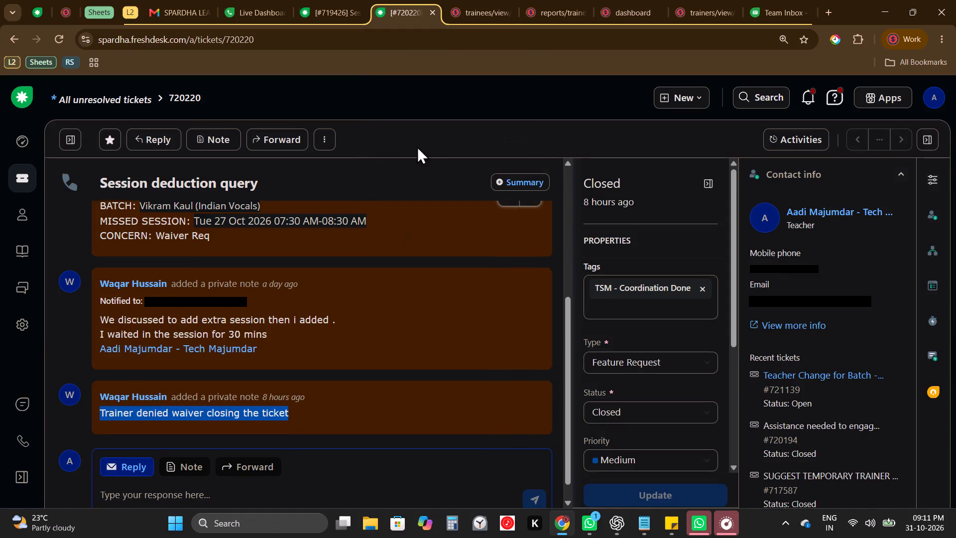
left_click(435, 11)
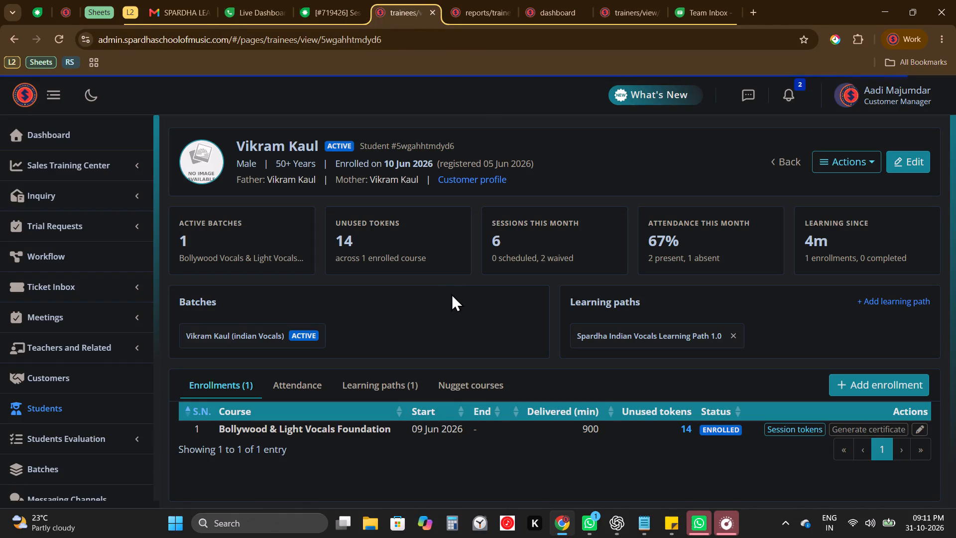
left_click(273, 327)
left_click(383, 0)
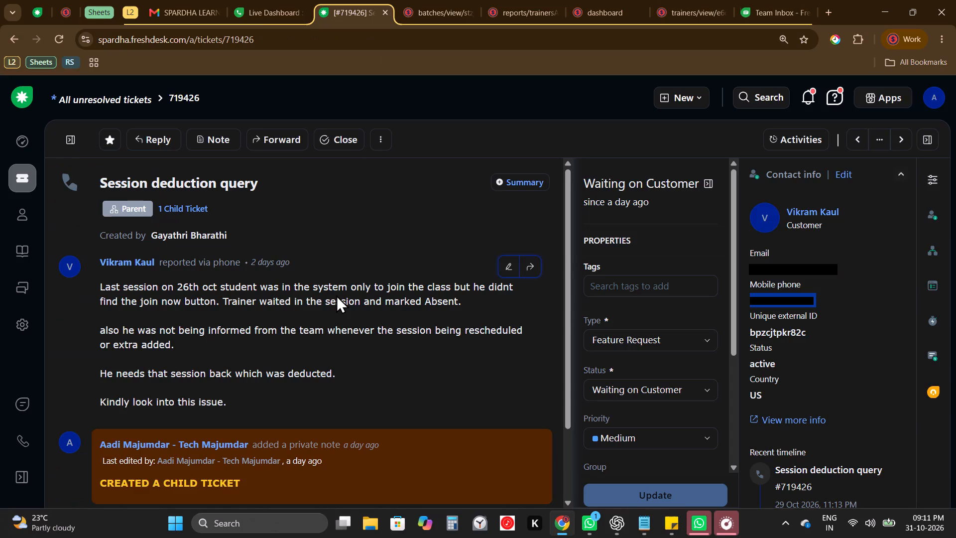
left_click(336, 295)
left_click_drag(336, 295, 367, 290)
double_click(367, 290)
left_click_drag(367, 290, 367, 340)
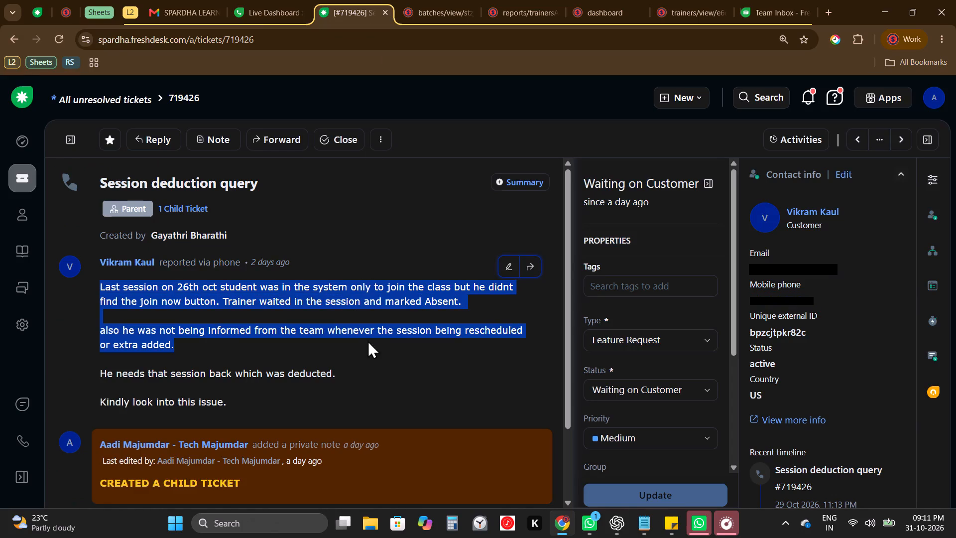
left_click_drag(367, 340, 394, 336)
double_click(231, 302)
left_click_drag(231, 302, 420, 324)
left_click(420, 324)
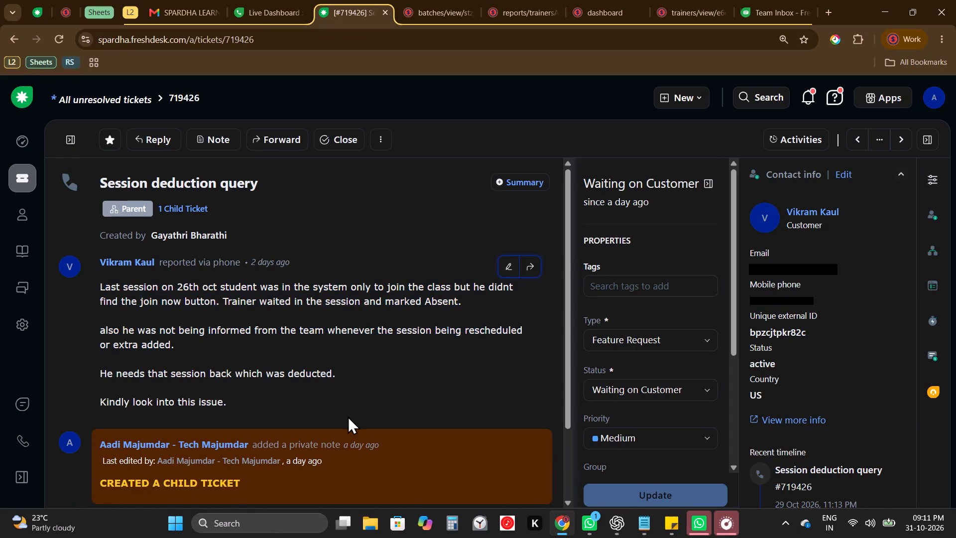
Start a private note on ticket 719426 reading "Trainer denied to waive off the sesison.".
scroll(348, 416, "down", 6)
left_click_drag(186, 456, 204, 443)
left_click(204, 443)
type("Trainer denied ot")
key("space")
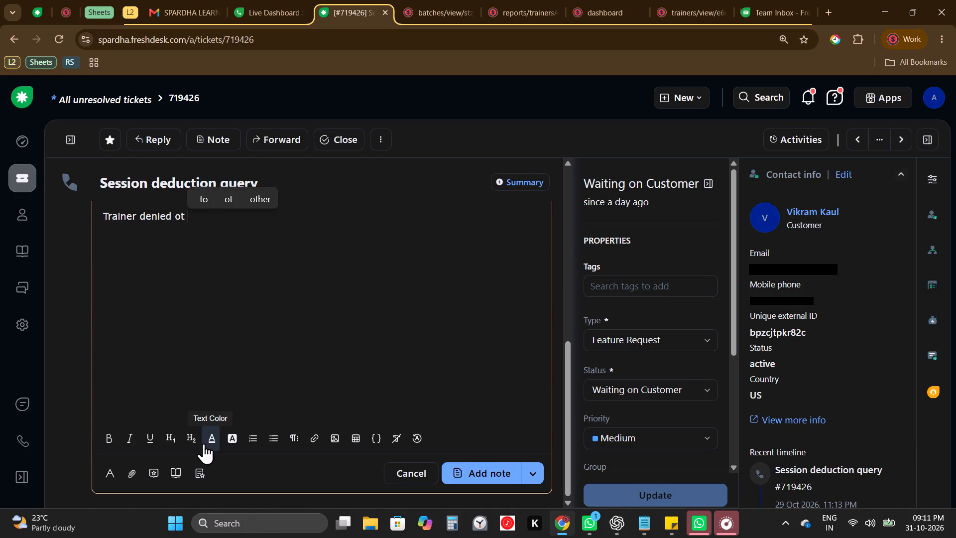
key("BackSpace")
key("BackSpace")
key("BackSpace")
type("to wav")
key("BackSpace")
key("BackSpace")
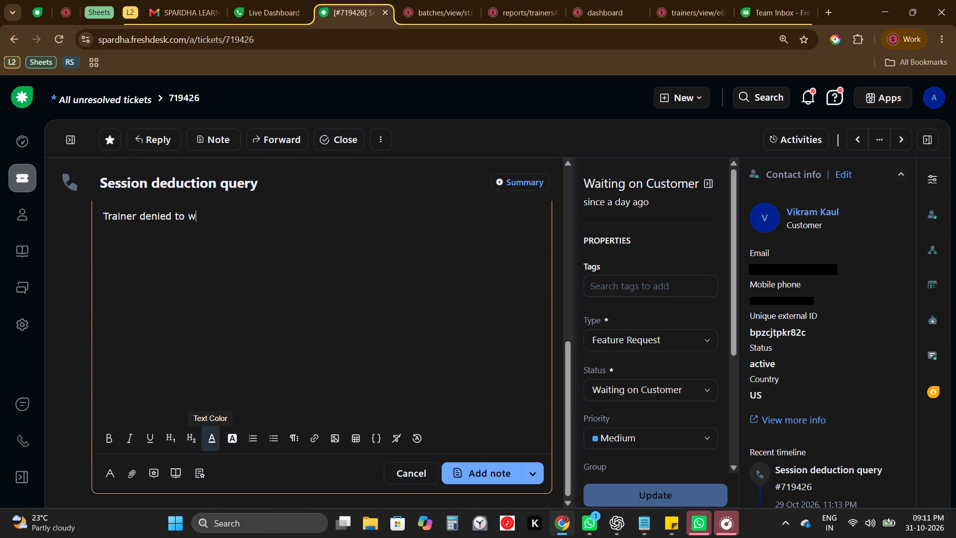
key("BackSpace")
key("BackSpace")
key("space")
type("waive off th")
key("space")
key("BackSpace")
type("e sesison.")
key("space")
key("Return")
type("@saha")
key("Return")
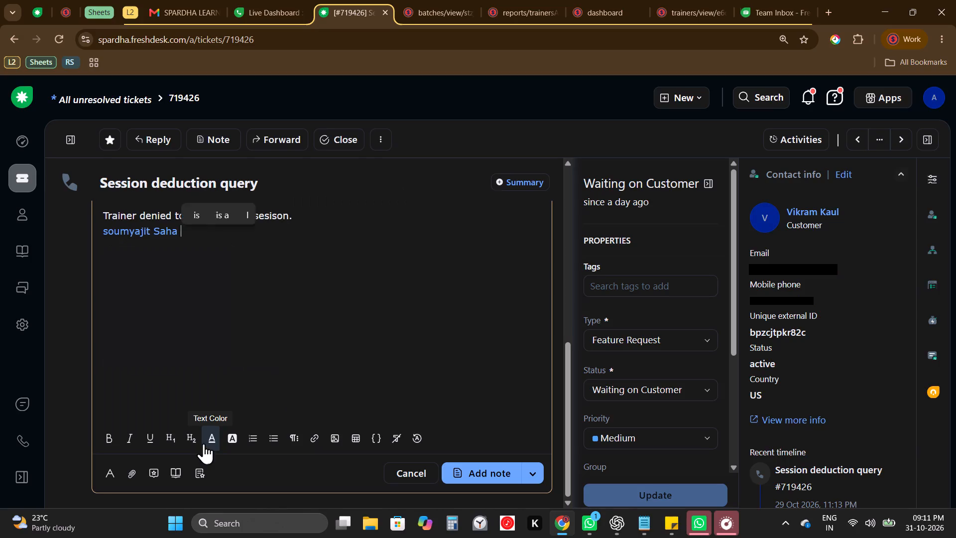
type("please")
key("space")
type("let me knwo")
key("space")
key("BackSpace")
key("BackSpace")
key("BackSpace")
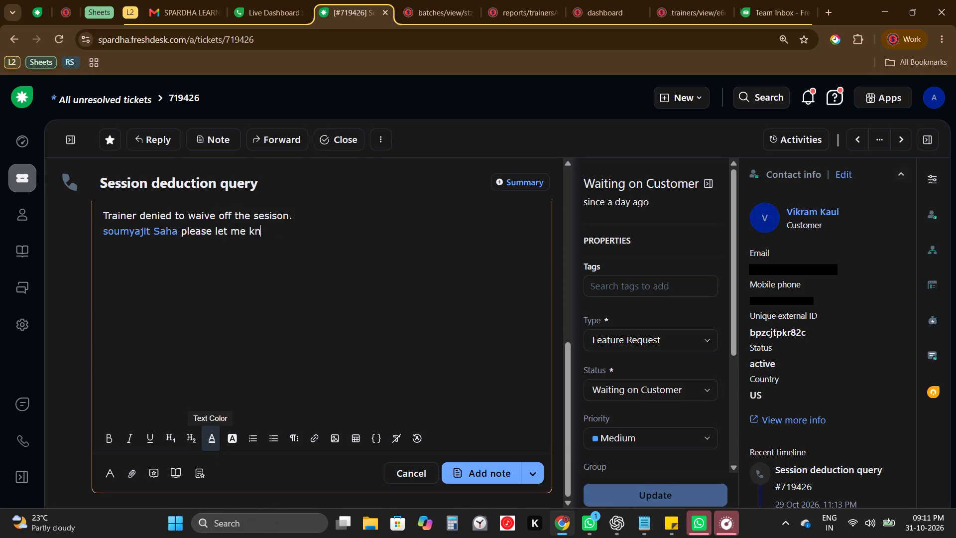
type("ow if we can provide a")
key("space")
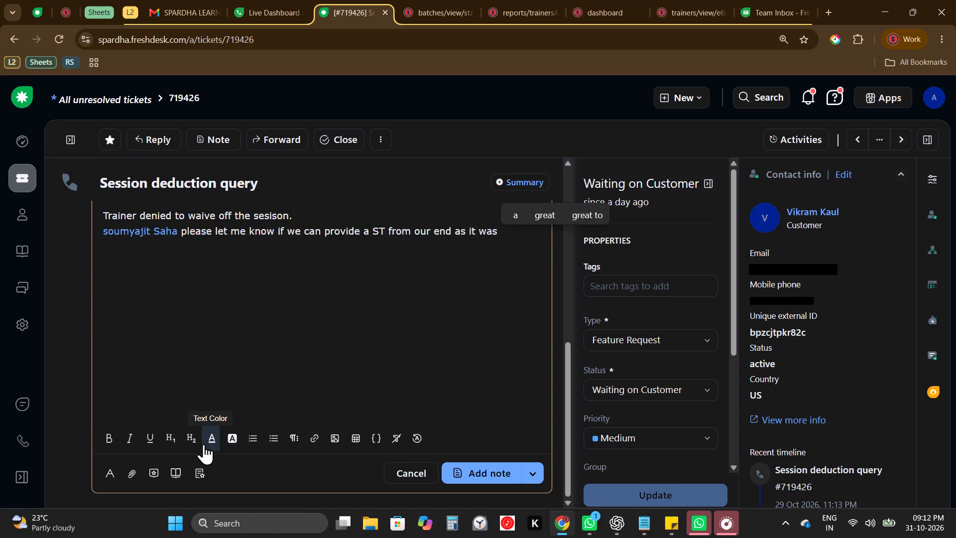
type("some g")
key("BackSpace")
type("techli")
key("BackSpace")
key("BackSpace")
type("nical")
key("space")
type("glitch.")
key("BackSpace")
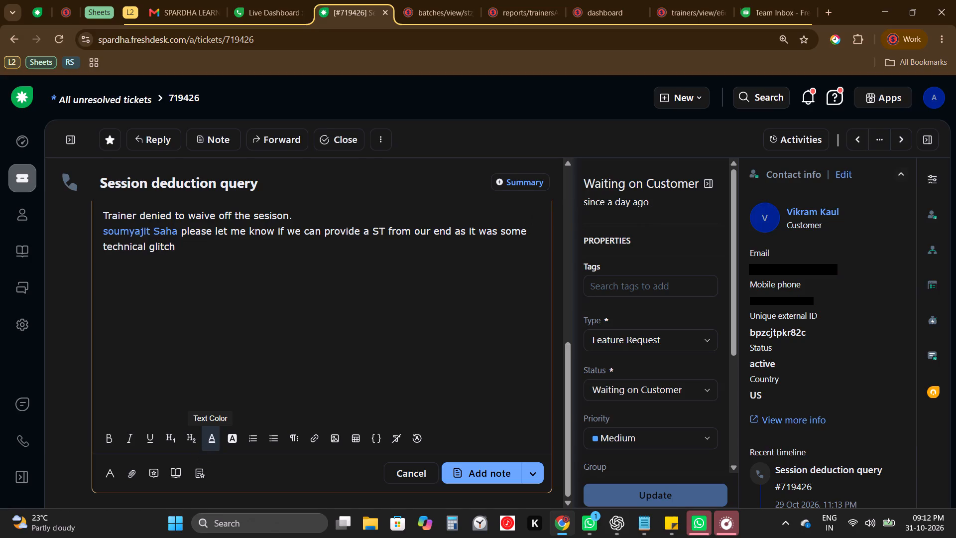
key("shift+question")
scroll(203, 447, "up", 6)
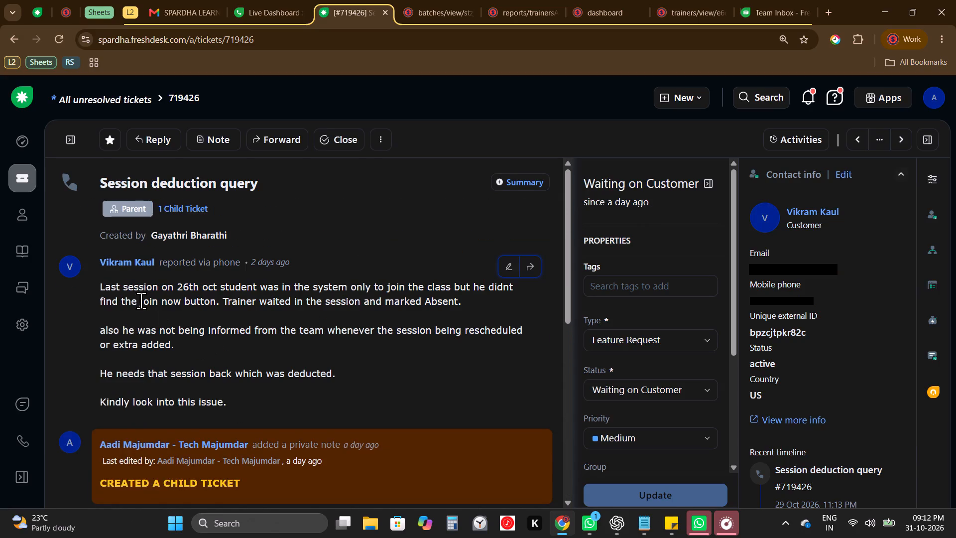
left_click(133, 291)
left_click_drag(133, 291, 468, 312)
left_click(468, 312)
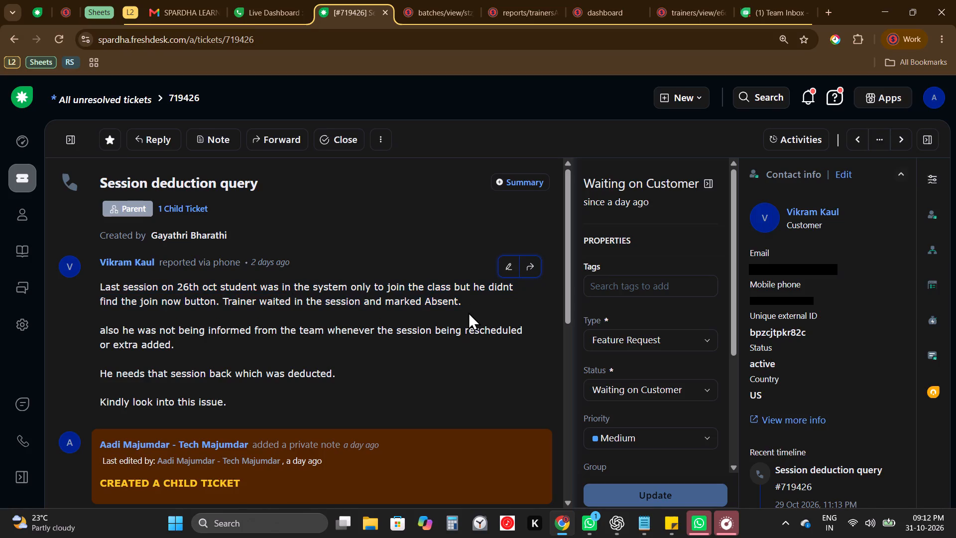
left_click(332, 280)
left_click_drag(332, 280, 479, 306)
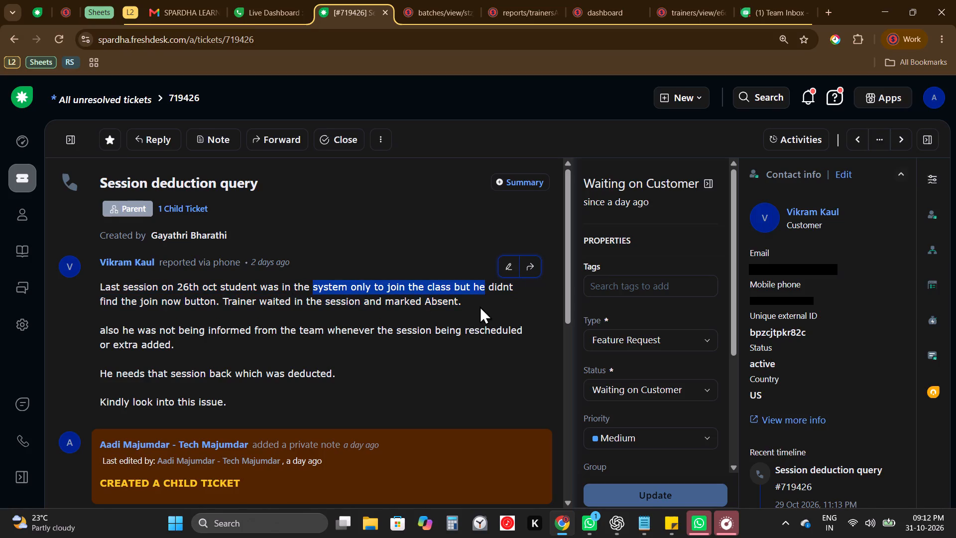
left_click_drag(479, 306, 480, 316)
left_click(480, 316)
triple_click(141, 354)
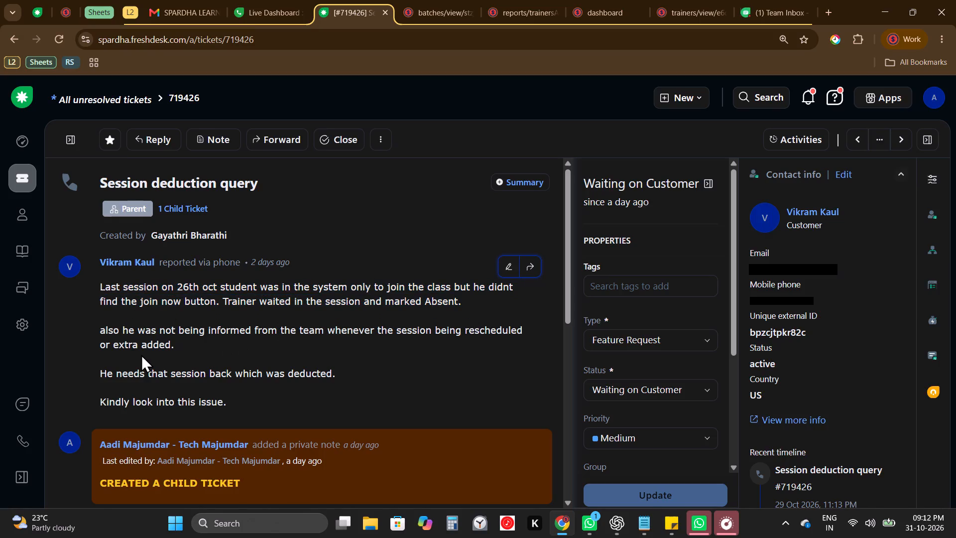
Add the drafted private note to ticket 719426.
scroll(339, 356, "down", 6)
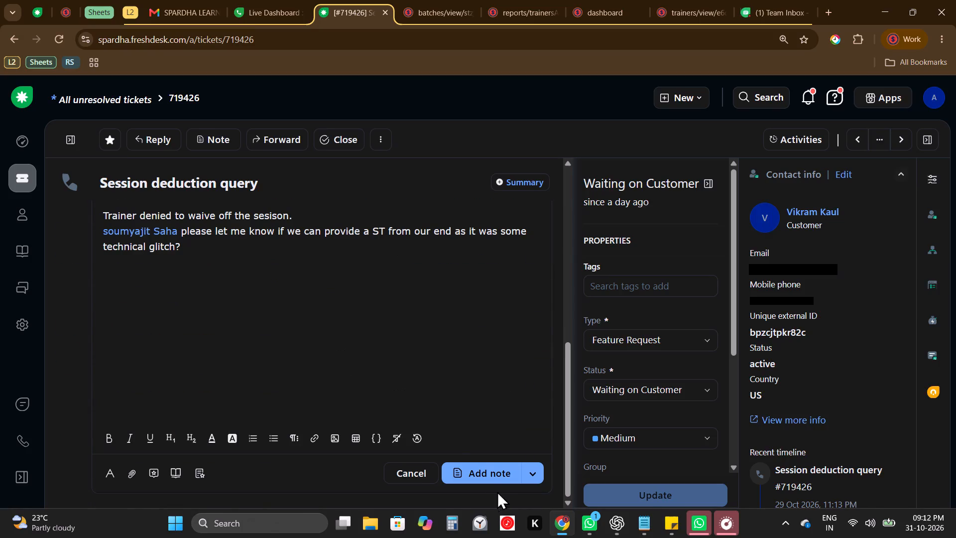
left_click(480, 472)
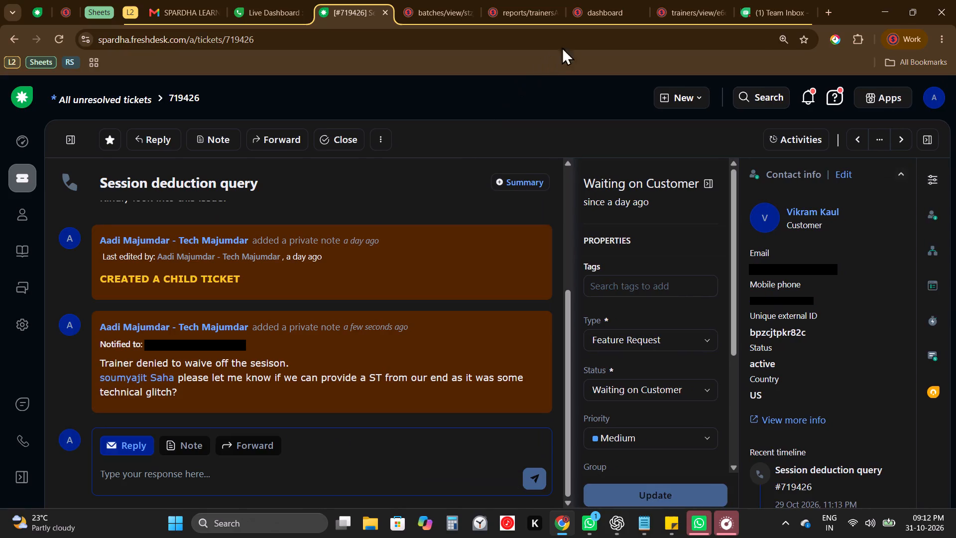
triple_click(569, 43)
key("ctrl+c")
key("ctrl+c")
left_click(181, 0)
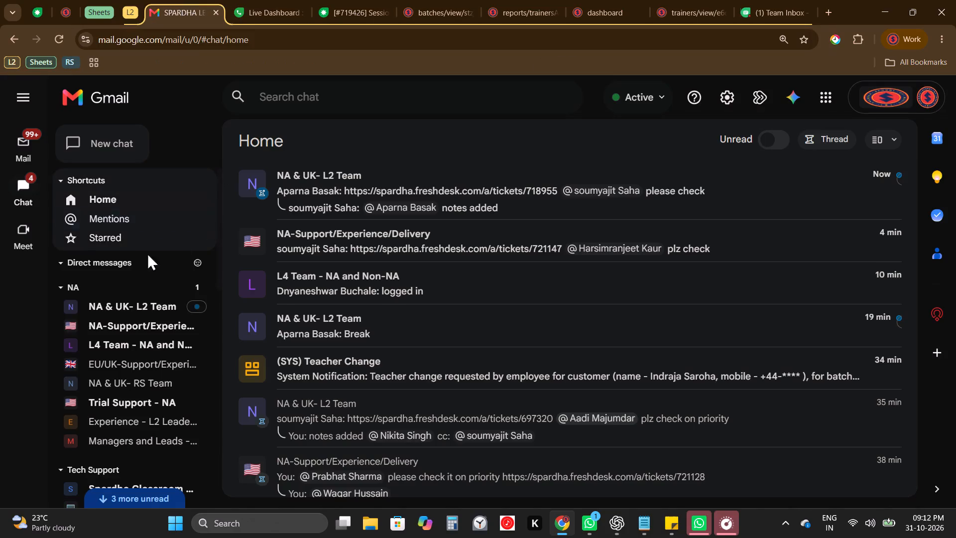
left_click(122, 302)
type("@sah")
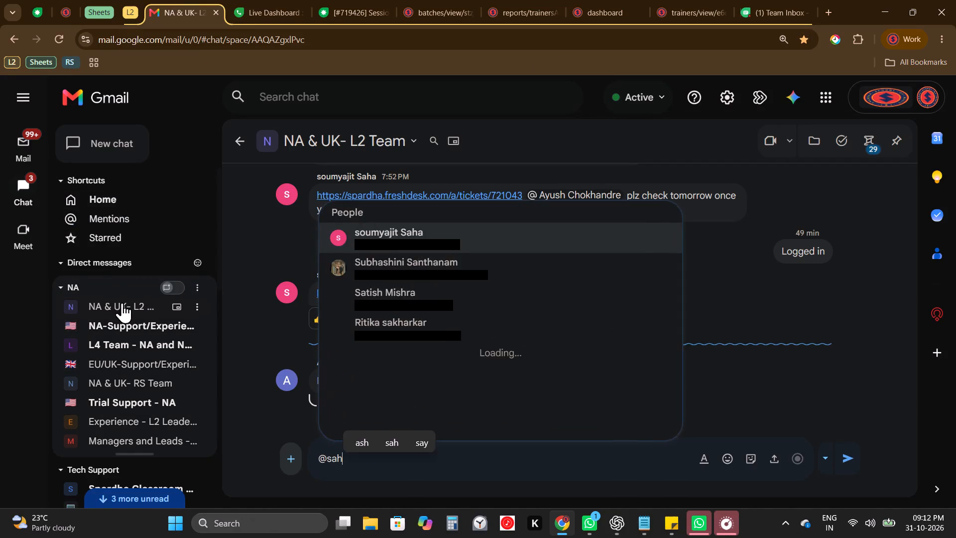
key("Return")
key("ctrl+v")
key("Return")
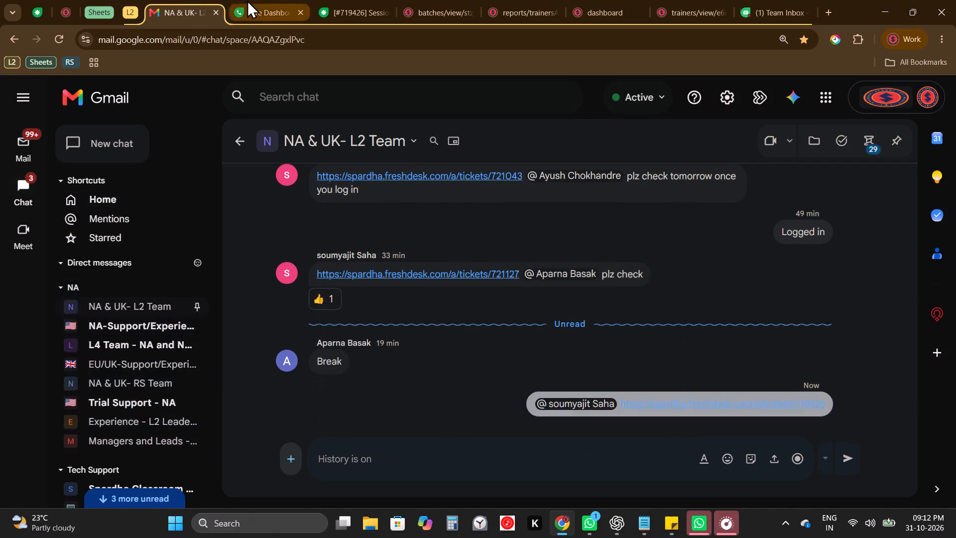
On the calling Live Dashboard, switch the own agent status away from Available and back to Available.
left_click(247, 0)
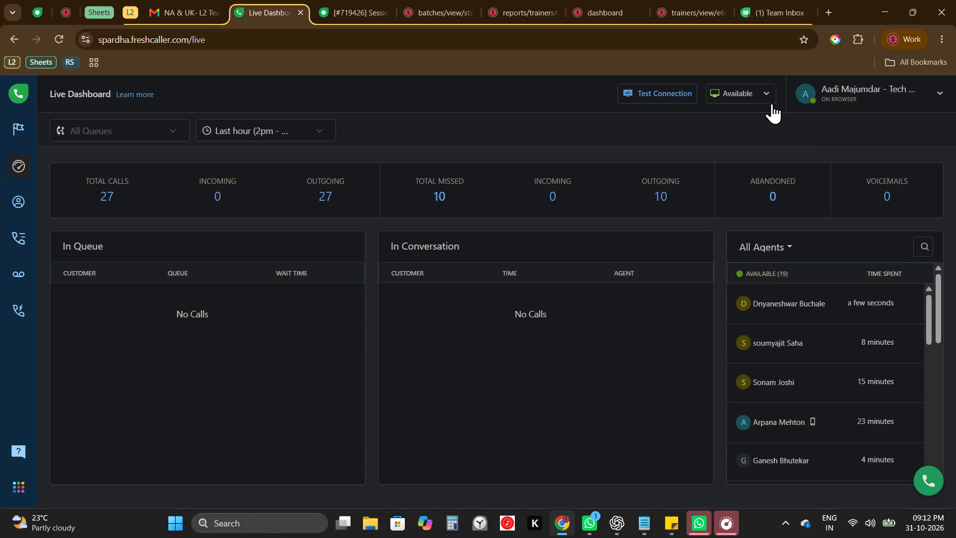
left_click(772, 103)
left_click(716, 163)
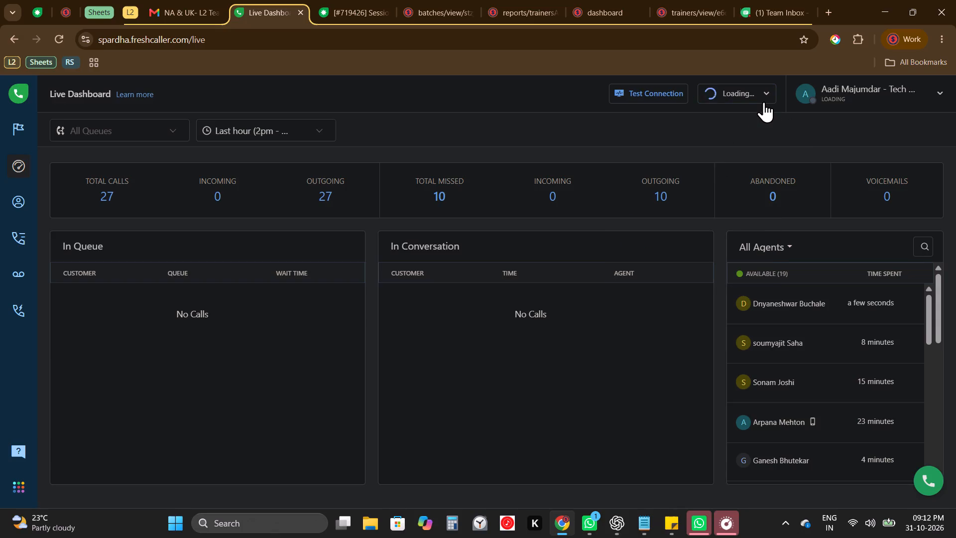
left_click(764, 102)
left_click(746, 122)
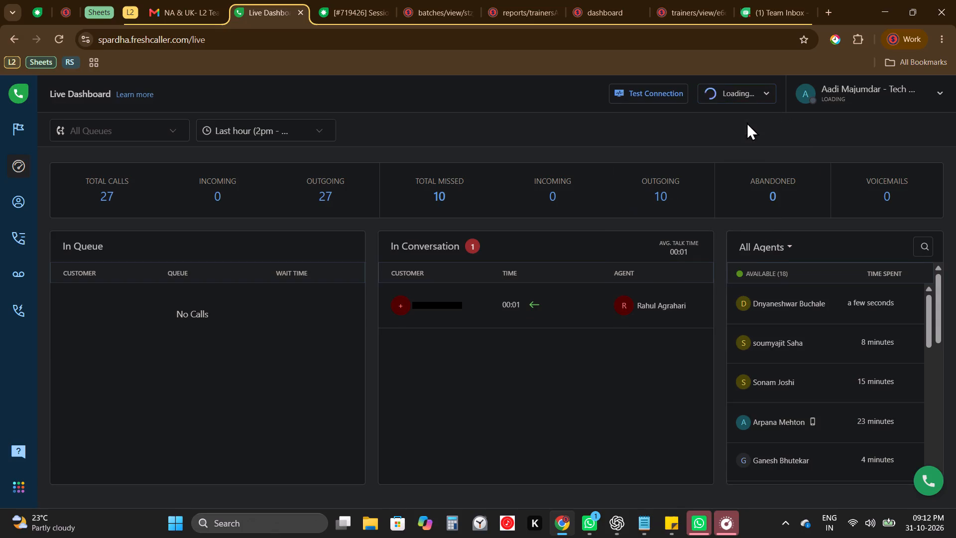
Search the live dashboard's agents for "dn" and "aparn", and check the L2 team chat again.
left_click(925, 255)
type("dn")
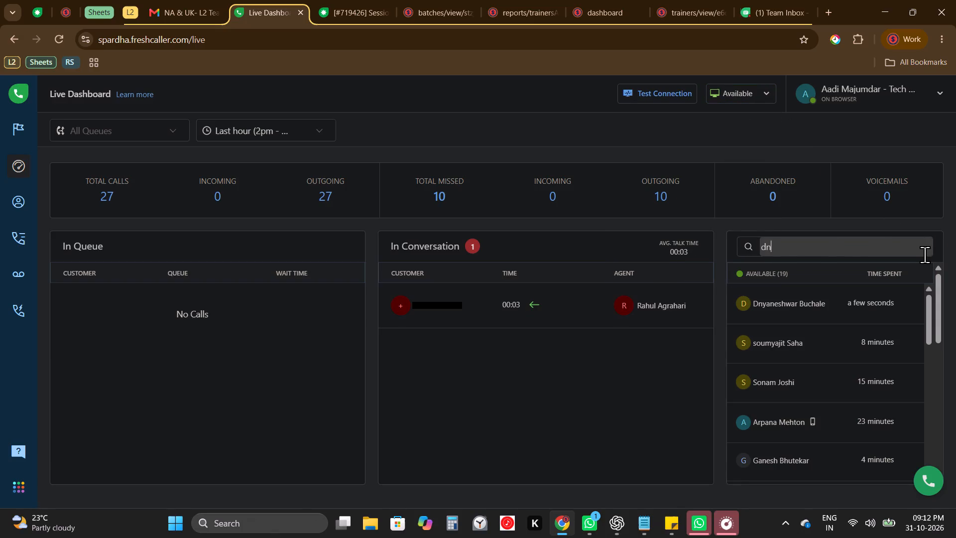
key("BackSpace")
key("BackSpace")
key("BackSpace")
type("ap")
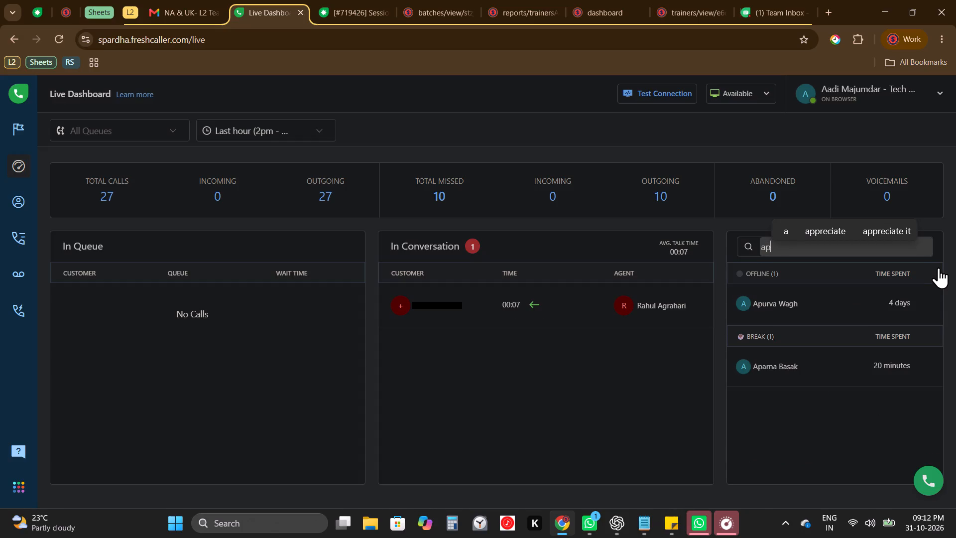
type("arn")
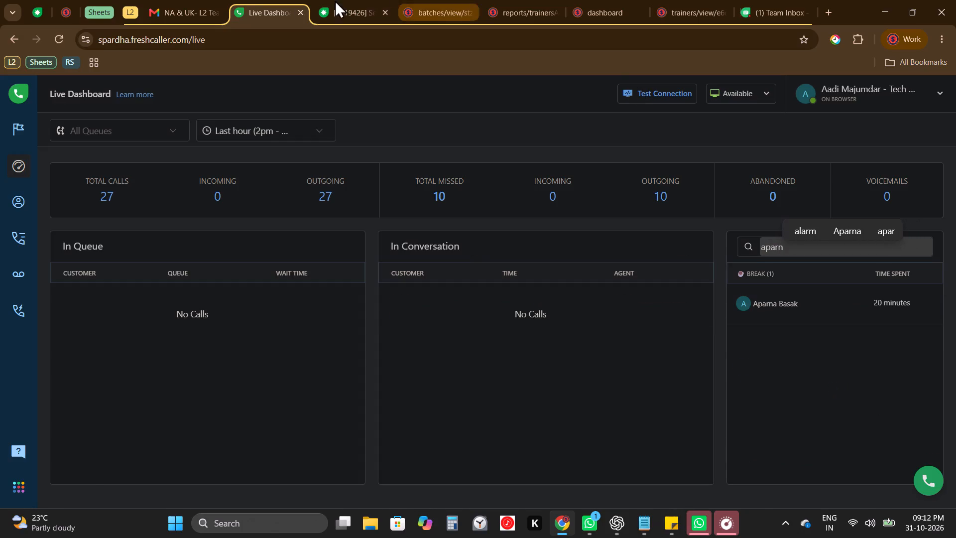
left_click(177, 0)
left_click(437, 364)
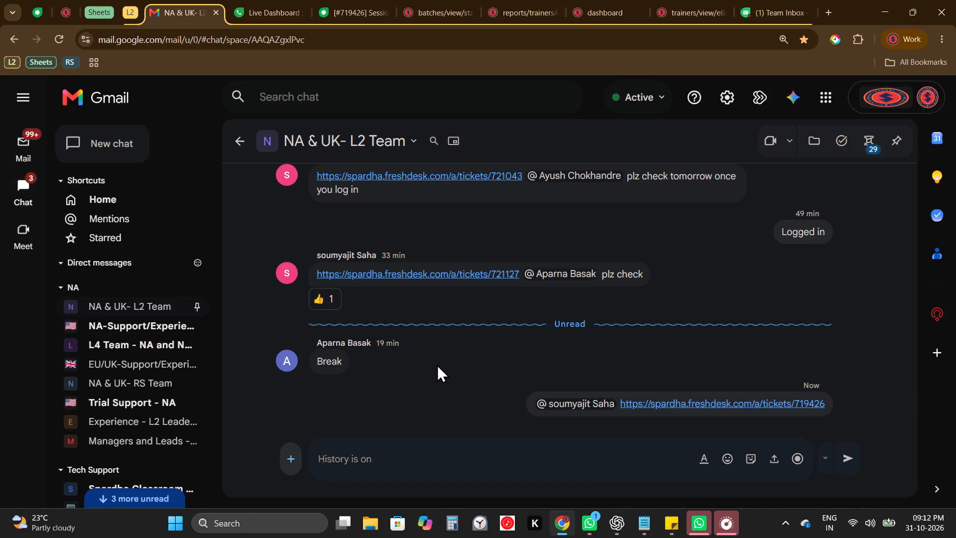
Return to ticket 719426 and move on to ticket 719601 in the unresolved list.
left_click(306, 0)
left_click(347, 0)
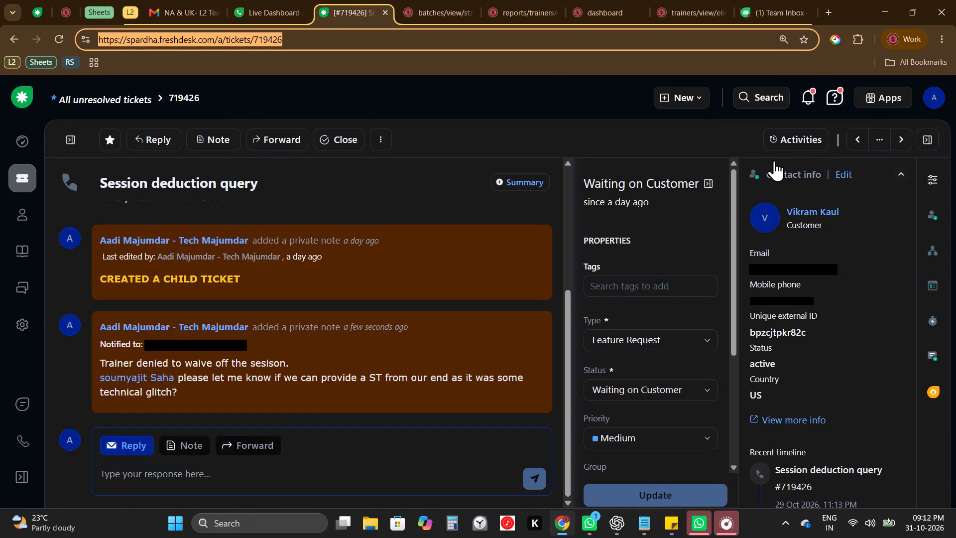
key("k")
key("Escape")
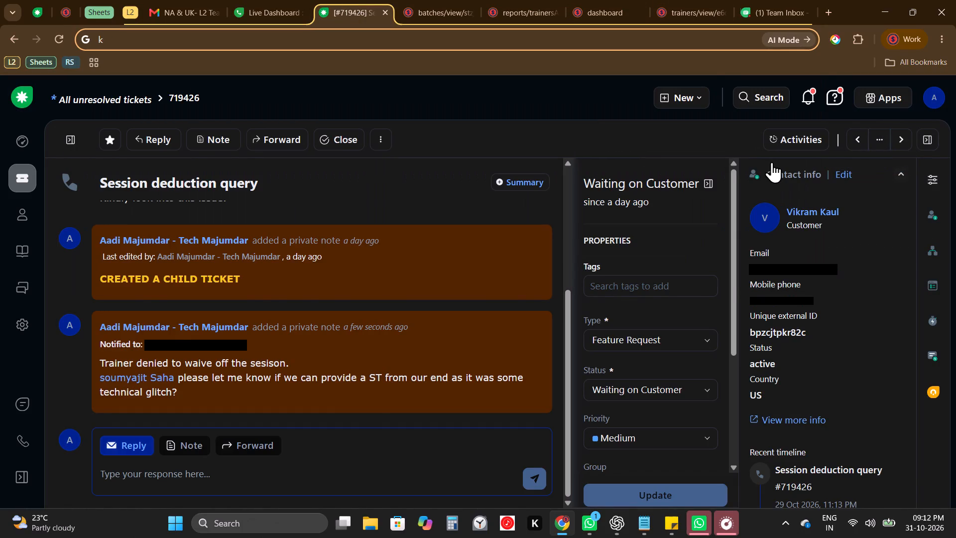
left_click(758, 146)
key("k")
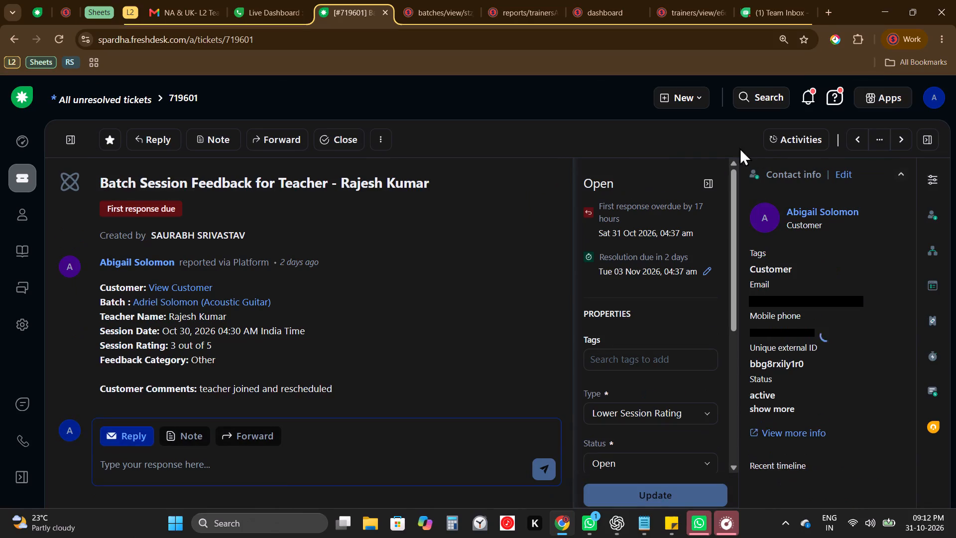
Open the Acoustic Guitar batch linked in ticket 719601 and close the previous Indian Vocals batch page.
left_click(455, 344)
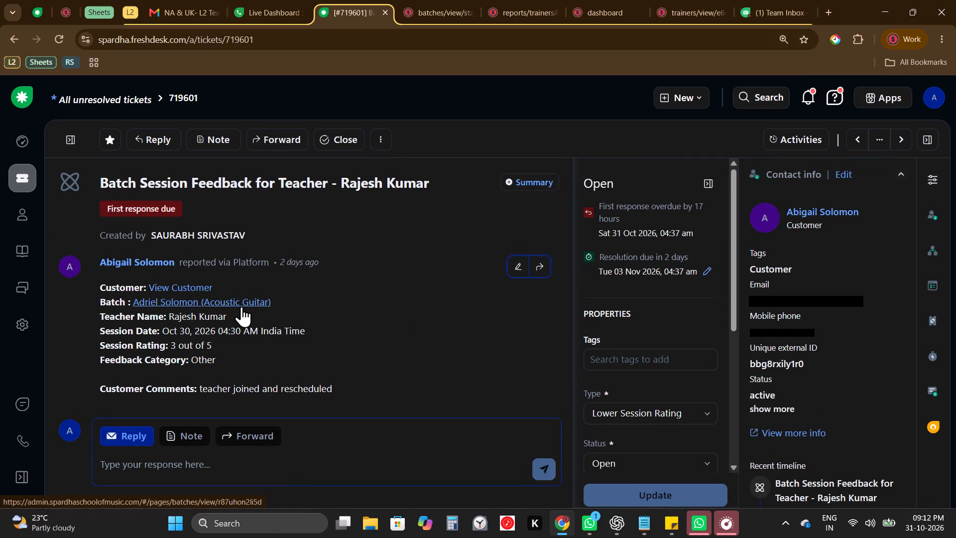
left_click(241, 306)
left_click(503, 15)
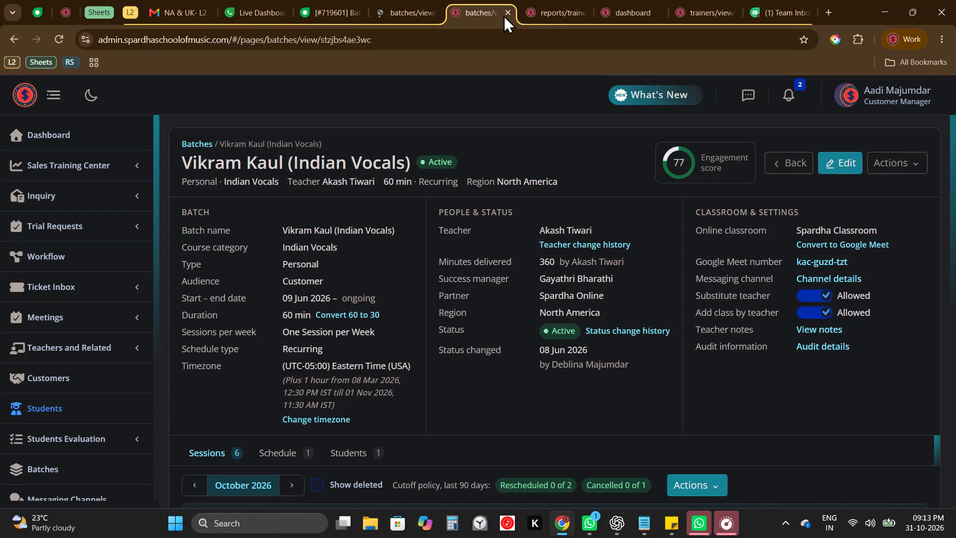
left_click(507, 12)
left_click(397, 0)
Examine the batch's October 2026 sessions and the attendance record of the 29 Oct session, leaving it unchanged.
scroll(448, 267, "down", 4)
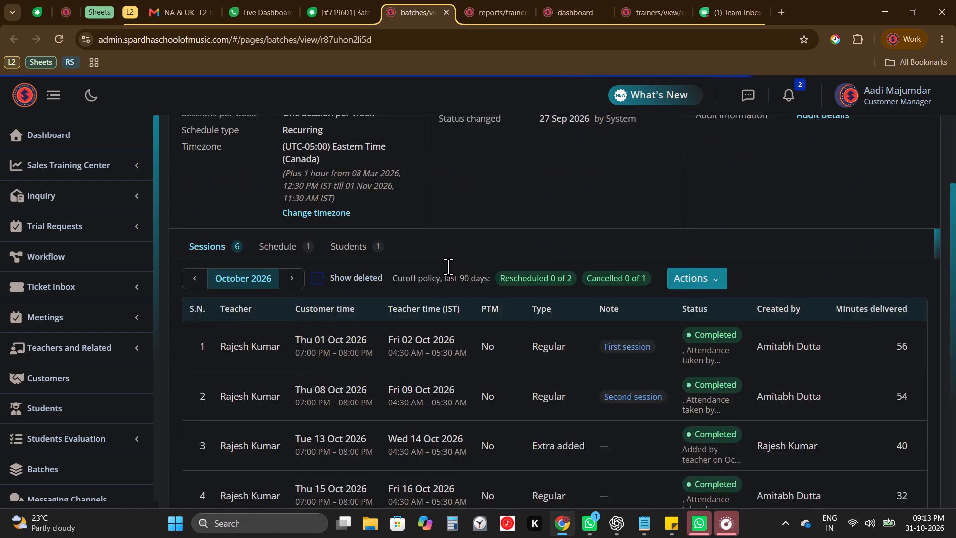
scroll(448, 267, "down", 1)
scroll(731, 399, "left", 2)
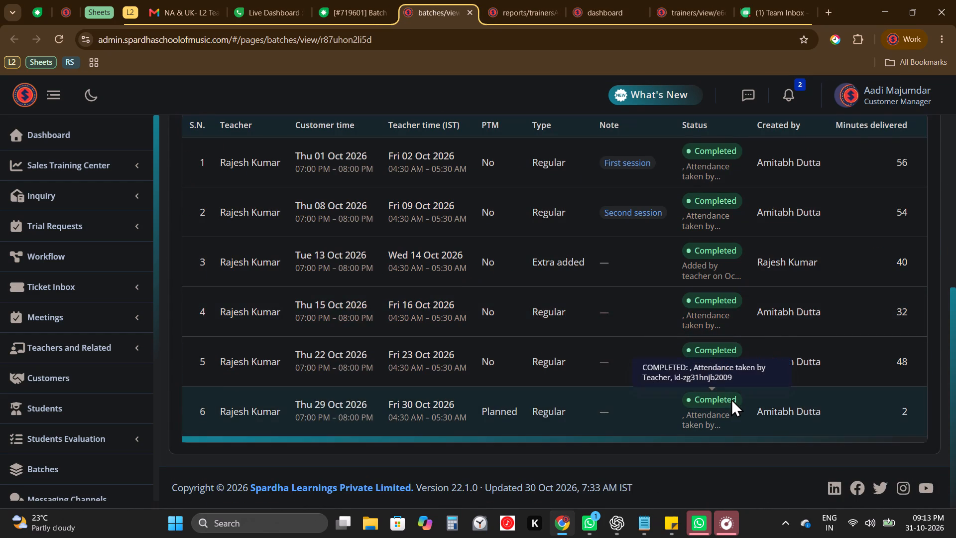
left_click(917, 405)
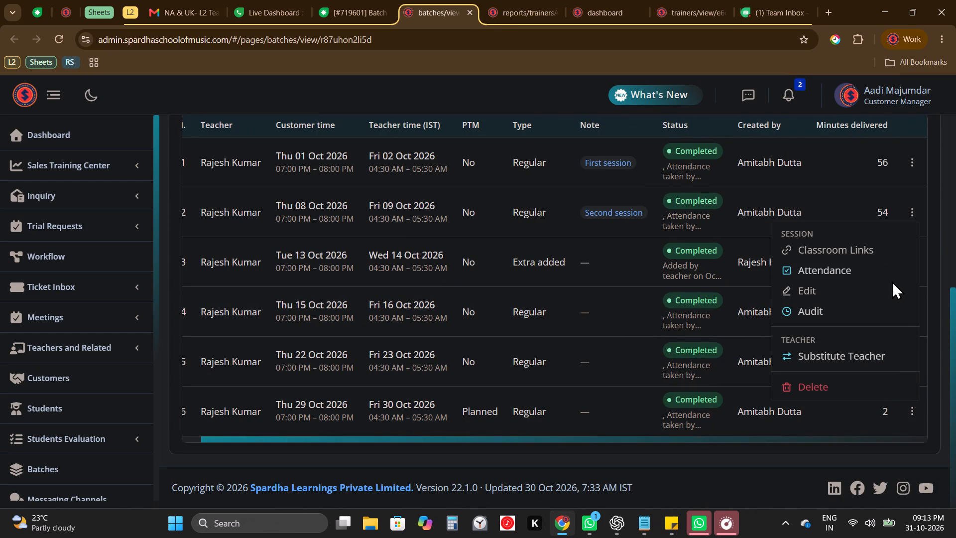
left_click(876, 276)
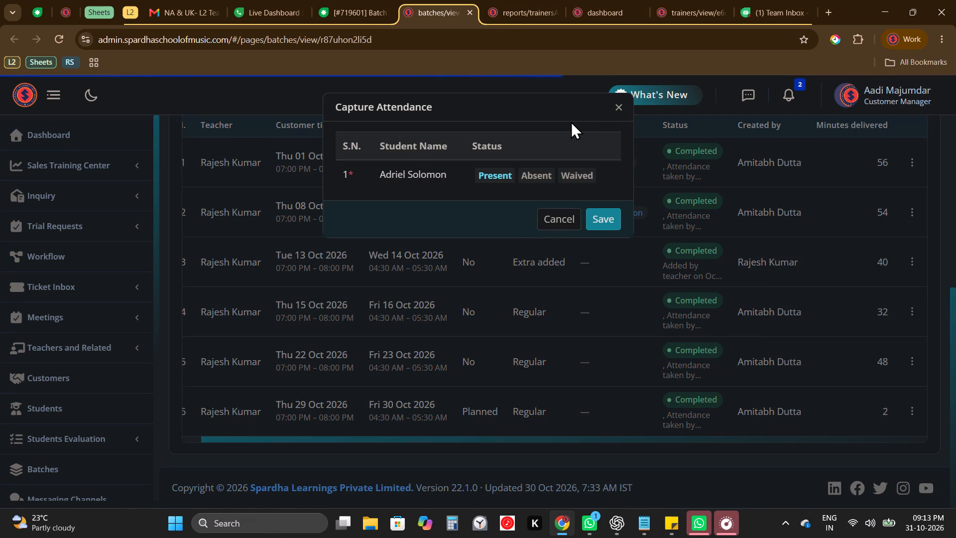
key("Escape")
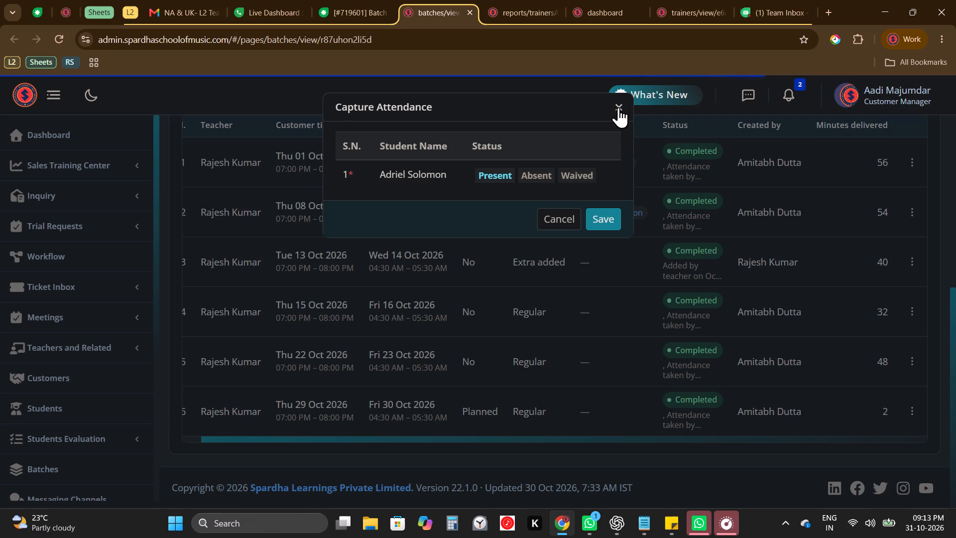
left_click(618, 107)
Open the batch student's record and bring up the October 2026 attendance list.
scroll(373, 277, "up", 2)
left_click(375, 244)
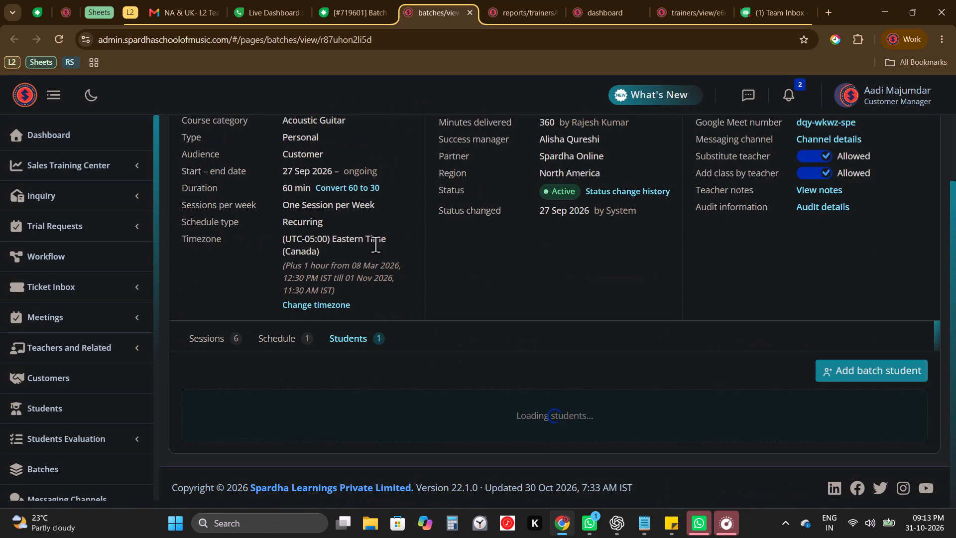
left_click(302, 409)
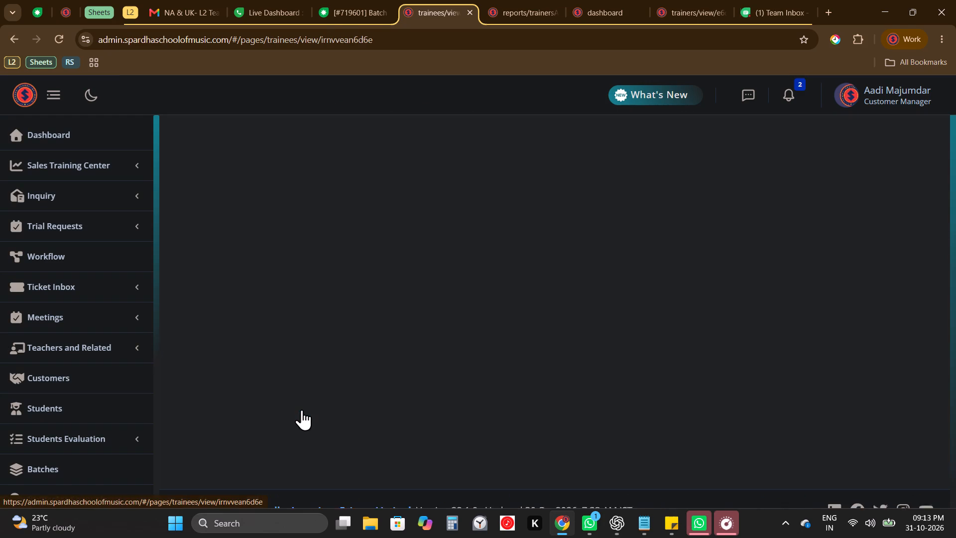
left_click(289, 381)
scroll(289, 381, "down", 3)
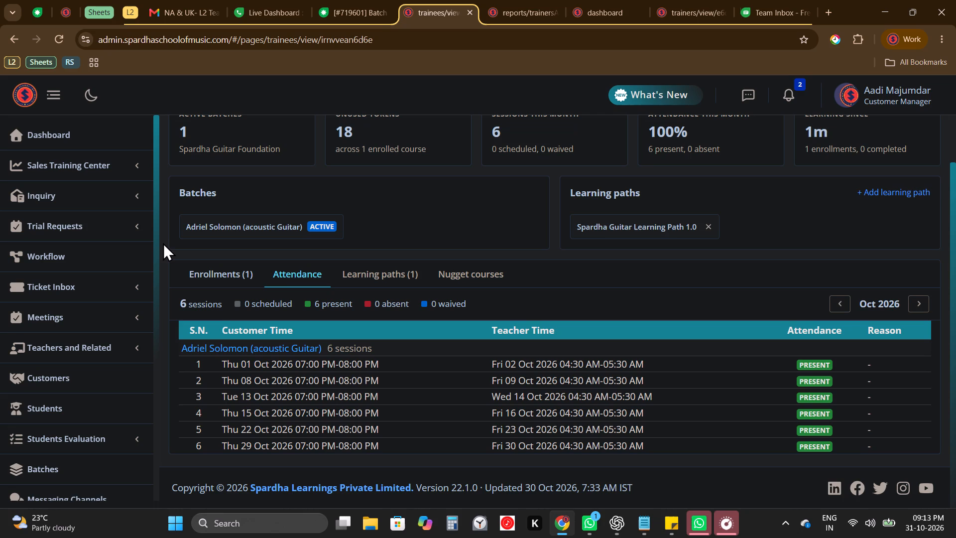
Capture a screenshot of the October 2026 attendance table, outline the 29 Oct session row with a red rectangle, and copy it.
key("Print")
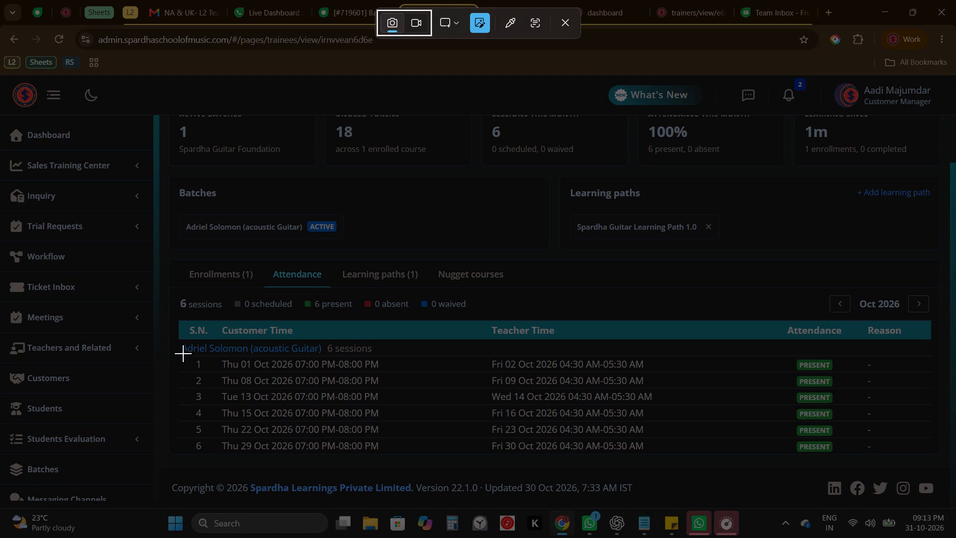
left_click_drag(175, 322, 940, 466)
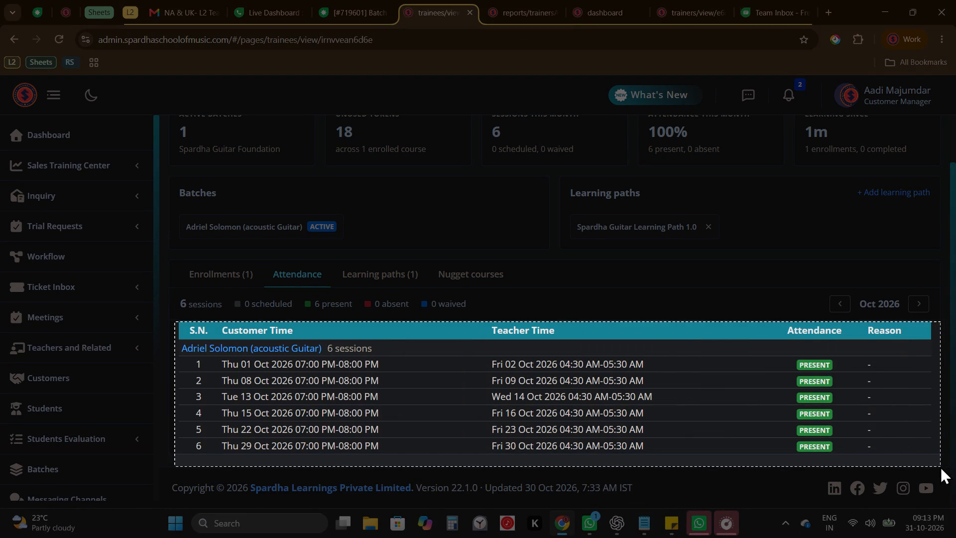
left_click_drag(940, 466, 933, 455)
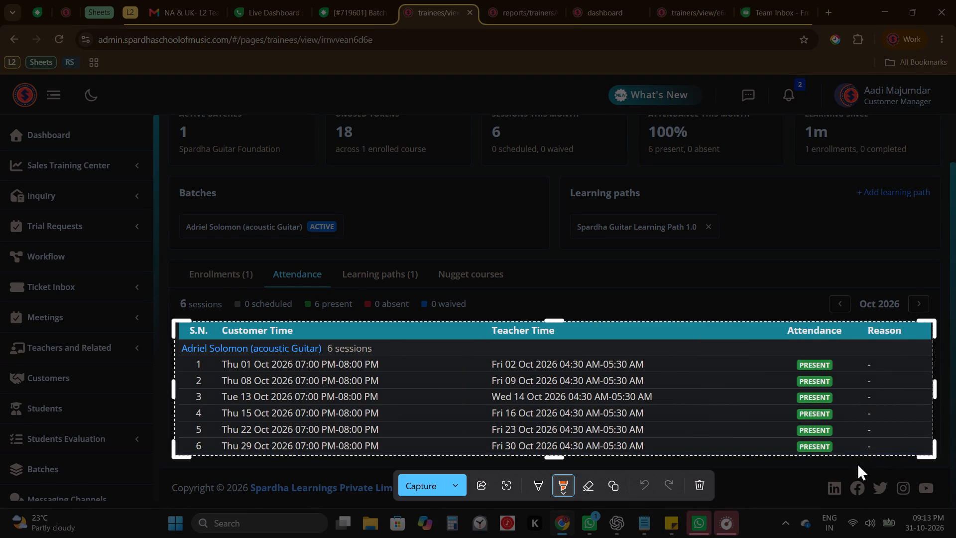
left_click(558, 459)
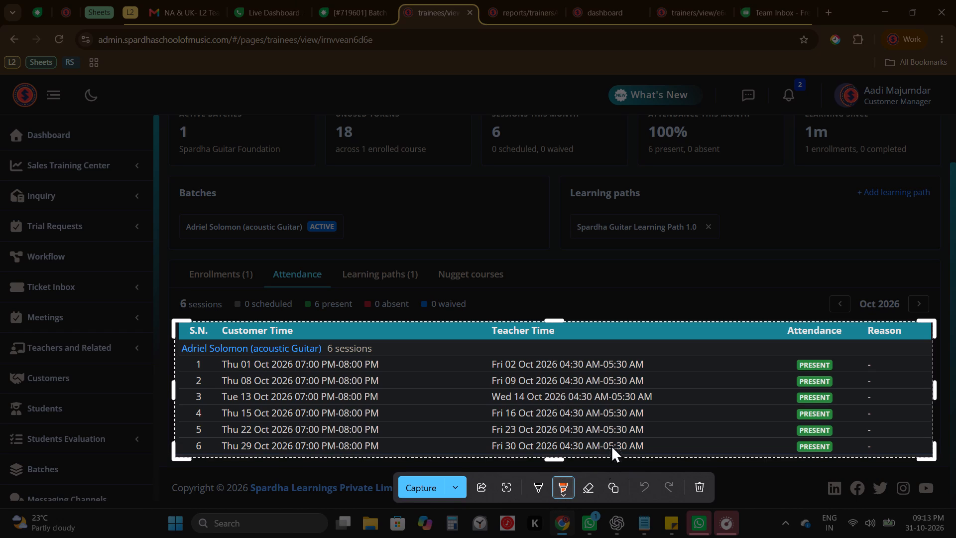
left_click(611, 482)
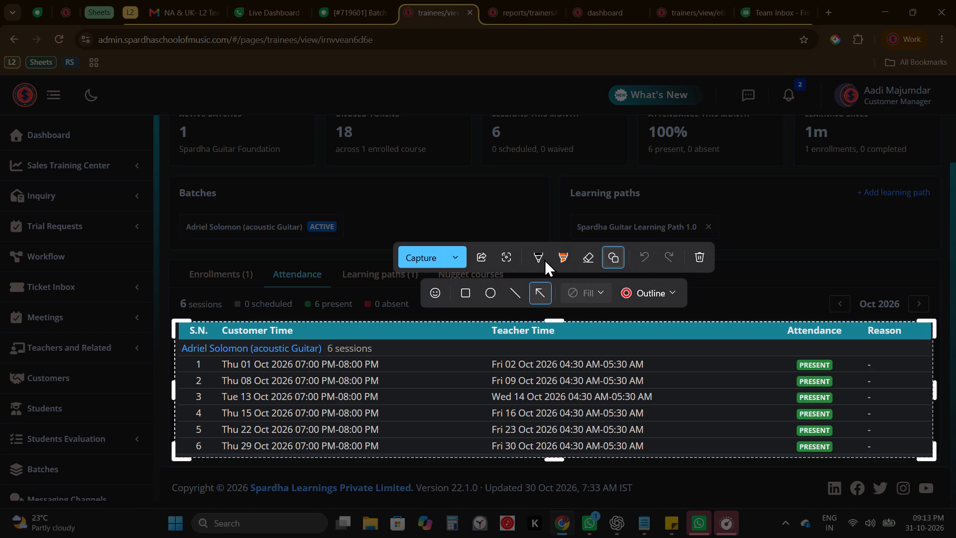
left_click(470, 293)
left_click_drag(181, 437, 890, 447)
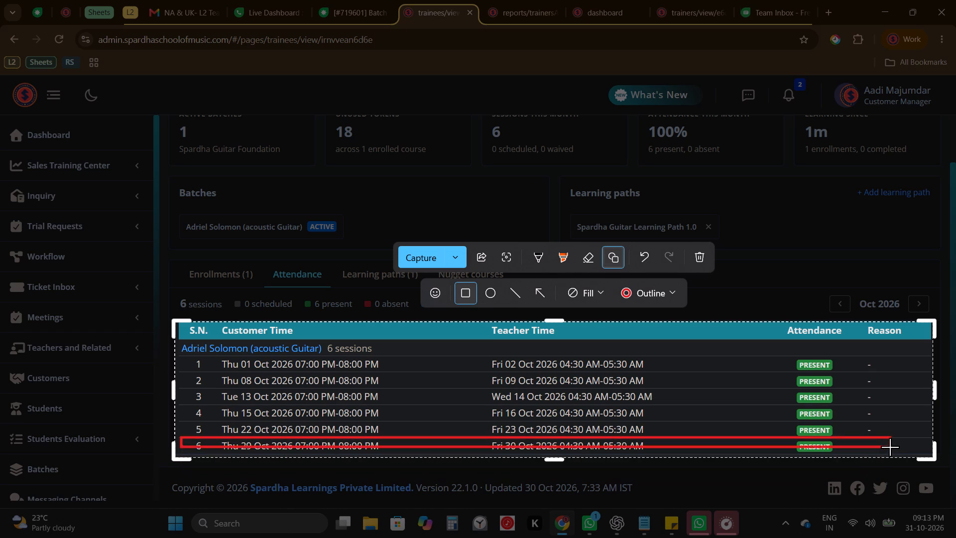
left_click_drag(890, 447, 850, 454)
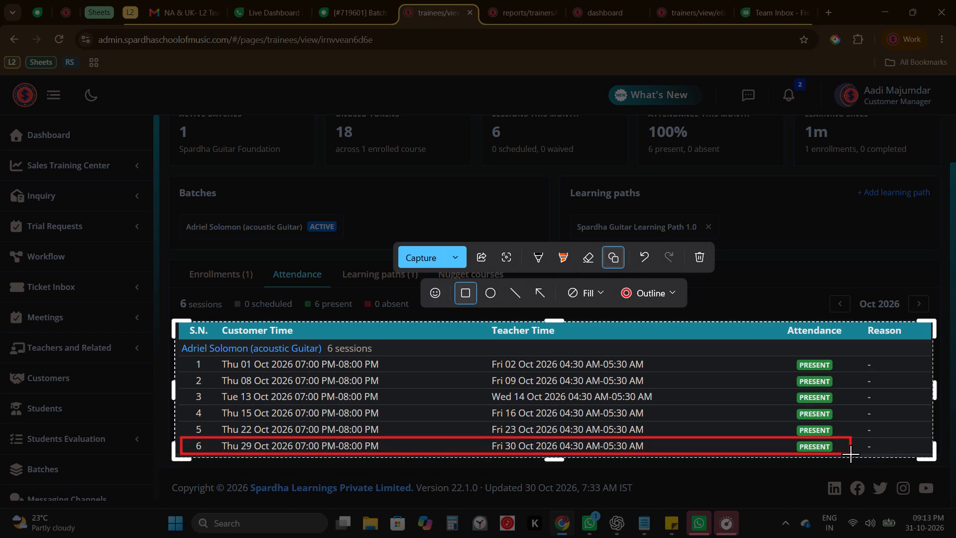
left_click_drag(850, 454, 850, 454)
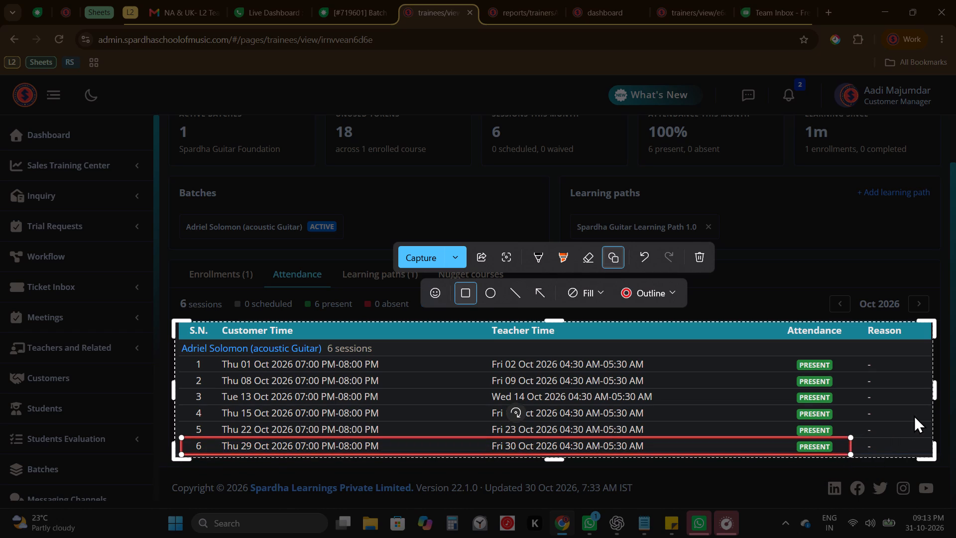
key("ctrl+c")
left_click(339, 0)
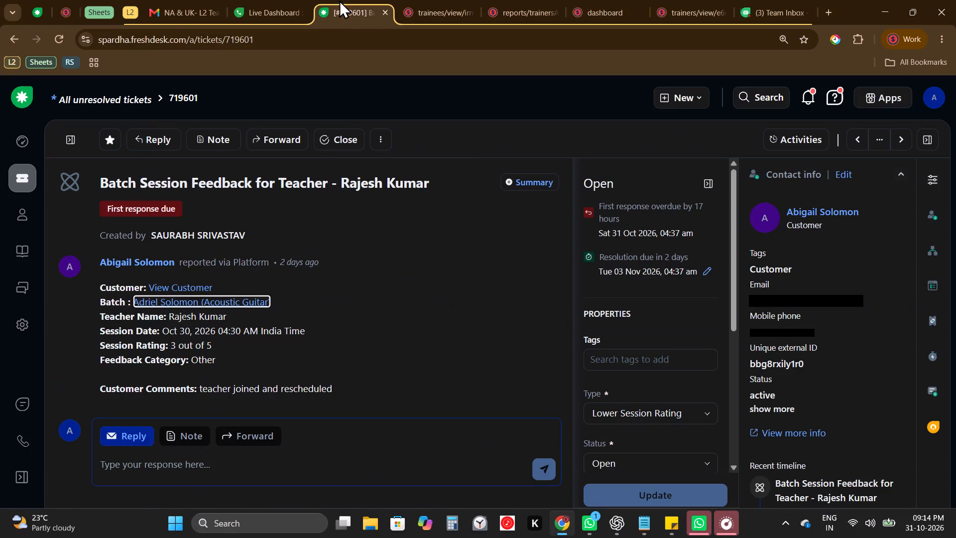
left_click(407, 326)
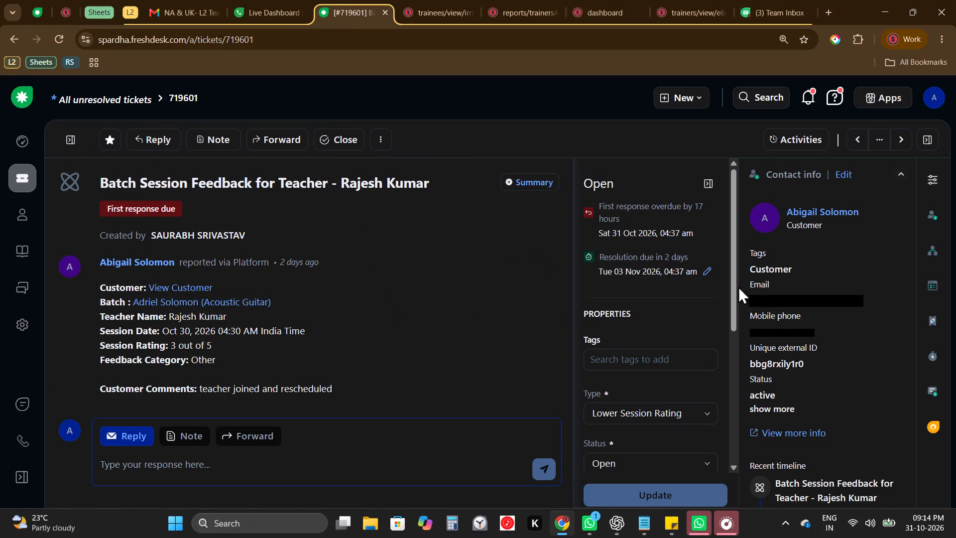
left_click(942, 255)
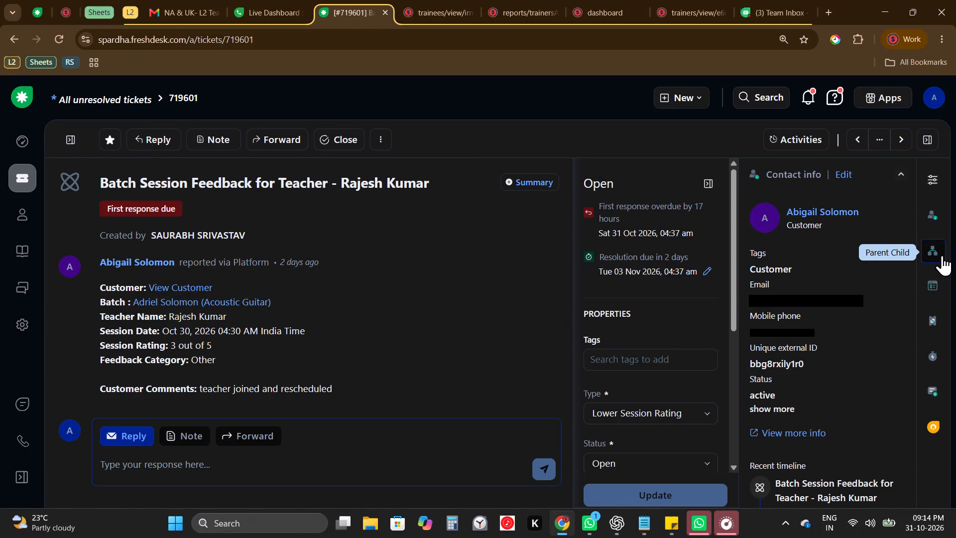
left_click(828, 252)
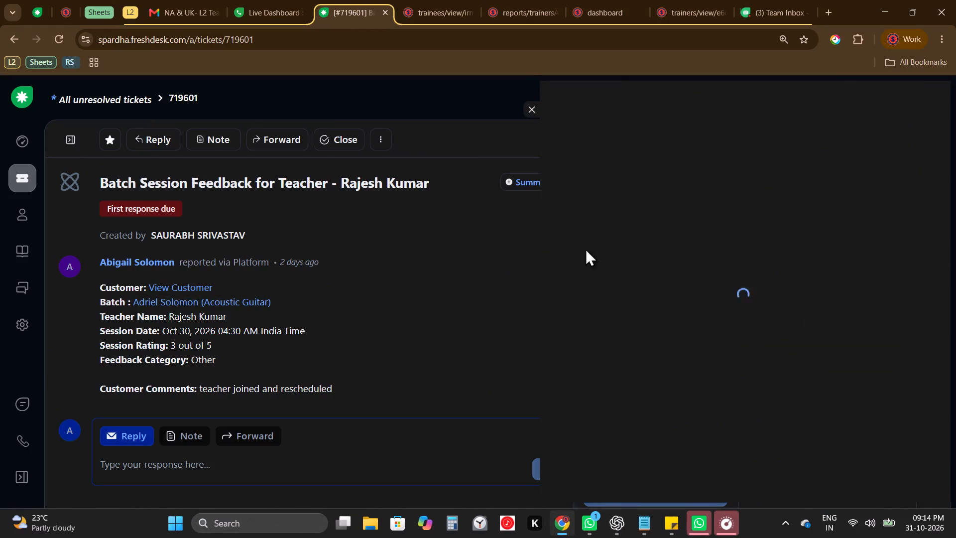
Add to the end of the child ticket's description: "CONCERN: Please check with the trainer if we can waive off this session.".
scroll(750, 395, "down", 4)
left_click(862, 356)
key("Return")
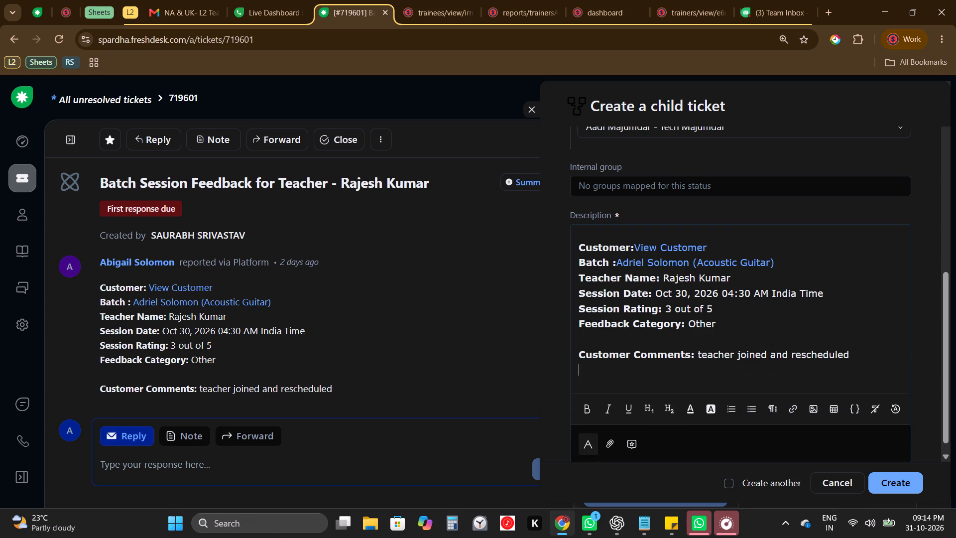
key("Return")
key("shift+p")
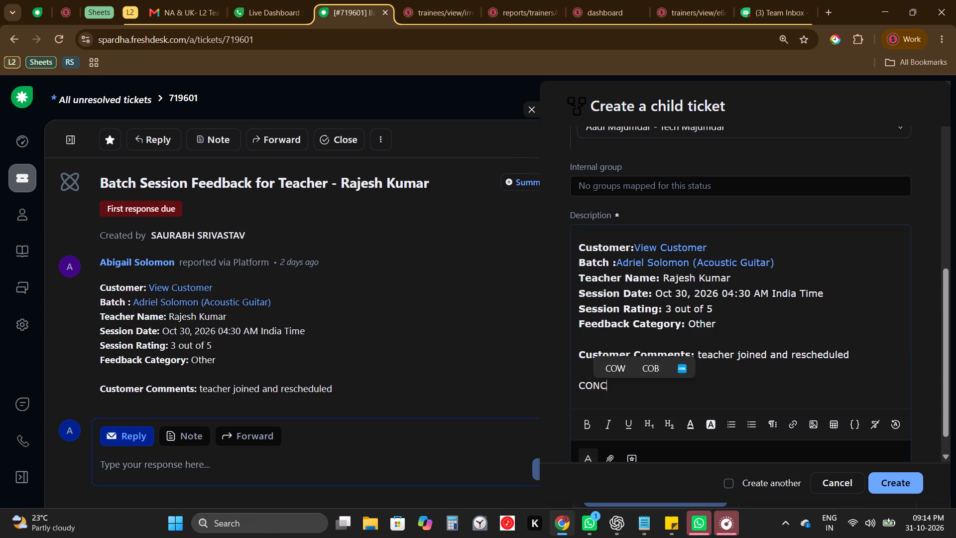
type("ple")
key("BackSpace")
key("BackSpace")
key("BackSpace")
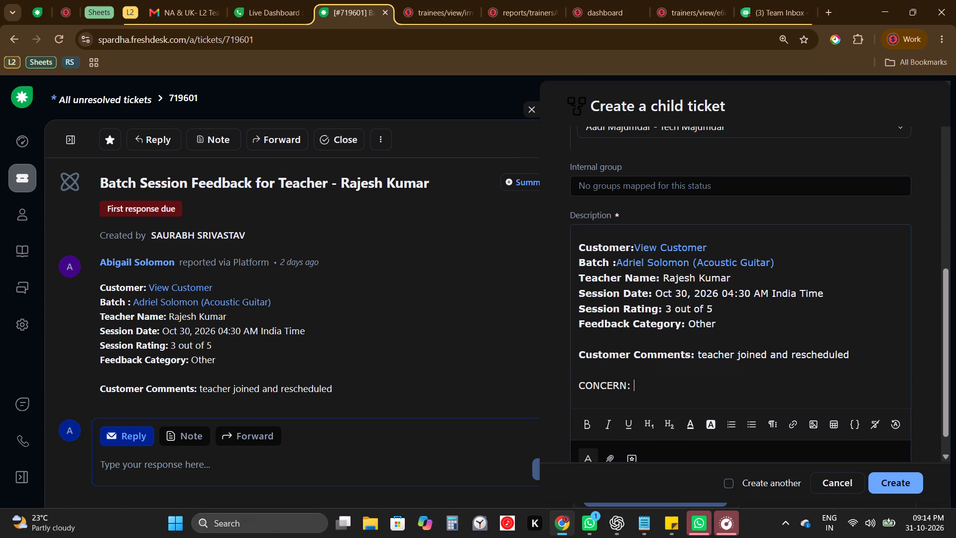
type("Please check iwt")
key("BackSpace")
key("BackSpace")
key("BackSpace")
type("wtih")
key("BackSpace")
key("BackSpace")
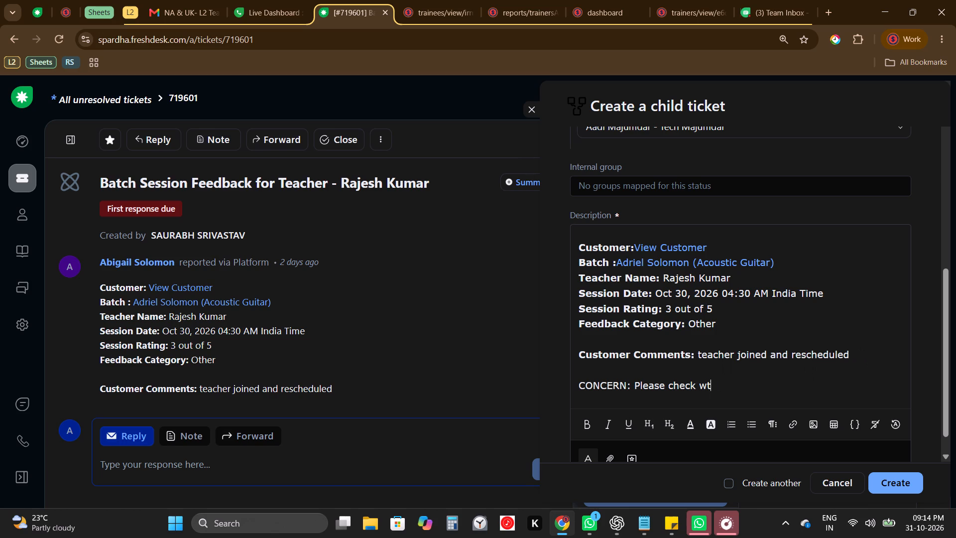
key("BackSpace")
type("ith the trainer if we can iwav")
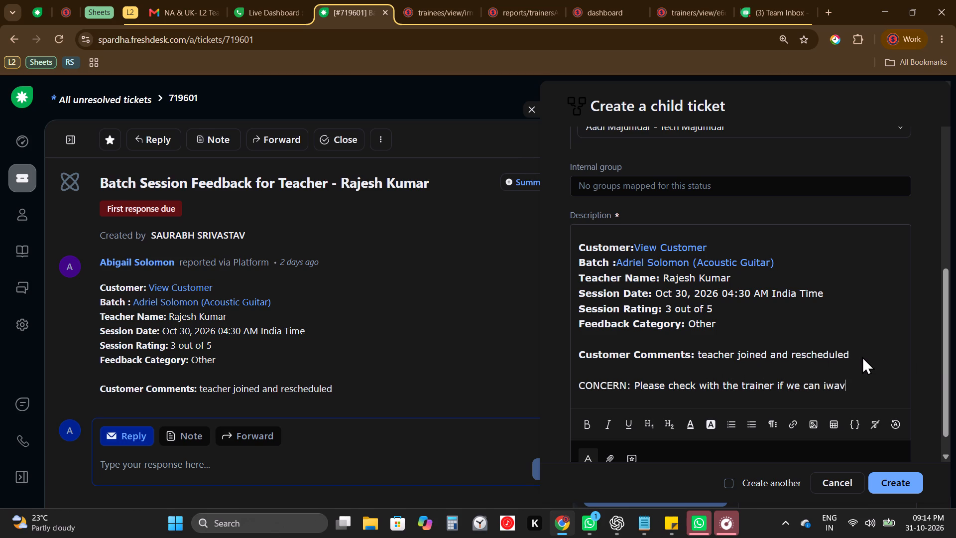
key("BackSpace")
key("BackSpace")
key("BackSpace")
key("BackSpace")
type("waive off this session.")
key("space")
Paste the copied attendance screenshot on a new line below the concern text in the description.
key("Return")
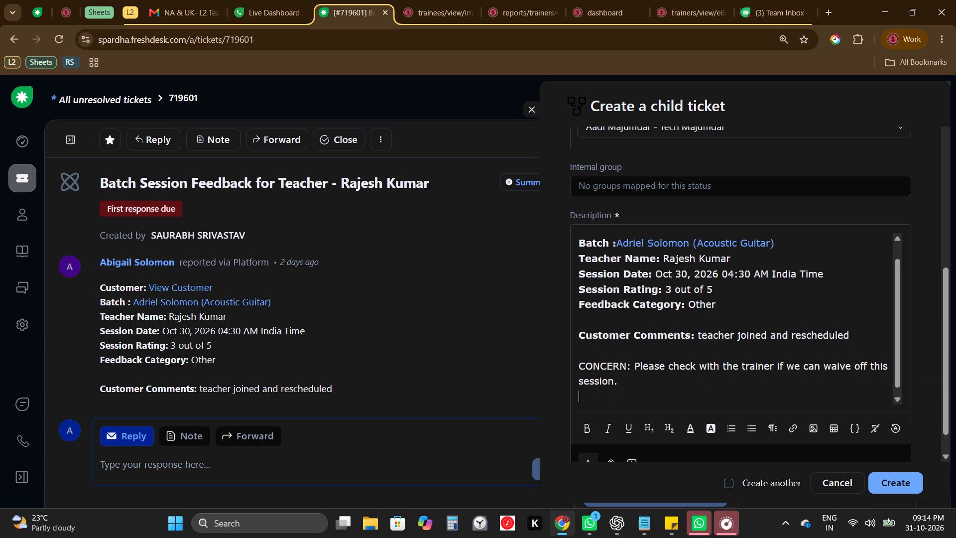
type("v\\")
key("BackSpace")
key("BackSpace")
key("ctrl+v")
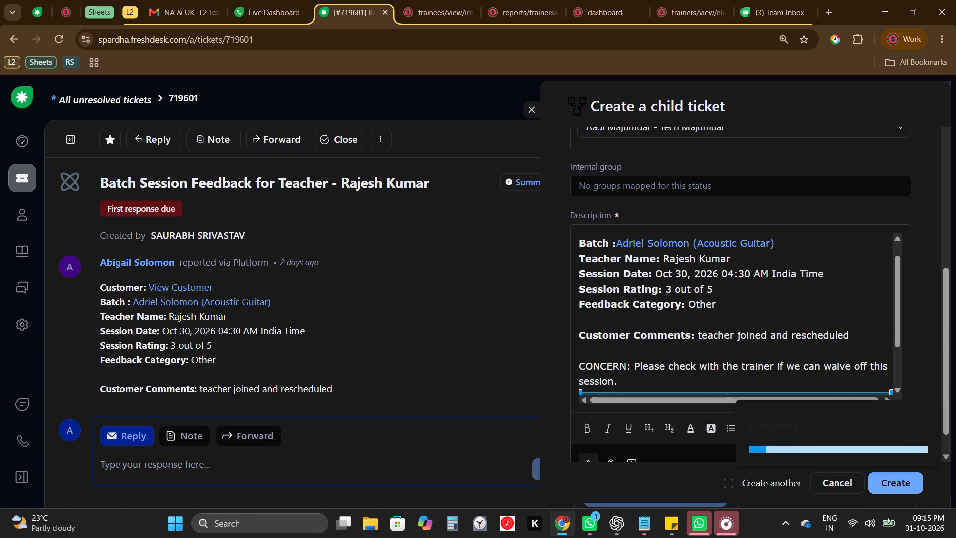
Assign the child ticket to the TSM Desk group and create it.
scroll(798, 324, "up", 1)
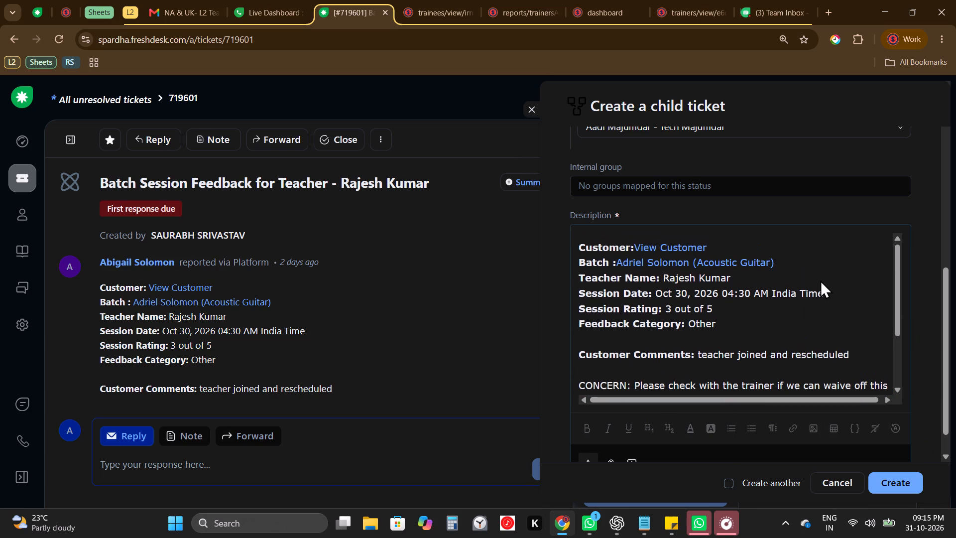
scroll(820, 280, "up", 2)
left_click(808, 244)
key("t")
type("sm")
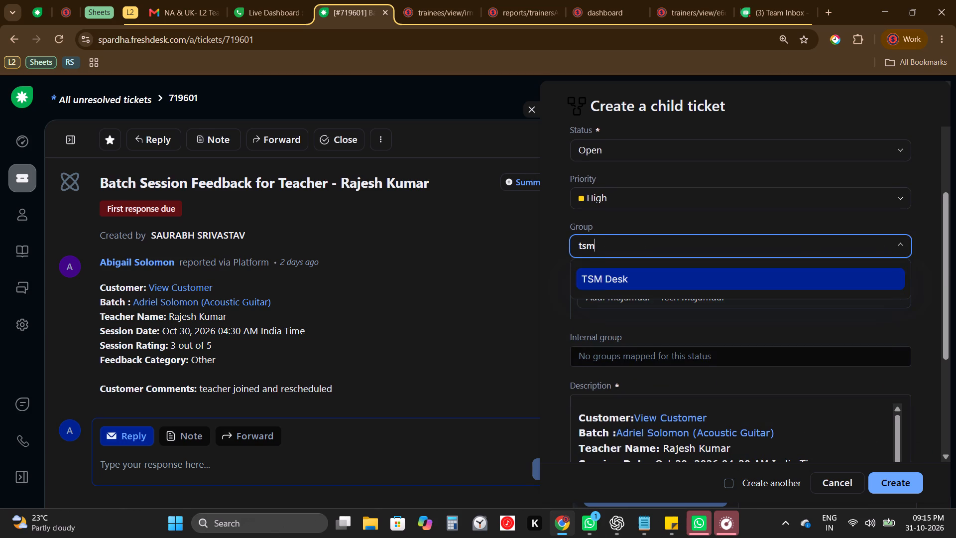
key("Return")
left_click(796, 264)
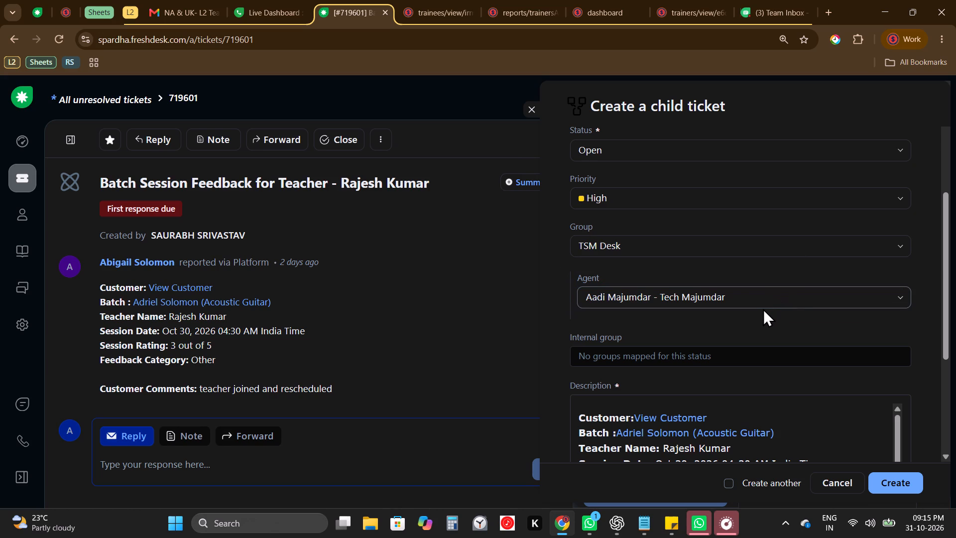
scroll(840, 310, "down", 3)
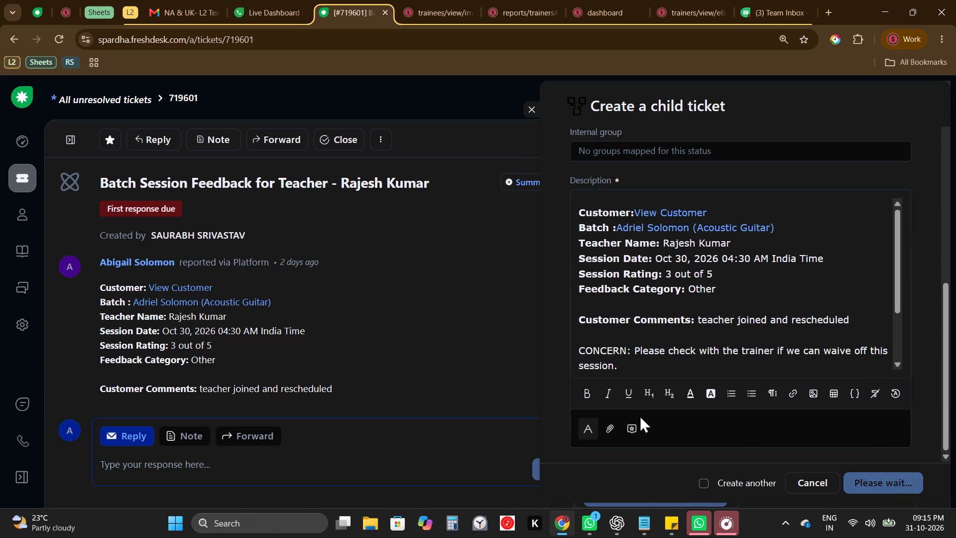
Draft a private note on ticket 719601 reading "CREATED A CHILD TICKET".
left_click(198, 435)
scroll(198, 435, "up", 1)
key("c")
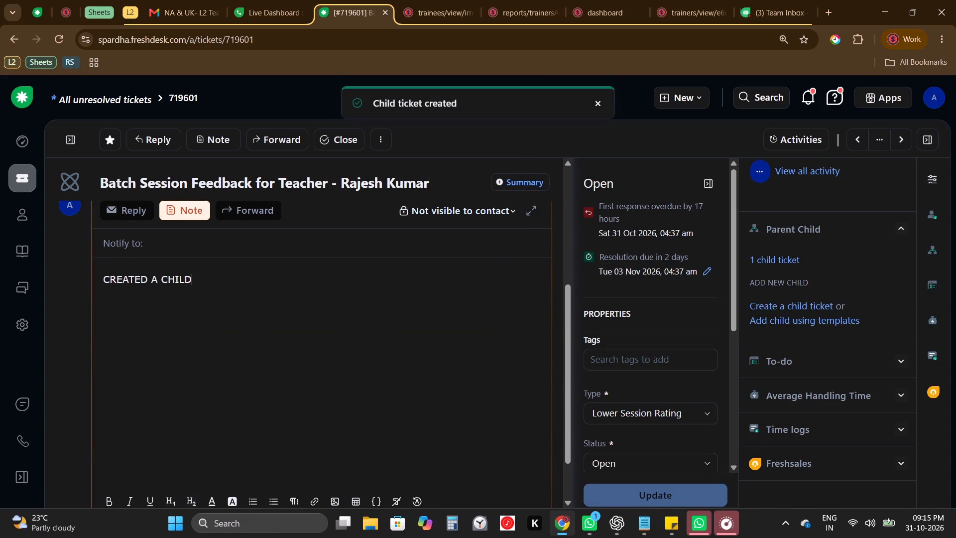
key("BackSpace")
key("BackSpace")
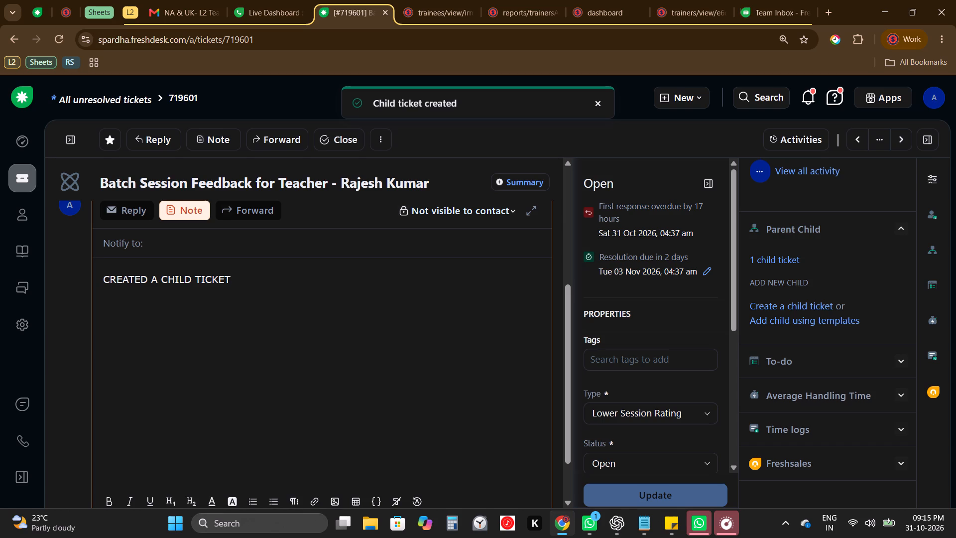
Colour the entire text of the note yellow.
scroll(248, 409, "down", 2)
key("ctrl+a")
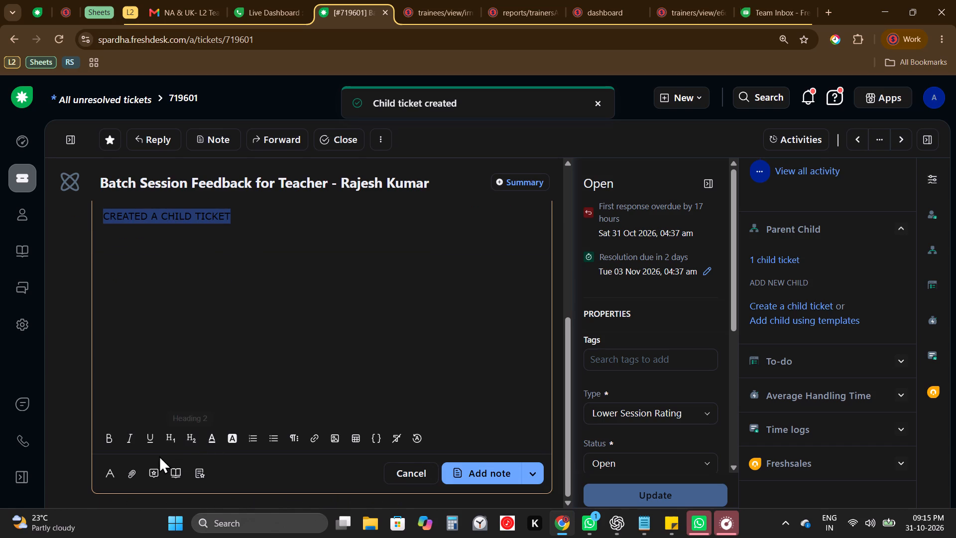
left_click(215, 434)
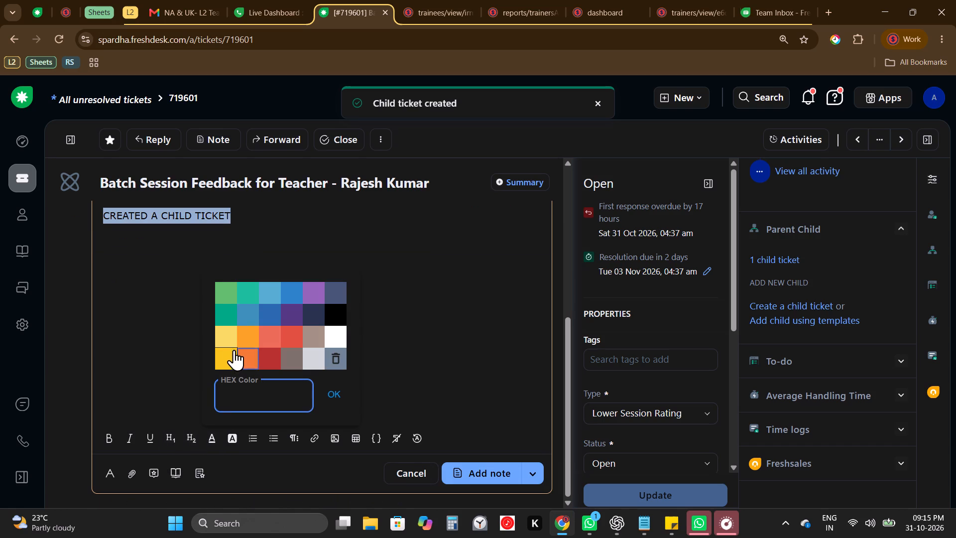
left_click(234, 350)
left_click(355, 313)
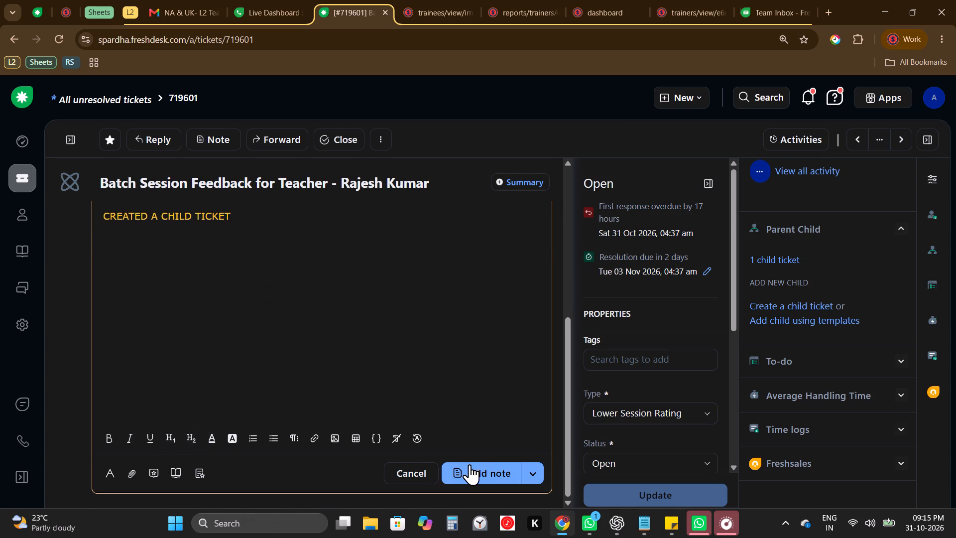
Add the drafted yellow private note to ticket 719601.
left_click(480, 468)
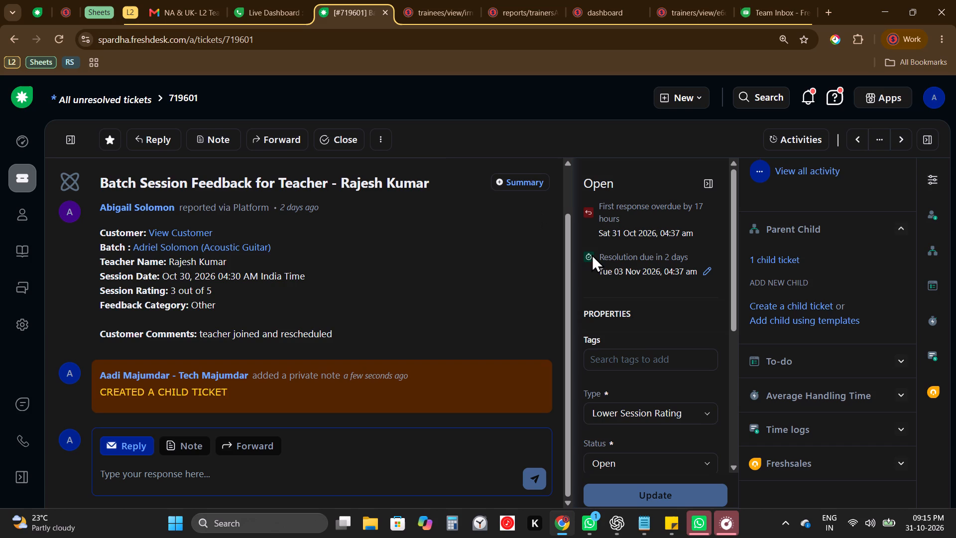
Set the status of ticket 719601 to Waiting on Customer and update its properties.
left_click_drag(648, 462, 667, 440)
left_click(667, 440)
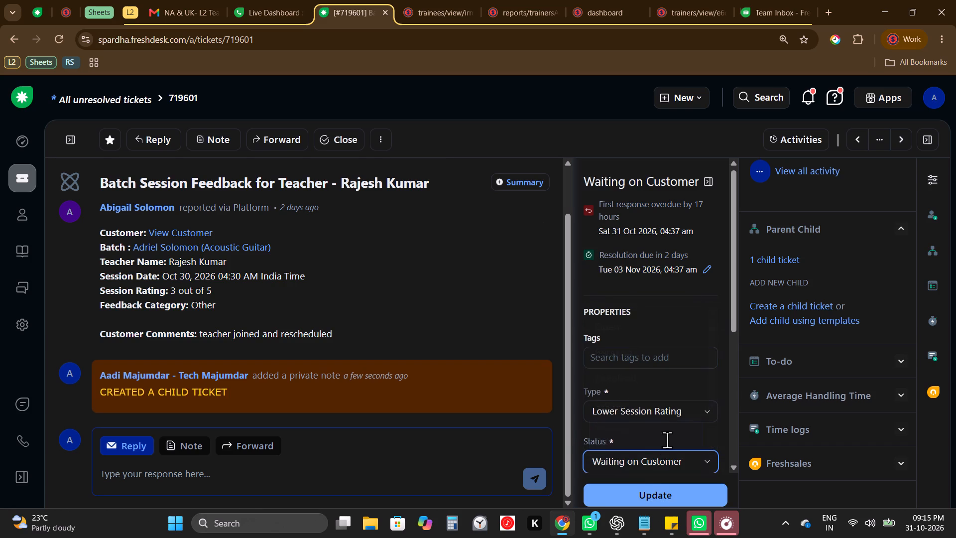
left_click(652, 485)
left_click(465, 308)
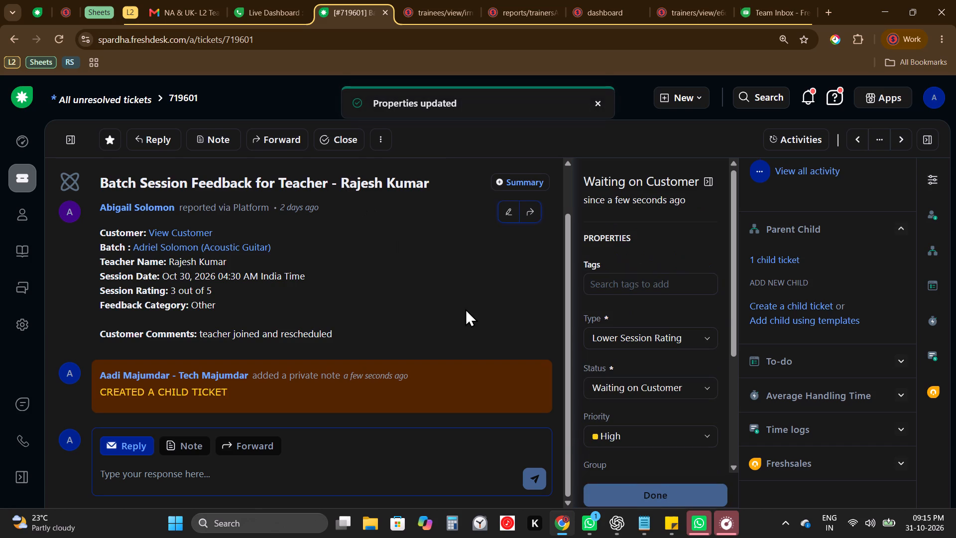
left_click(465, 308)
Move on to the next unresolved ticket, then go back to the helpdesk dashboard.
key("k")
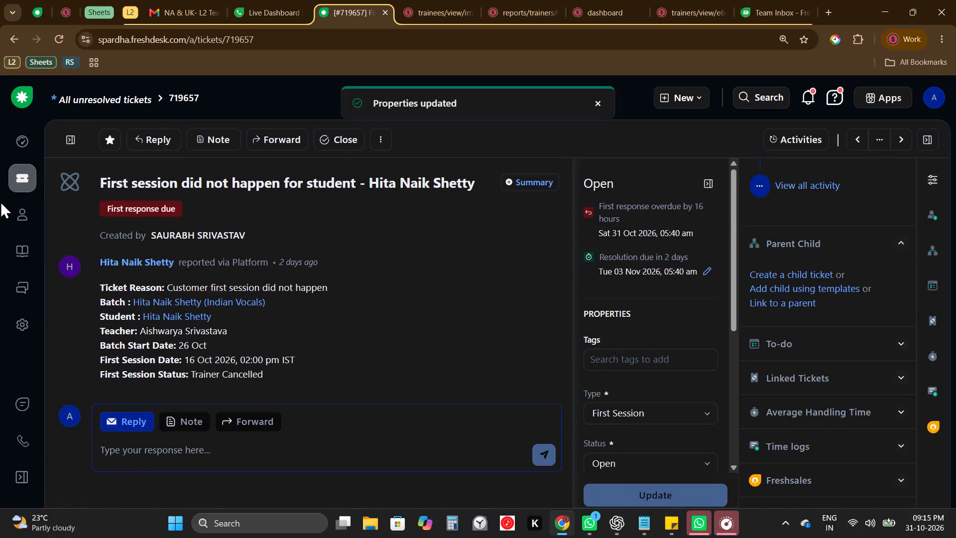
left_click(23, 104)
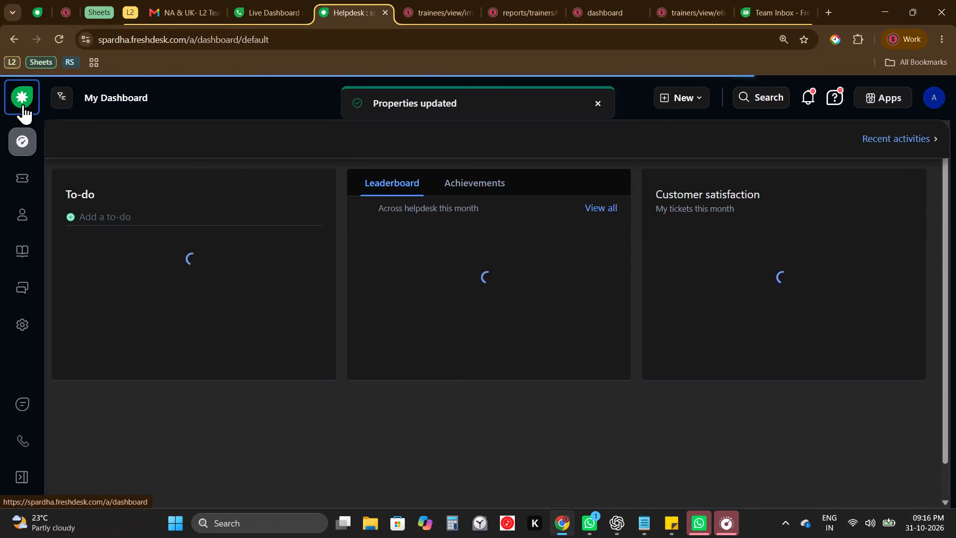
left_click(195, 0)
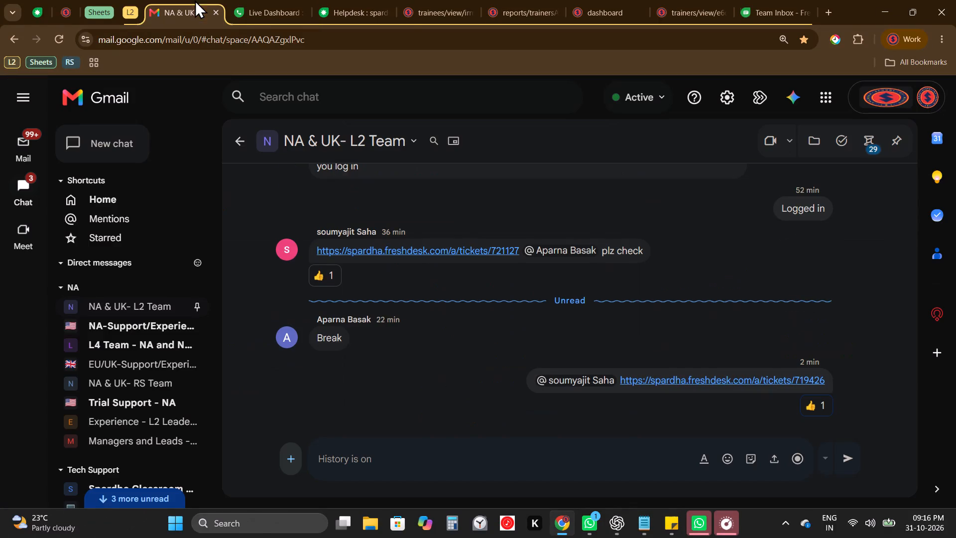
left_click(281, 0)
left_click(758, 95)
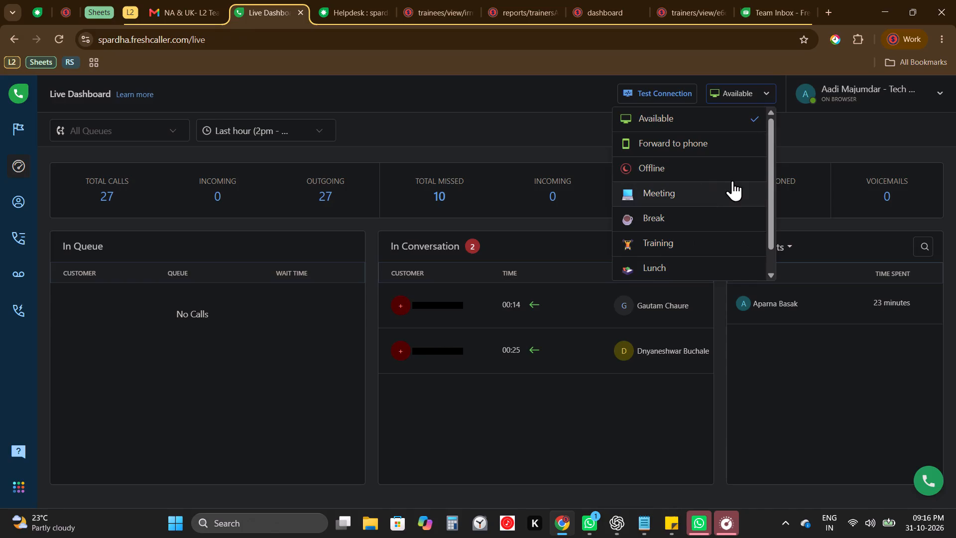
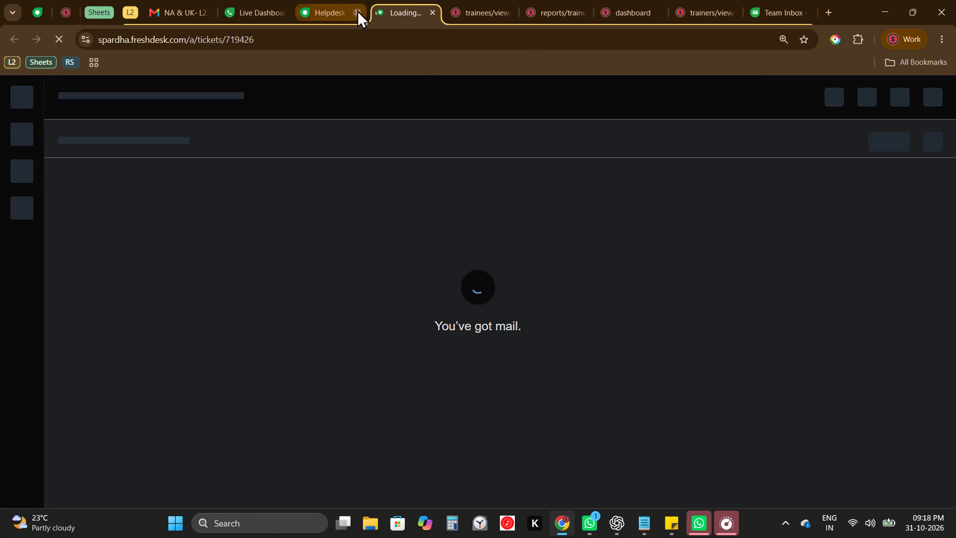
Close the leftover Helpdesk tab beside ticket 719426.
left_click(324, 0)
left_click(357, 9)
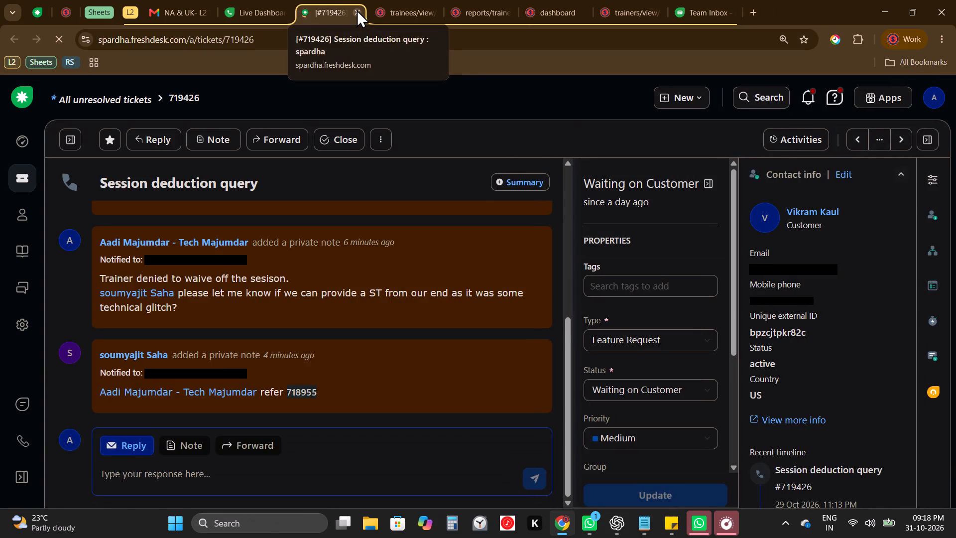
left_click(829, 220)
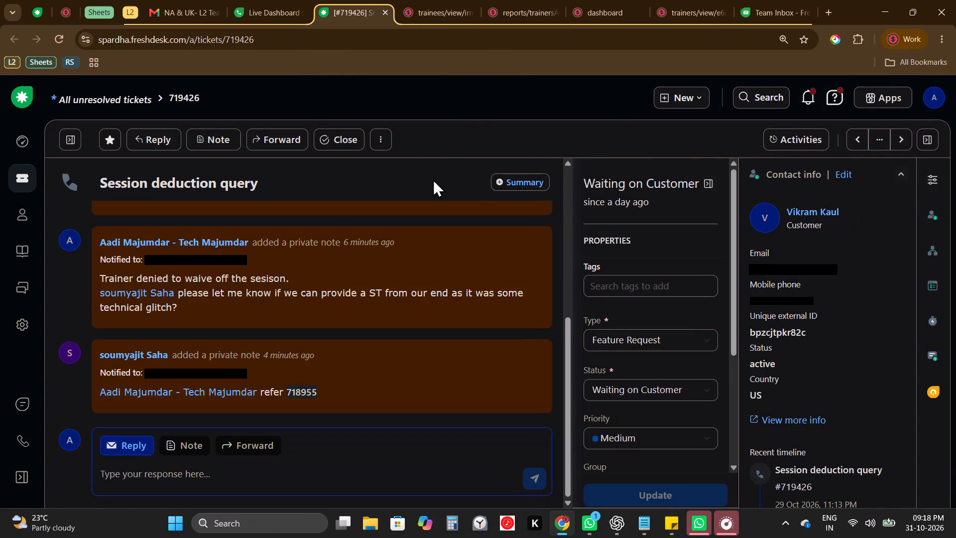
scroll(335, 201, "up", 3)
left_click(818, 214)
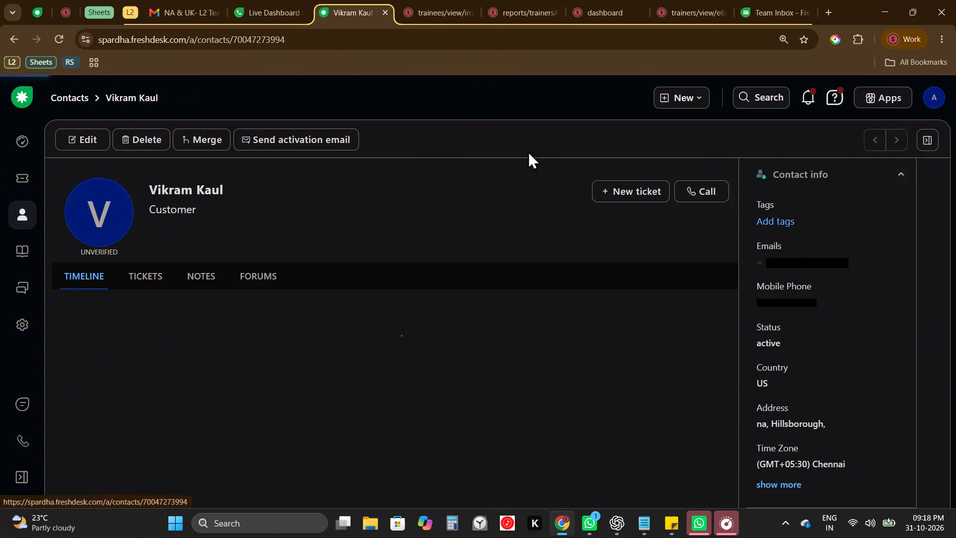
scroll(454, 393, "down", 1)
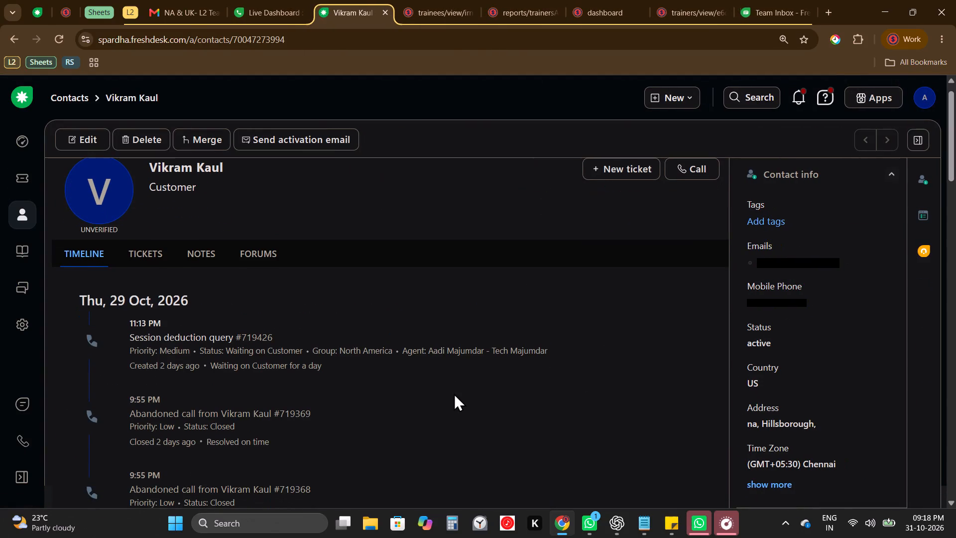
scroll(454, 393, "down", 4)
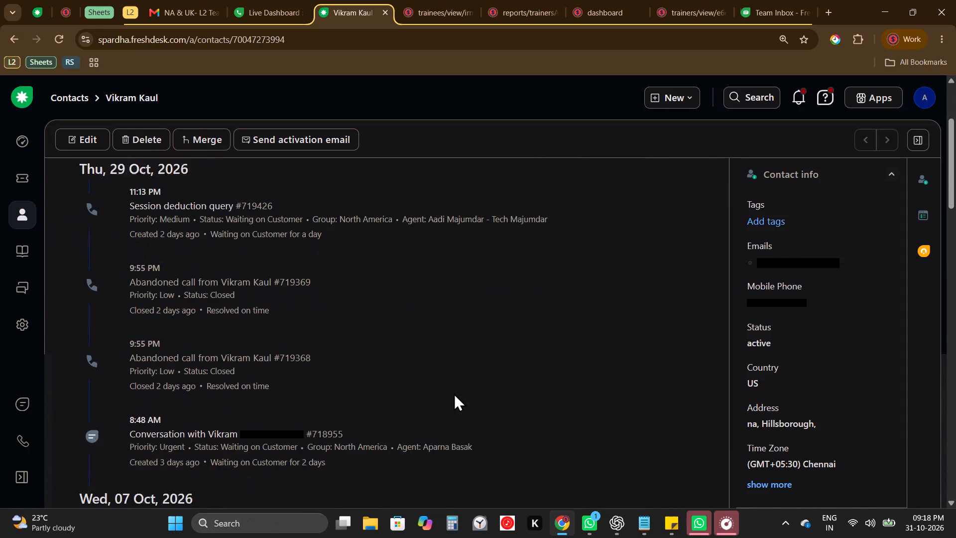
left_click(307, 413)
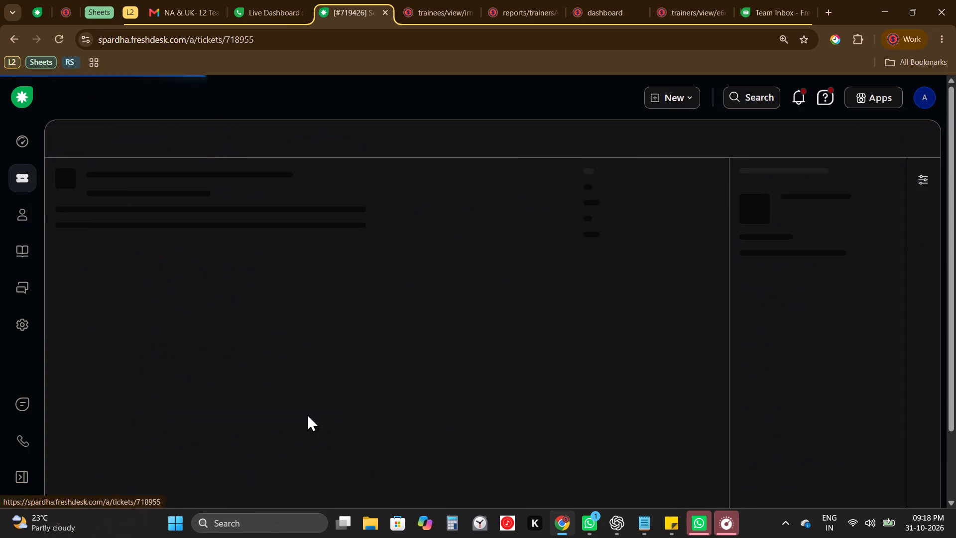
scroll(307, 413, "down", 6)
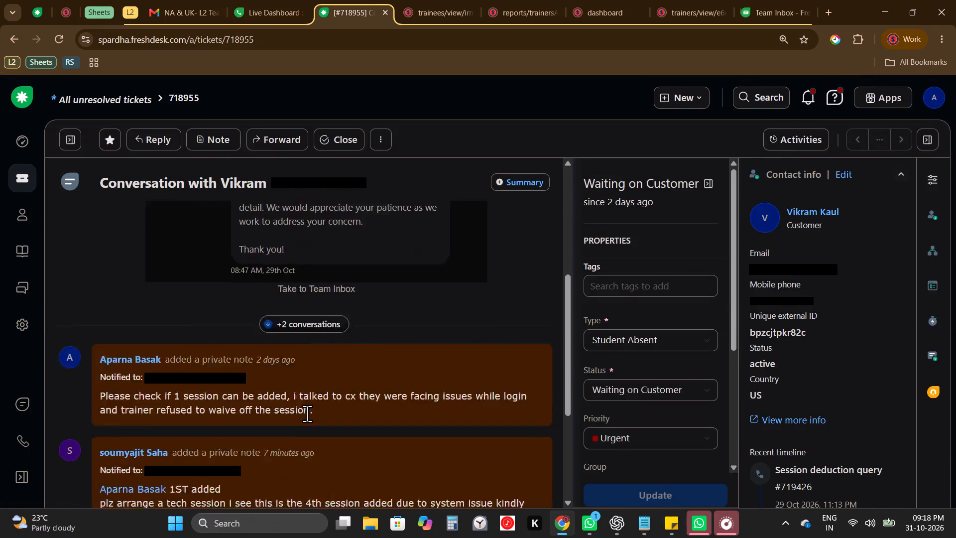
scroll(307, 413, "down", 3)
left_click(174, 291)
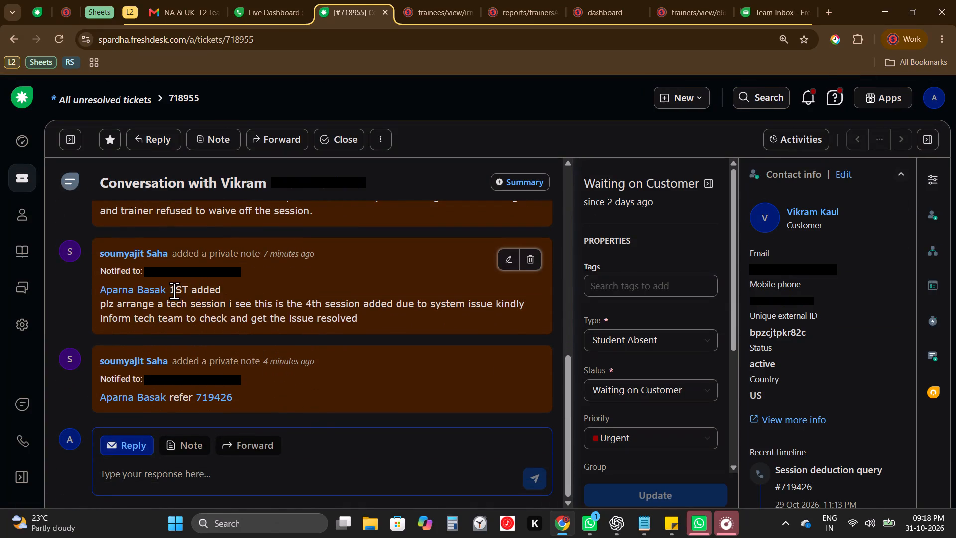
left_click_drag(174, 291, 344, 323)
double_click(344, 323)
left_click_drag(344, 323, 209, 292)
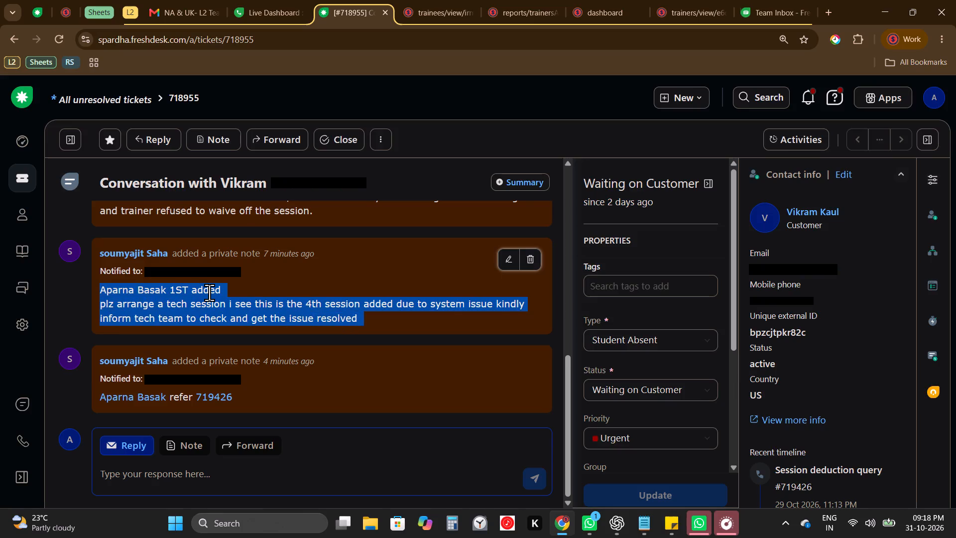
left_click(209, 292)
left_click(209, 292)
left_click_drag(209, 292, 338, 322)
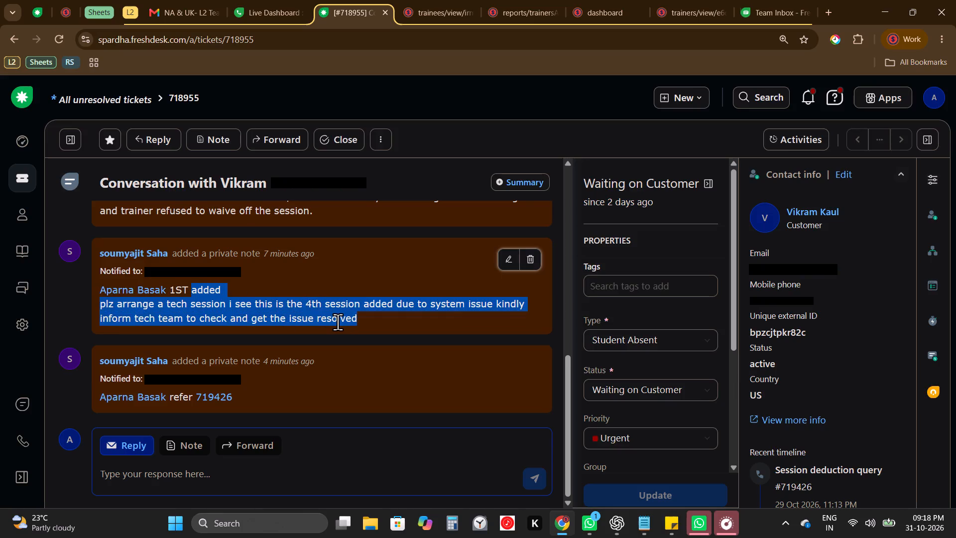
triple_click(338, 322)
scroll(338, 322, "right", 9)
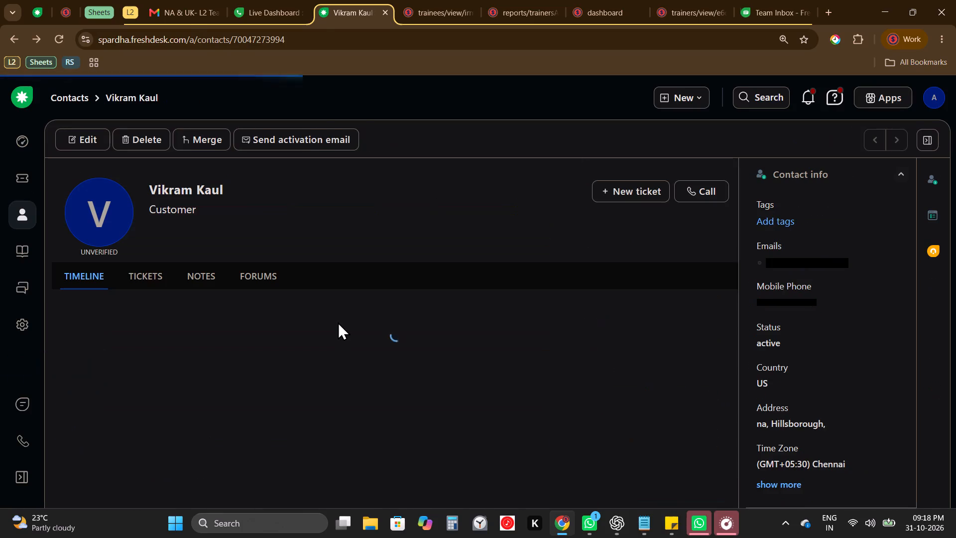
left_click_drag(211, 373, 225, 363)
left_click(225, 363)
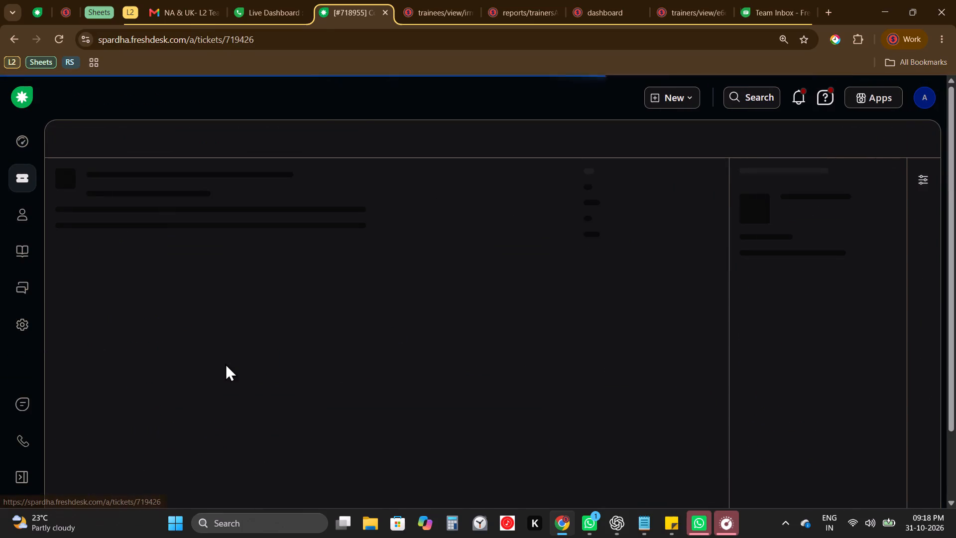
scroll(370, 389, "down", 4)
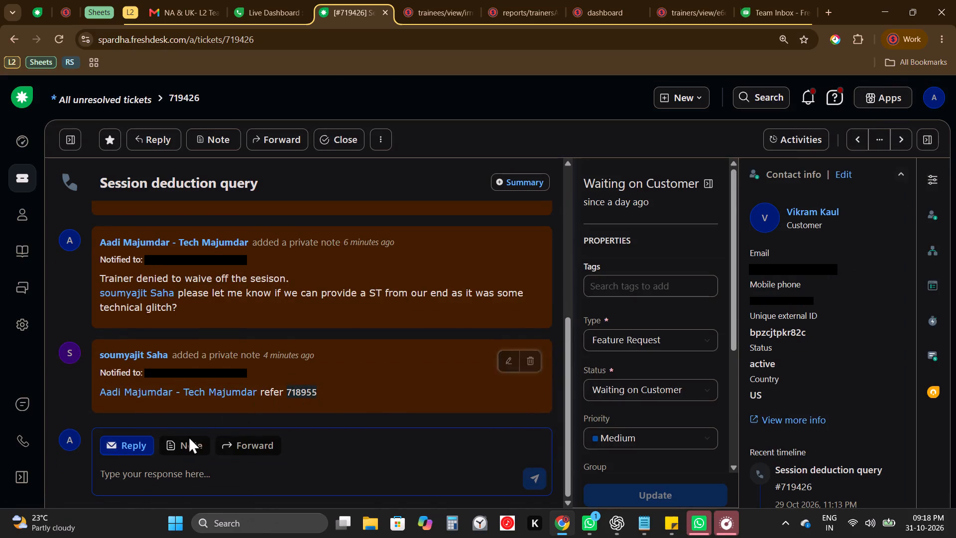
left_click(191, 440)
scroll(191, 440, "up", 1)
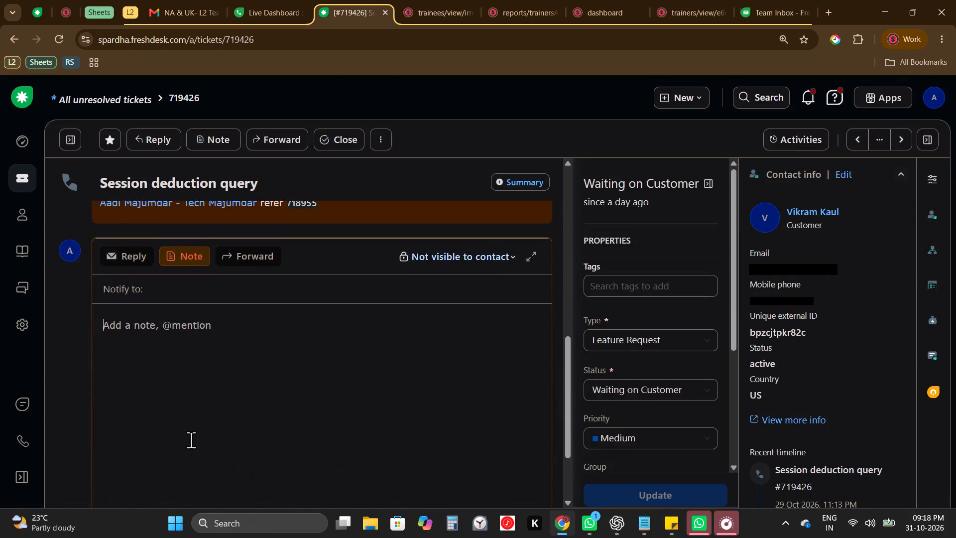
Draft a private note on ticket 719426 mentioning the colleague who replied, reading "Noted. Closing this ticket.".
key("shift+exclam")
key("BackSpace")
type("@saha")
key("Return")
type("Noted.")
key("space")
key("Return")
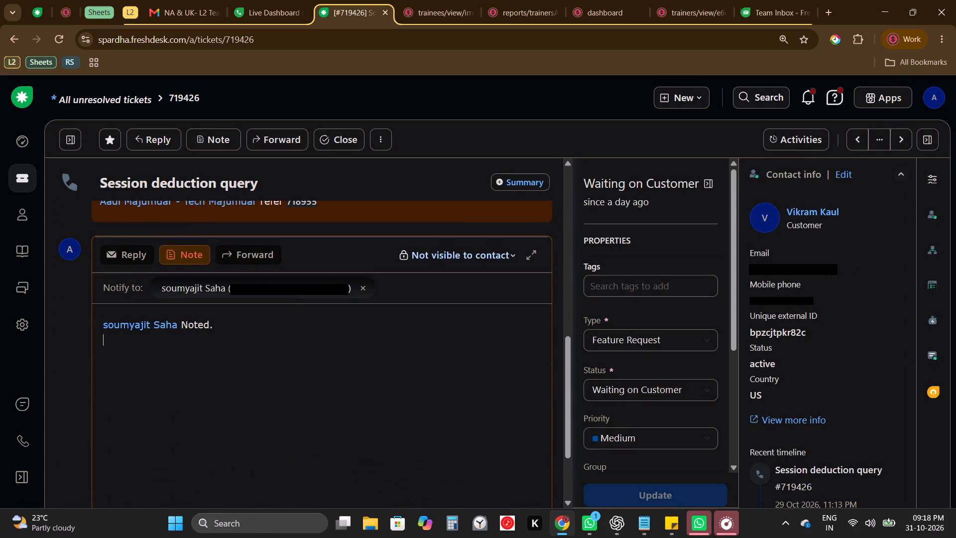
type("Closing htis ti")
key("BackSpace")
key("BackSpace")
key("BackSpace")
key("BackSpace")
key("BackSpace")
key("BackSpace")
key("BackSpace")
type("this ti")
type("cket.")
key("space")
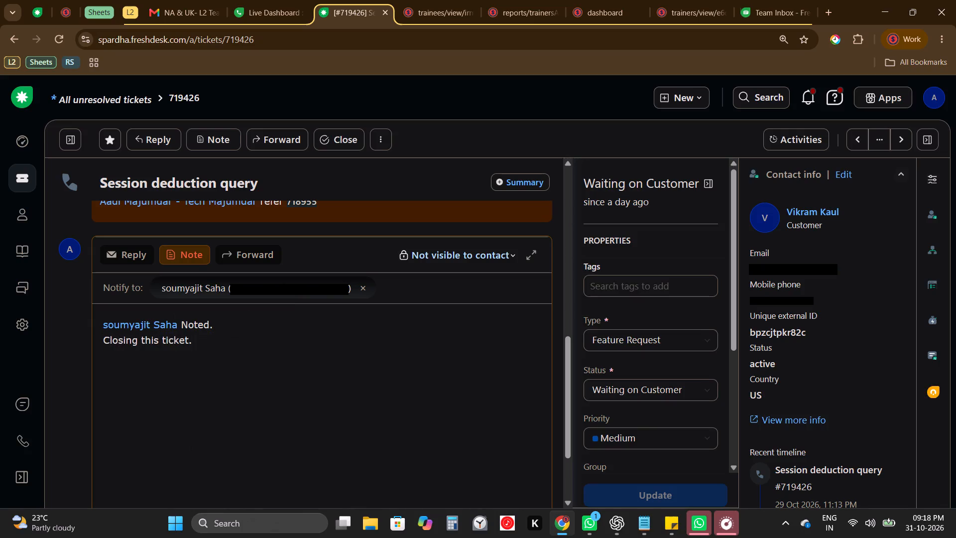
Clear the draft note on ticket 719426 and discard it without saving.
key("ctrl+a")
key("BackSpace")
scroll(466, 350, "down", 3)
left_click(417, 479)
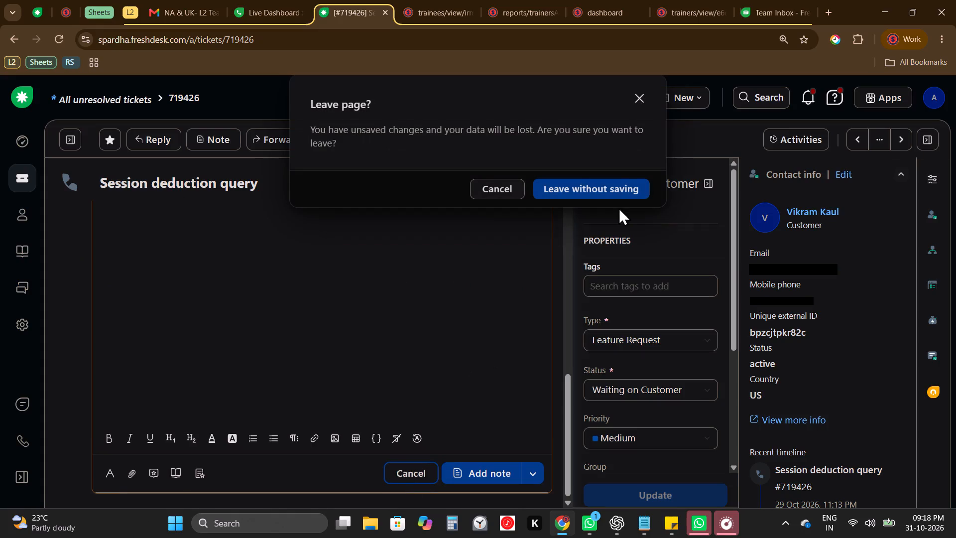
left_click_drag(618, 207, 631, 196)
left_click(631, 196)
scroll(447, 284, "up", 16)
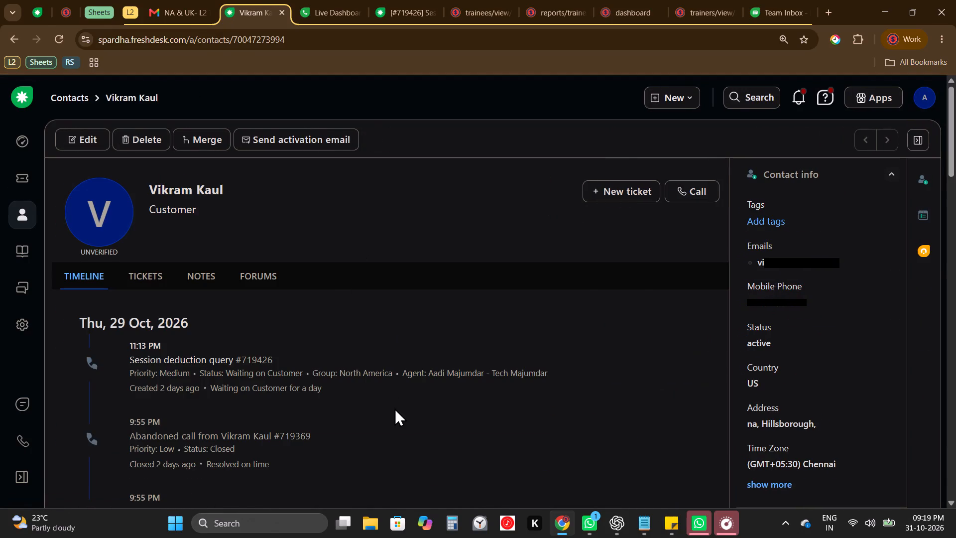
scroll(394, 408, "down", 4)
left_click(295, 327)
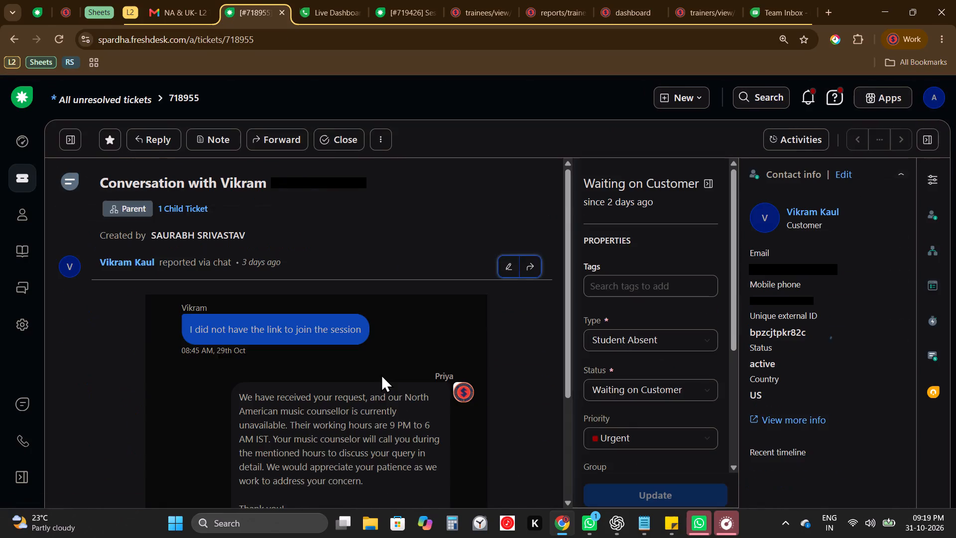
scroll(381, 374, "down", 5)
scroll(381, 374, "up", 1)
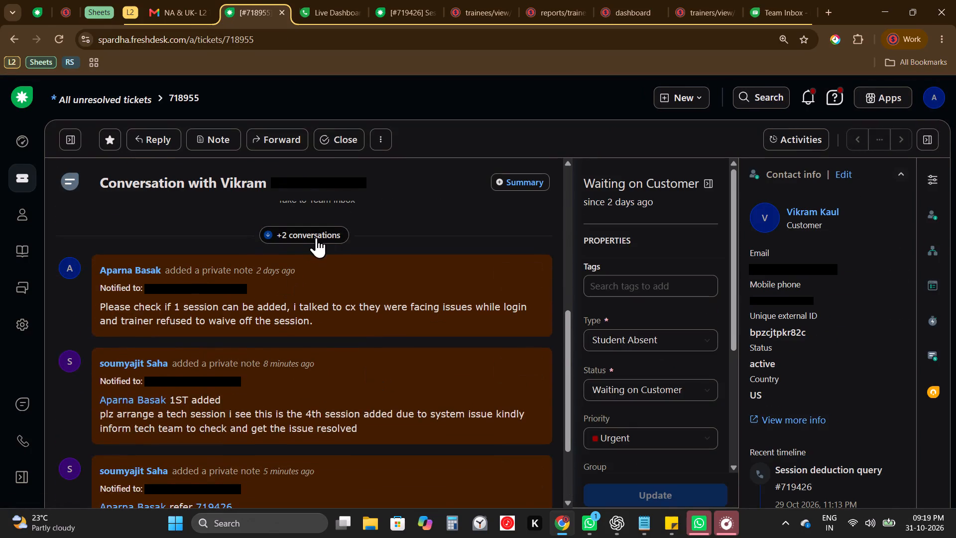
left_click(317, 240)
scroll(326, 317, "down", 3)
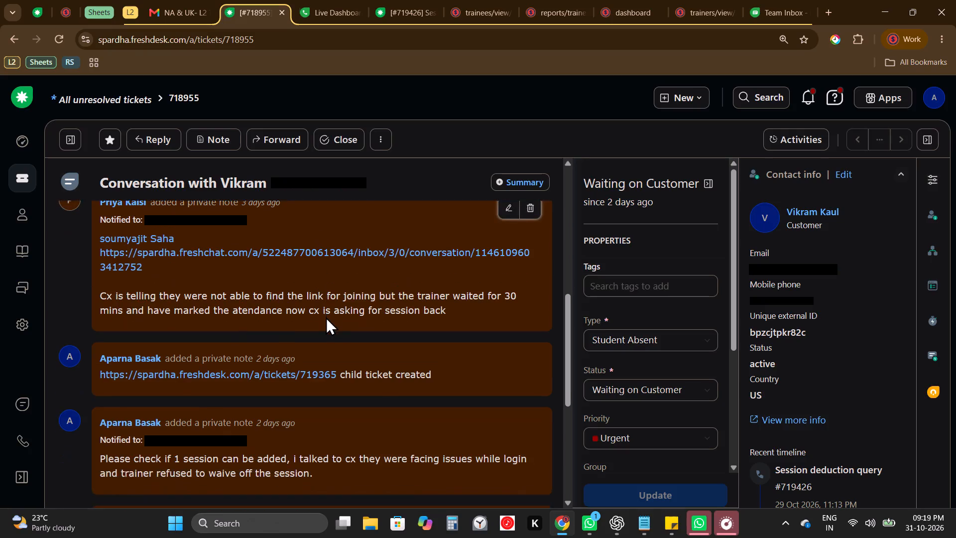
scroll(326, 317, "down", 2)
scroll(326, 317, "up", 2)
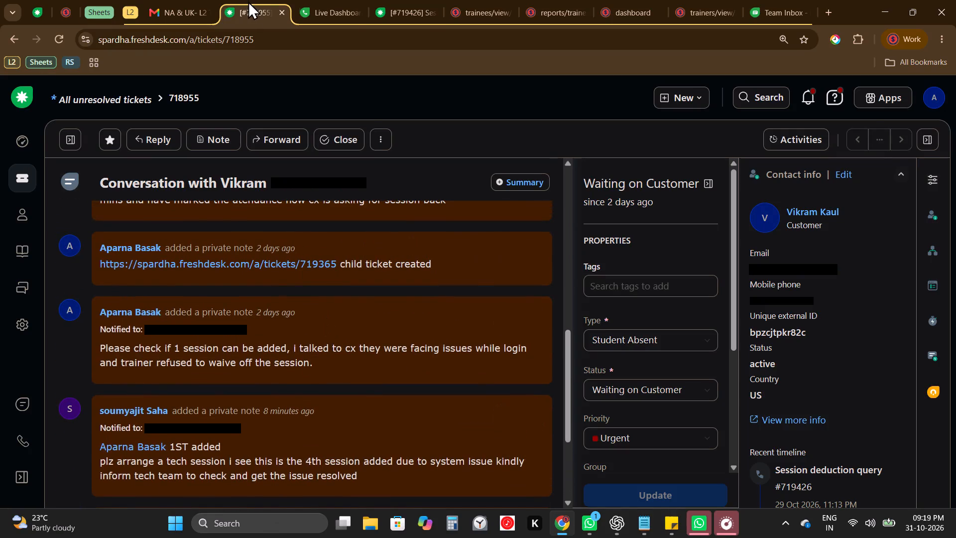
left_click_drag(248, 1, 415, 0)
left_click(359, 0)
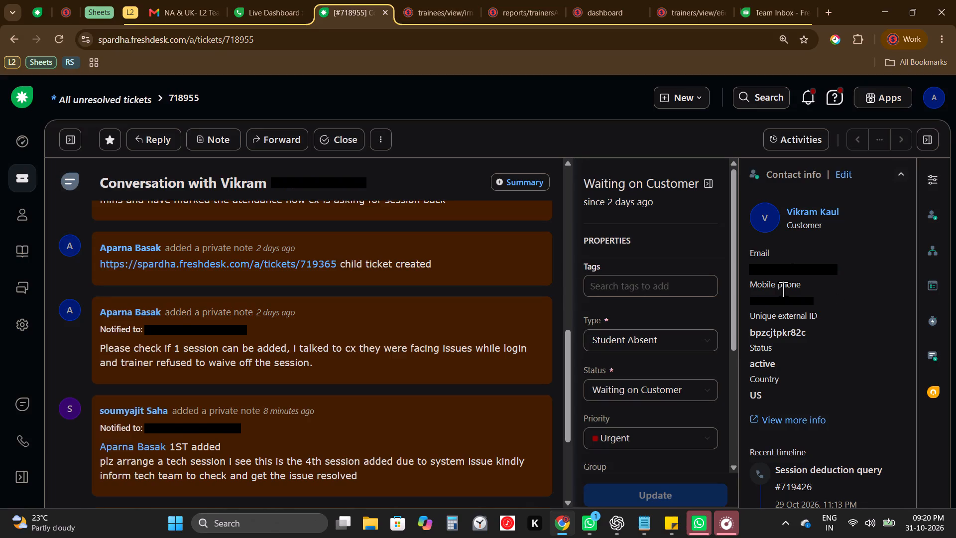
scroll(460, 379, "down", 3)
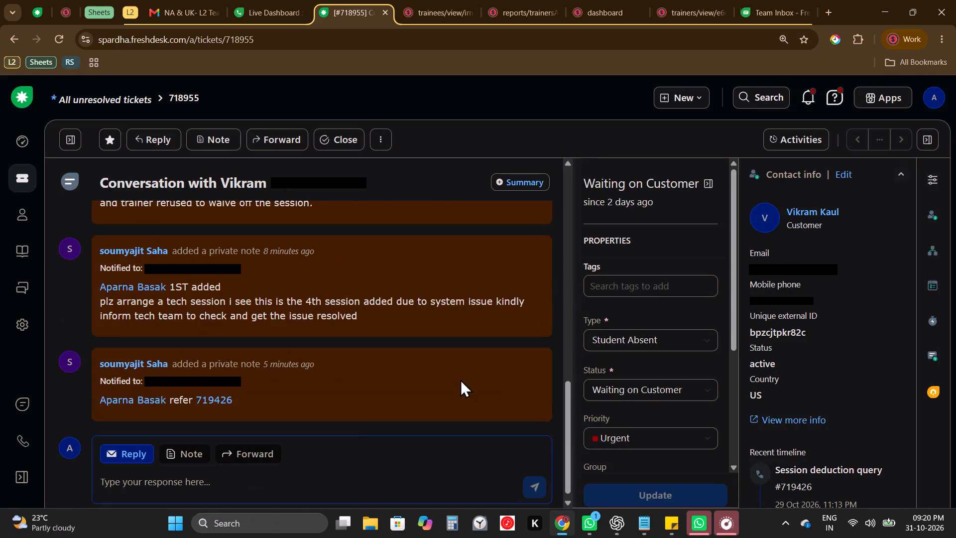
scroll(460, 379, "right", 1)
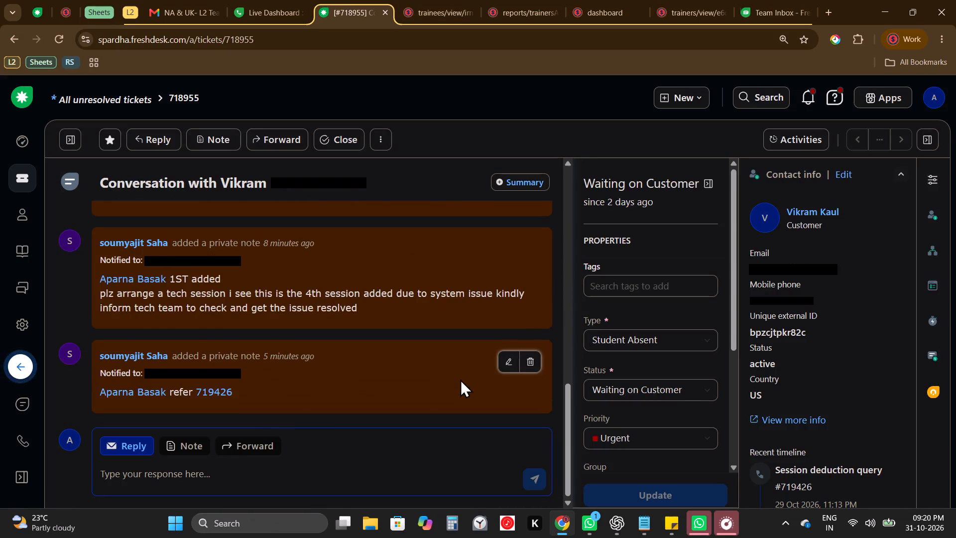
scroll(460, 379, "right", 2)
left_click(235, 292)
left_click_drag(235, 292, 397, 299)
left_click(397, 299)
left_click(162, 0)
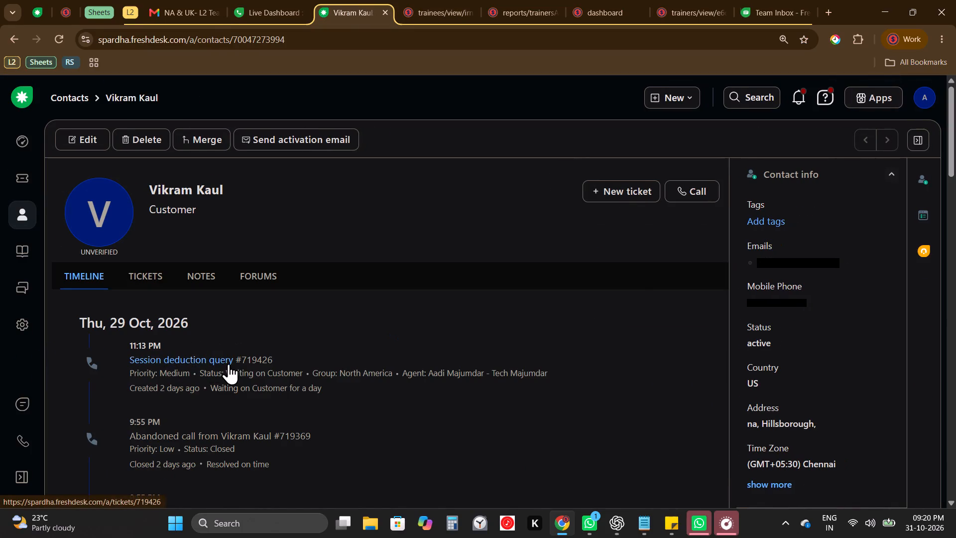
left_click(229, 364)
scroll(197, 447, "down", 6)
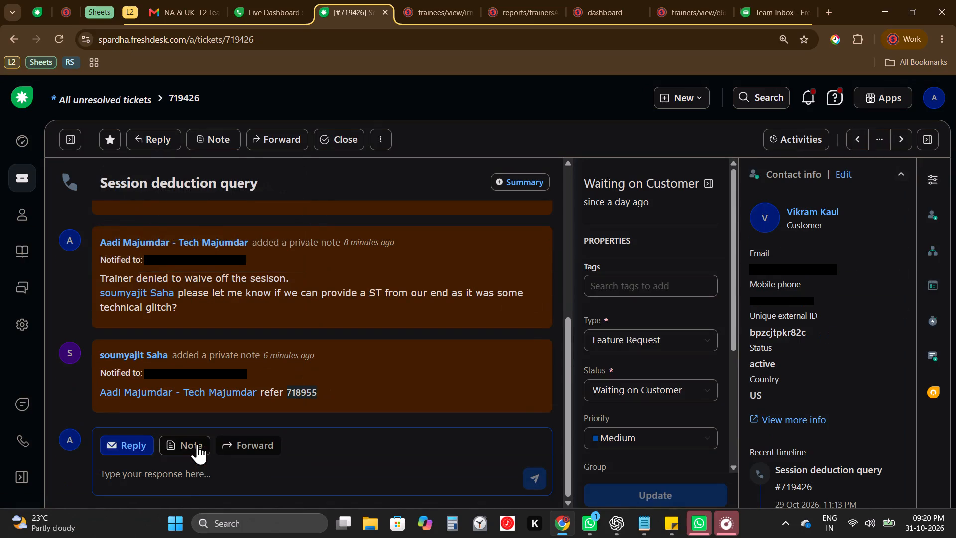
left_click(197, 444)
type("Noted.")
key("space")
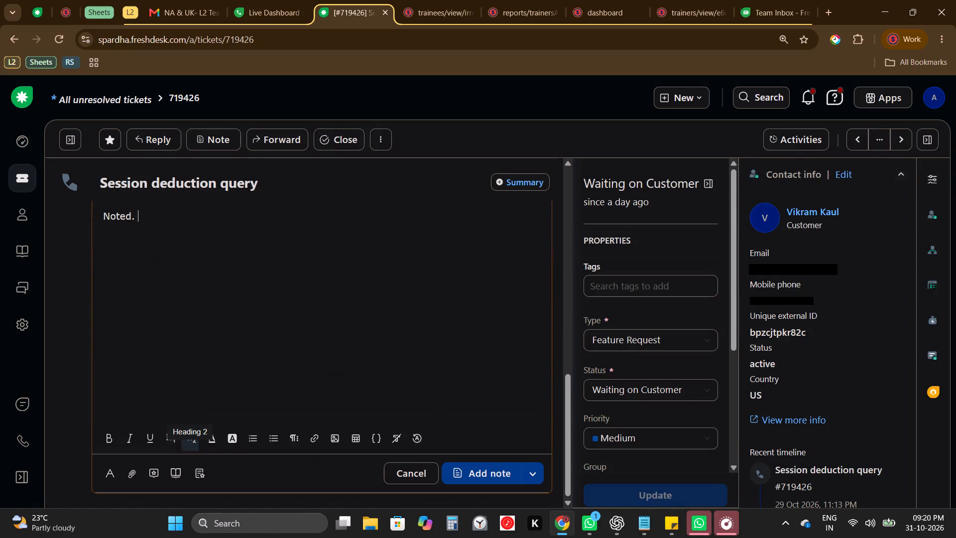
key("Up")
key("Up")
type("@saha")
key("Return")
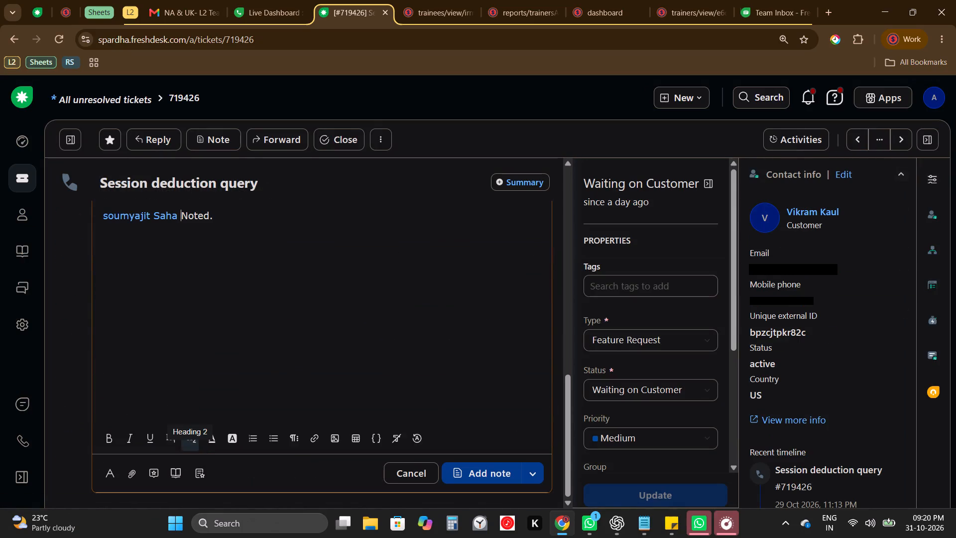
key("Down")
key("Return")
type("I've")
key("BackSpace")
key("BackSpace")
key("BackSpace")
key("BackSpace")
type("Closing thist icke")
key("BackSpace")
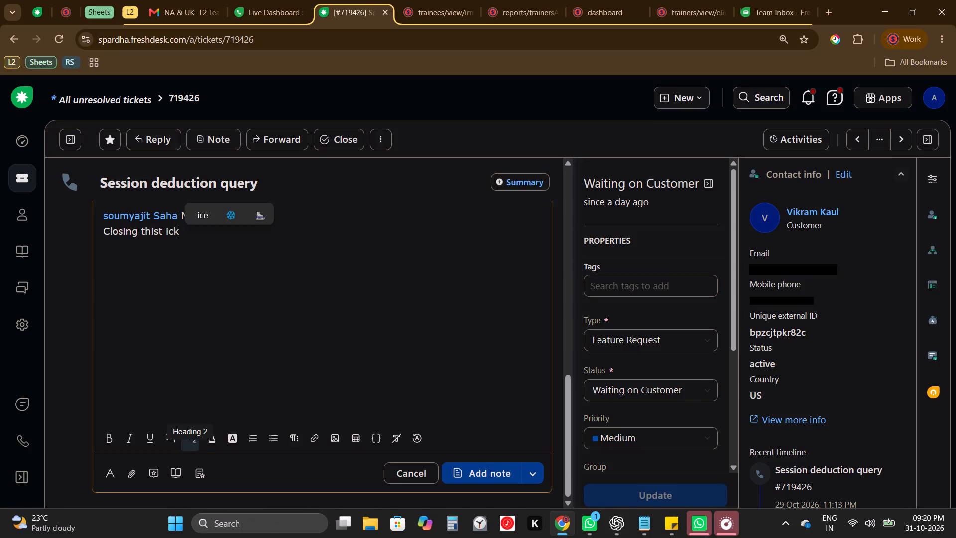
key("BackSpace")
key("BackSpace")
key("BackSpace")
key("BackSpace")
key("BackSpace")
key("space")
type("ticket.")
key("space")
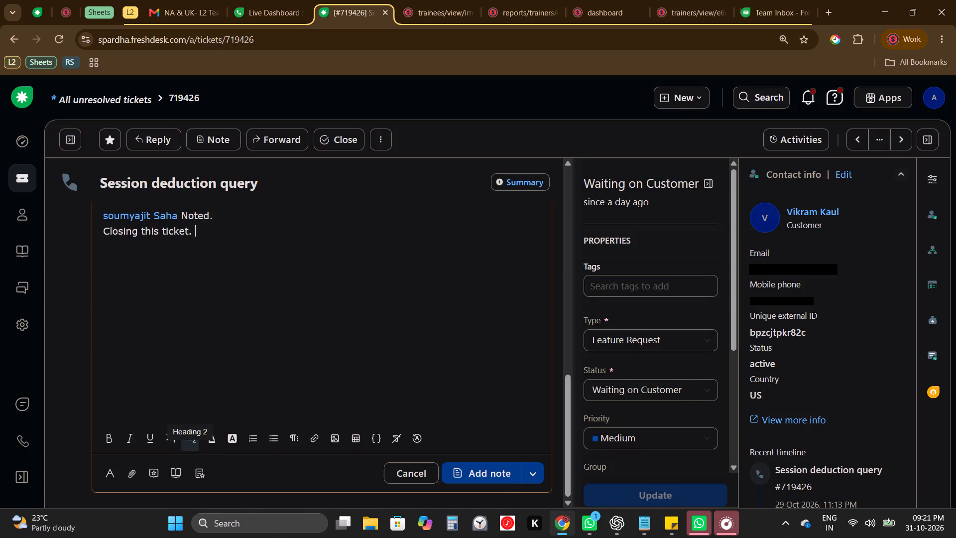
left_click(496, 476)
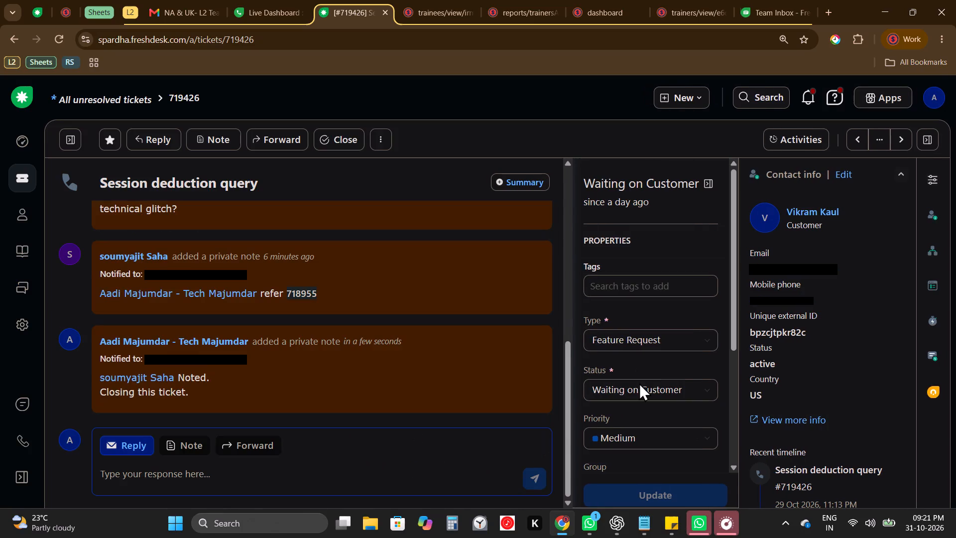
Set ticket 719426's status to Closed and update its properties.
left_click_drag(639, 383, 667, 340)
left_click(667, 340)
left_click(719, 490)
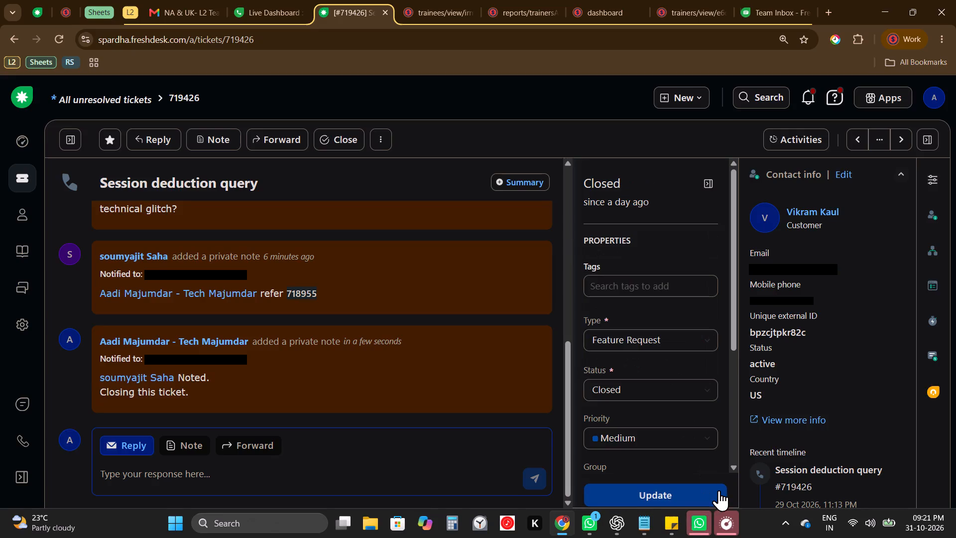
Open the sticky note and go to the list of closed tickets at its end.
left_click(671, 528)
scroll(732, 389, "down", 5)
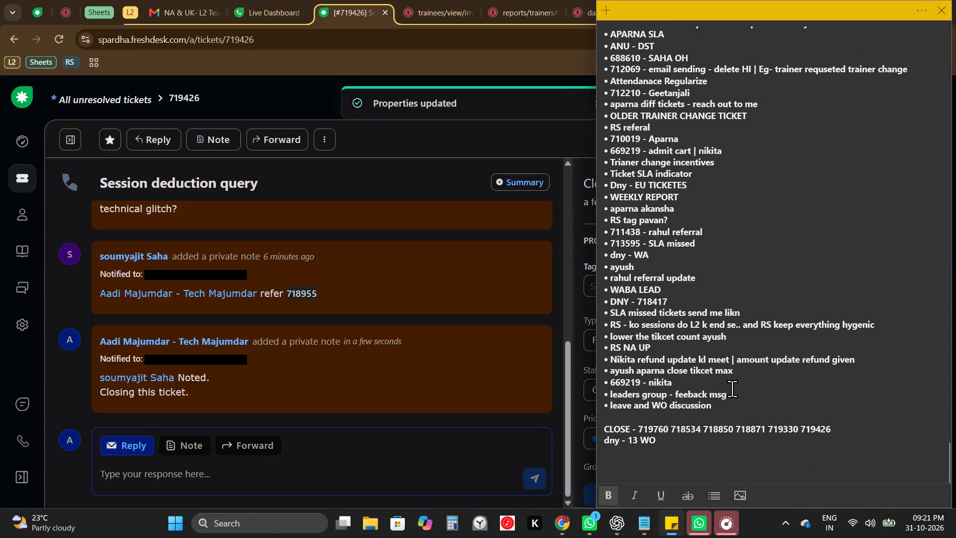
Switch from the sticky notes back to ticket 719426 in the browser.
left_click(455, 299)
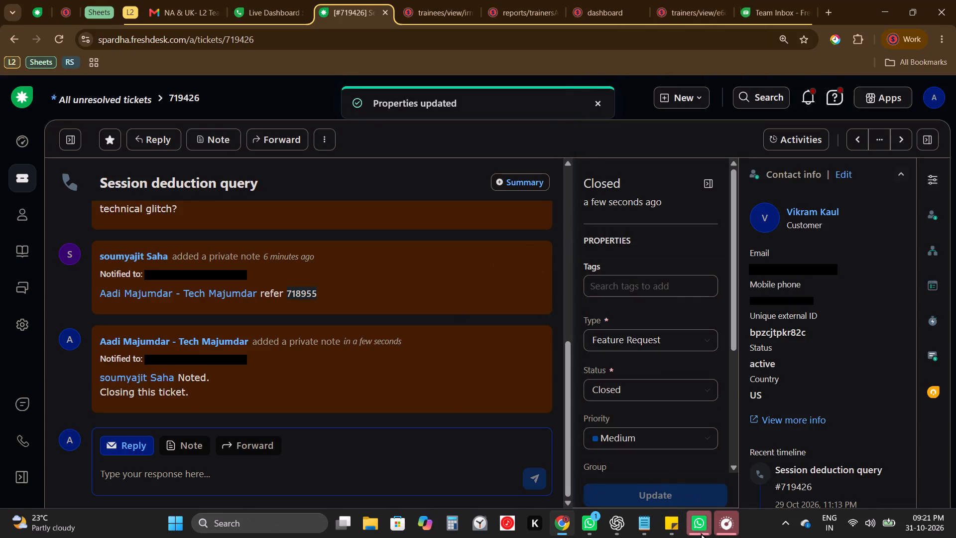
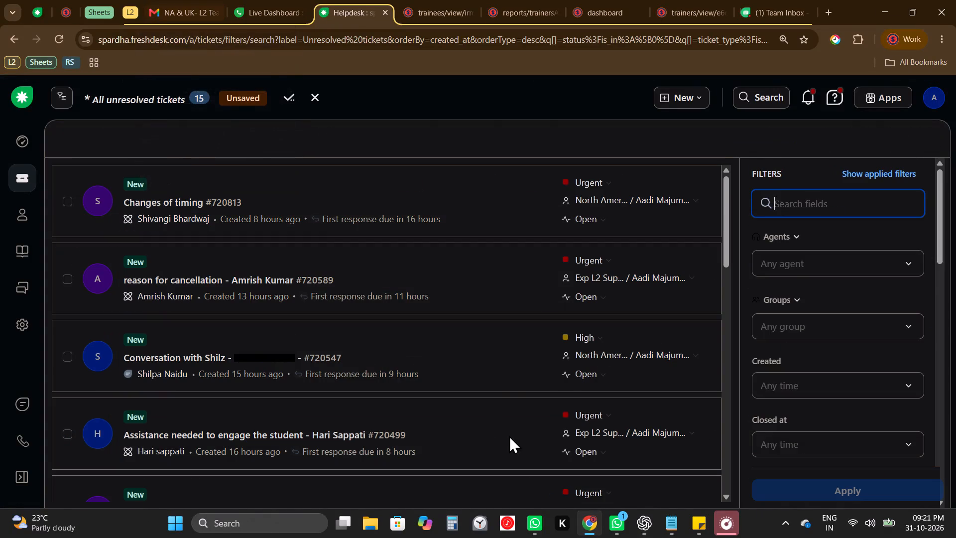
Open ticket 719657, about a first session that did not happen, from the unresolved tickets list.
scroll(514, 372, "down", 8)
scroll(514, 372, "up", 2)
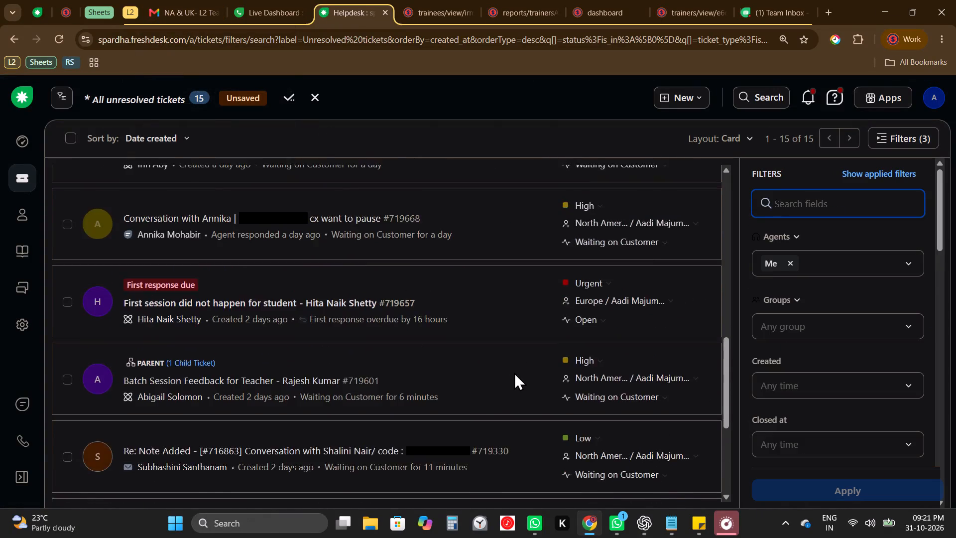
scroll(514, 372, "up", 1)
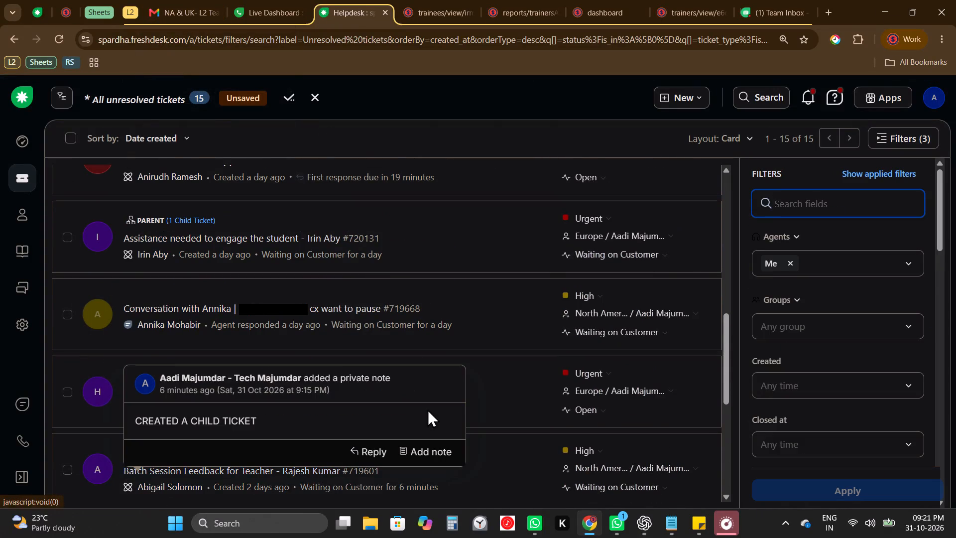
left_click(360, 393)
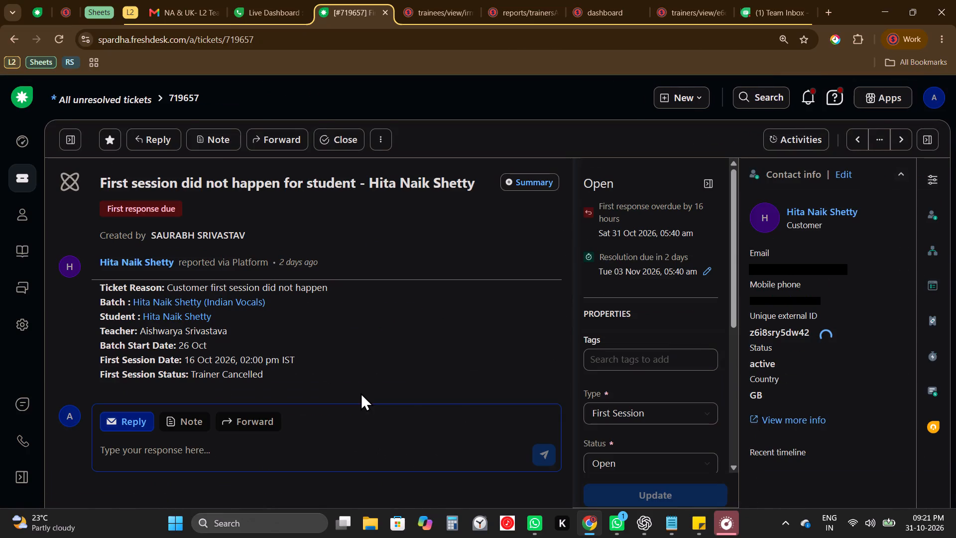
Open the Indian Vocals batch linked in ticket 719657 and compare its October 2026 sessions with the ticket's first session details.
left_click(239, 297)
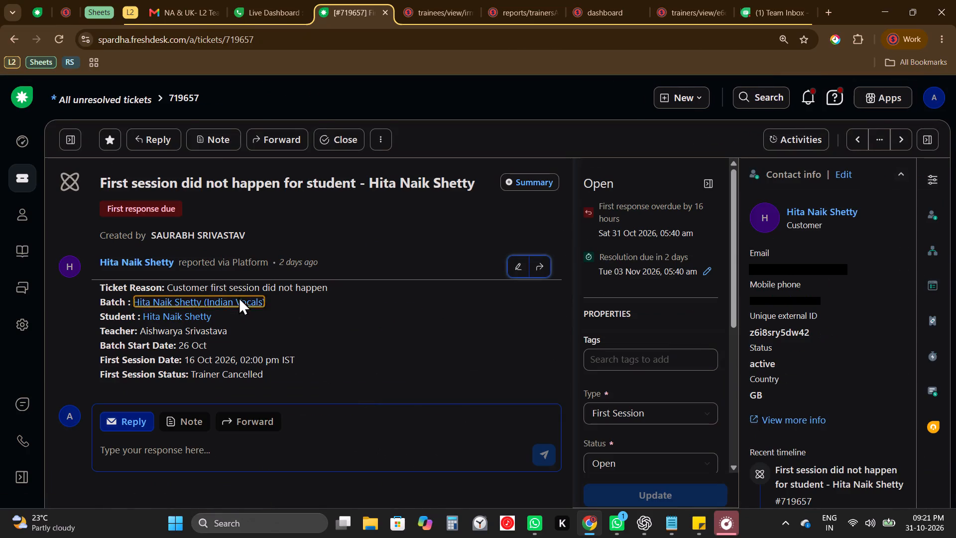
left_click(507, 14)
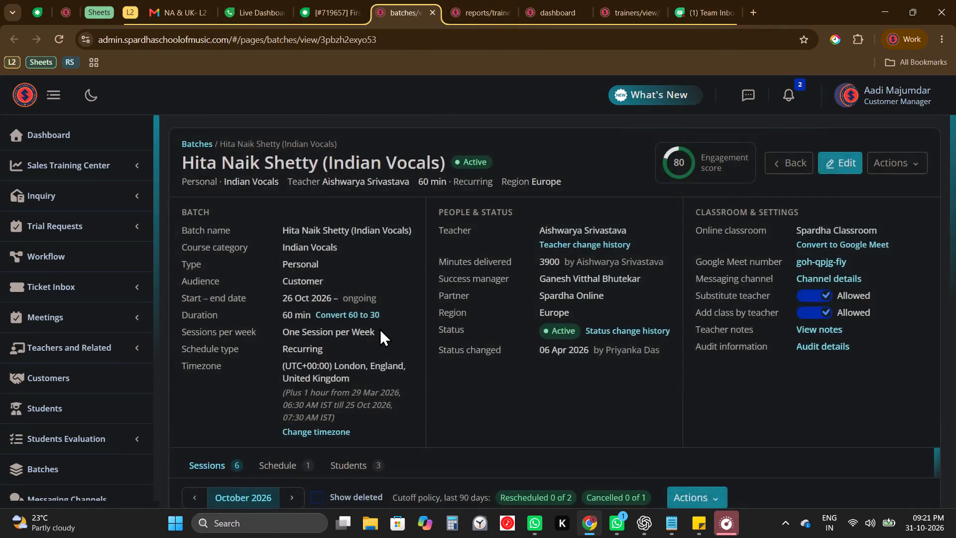
scroll(379, 328, "down", 4)
scroll(390, 302, "up", 1)
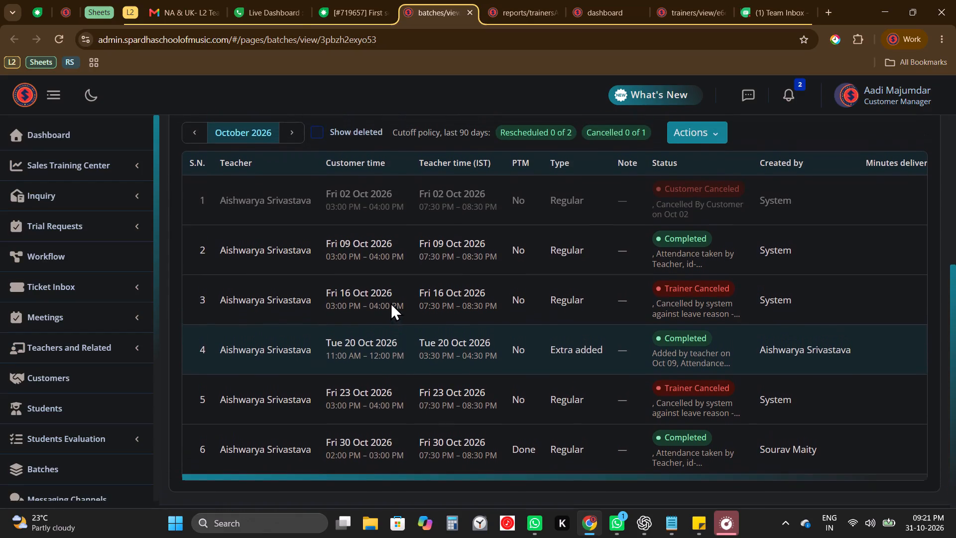
left_click(350, 0)
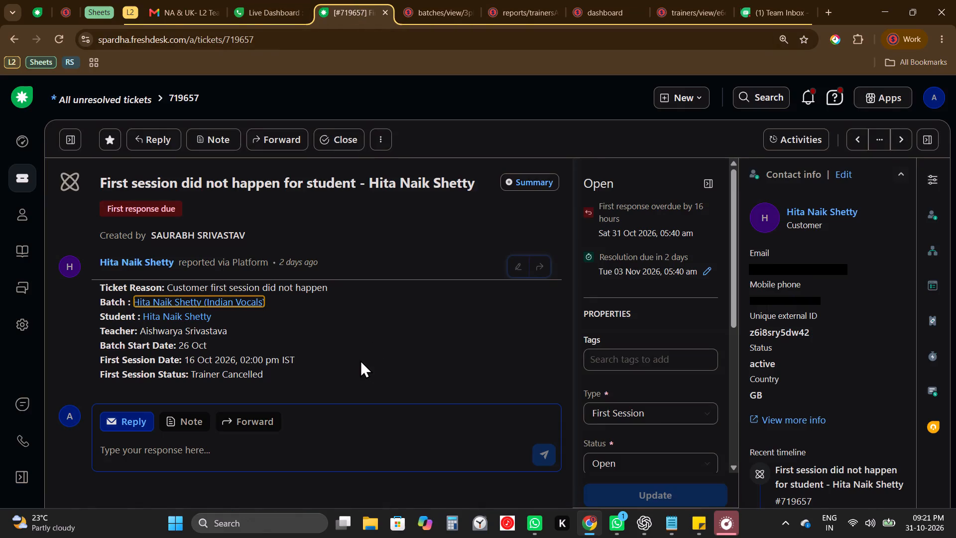
left_click(360, 360)
left_click(428, 0)
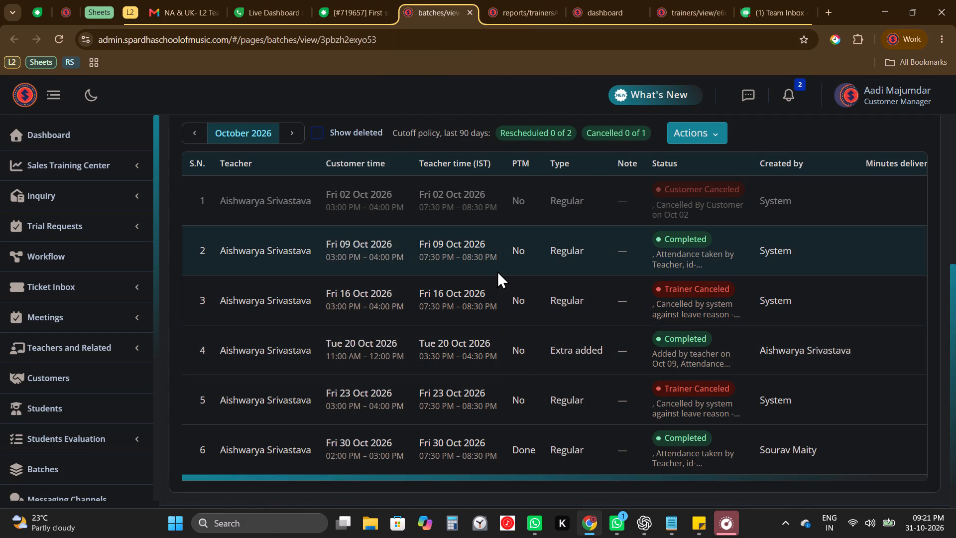
Capture and copy a screenshot of the first four October 2026 session rows in the batch's session table.
key("Print")
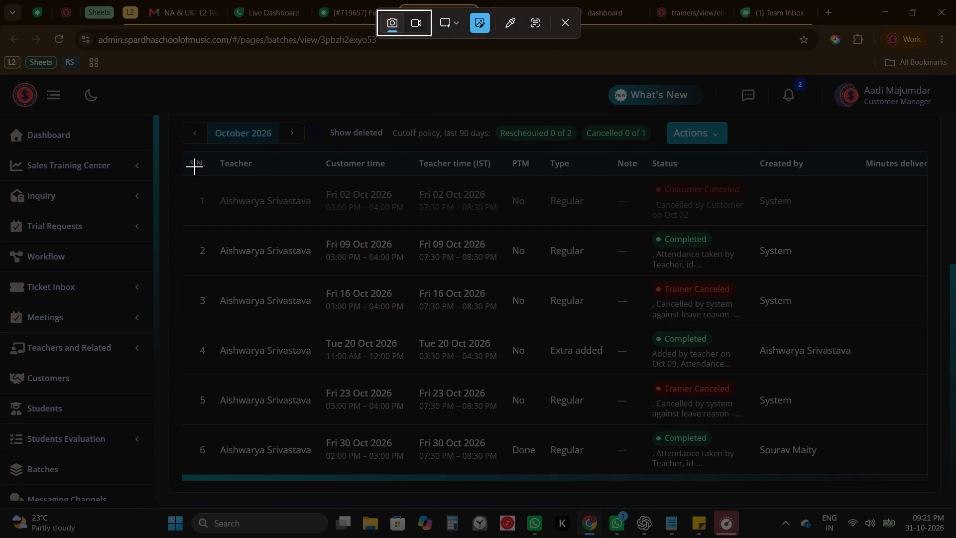
left_click_drag(174, 146, 921, 366)
key("ctrl+c")
Draft a private note on ticket 719657: "No action required our end as the trainer had already added an extra session from her end.".
left_click(378, 0)
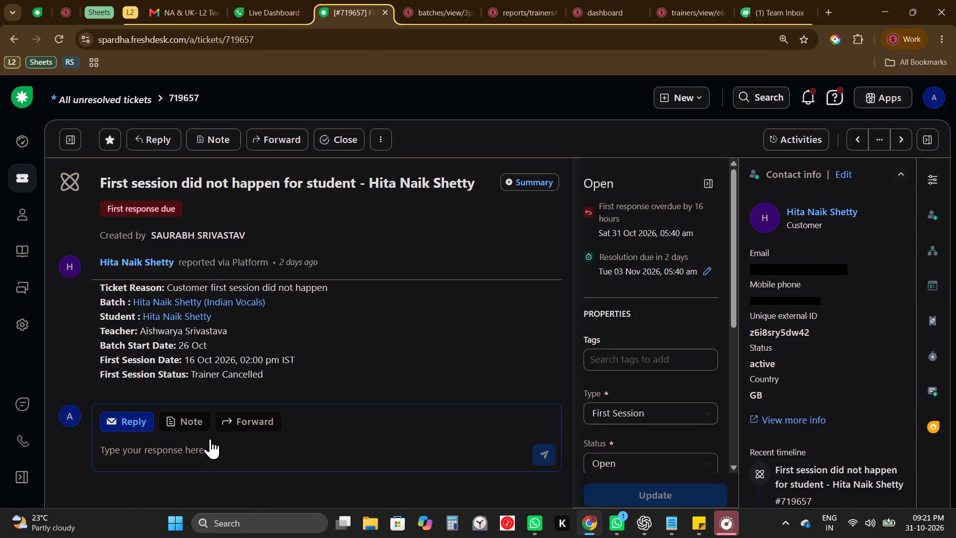
left_click(208, 430)
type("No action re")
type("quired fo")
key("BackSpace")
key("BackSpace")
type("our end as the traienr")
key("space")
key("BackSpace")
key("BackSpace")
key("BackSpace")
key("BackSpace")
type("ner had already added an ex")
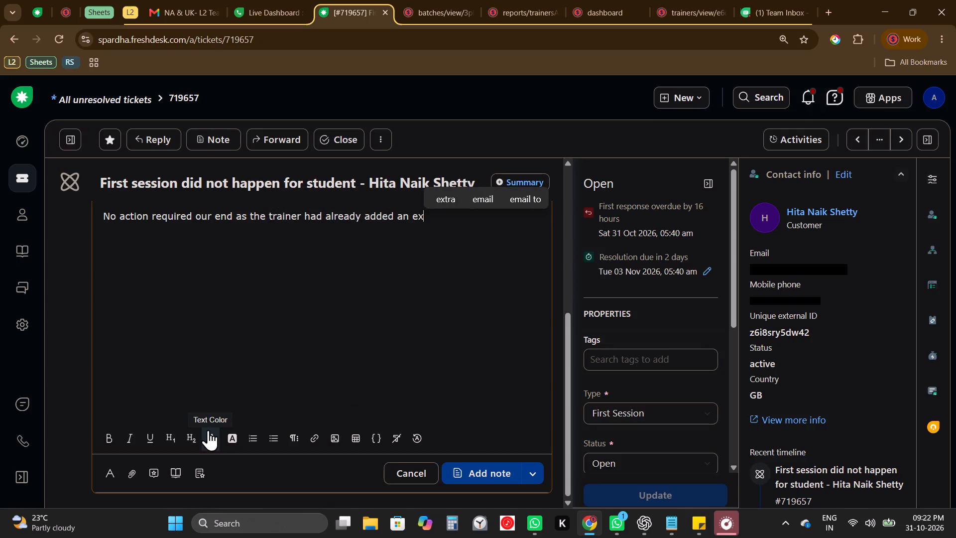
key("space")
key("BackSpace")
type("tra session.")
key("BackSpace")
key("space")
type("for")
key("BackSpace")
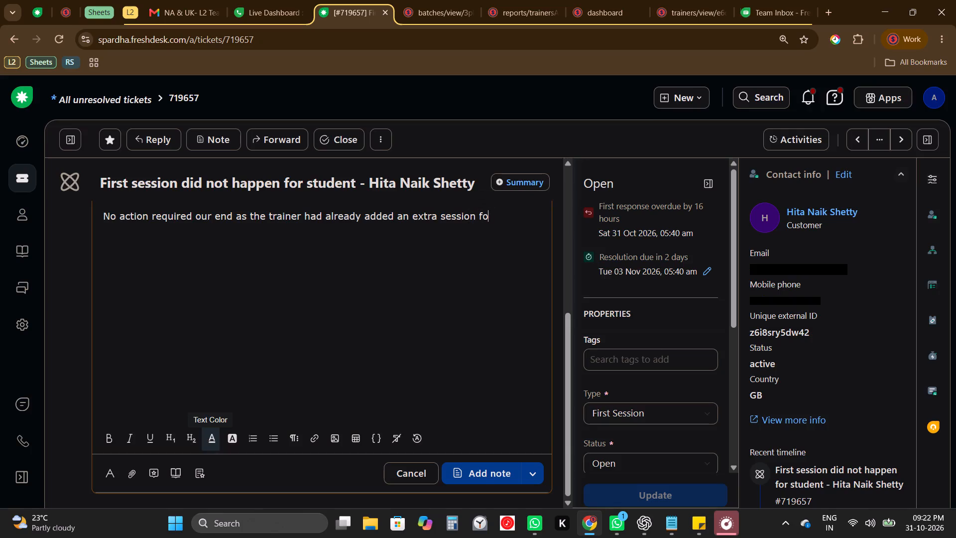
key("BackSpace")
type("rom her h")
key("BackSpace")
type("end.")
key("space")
Insert the copied session table screenshot below the text of the private note.
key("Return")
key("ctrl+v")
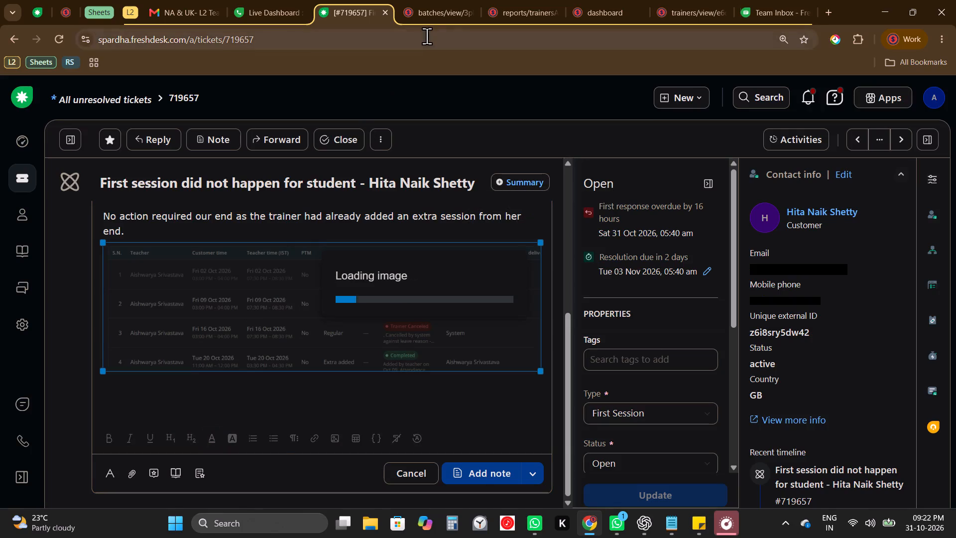
left_click(447, 0)
scroll(545, 364, "up", 5)
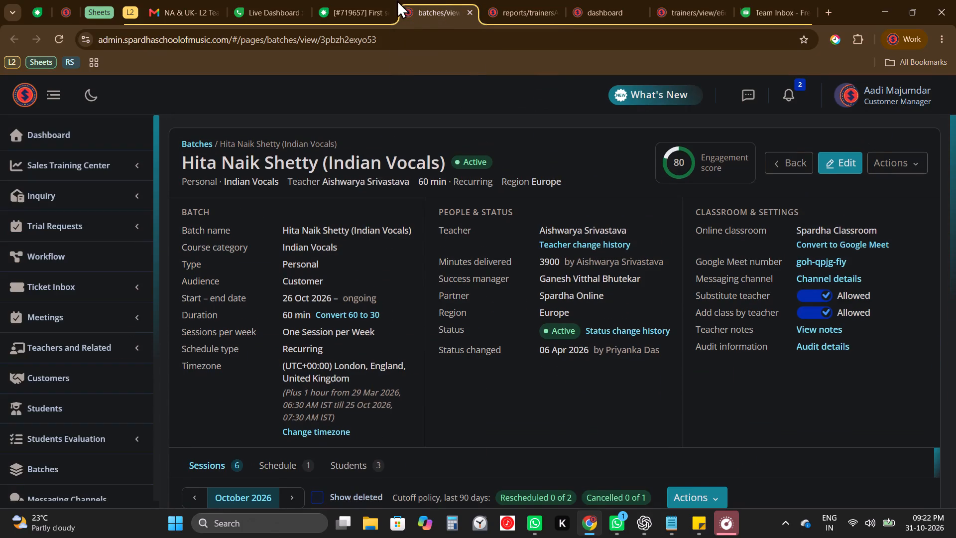
left_click(382, 0)
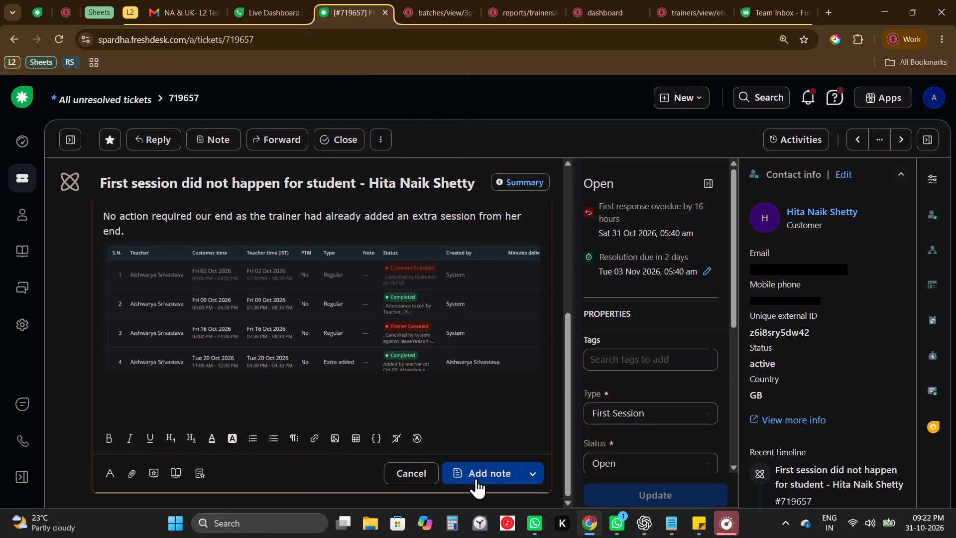
scroll(476, 478, "down", 1)
scroll(469, 401, "up", 1)
left_click(467, 316)
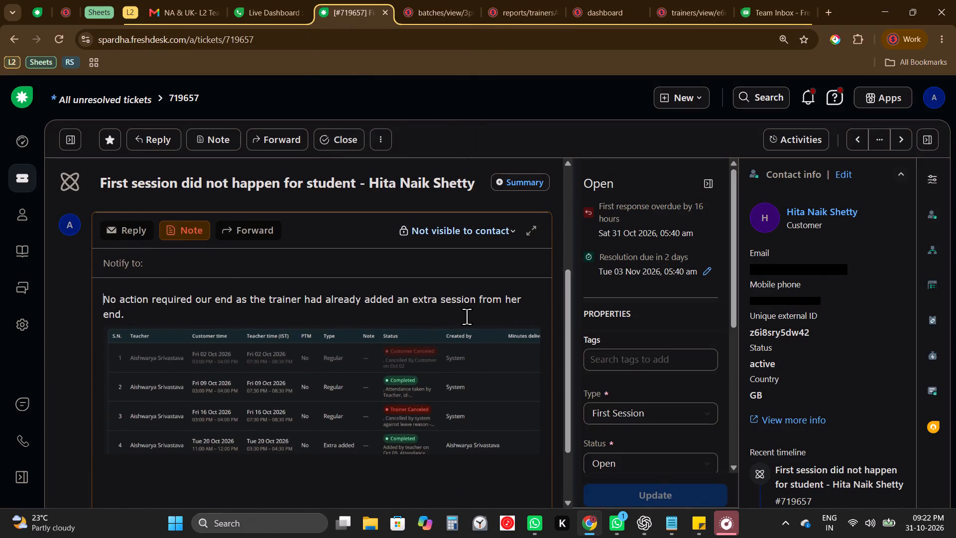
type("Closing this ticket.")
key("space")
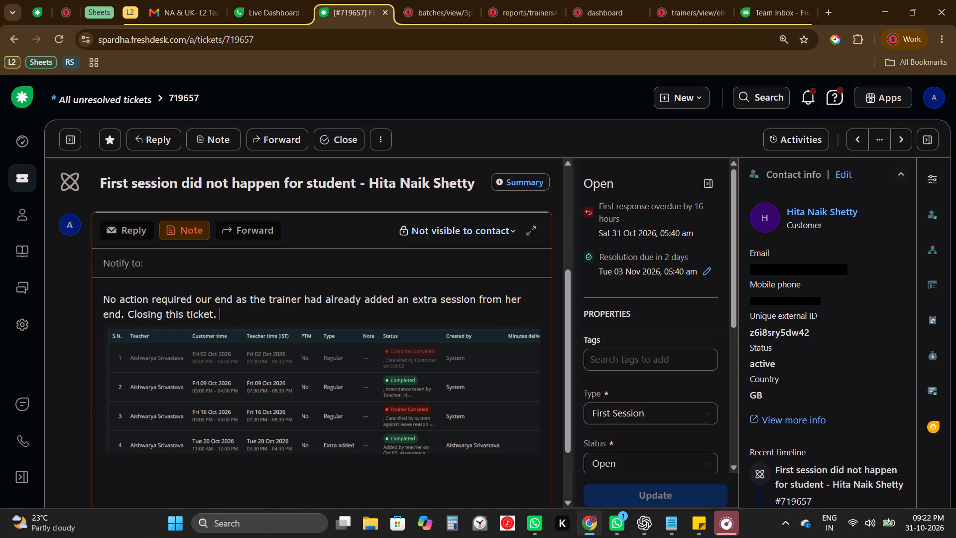
scroll(467, 316, "up", 9)
scroll(467, 316, "down", 4)
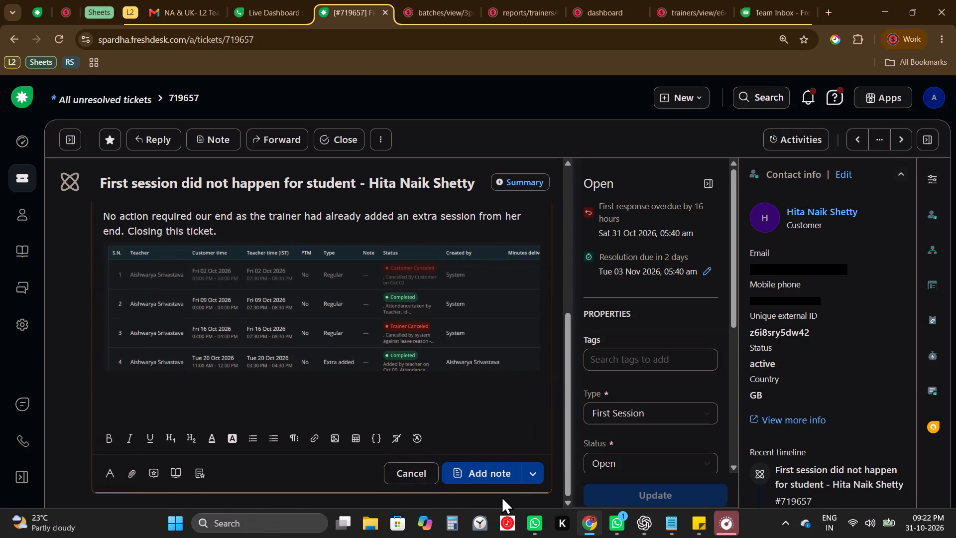
left_click_drag(492, 485, 499, 478)
left_click(499, 478)
Set ticket 719657's status to Waiting on Customer and update its properties.
left_click_drag(657, 462, 684, 429)
left_click(684, 429)
left_click(687, 488)
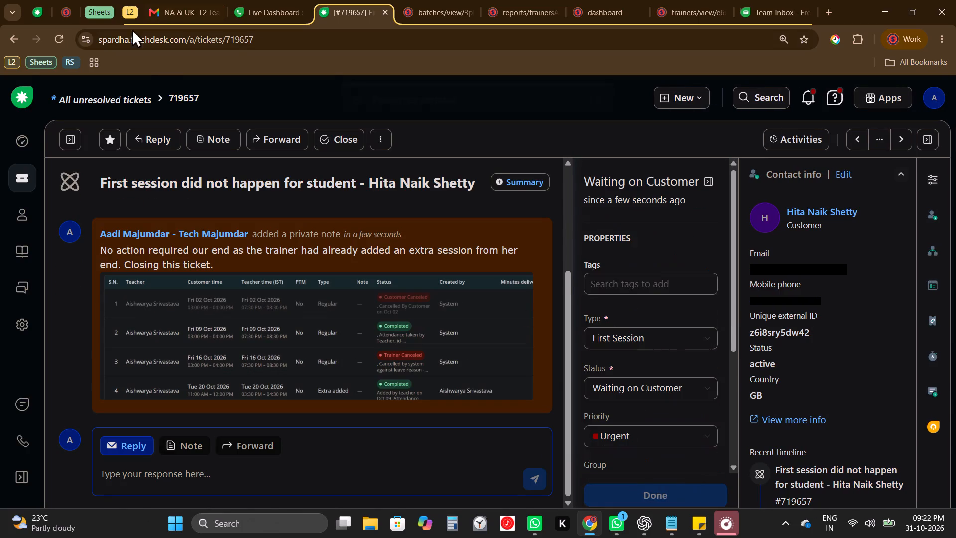
Copy ticket number 719657 and add it to the end of the CLOSE line in Sticky Notes.
double_click(185, 104)
key("ctrl+c")
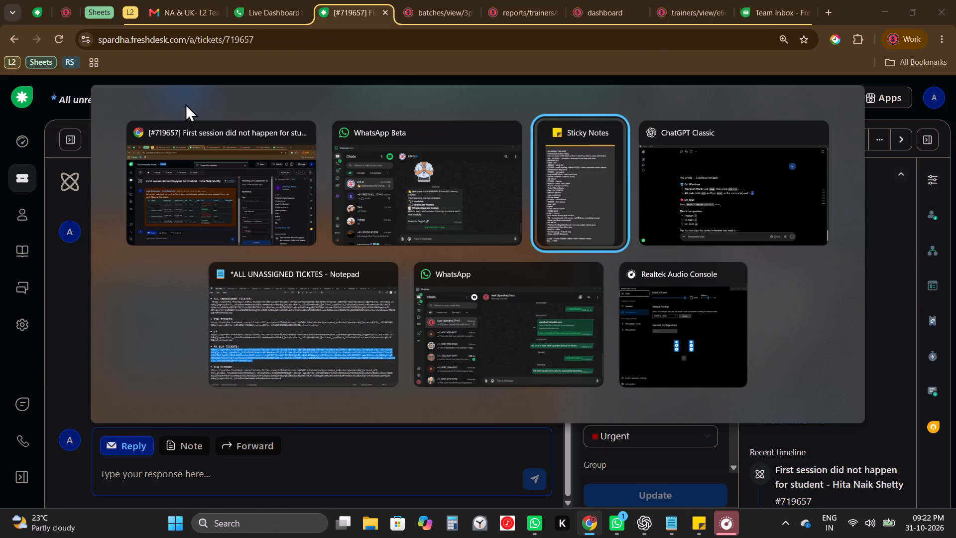
scroll(571, 232, "down", 4)
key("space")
key("ctrl+v")
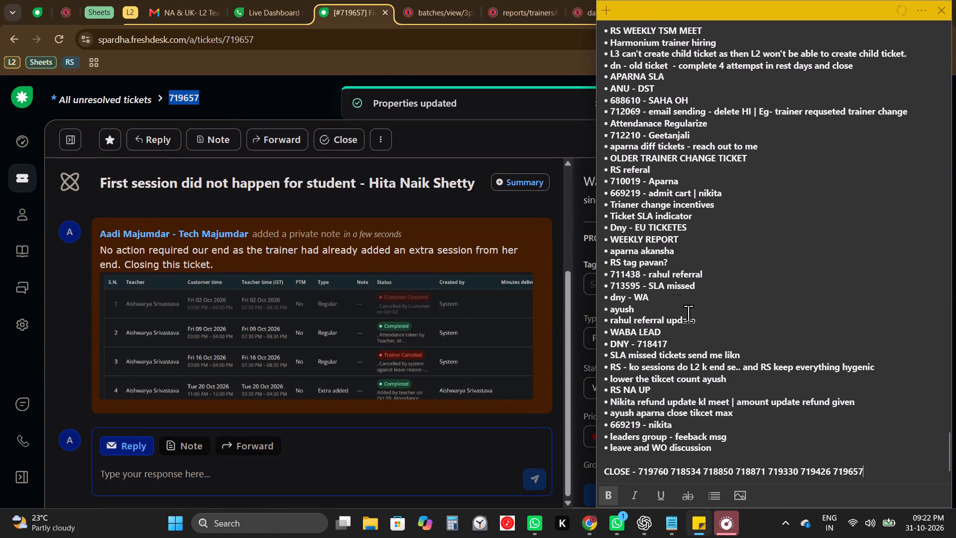
Switch back to the browser, move on to ticket 719668 and examine its latest private note about the pause request.
left_click(509, 146)
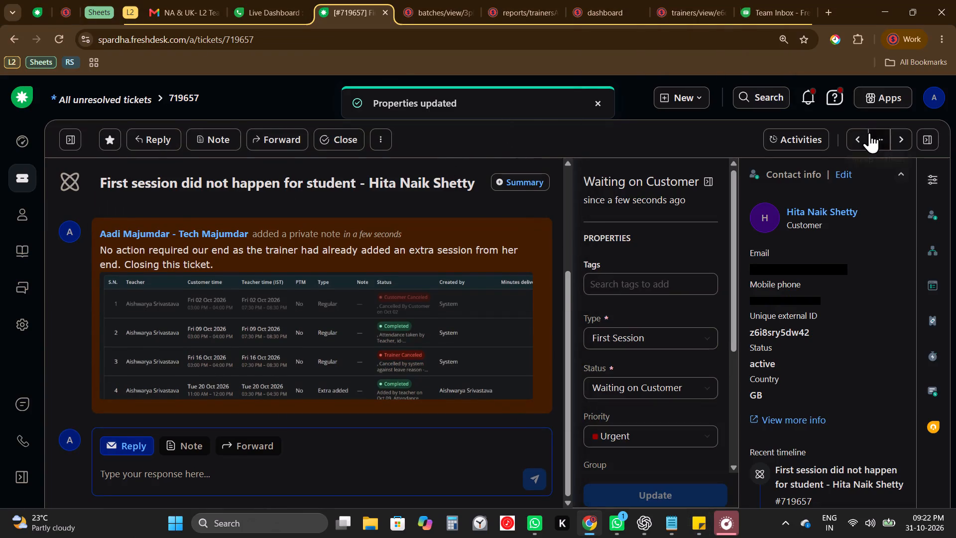
left_click(869, 134)
left_click(865, 136)
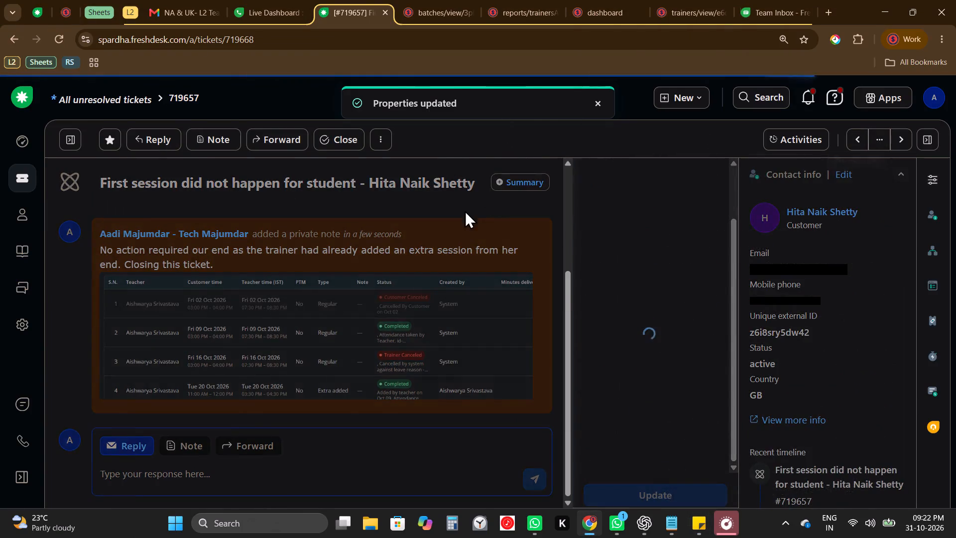
scroll(465, 210, "down", 14)
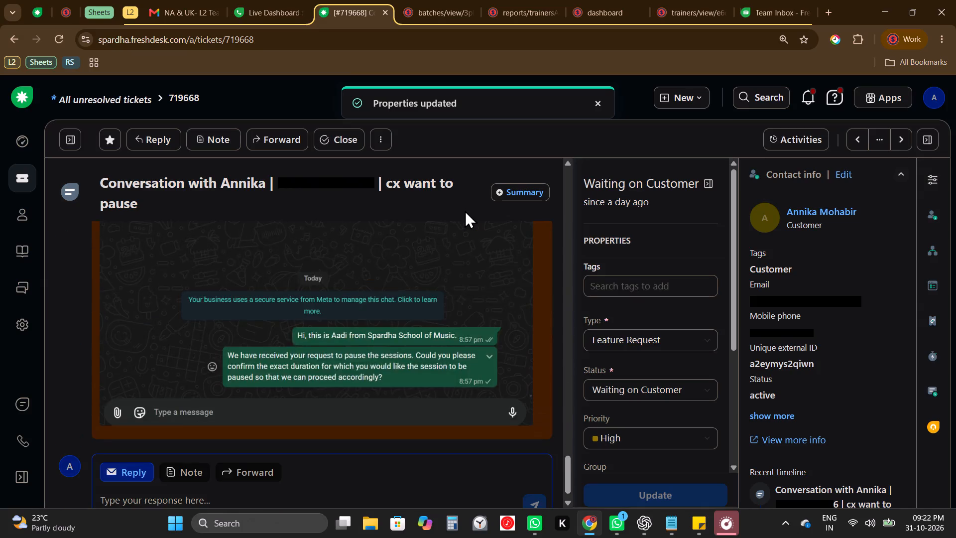
scroll(465, 210, "up", 2)
scroll(454, 336, "down", 4)
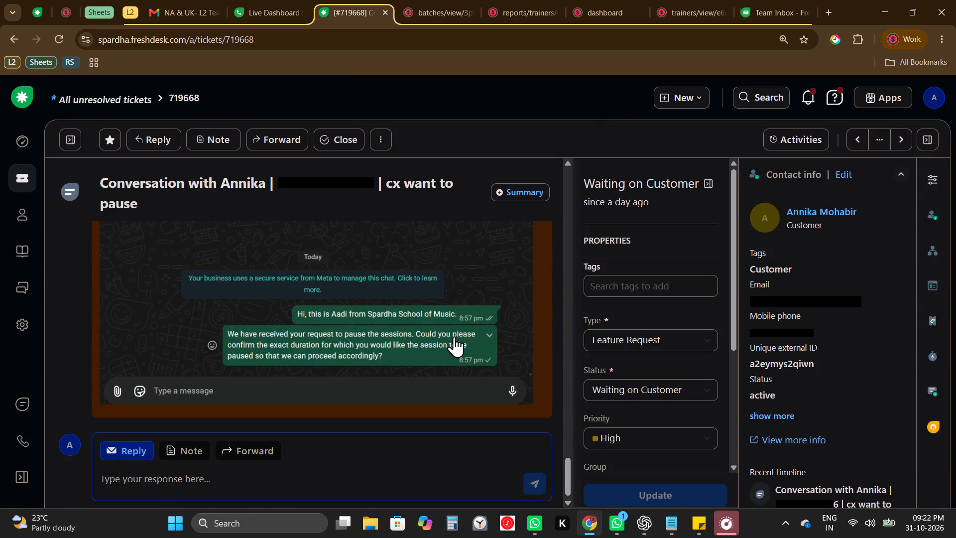
Copy the customer's mobile phone number from ticket 719668's contact info and start switching to another app.
triple_click(840, 326)
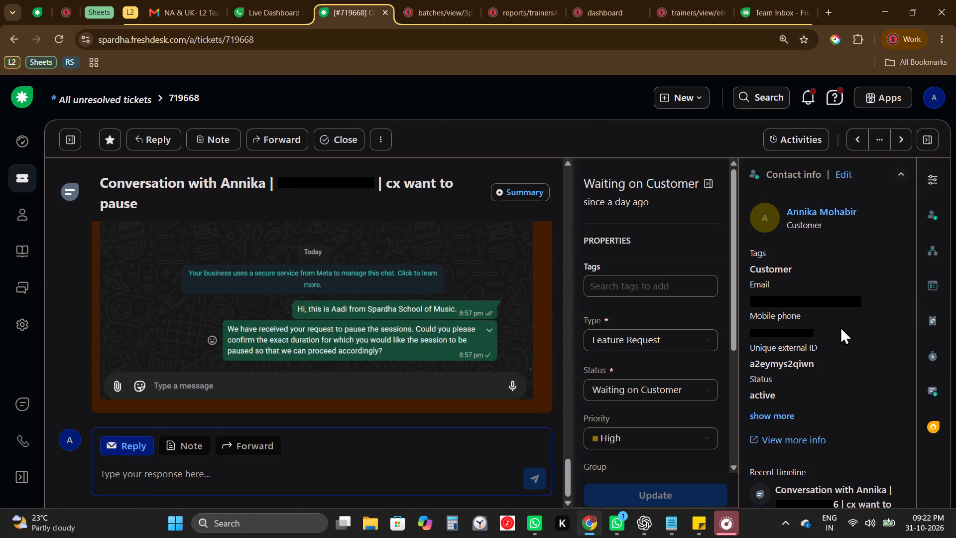
key("ctrl+c")
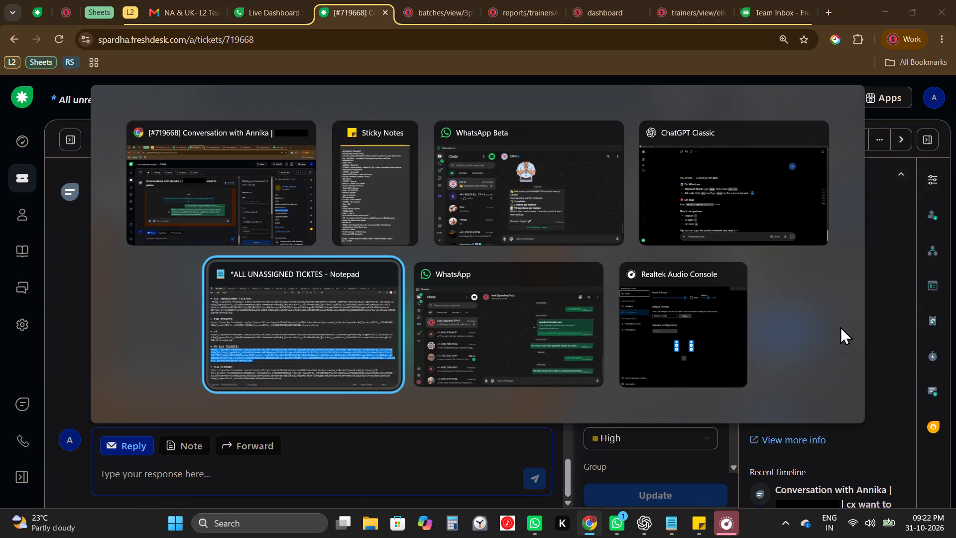
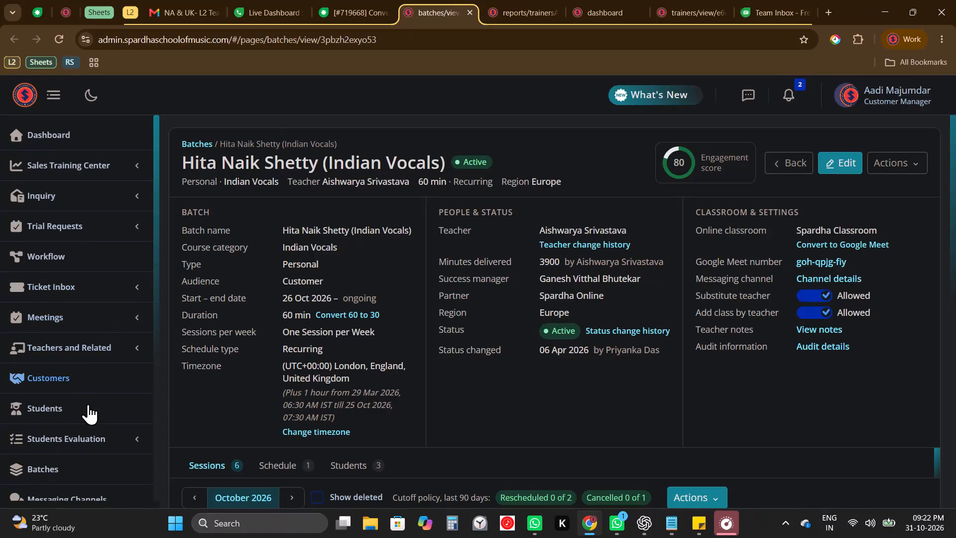
Search the Students list by the copied family unique number, with its two-character prefix removed.
left_click(88, 405)
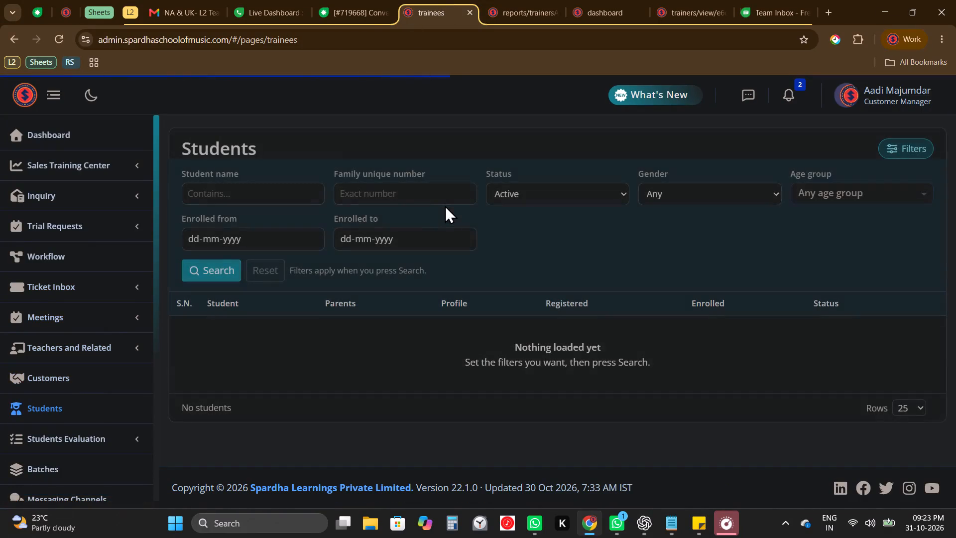
left_click(467, 194)
key("ctrl+v")
key("ctrl+Left")
key("Right")
key("BackSpace")
key("BackSpace")
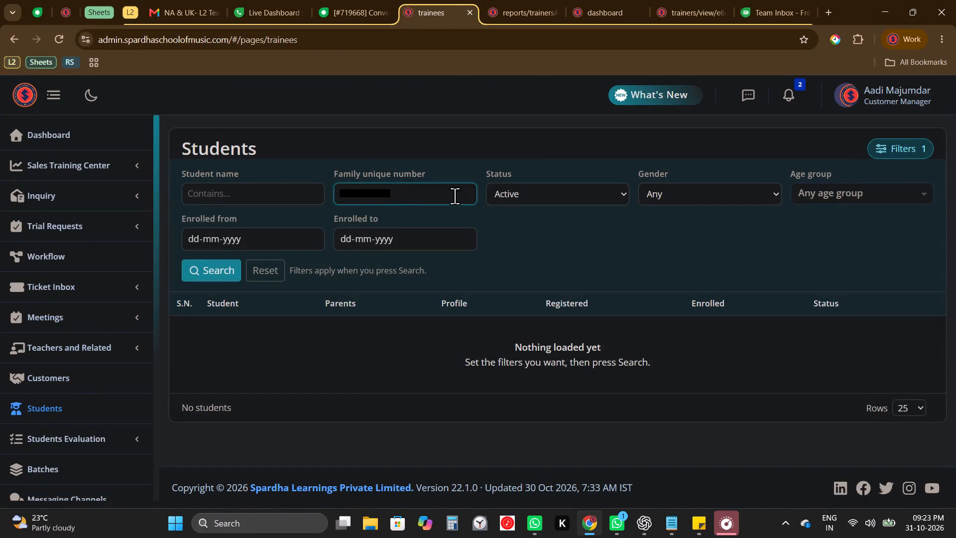
left_click(225, 262)
left_click(463, 326)
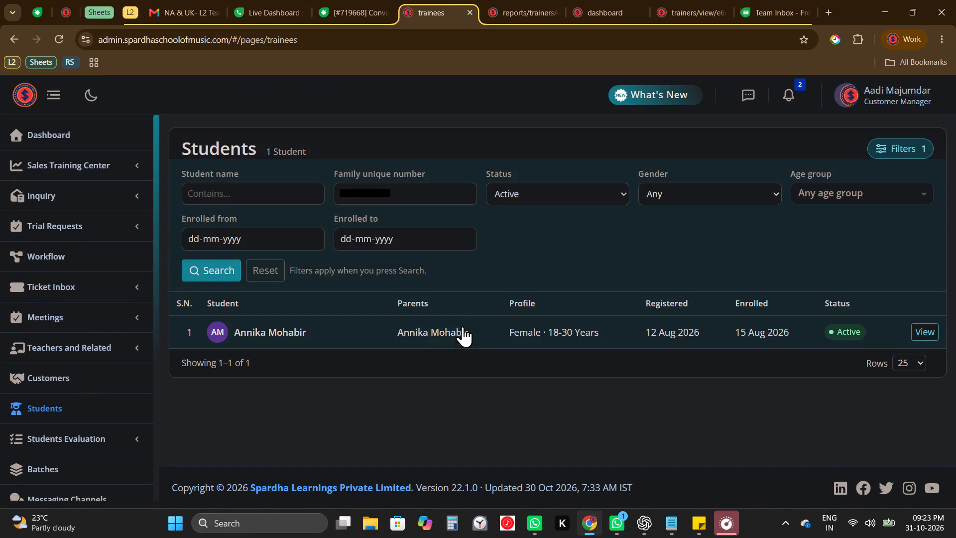
Open the matching student's Indian Vocals batch and look over its details and October 2026 sessions.
left_click(278, 325)
scroll(448, 374, "down", 2)
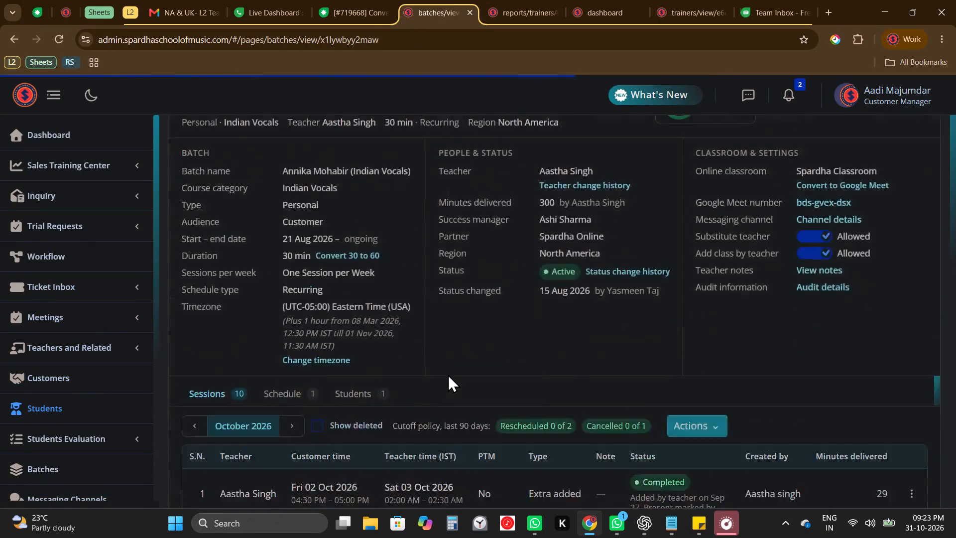
scroll(448, 374, "up", 7)
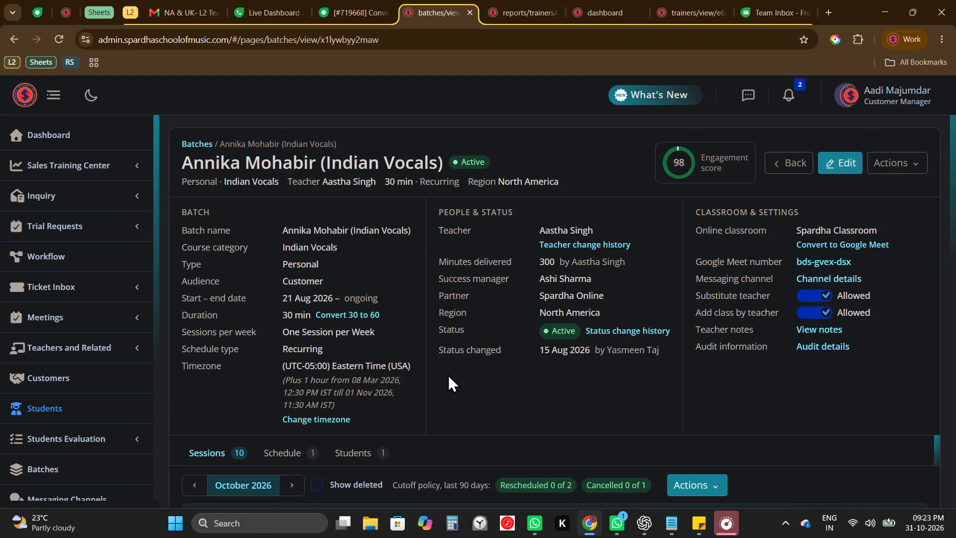
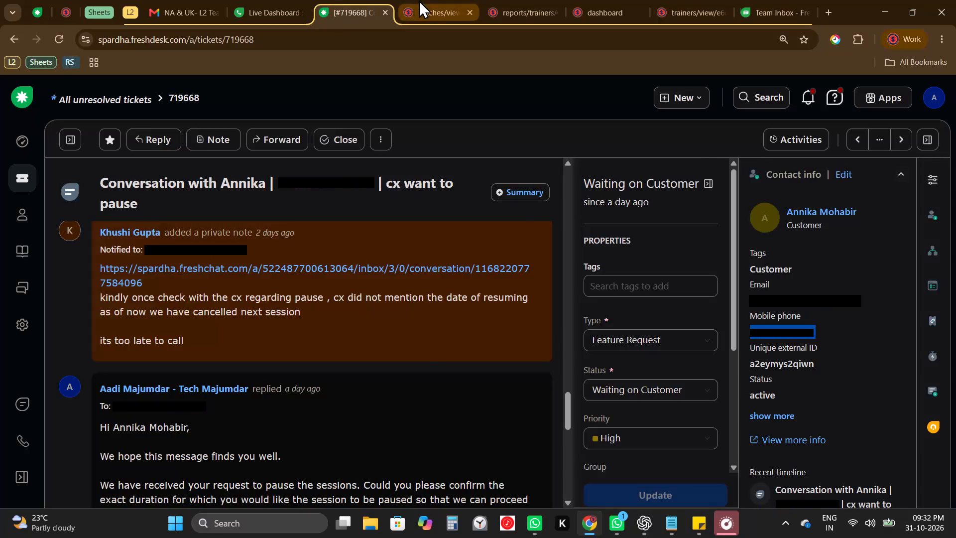
Return to the Freshdesk pause-request ticket and review the customer's earlier chat messages about pausing classes.
left_click(419, 0)
left_click(369, 0)
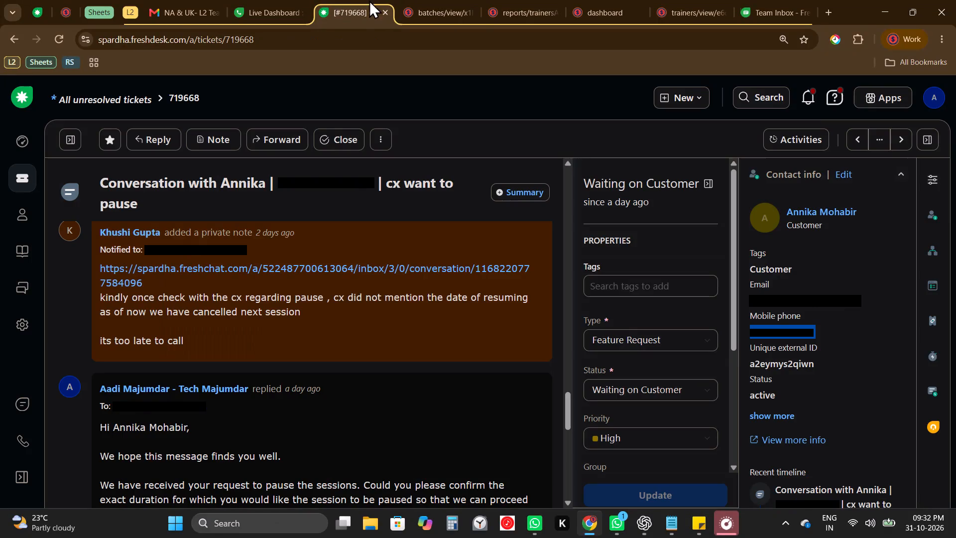
scroll(401, 297, "up", 6)
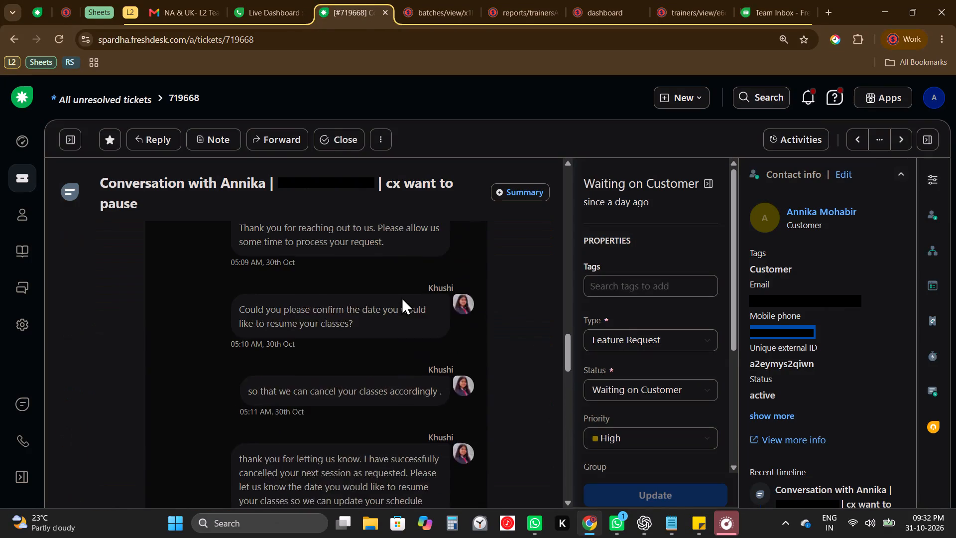
scroll(401, 297, "up", 2)
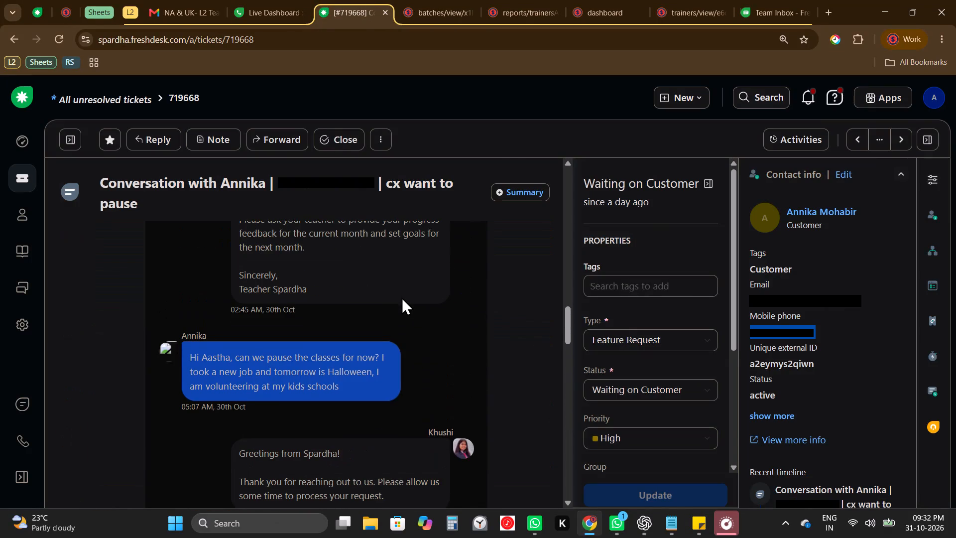
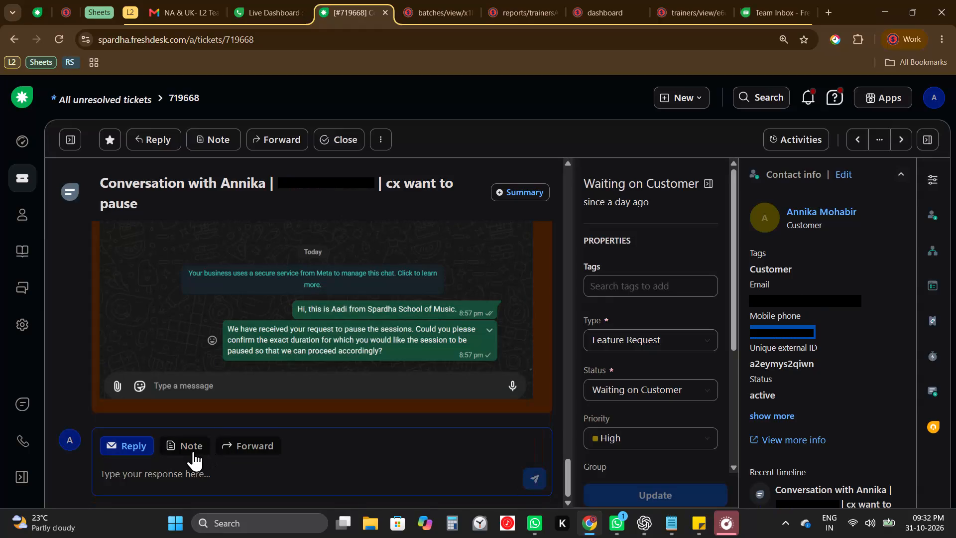
Write a private note on the pause-request ticket, "Cx mentioned - she'll resume next year.", and tag the colleague Saha below it.
left_click(195, 448)
scroll(195, 448, "up", 1)
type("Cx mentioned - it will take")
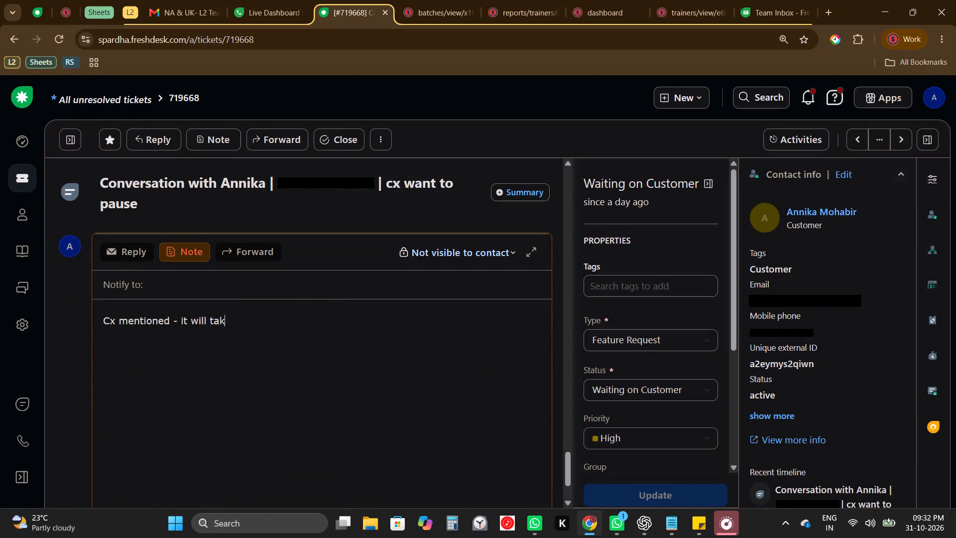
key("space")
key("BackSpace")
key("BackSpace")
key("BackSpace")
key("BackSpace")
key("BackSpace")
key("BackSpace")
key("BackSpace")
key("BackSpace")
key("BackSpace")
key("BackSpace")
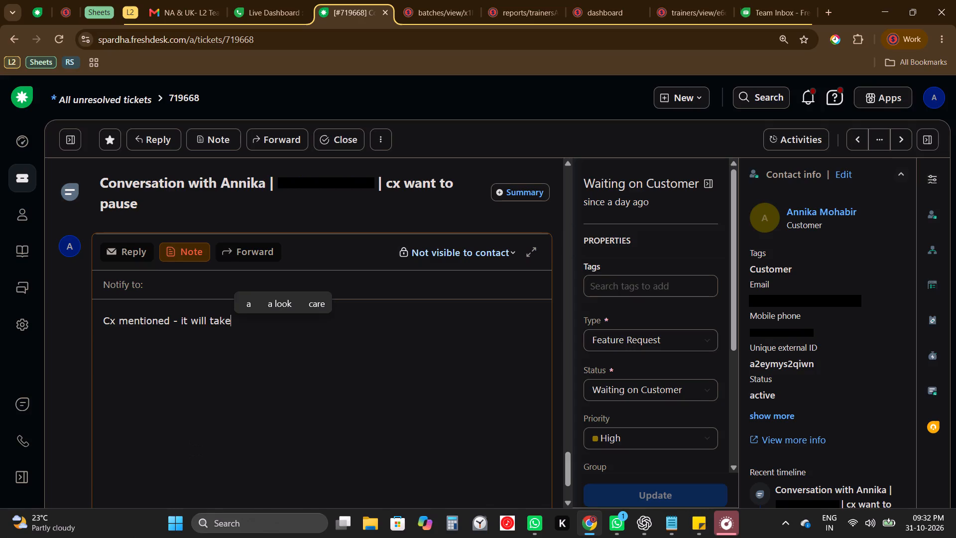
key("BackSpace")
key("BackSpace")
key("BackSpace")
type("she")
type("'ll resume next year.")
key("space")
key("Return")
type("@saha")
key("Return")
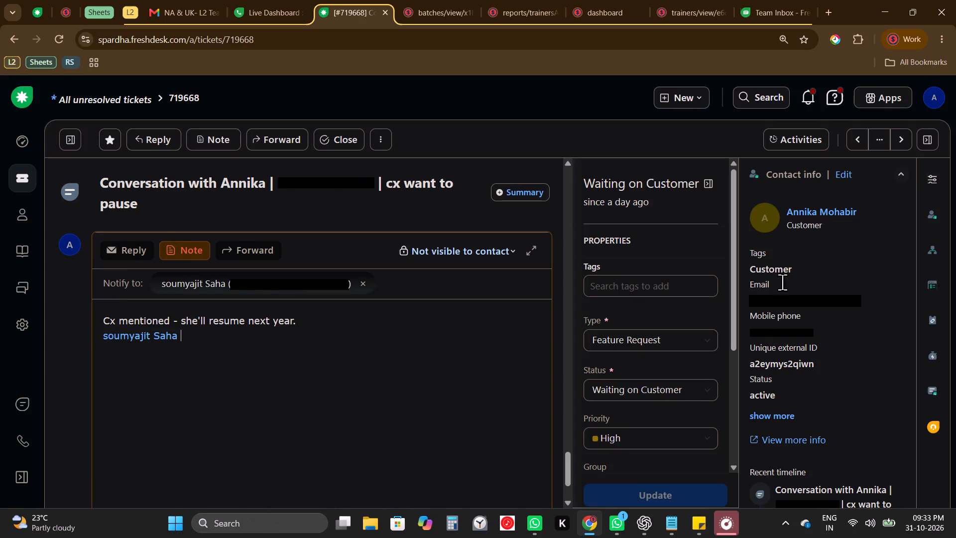
Open the student list of the customer's Indian Vocals batch to look up the enrolled student.
left_click(448, 0)
left_click(365, 451)
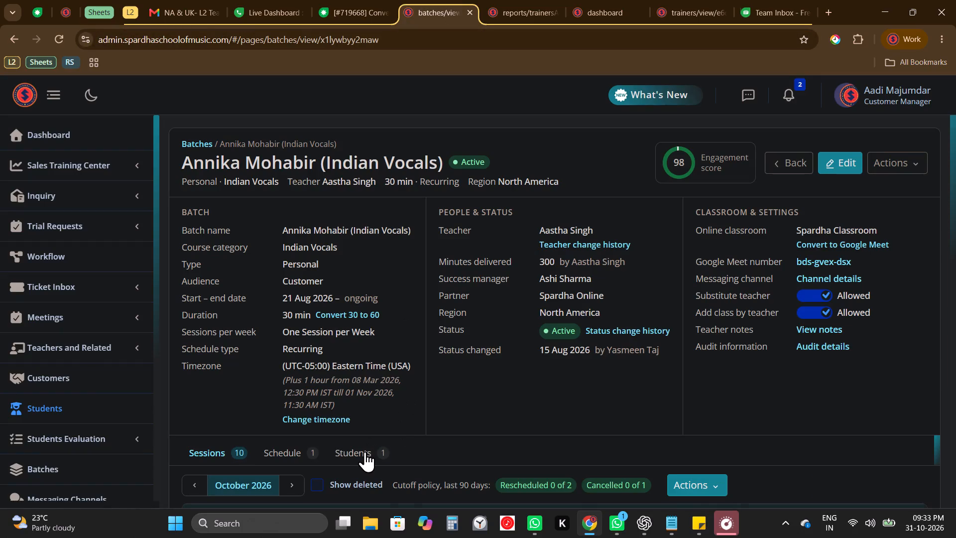
scroll(317, 457, "down", 2)
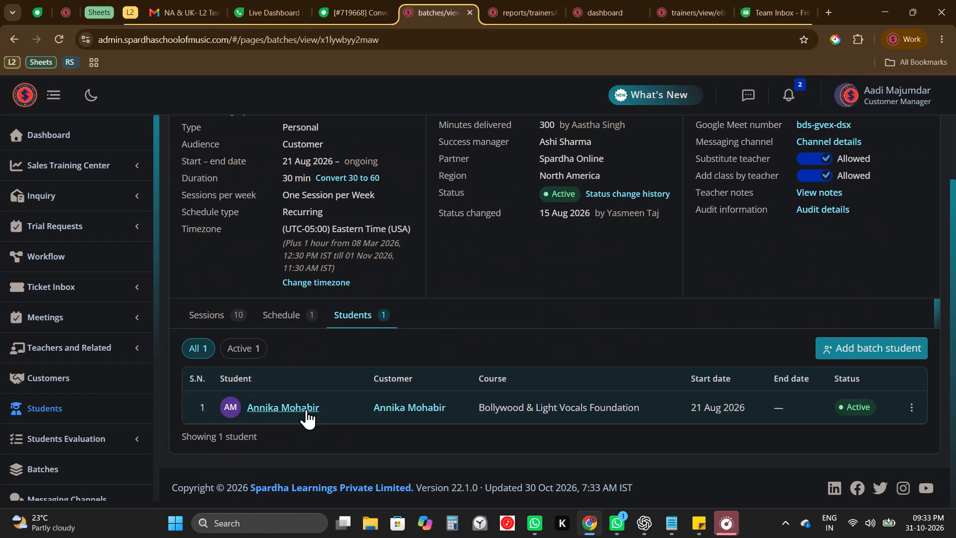
Open the profile of the student enrolled in the Indian Vocals batch to check their enrollment.
left_click(306, 409)
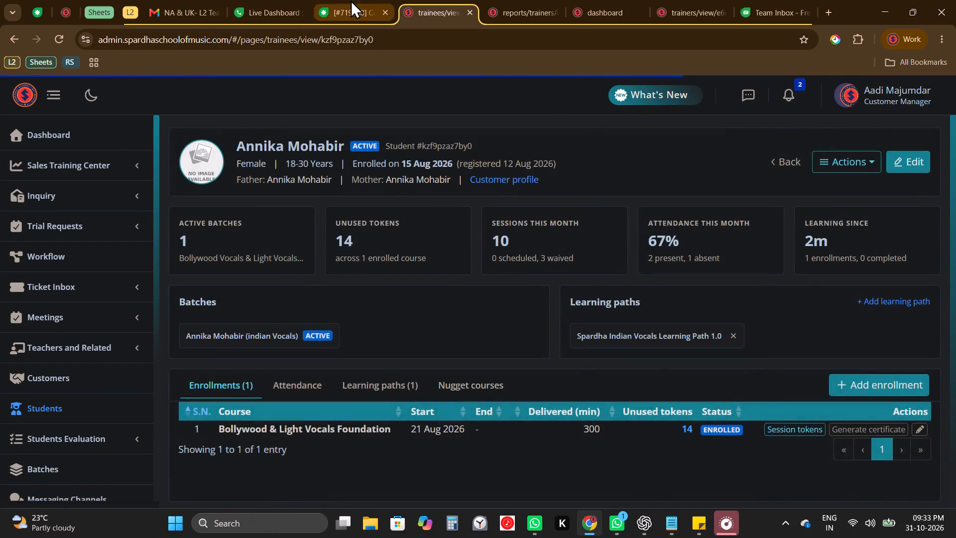
Complete the private note on the pause-request ticket with "Please place it OH" after the Saha mention and add it.
left_click(351, 0)
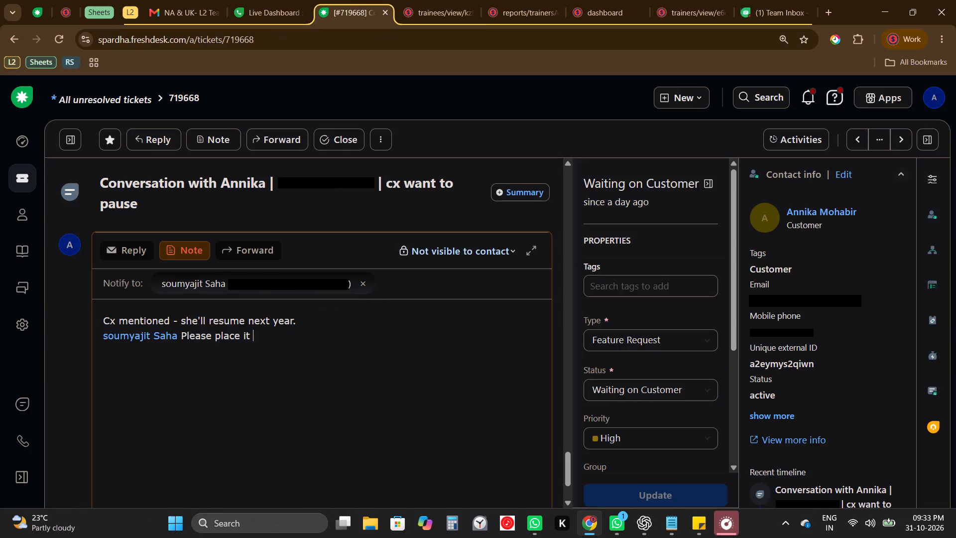
scroll(374, 330, "down", 1)
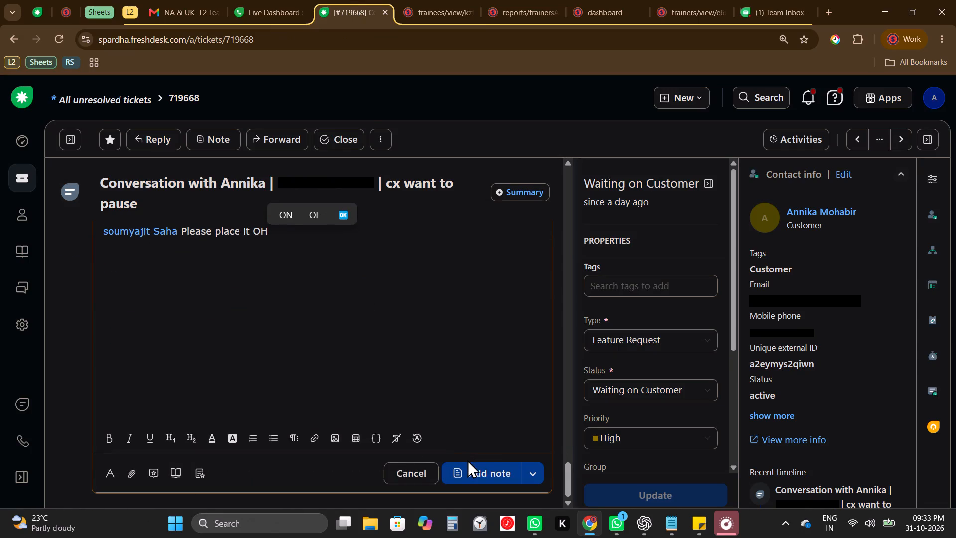
left_click_drag(467, 460, 479, 475)
left_click(479, 475)
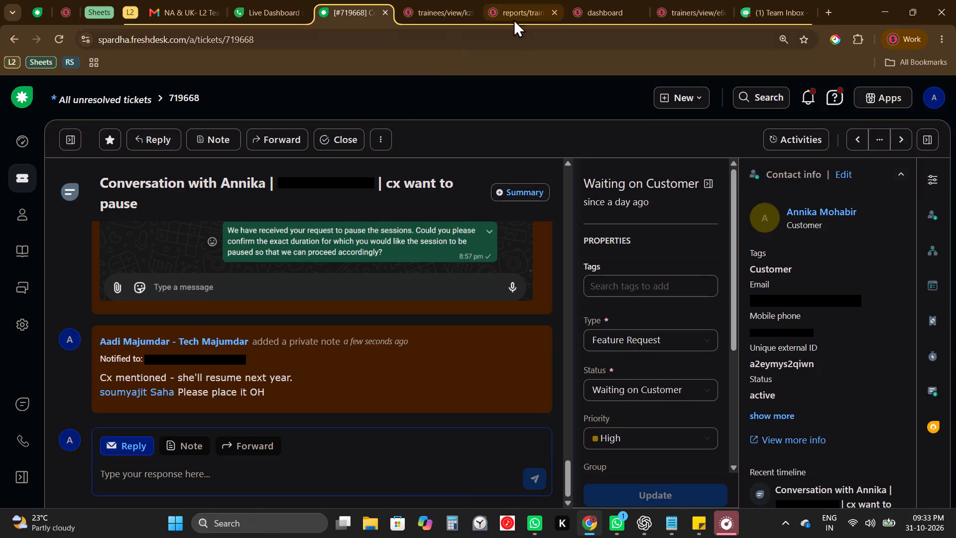
triple_click(499, 45)
key("ctrl+c")
left_click(176, 0)
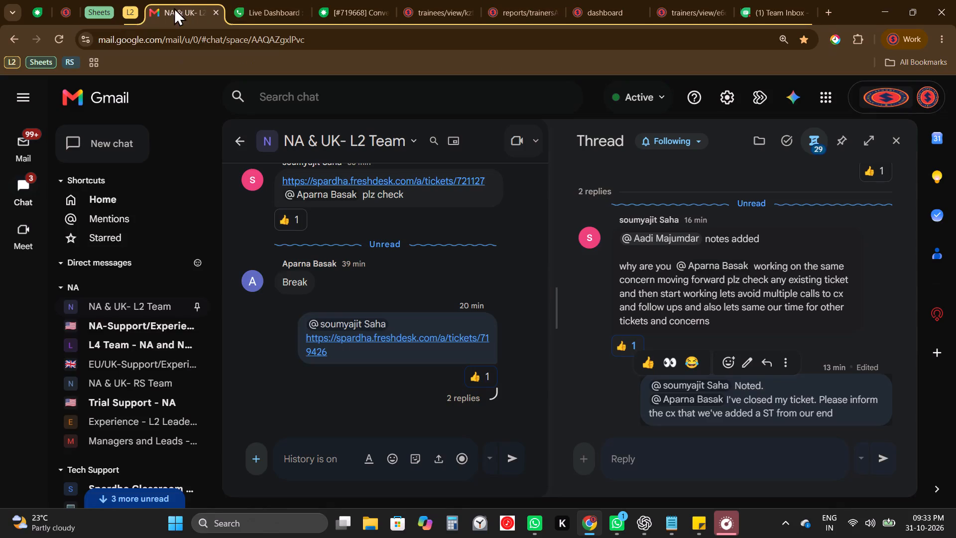
left_click(137, 302)
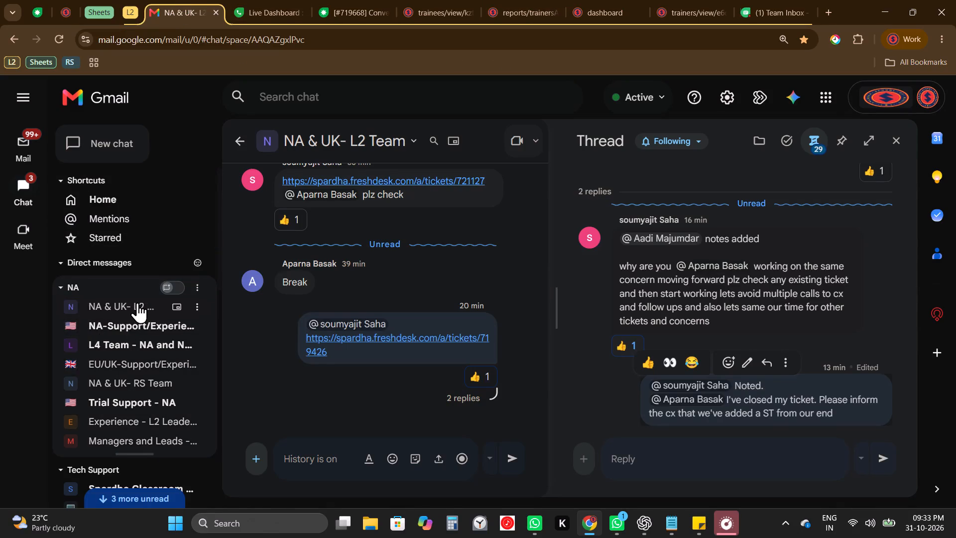
left_click(904, 134)
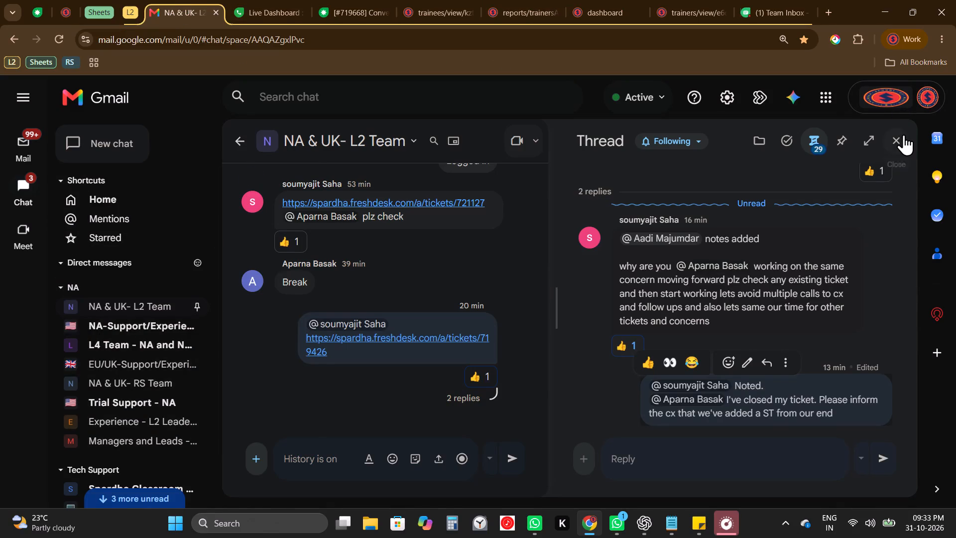
left_click(586, 461)
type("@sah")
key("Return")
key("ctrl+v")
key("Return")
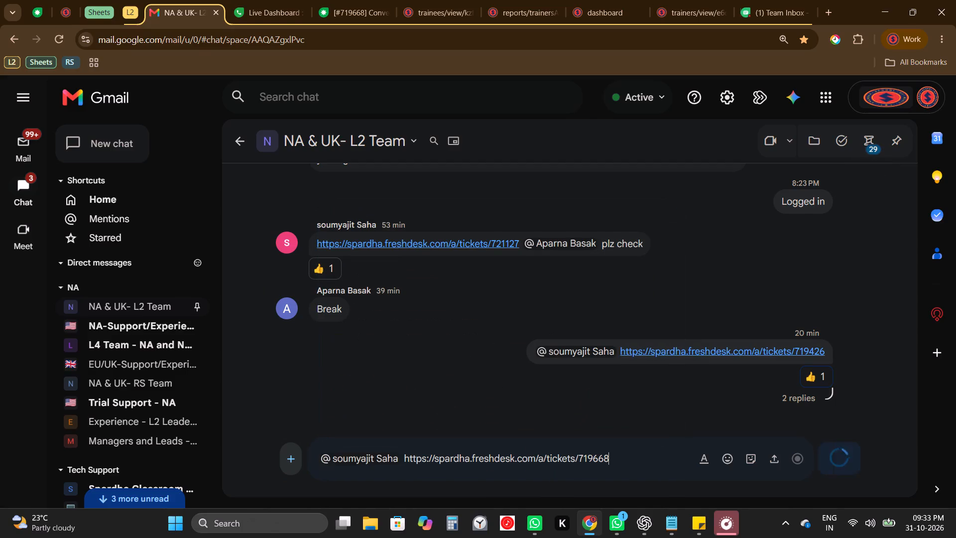
Copy ticket number 719668 from Freshdesk and append it to the CLOSE list in the sticky note.
left_click(357, 1)
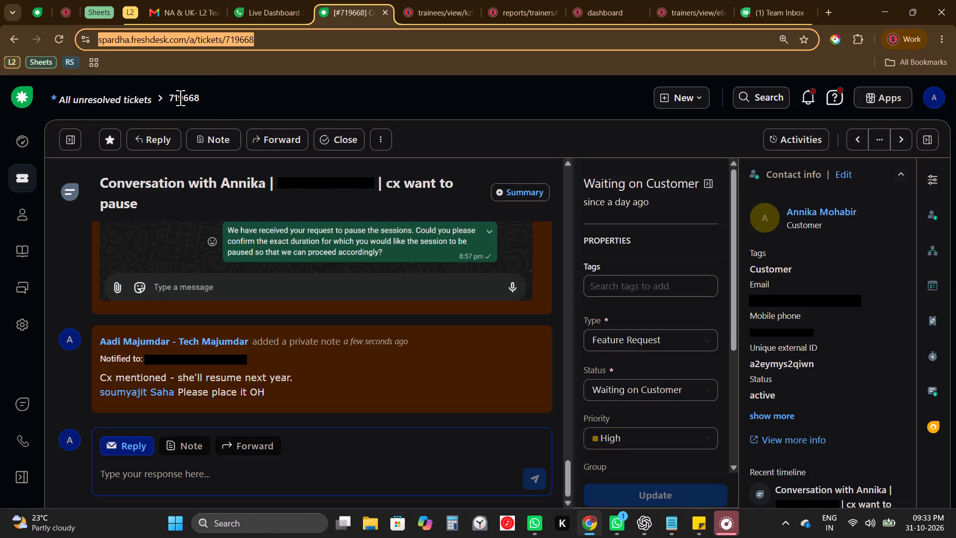
double_click(180, 98)
key("ctrl+c")
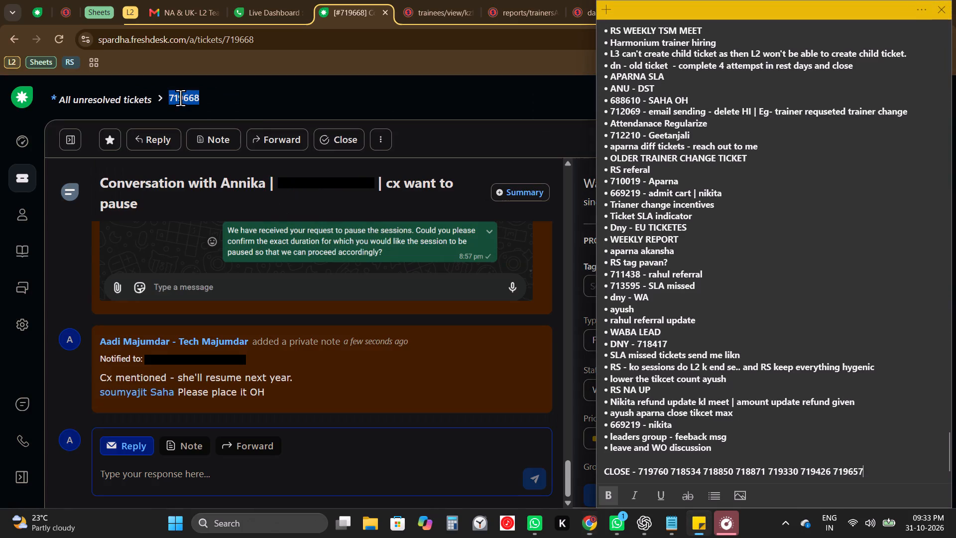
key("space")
key("ctrl+v")
left_click(463, 120)
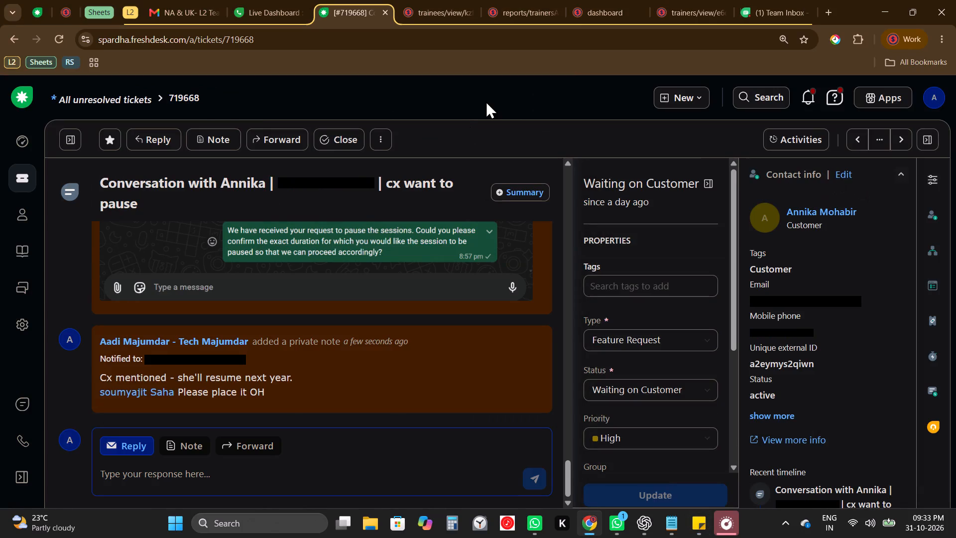
Go to ticket #720131 and read the teacher's request to change the Tuesday batch timing from 10:30 pm to 10 pm IST.
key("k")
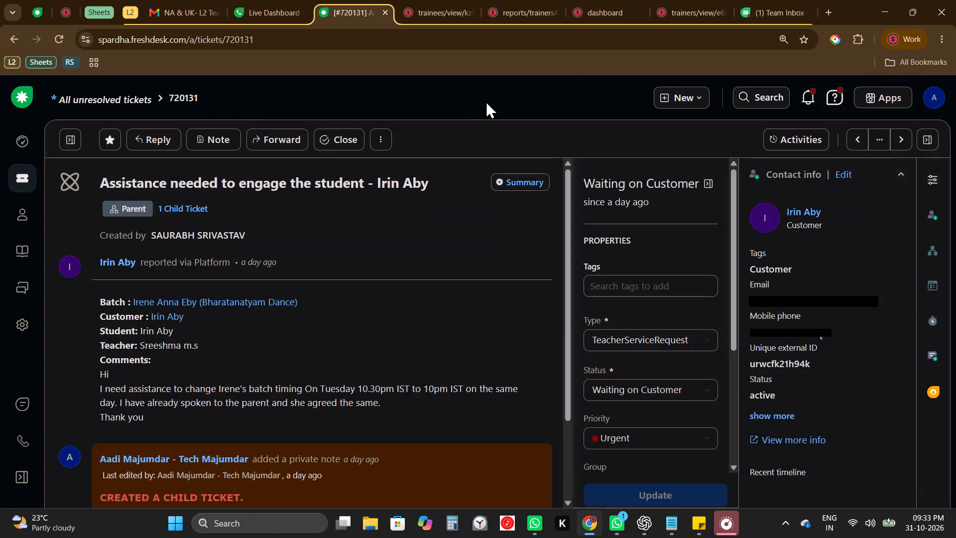
scroll(426, 291, "down", 3)
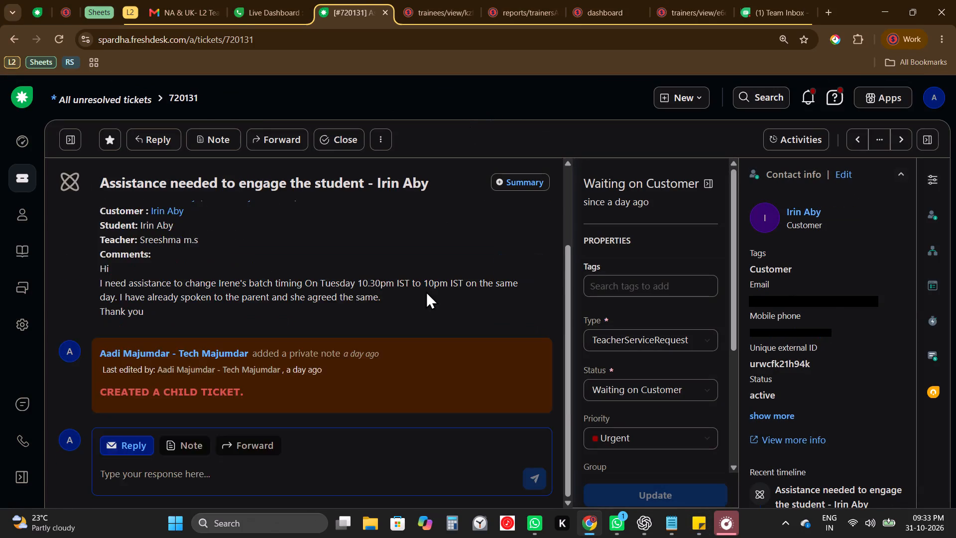
double_click(298, 292)
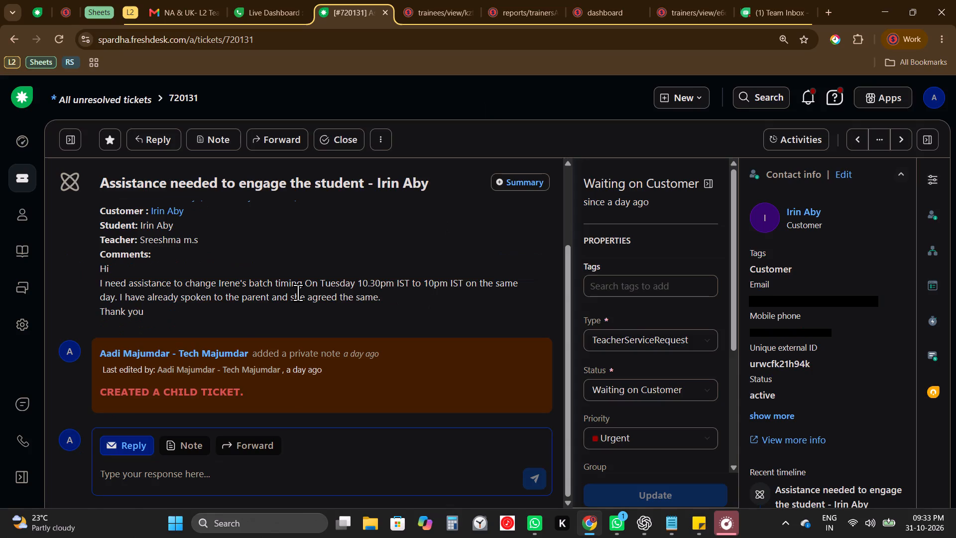
left_click_drag(298, 292, 316, 378)
scroll(309, 355, "up", 1)
scroll(332, 303, "up", 2)
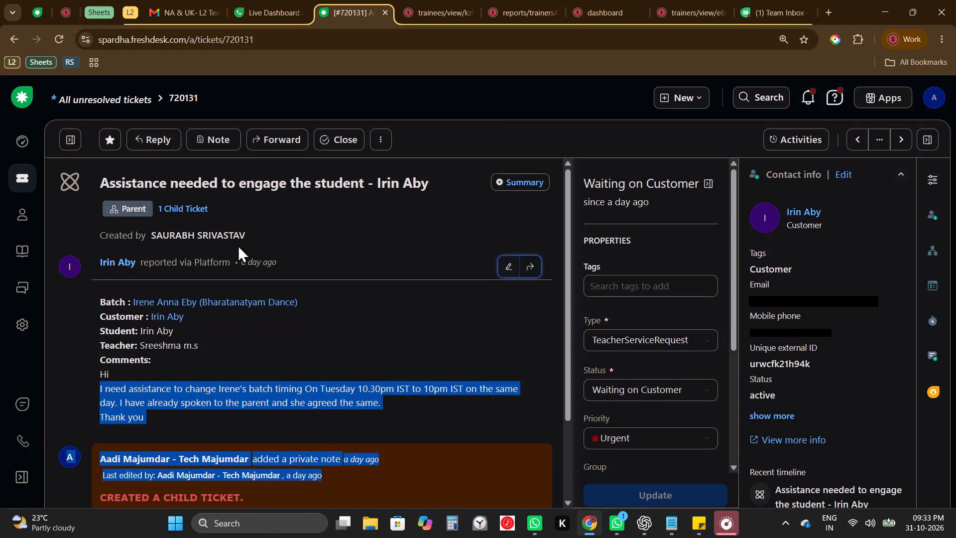
Open the ticket's child ticket #720194 and read the coordination agent's notes on availability and the schedule.
left_click(188, 208)
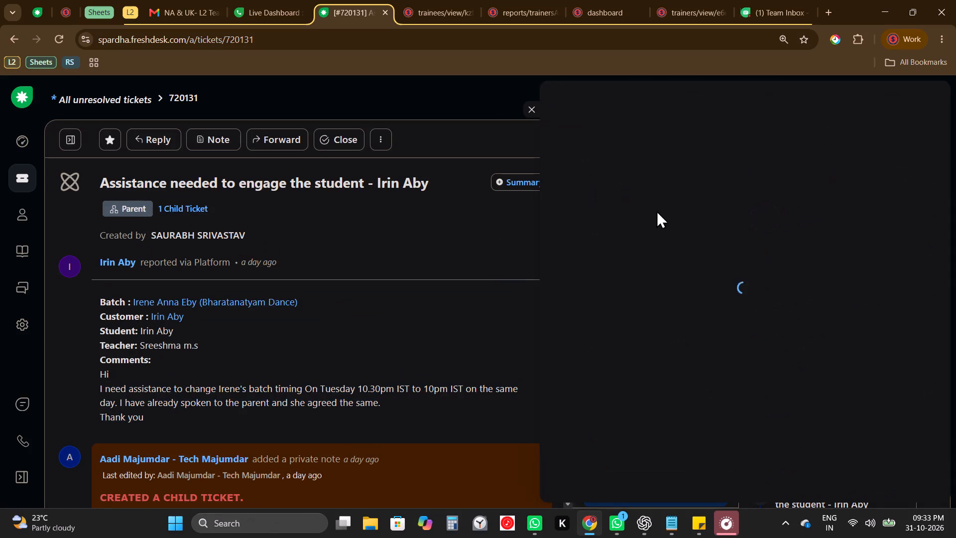
left_click(685, 175)
left_click(345, 0)
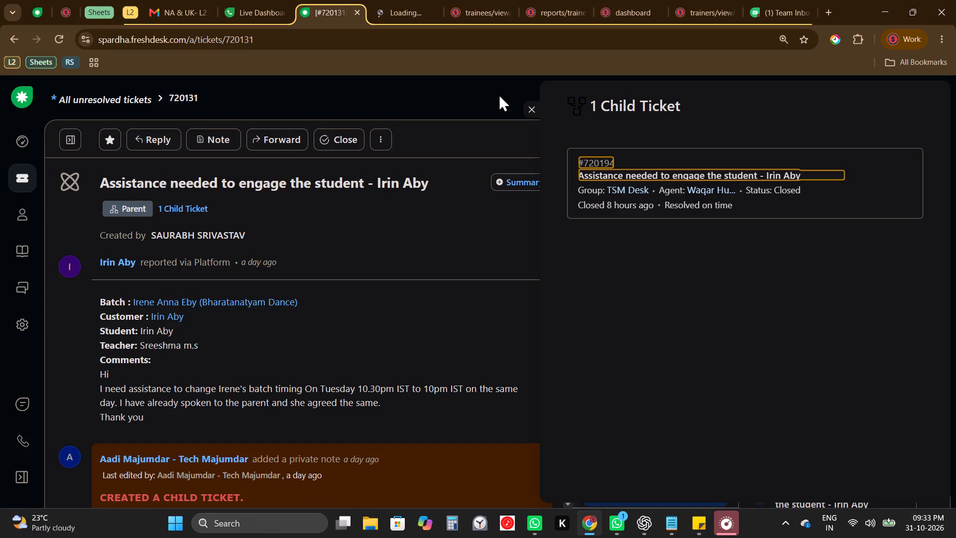
left_click(530, 105)
left_click(377, 0)
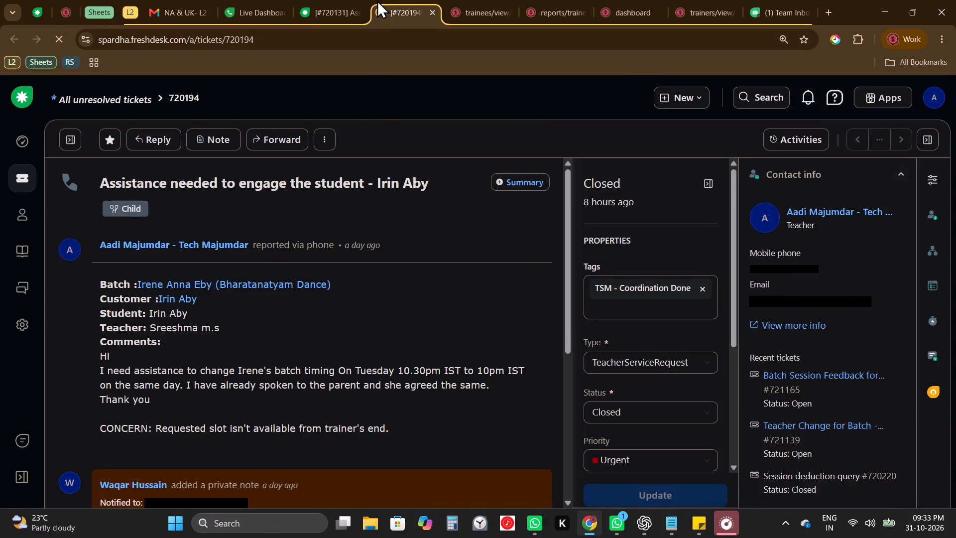
scroll(350, 308, "down", 6)
left_click(274, 341)
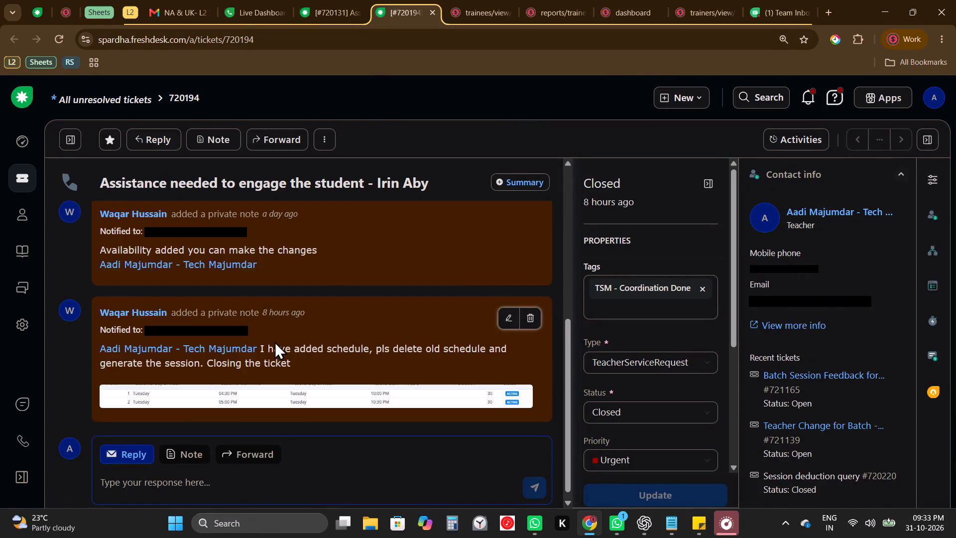
left_click_drag(274, 341, 313, 364)
left_click(313, 364)
left_click_drag(313, 364, 284, 339)
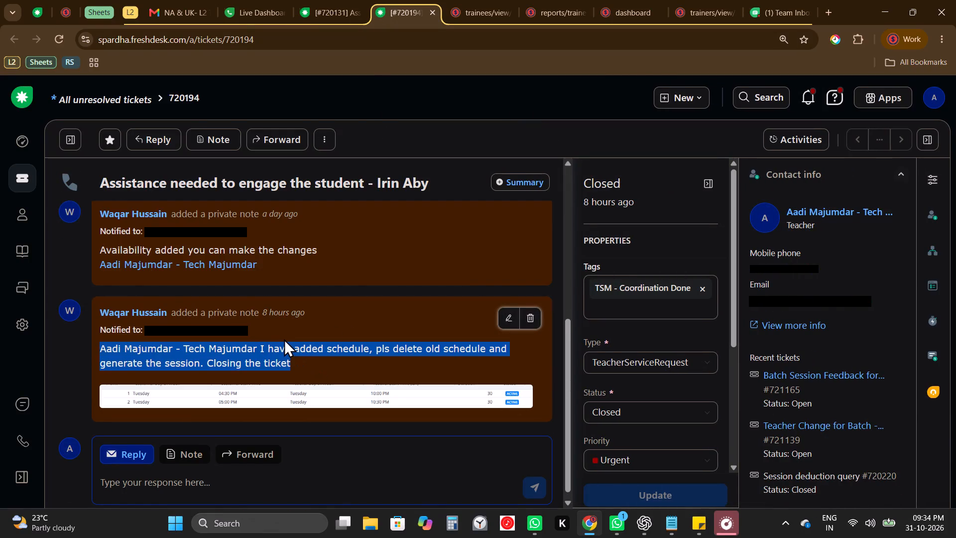
Open the Bharatanatyam Dance batch linked in the child ticket and recheck the requested timing change in the ticket comments.
scroll(293, 305, "up", 4)
left_click_drag(254, 275, 267, 287)
left_click(267, 287)
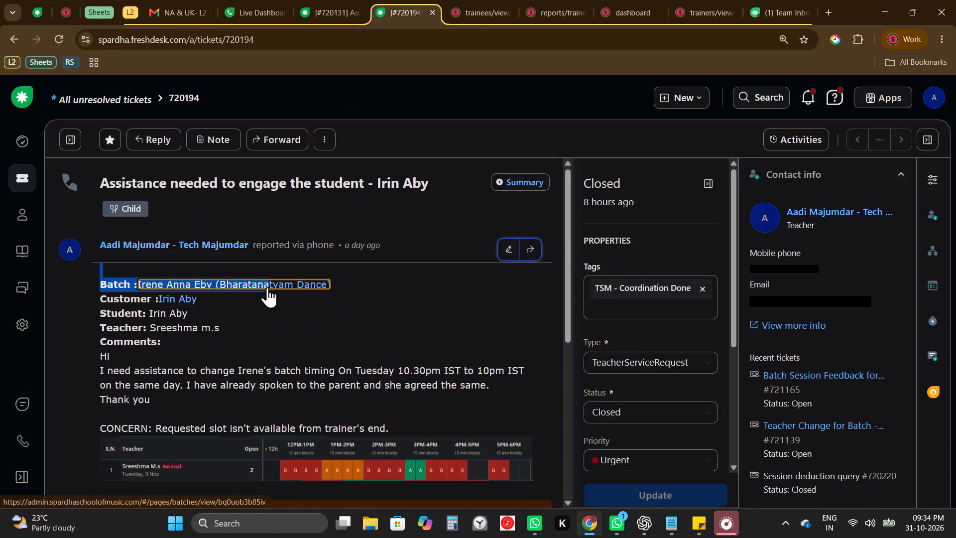
left_click(541, 10)
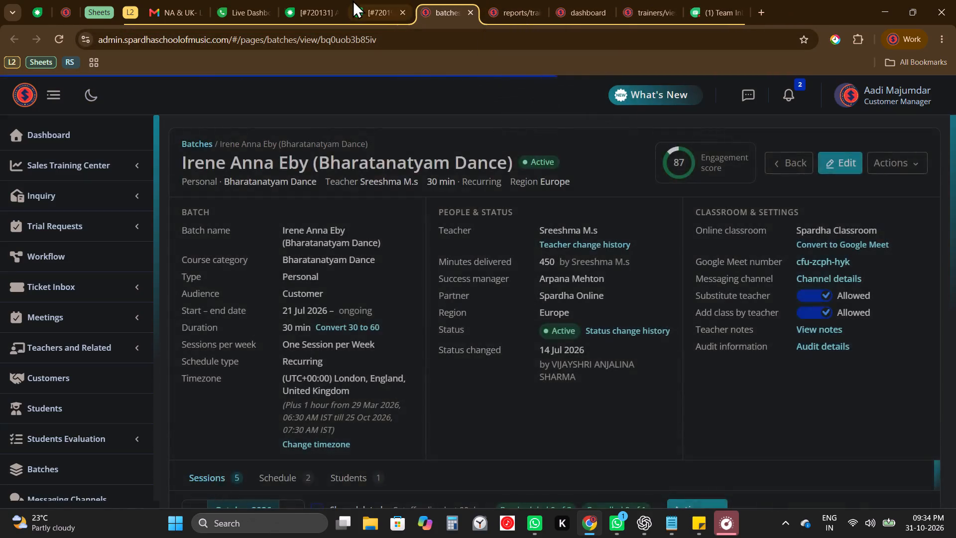
left_click(353, 0)
double_click(334, 373)
left_click_drag(334, 373, 370, 374)
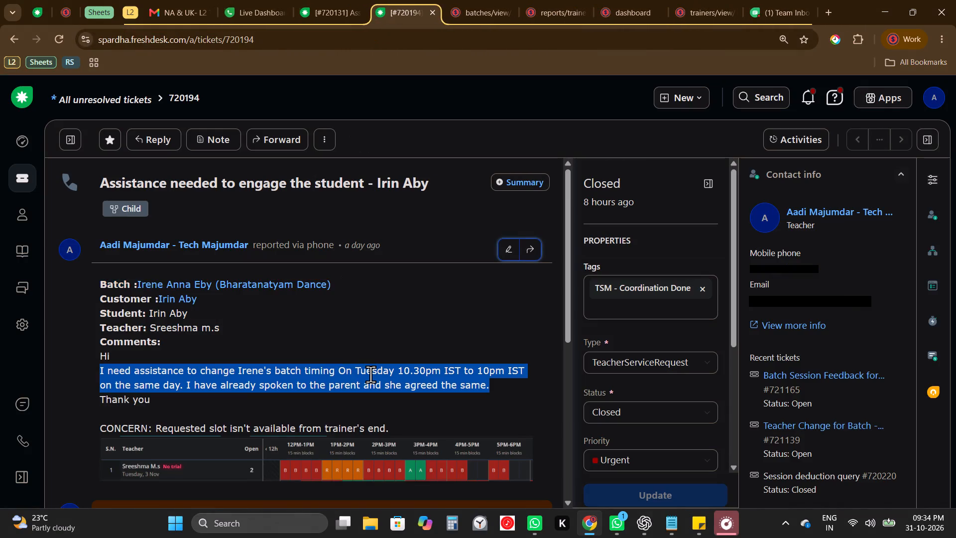
left_click(370, 374)
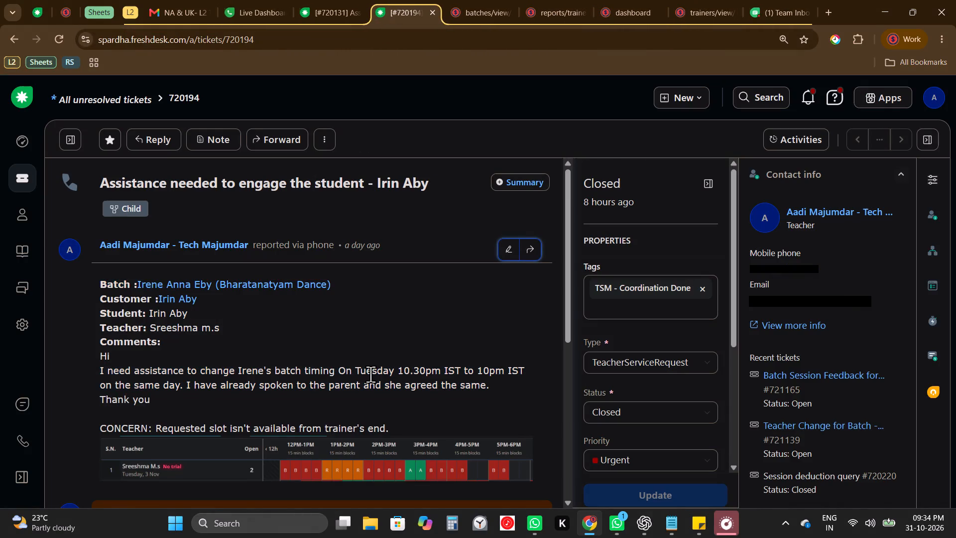
Delete the old Tuesday 10:30 PM IST entry from the Bharatanatyam Dance batch's schedule.
left_click(504, 0)
scroll(544, 343, "down", 3)
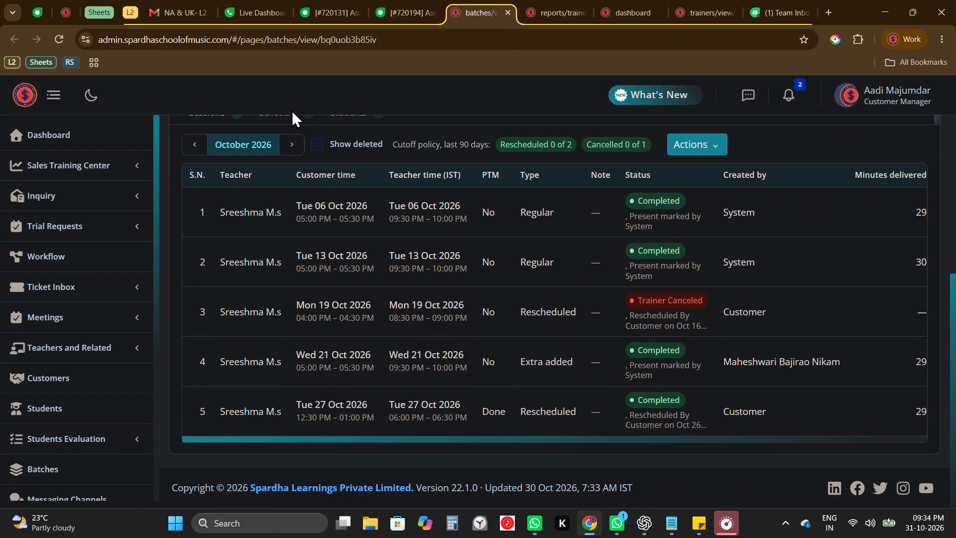
scroll(307, 145, "up", 1)
double_click(307, 145)
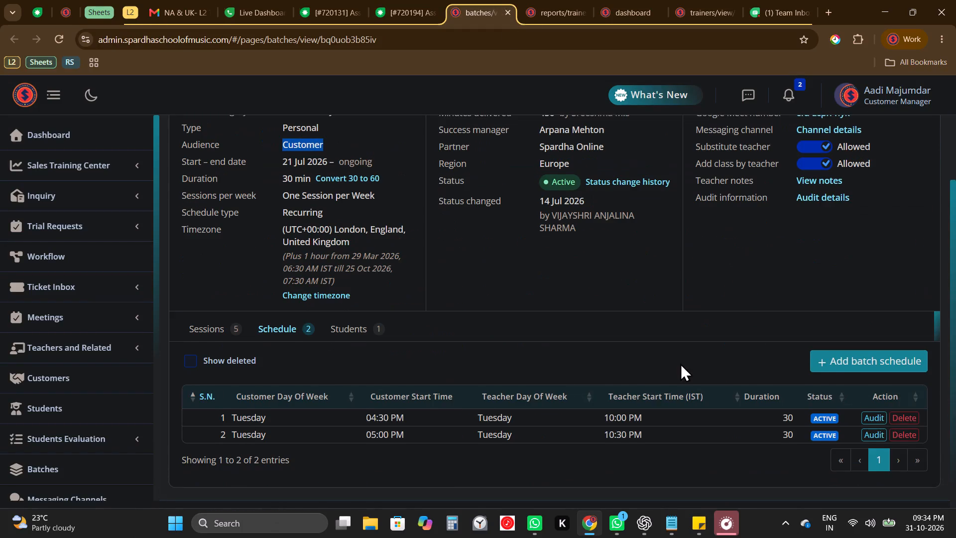
scroll(680, 363, "down", 1)
left_click(909, 411)
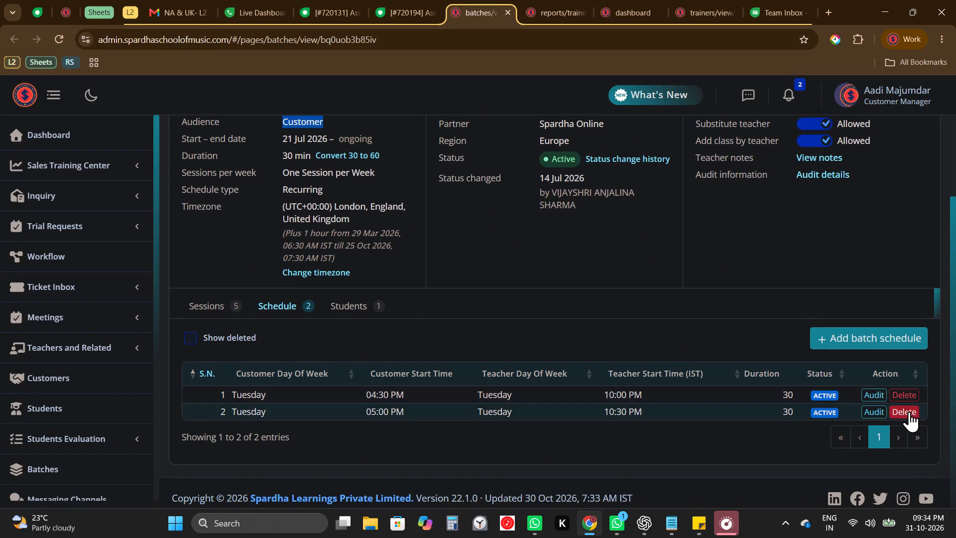
left_click(615, 328)
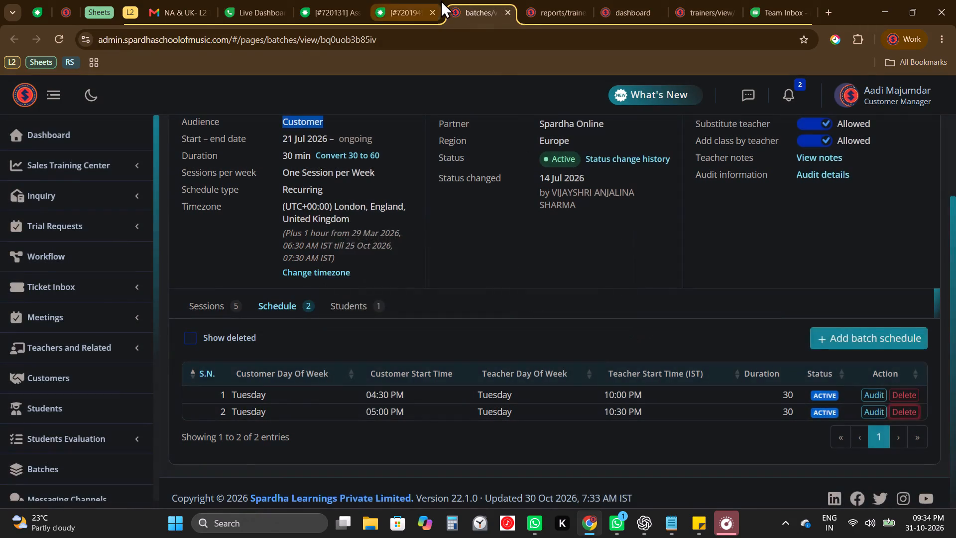
left_click(441, 0)
left_click(507, 4)
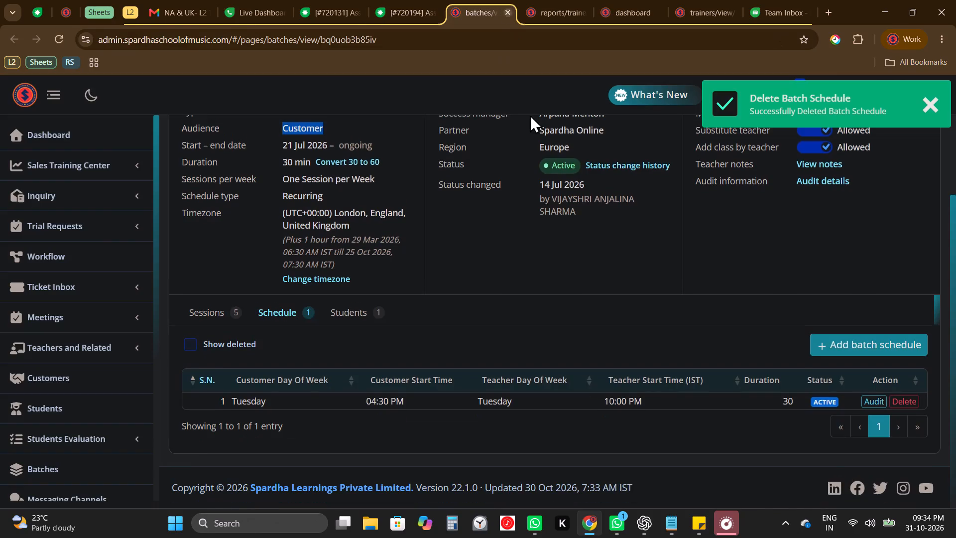
Generate the batch's sessions from the updated schedule, effective from 2 November 2026.
left_click(195, 314)
scroll(560, 331, "down", 3)
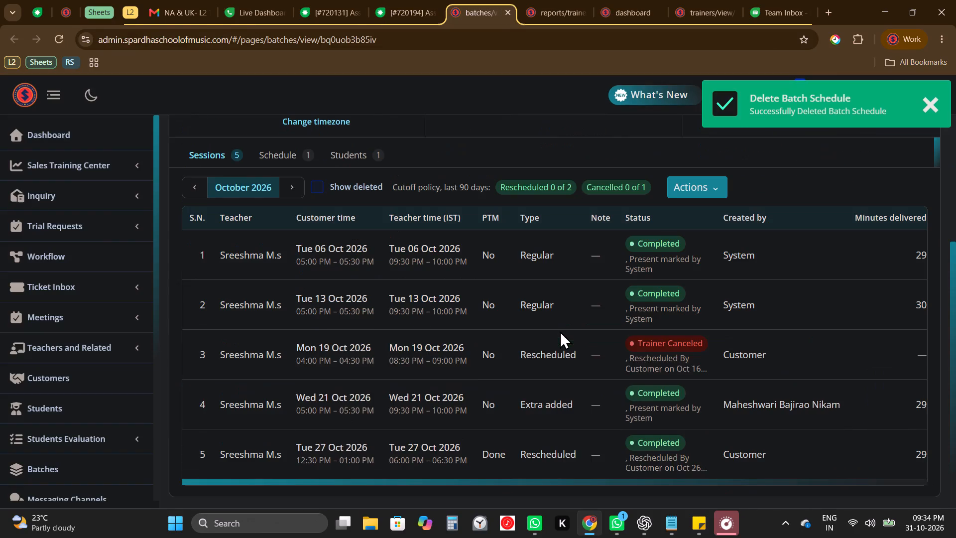
scroll(560, 331, "up", 1)
left_click(290, 233)
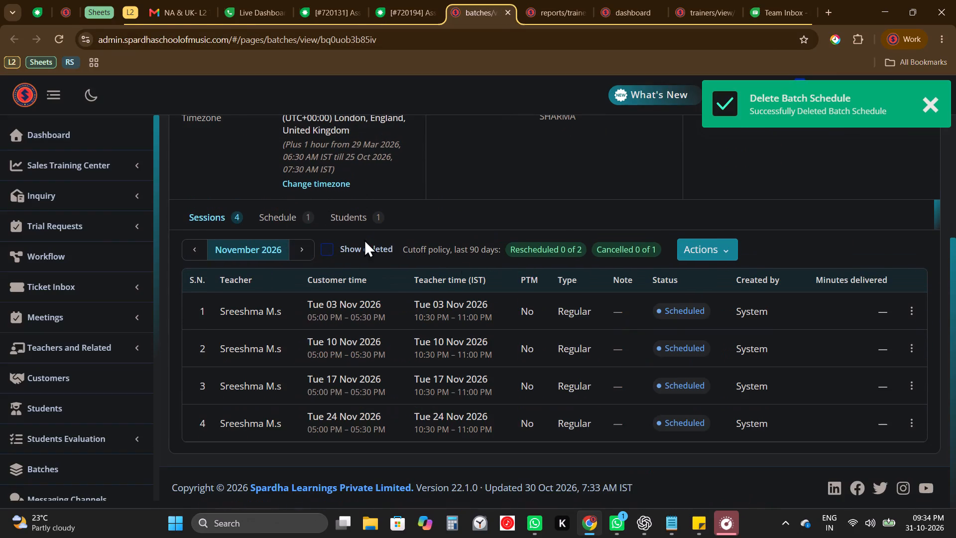
left_click(713, 268)
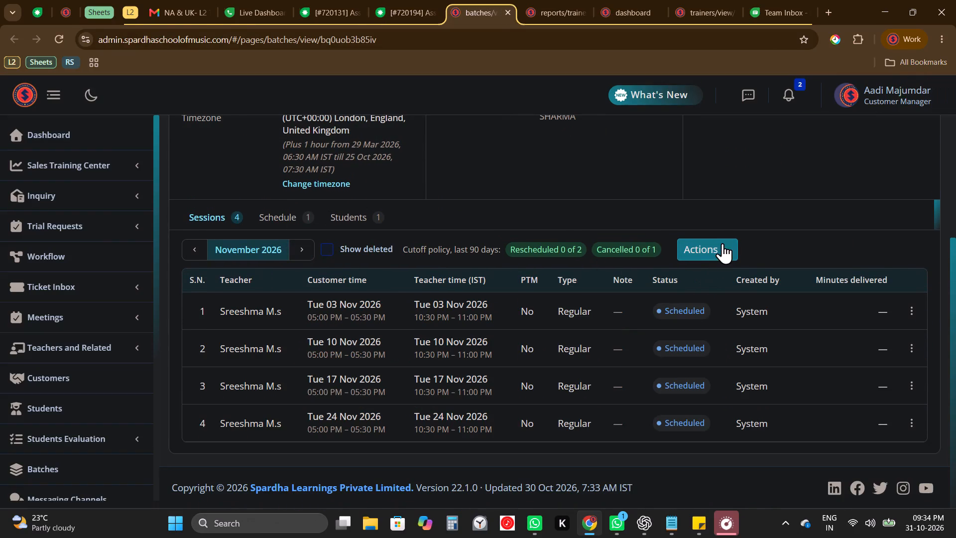
left_click(714, 250)
left_click(690, 298)
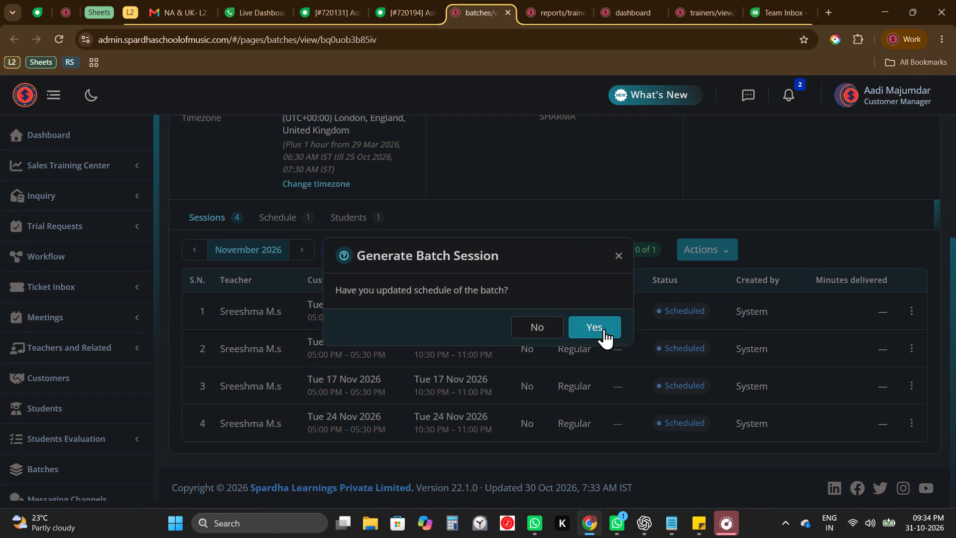
left_click(600, 339)
left_click(611, 332)
left_click(435, 291)
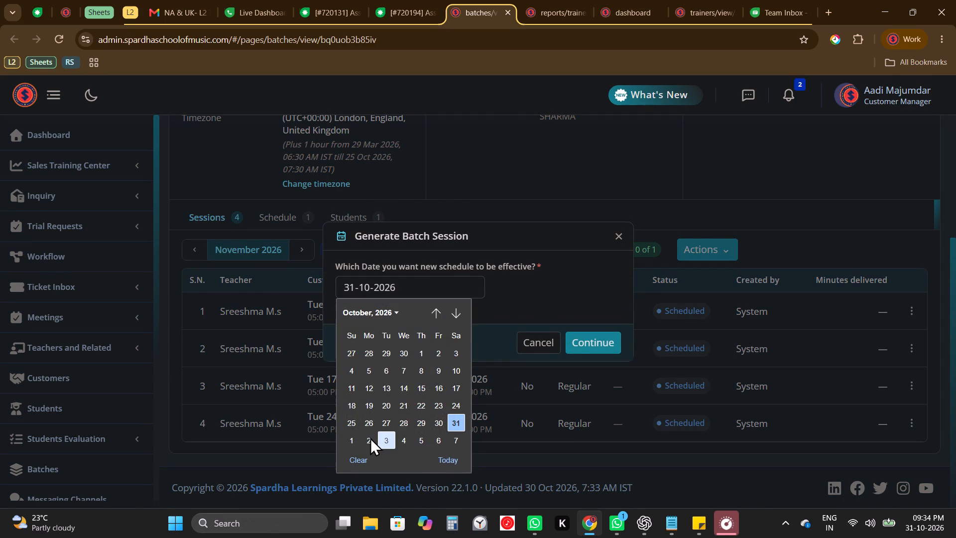
left_click(370, 437)
left_click(592, 346)
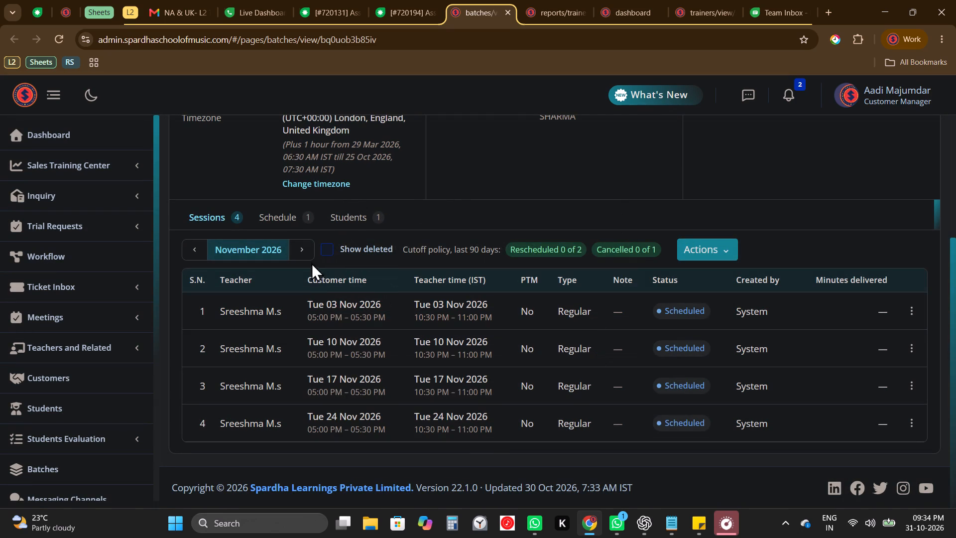
Reload the November 2026 session list and copy a screenshot of the regenerated sessions.
left_click(302, 251)
left_click(201, 334)
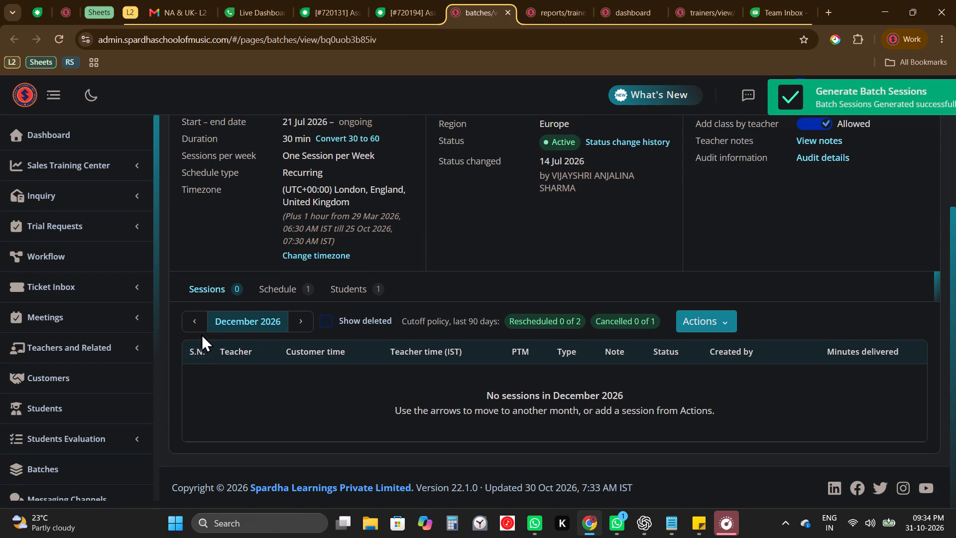
left_click(195, 327)
scroll(313, 238, "down", 3)
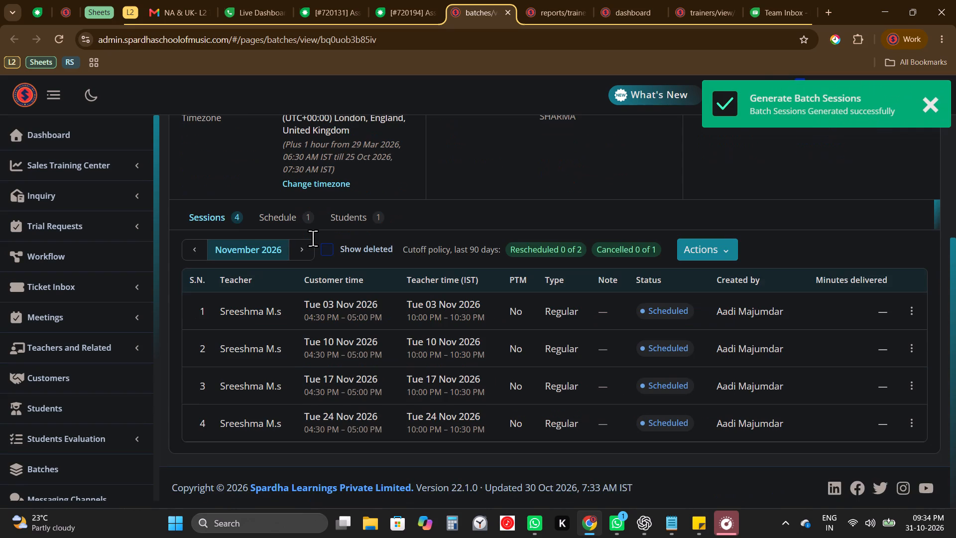
key("Print")
left_click_drag(179, 266, 790, 465)
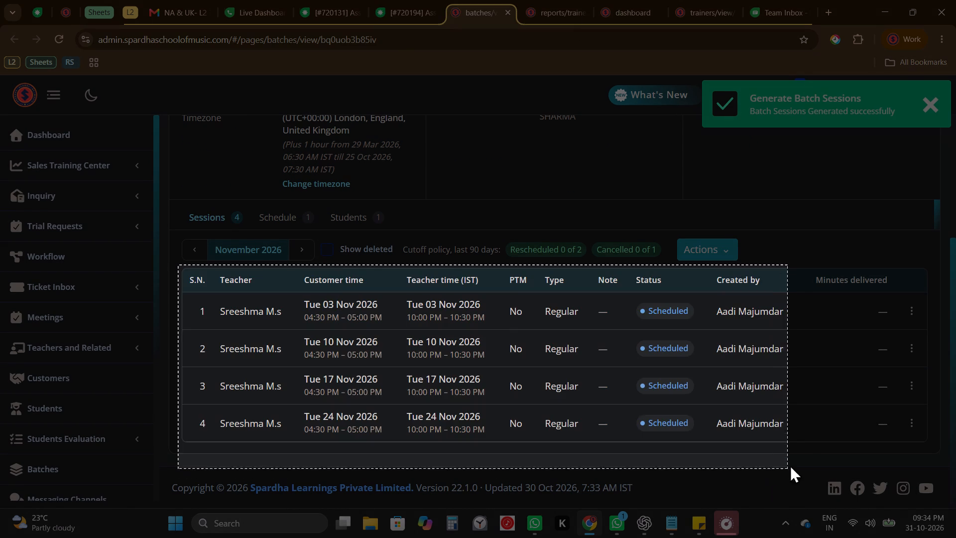
left_click_drag(790, 465, 816, 446)
key("ctrl+c")
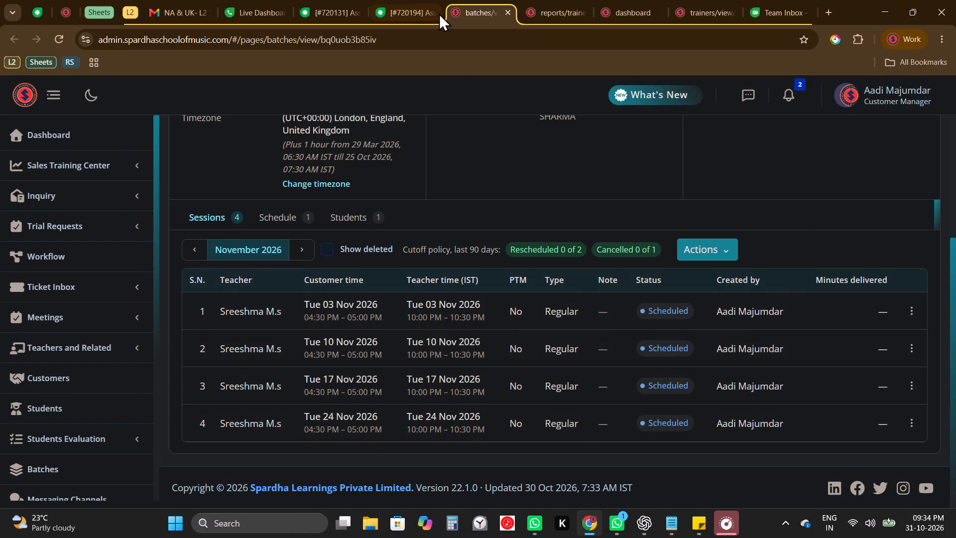
Close child ticket #720194 and return to parent ticket #720131.
left_click(410, 3)
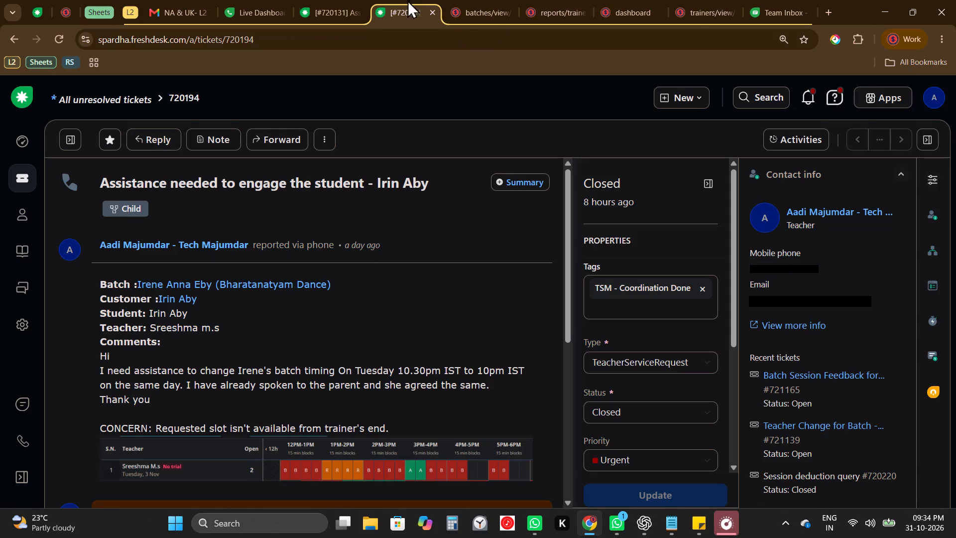
left_click(435, 12)
left_click(361, 0)
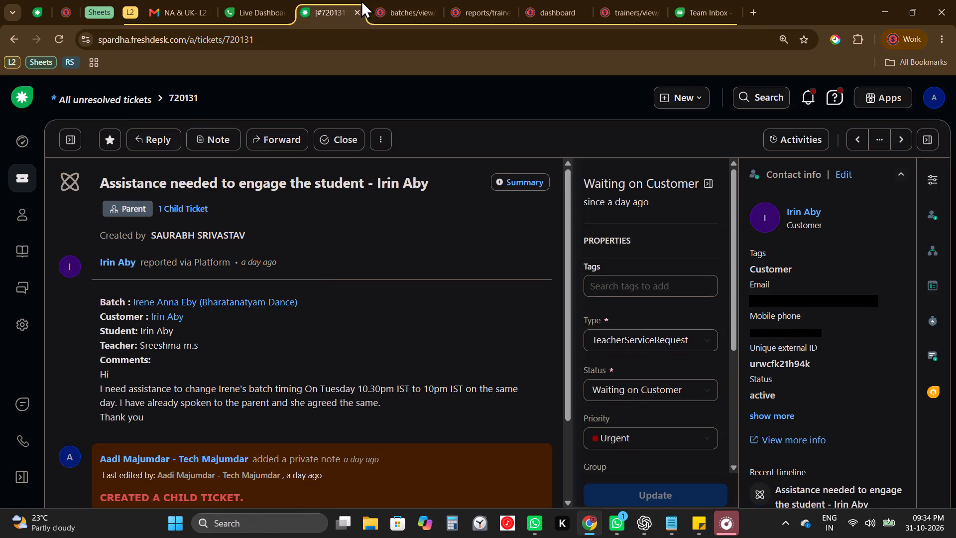
scroll(327, 271, "down", 6)
left_click(189, 441)
scroll(189, 441, "up", 2)
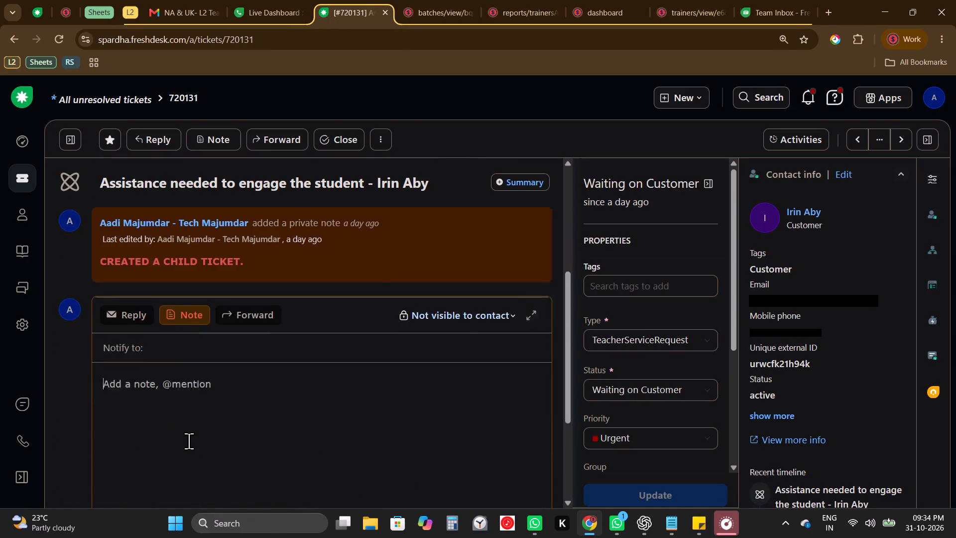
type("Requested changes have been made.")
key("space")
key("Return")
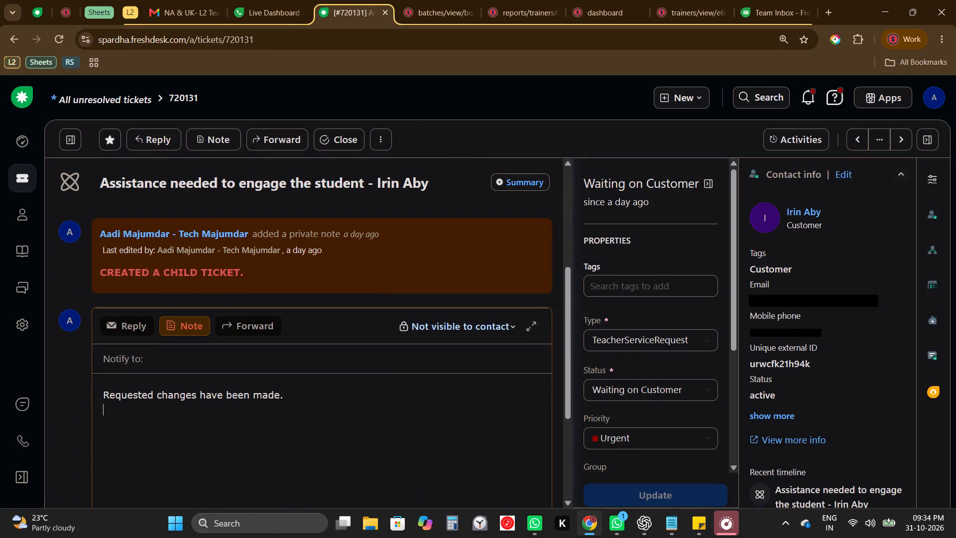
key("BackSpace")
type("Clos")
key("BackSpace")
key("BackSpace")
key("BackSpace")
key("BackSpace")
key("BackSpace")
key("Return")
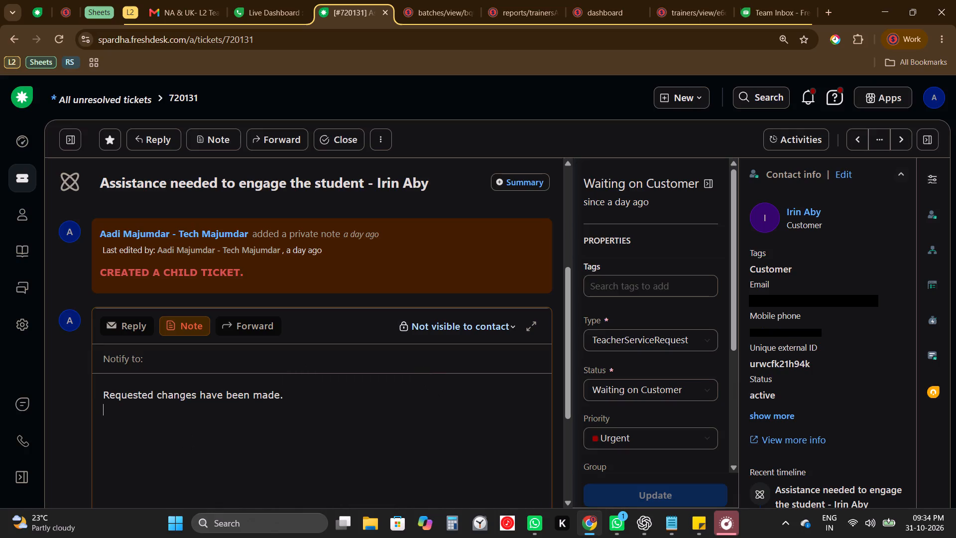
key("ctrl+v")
scroll(387, 367, "down", 2)
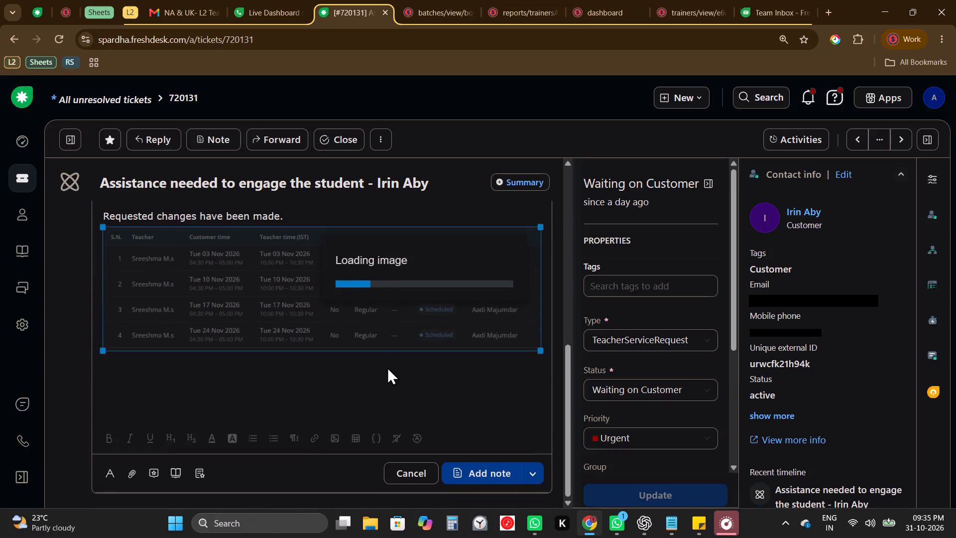
left_click(496, 472)
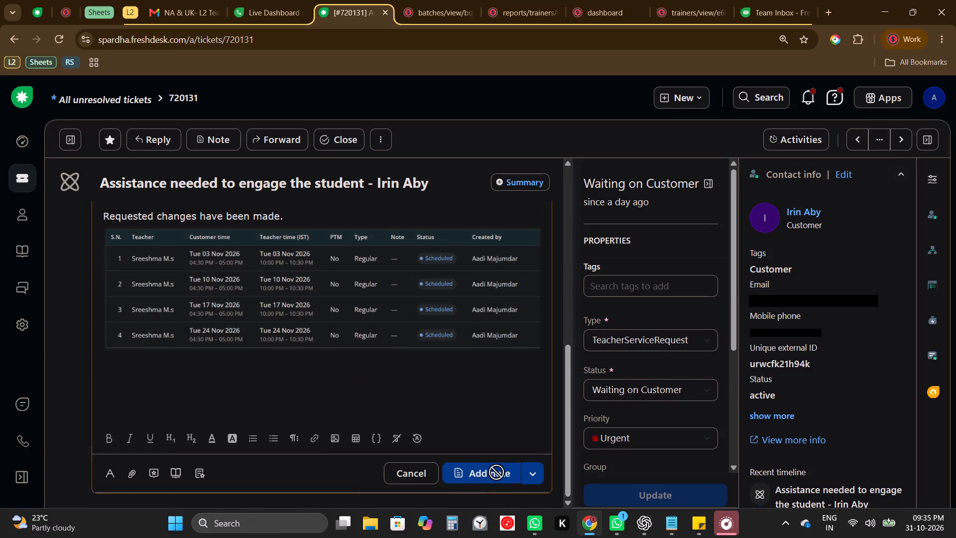
Copy ticket number 720131 and append it to the CLOSE line in Sticky Notes.
double_click(193, 88)
key("ctrl+c")
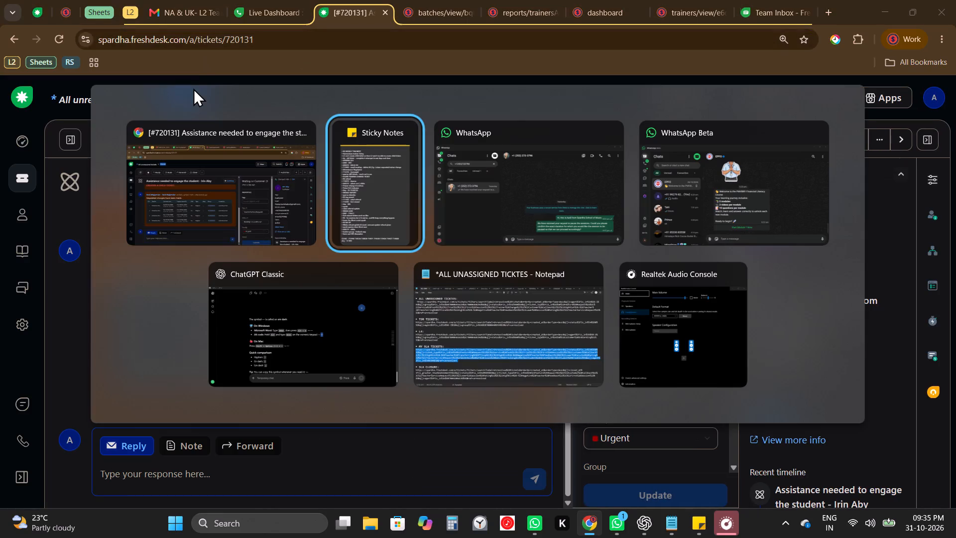
scroll(718, 321, "down", 2)
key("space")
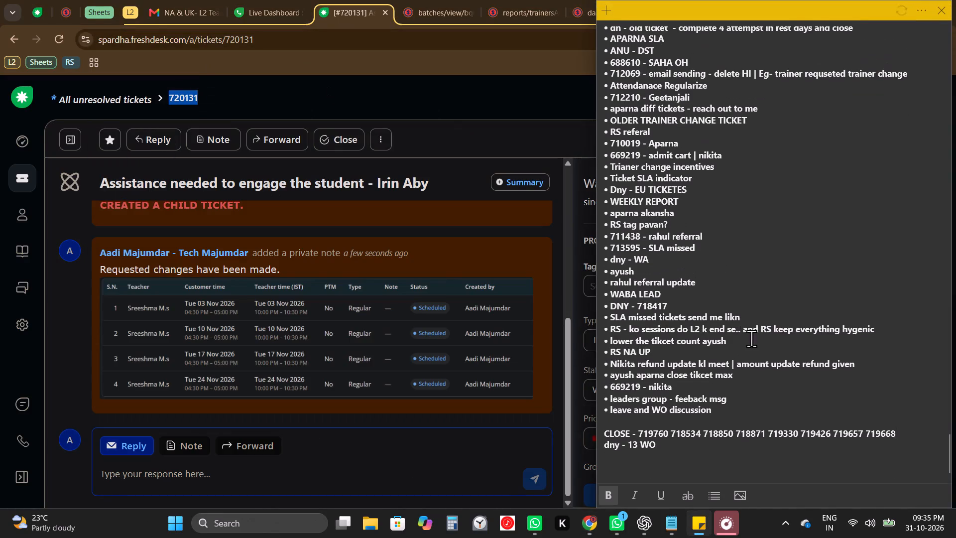
key("ctrl+v")
left_click(445, 121)
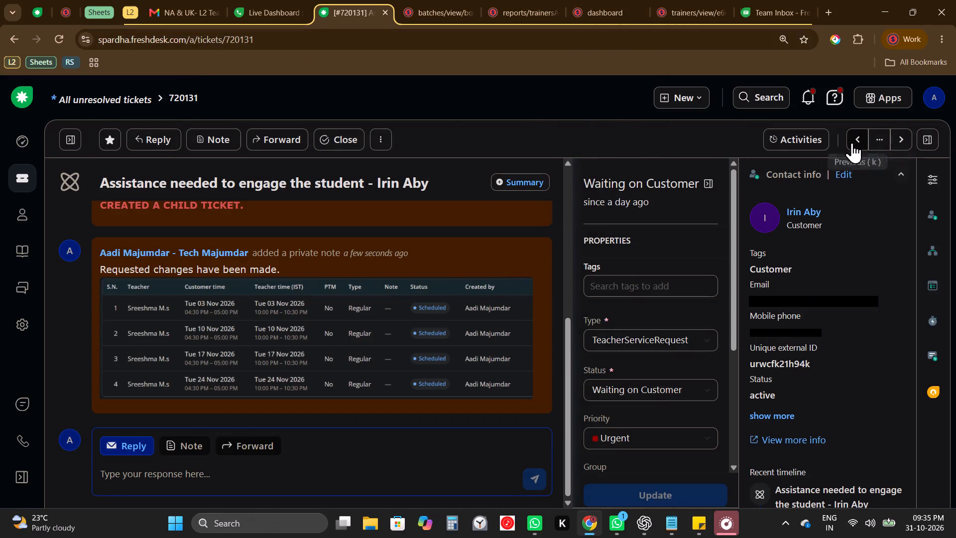
left_click(852, 142)
left_click(884, 133)
scroll(746, 382, "up", 4)
left_click(445, 317)
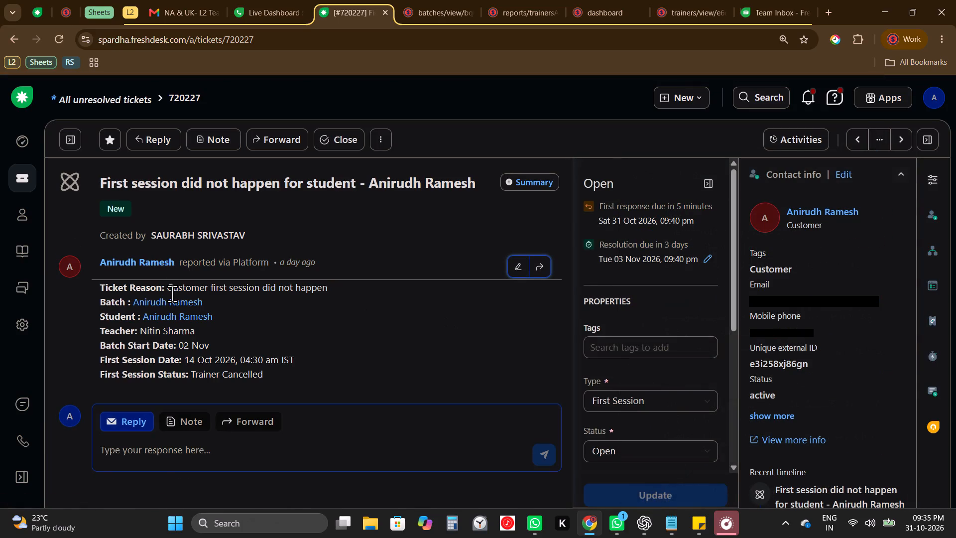
Open the batch linked in ticket #720227, close the old batch tab, and review the October 2026 sessions around the trainer-cancelled one.
left_click(188, 301)
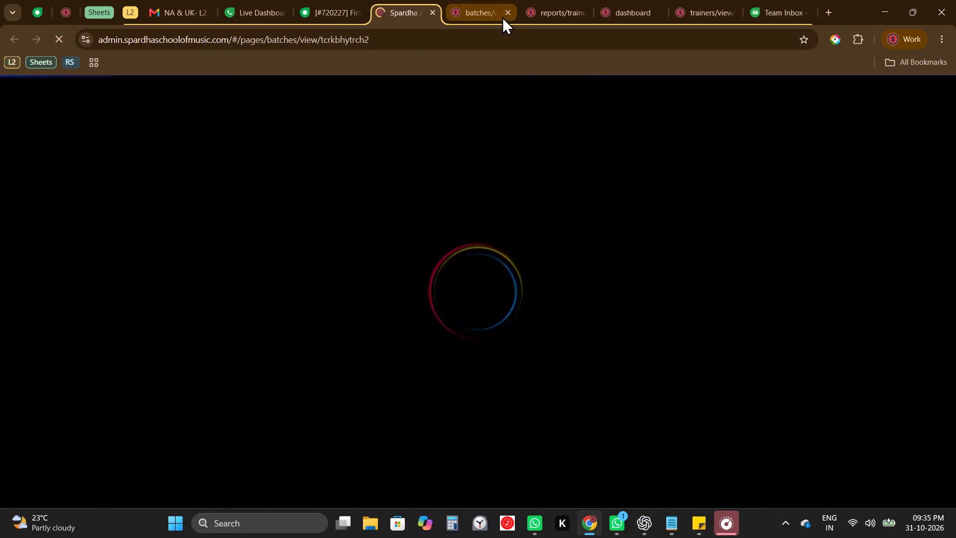
left_click(509, 15)
scroll(452, 230, "down", 5)
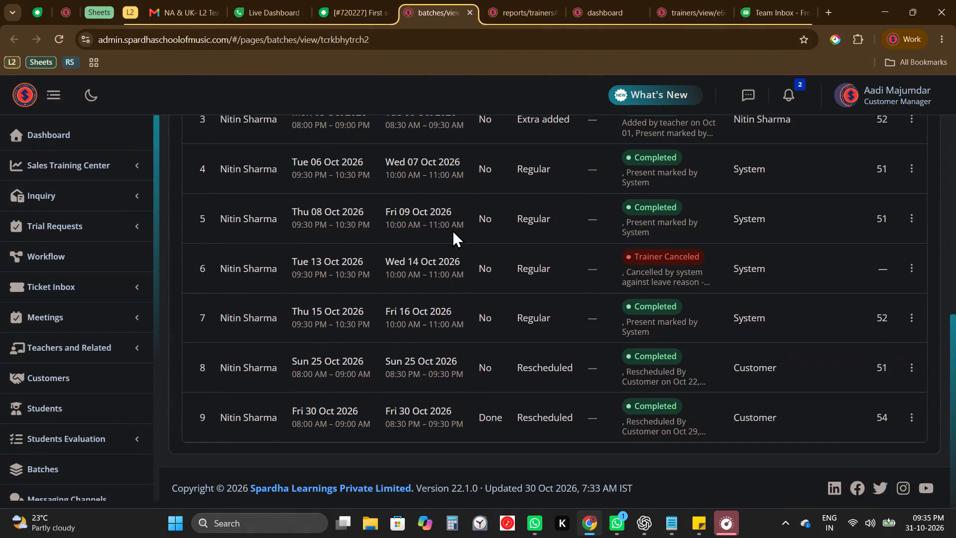
scroll(452, 230, "up", 6)
left_click(348, 0)
left_click(448, 0)
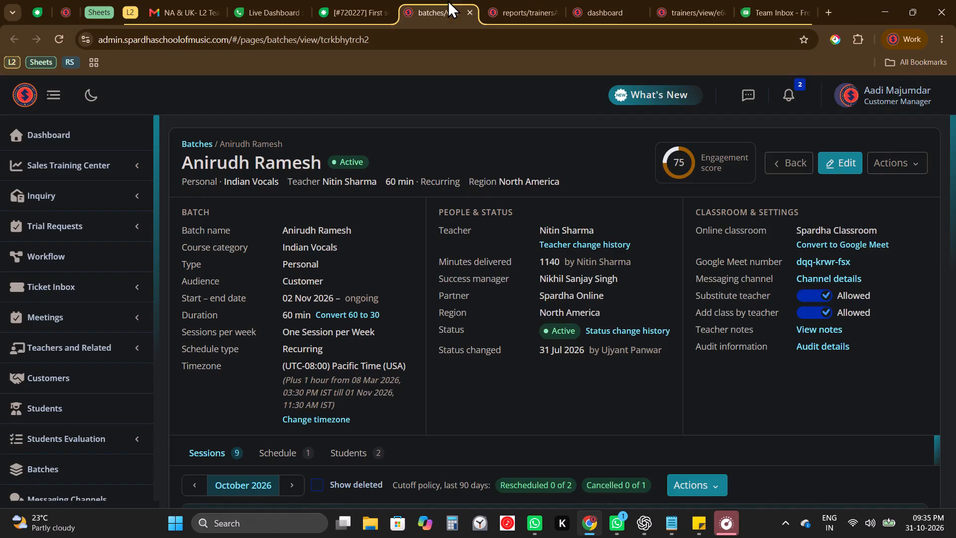
scroll(439, 266, "down", 7)
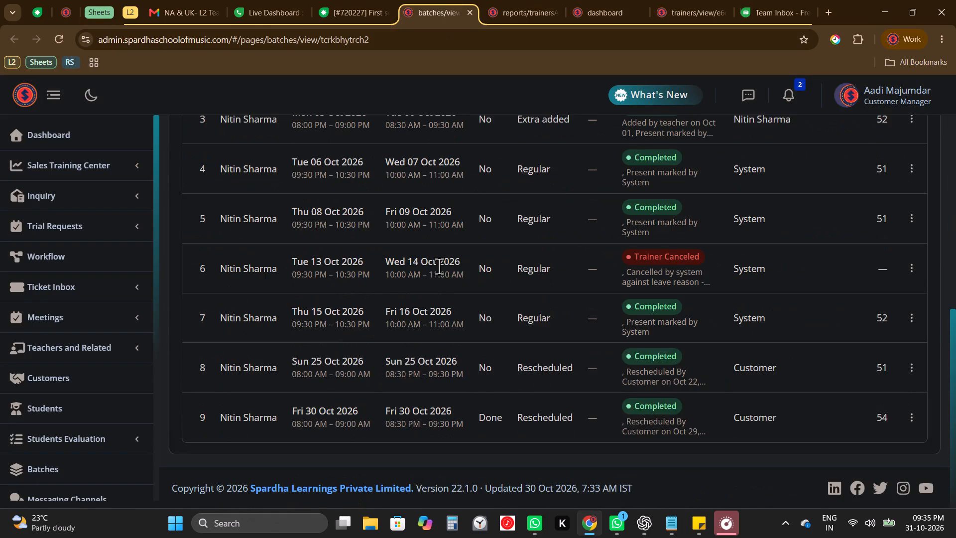
scroll(439, 266, "up", 1)
Copy a screenshot of the batch's full October 2026 session table, including the Minutes delivered column.
key("ctrl+minus")
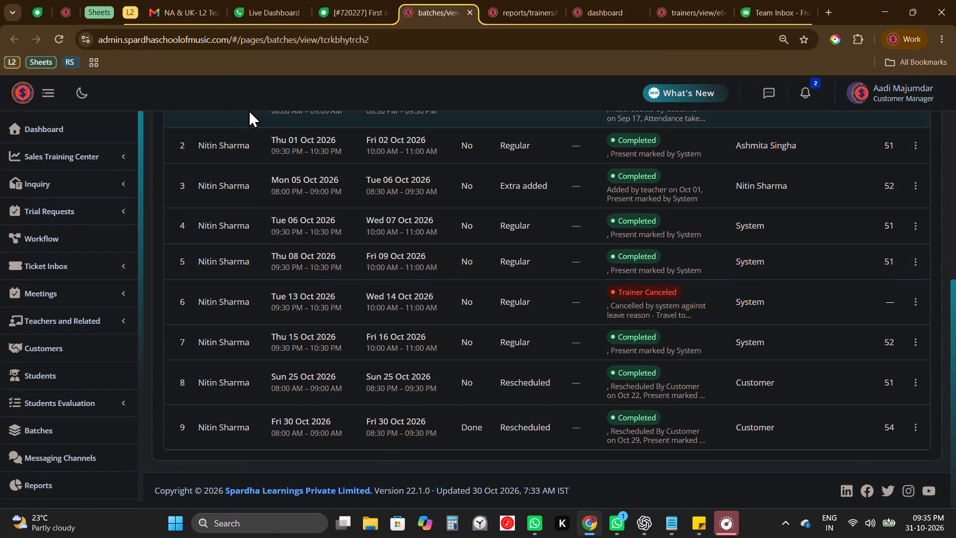
scroll(225, 156, "up", 1)
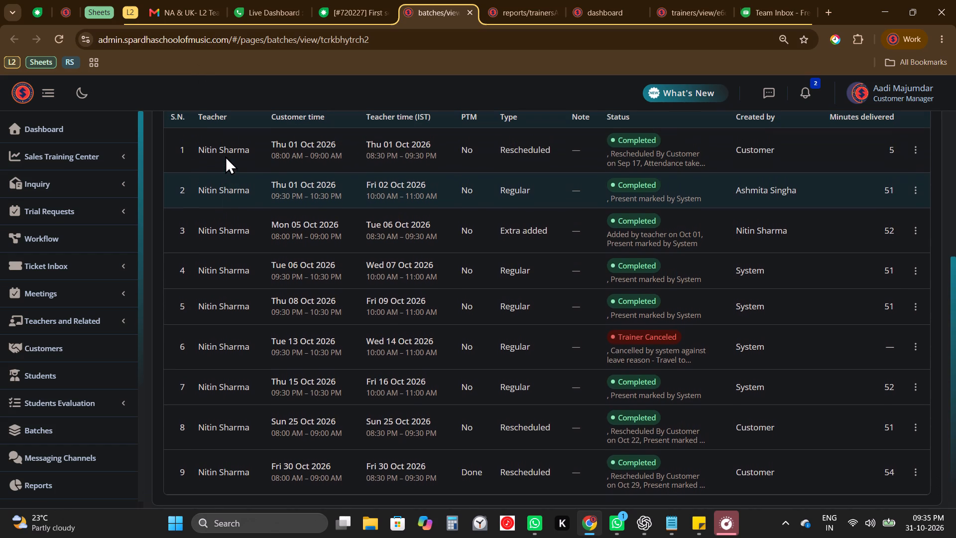
scroll(225, 156, "up", 1)
key("ctrl+minus")
key("Print")
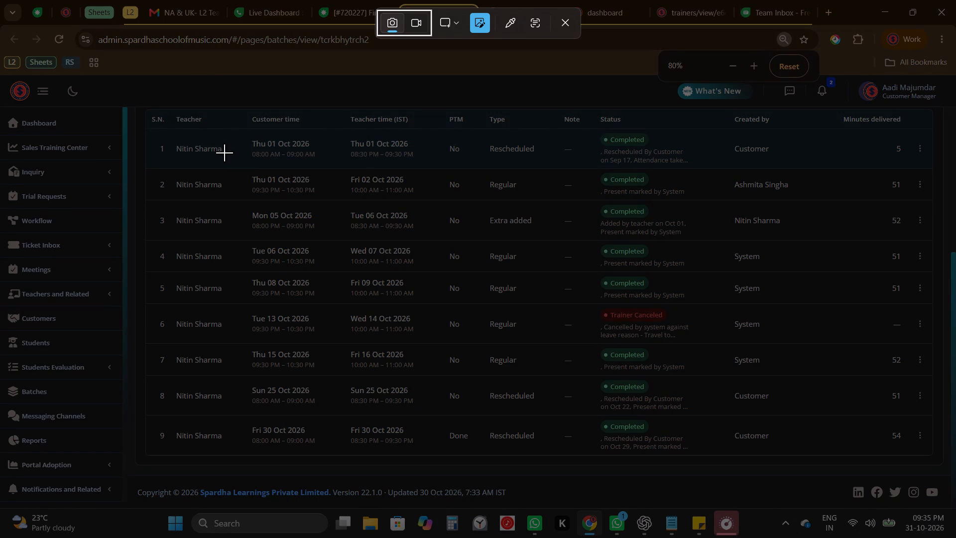
left_click_drag(144, 104, 824, 458)
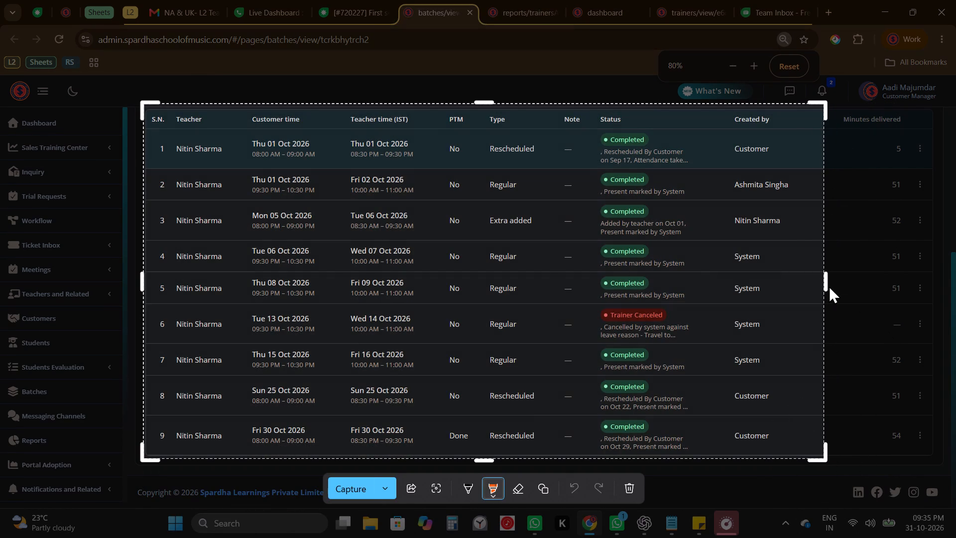
left_click_drag(826, 285, 937, 287)
key("ctrl+c")
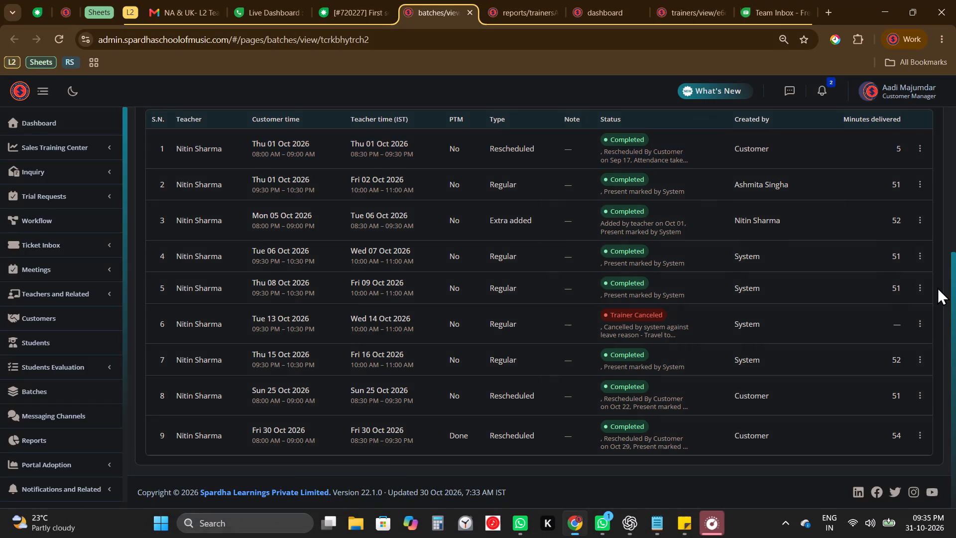
key("ctrl+plus")
key("ctrl+plus")
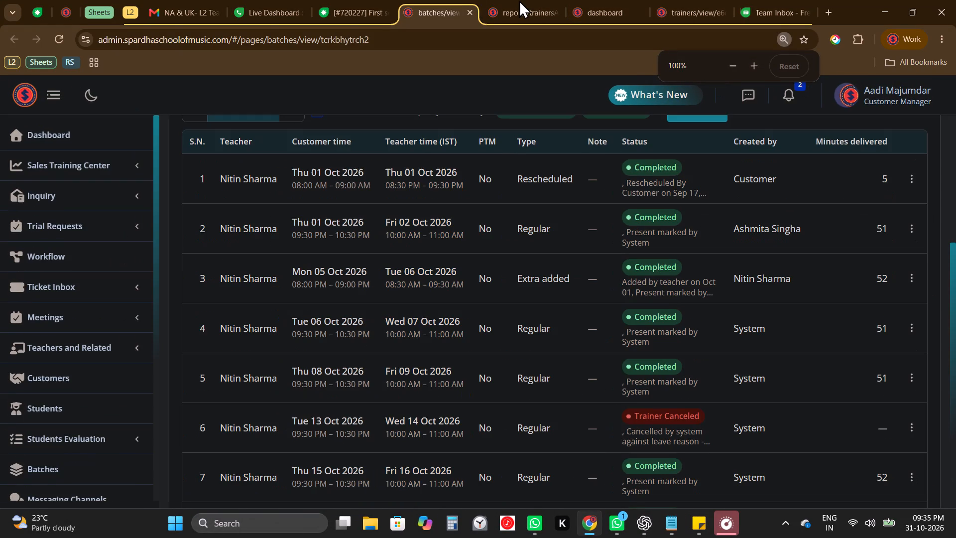
Draft a ticket note: "No action is required from our end as student has completed multiple sessions after the 'Trainer Cancelled' session.".
left_click(348, 0)
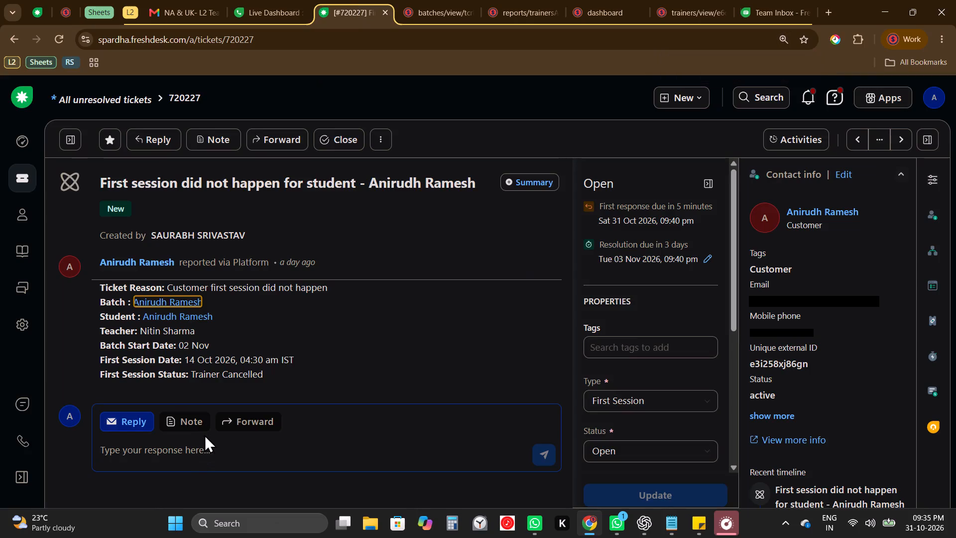
left_click(195, 420)
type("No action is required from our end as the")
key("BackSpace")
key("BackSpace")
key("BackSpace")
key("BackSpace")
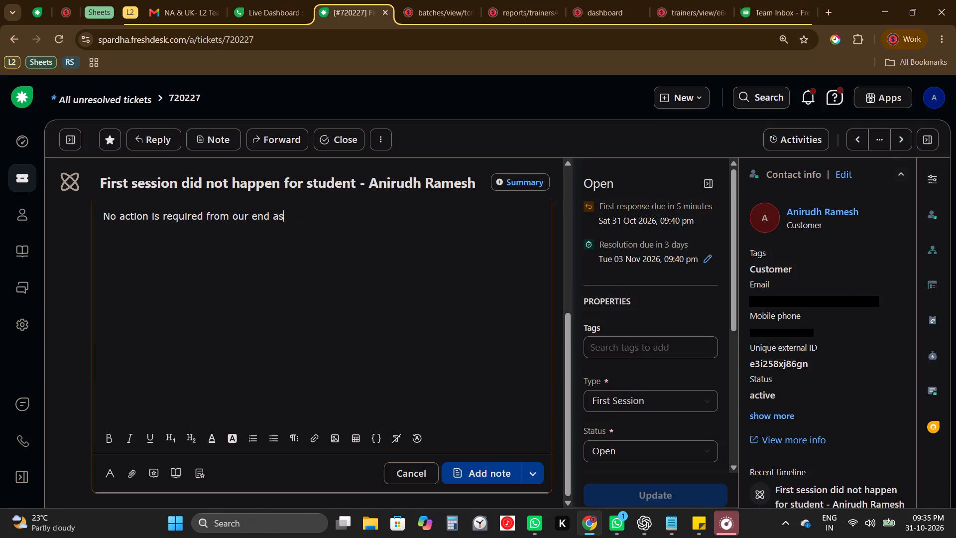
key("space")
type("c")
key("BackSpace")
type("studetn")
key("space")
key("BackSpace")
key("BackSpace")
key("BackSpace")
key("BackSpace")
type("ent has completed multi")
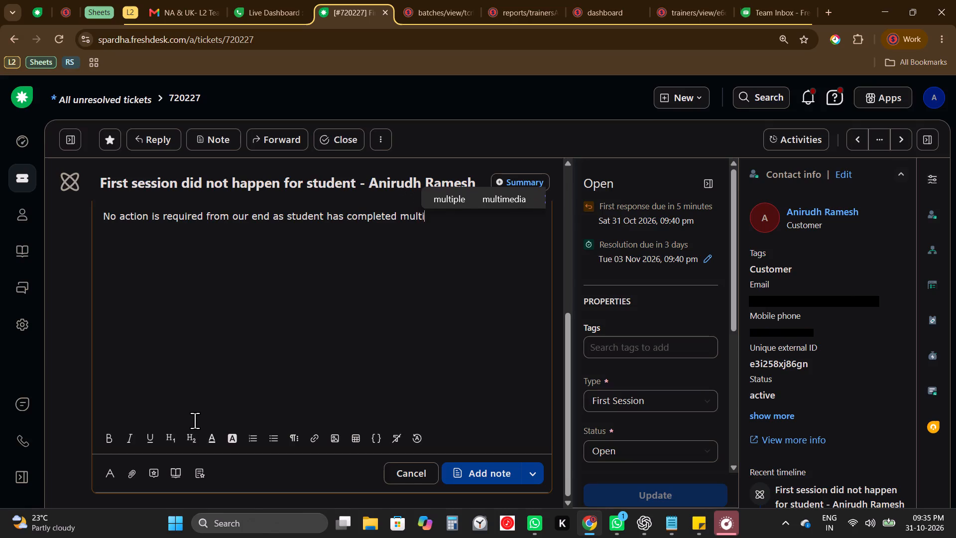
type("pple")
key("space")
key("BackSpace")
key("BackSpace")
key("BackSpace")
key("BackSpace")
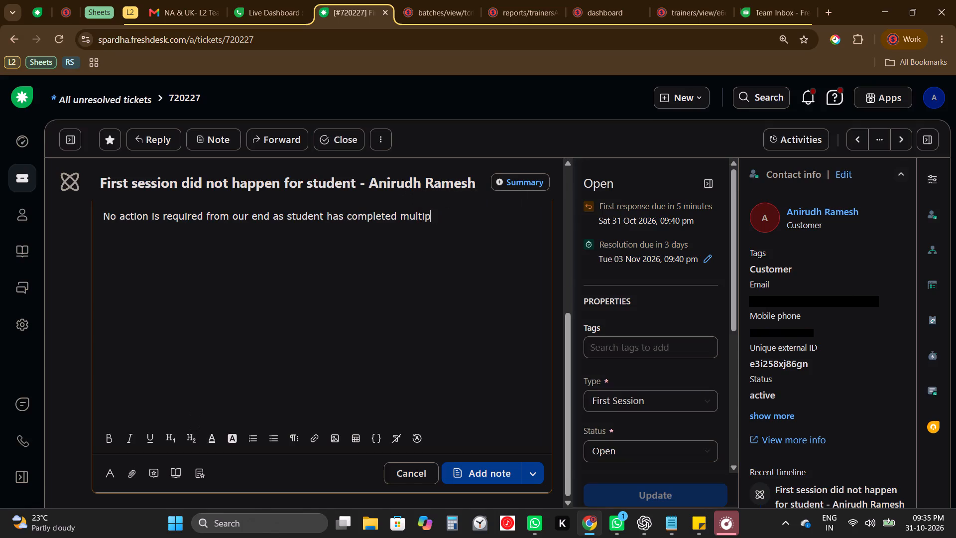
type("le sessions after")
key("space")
scroll(195, 420, "up", 1)
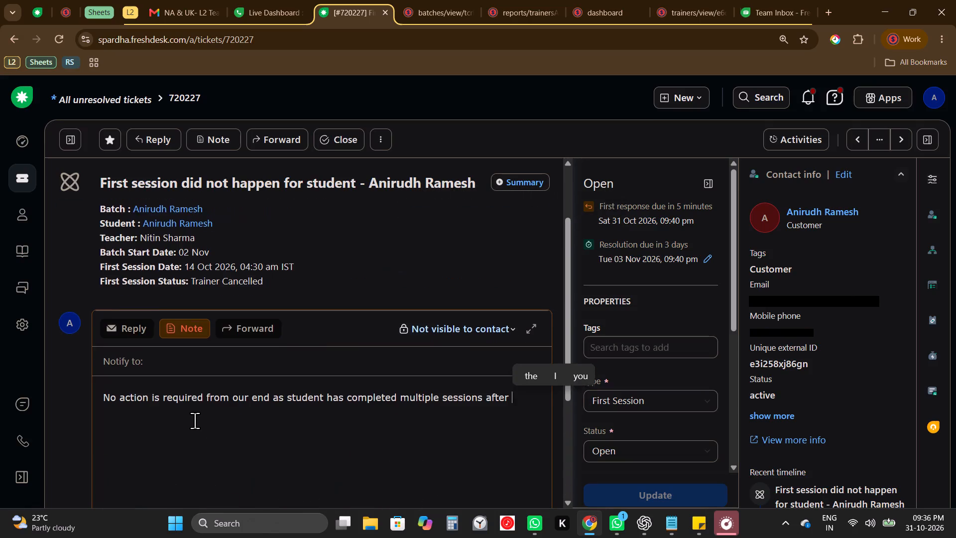
scroll(195, 420, "up", 1)
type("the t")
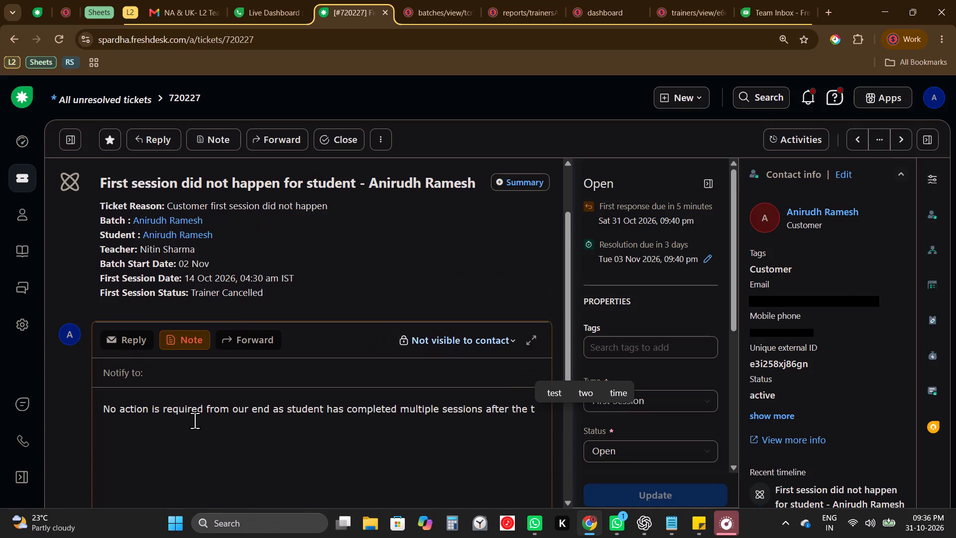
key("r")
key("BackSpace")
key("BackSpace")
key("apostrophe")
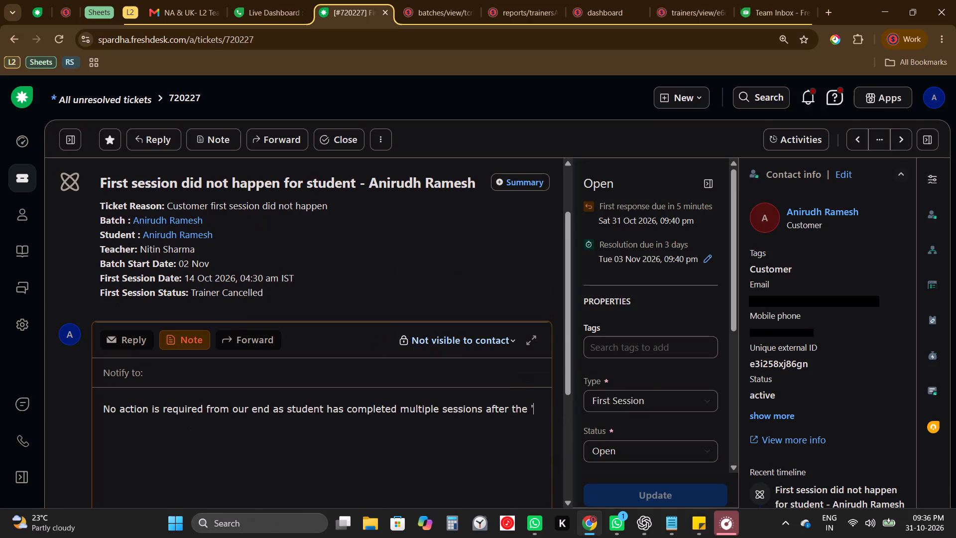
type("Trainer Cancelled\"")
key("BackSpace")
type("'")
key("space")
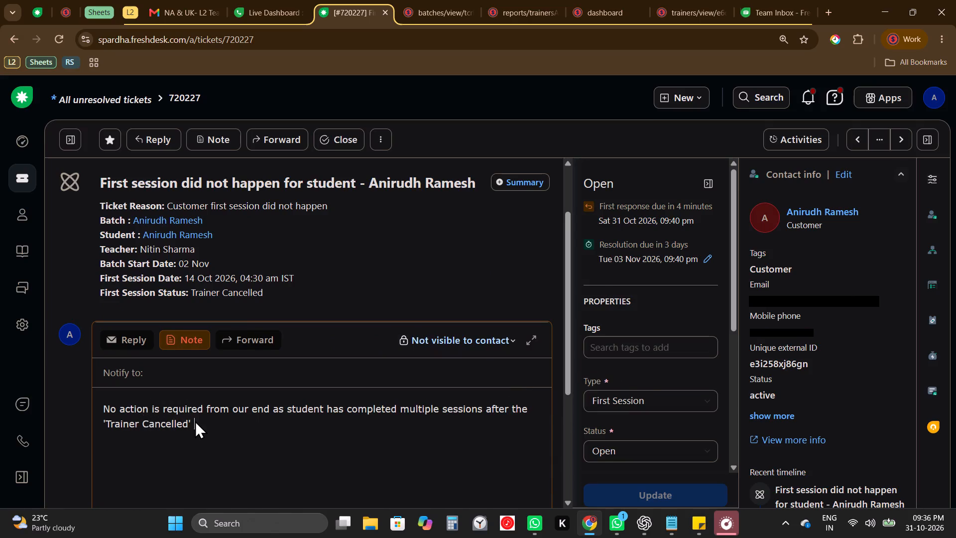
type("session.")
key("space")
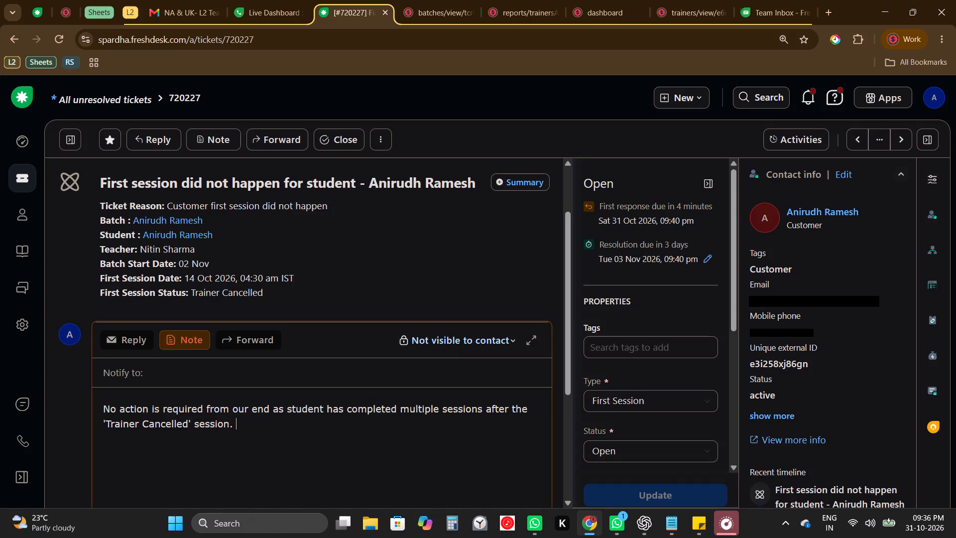
Insert the copied October session screenshot below the note text and add the note to ticket #720227.
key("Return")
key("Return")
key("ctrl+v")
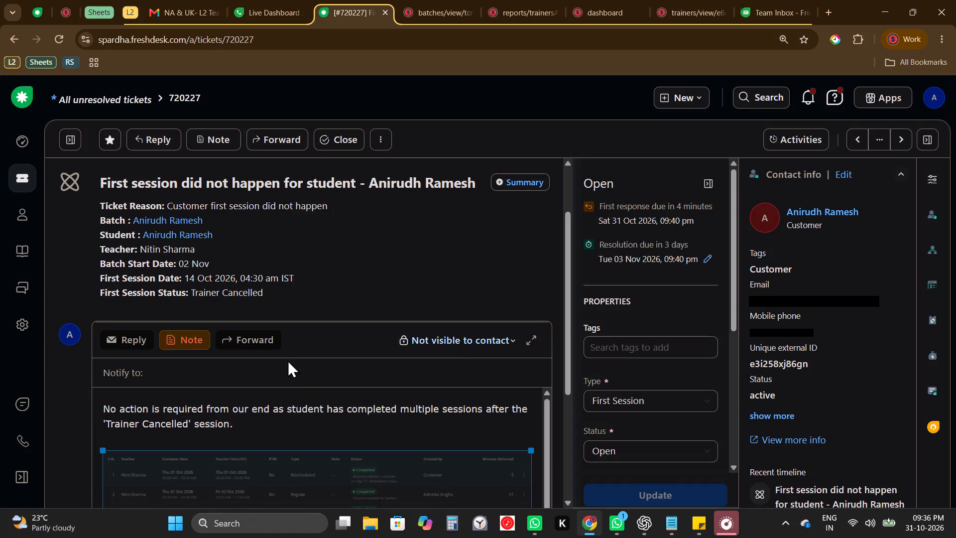
left_click(331, 416)
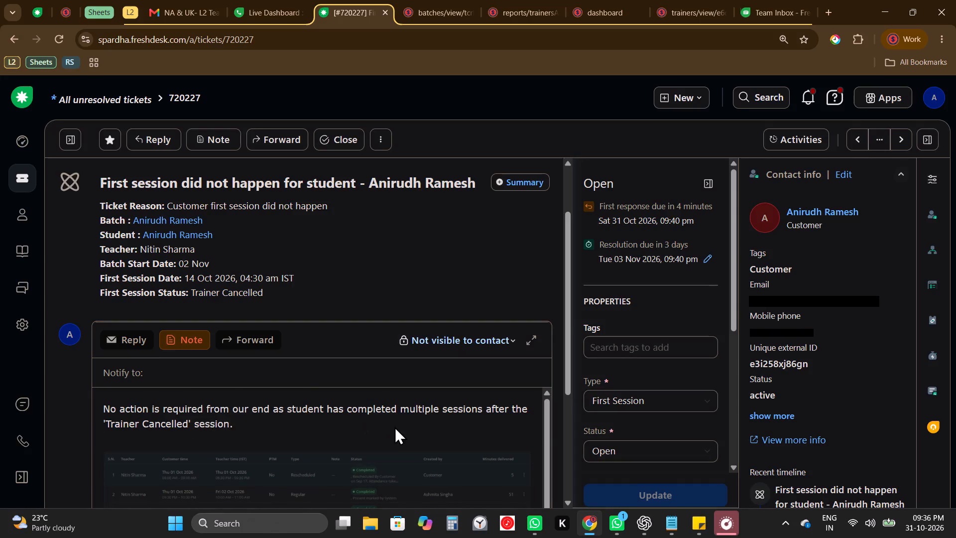
scroll(394, 426, "down", 5)
left_click(479, 478)
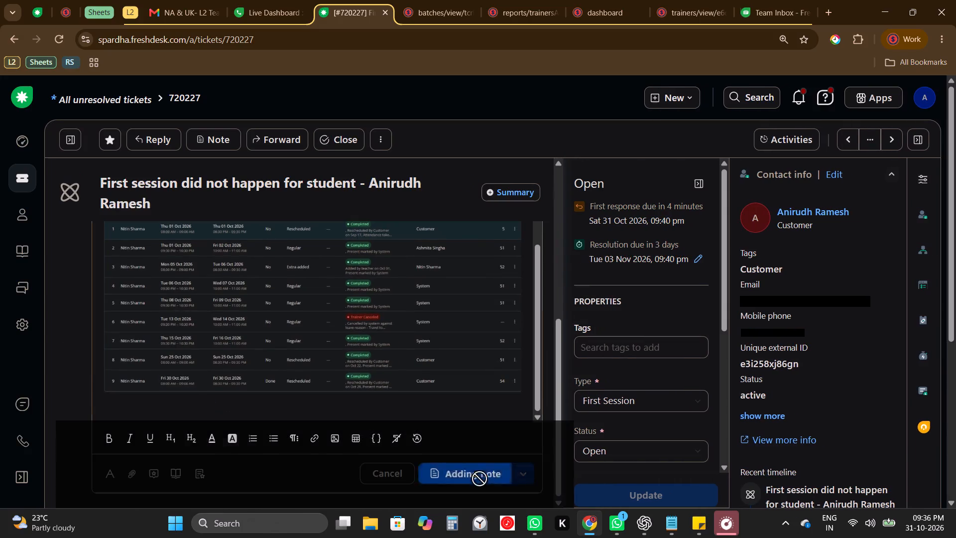
left_click_drag(623, 456, 675, 417)
left_click(675, 417)
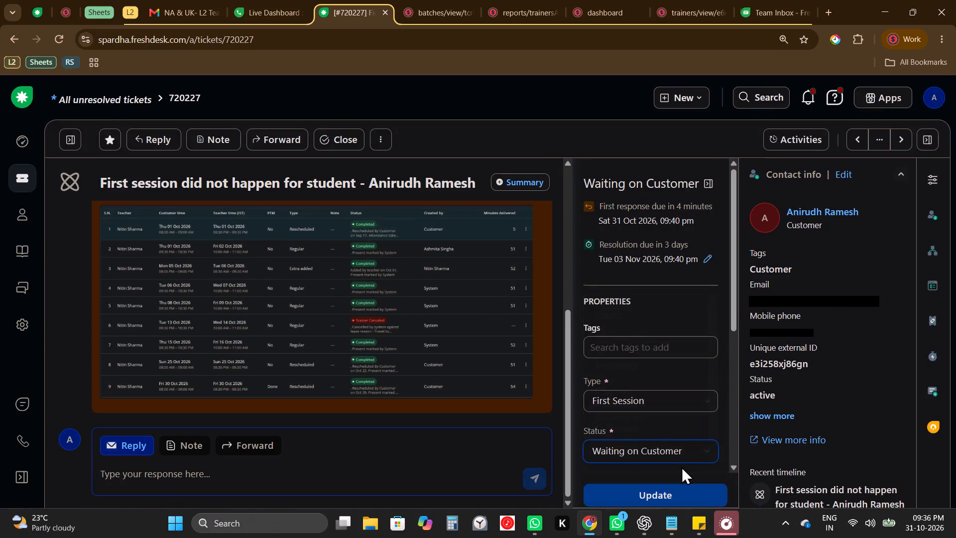
left_click(680, 488)
double_click(178, 101)
key("ctrl+c")
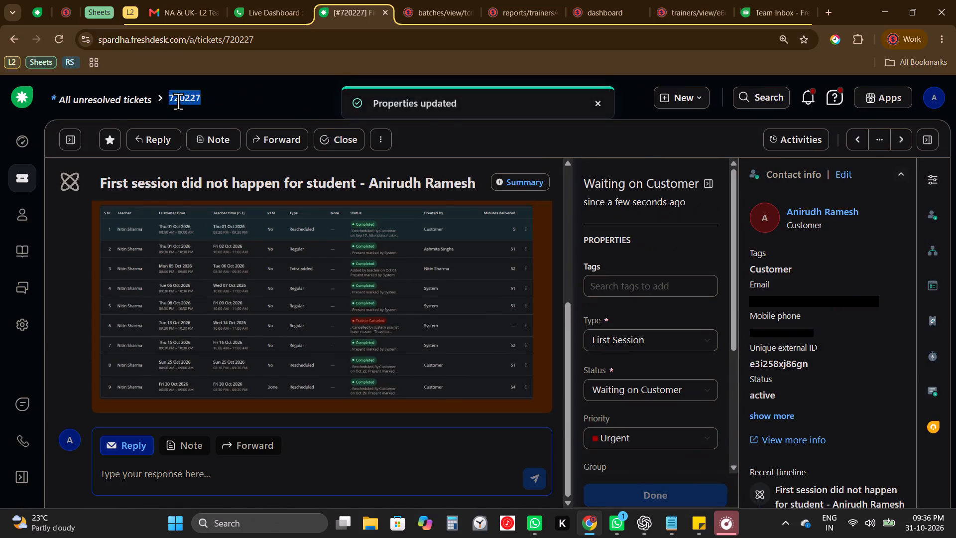
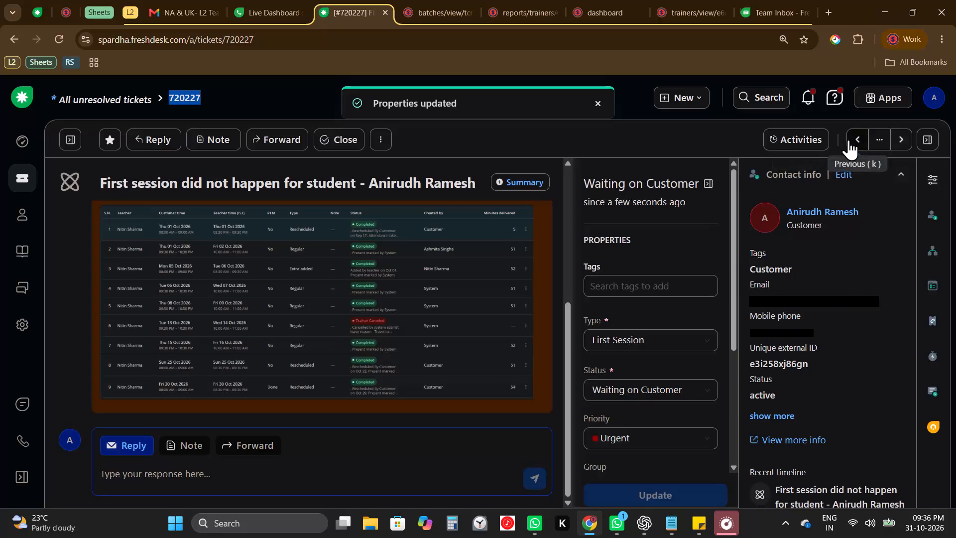
Reset the calling status on the Live Dashboard by switching it to Offline and back to Available.
left_click(296, 0)
left_click(746, 91)
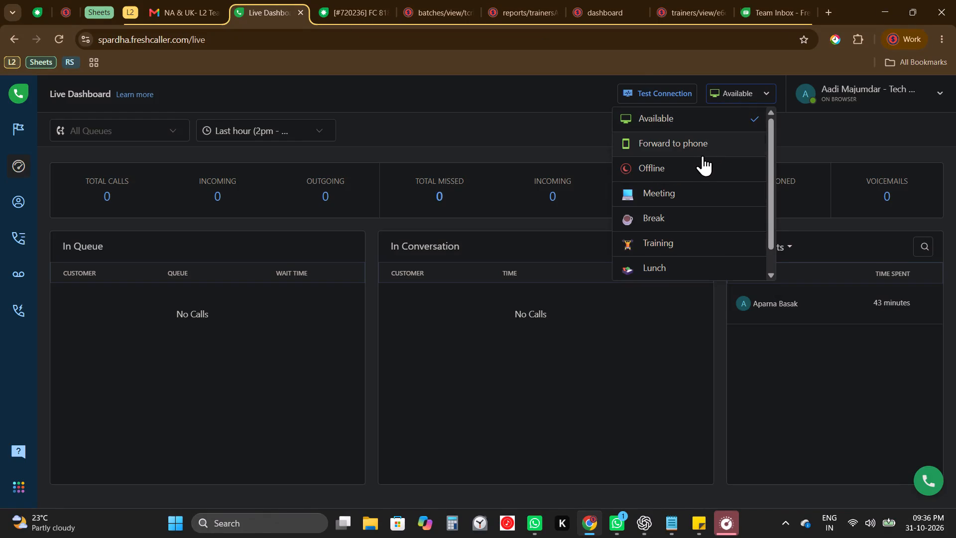
left_click(701, 160)
left_click(747, 96)
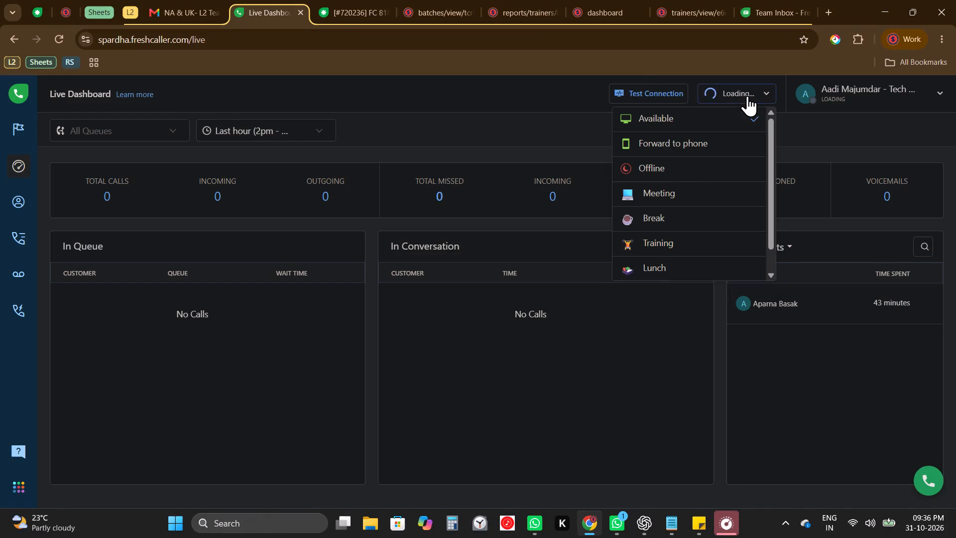
left_click(728, 117)
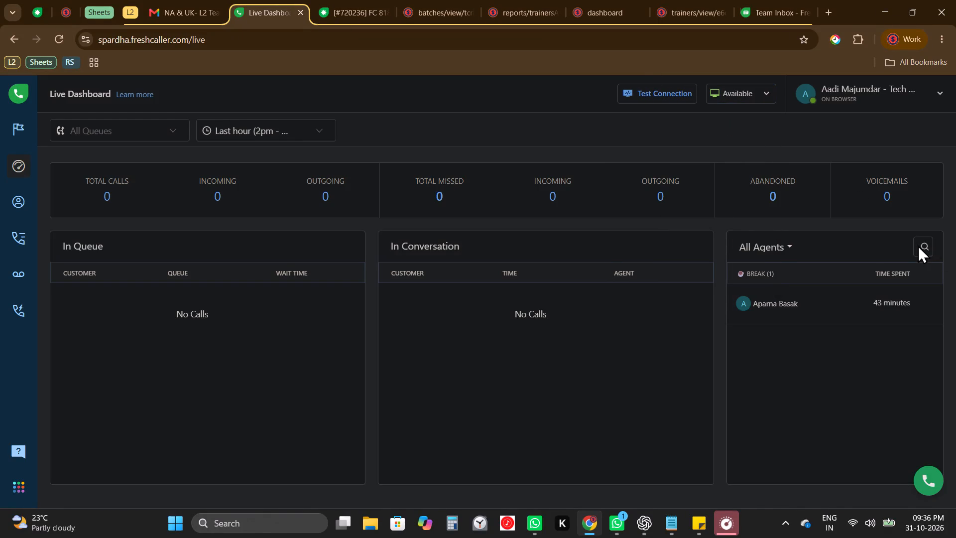
left_click(918, 245)
key("BackSpace")
key("BackSpace")
key("BackSpace")
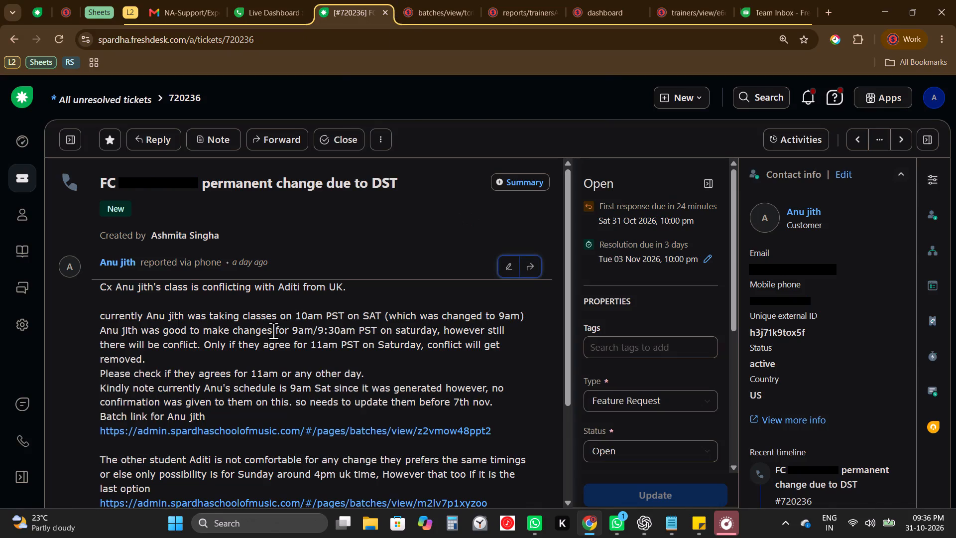
left_click(26, 176)
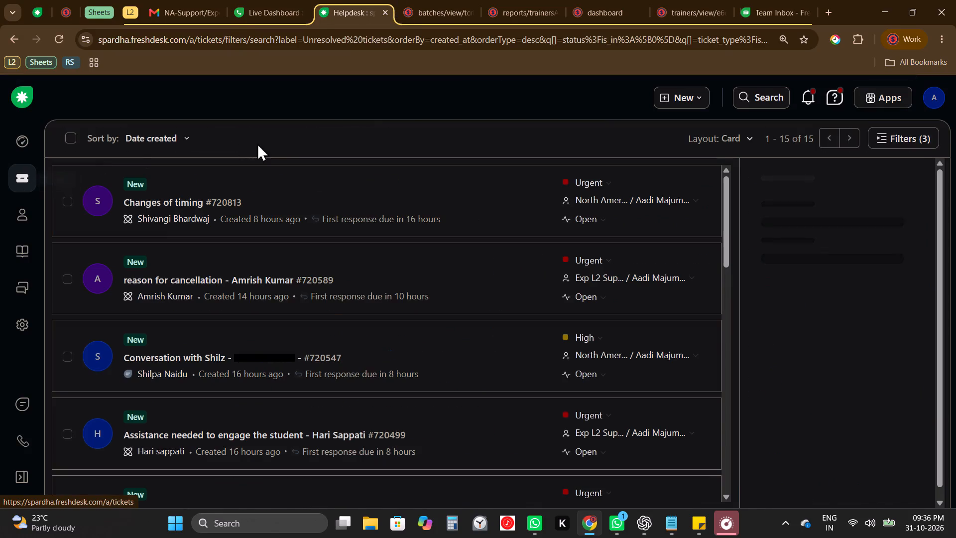
scroll(321, 303, "down", 2)
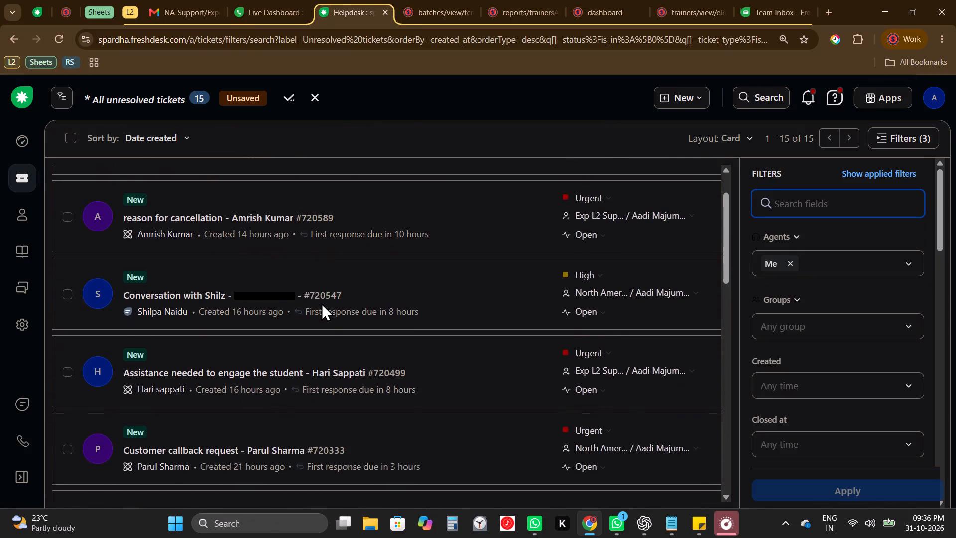
scroll(321, 303, "down", 3)
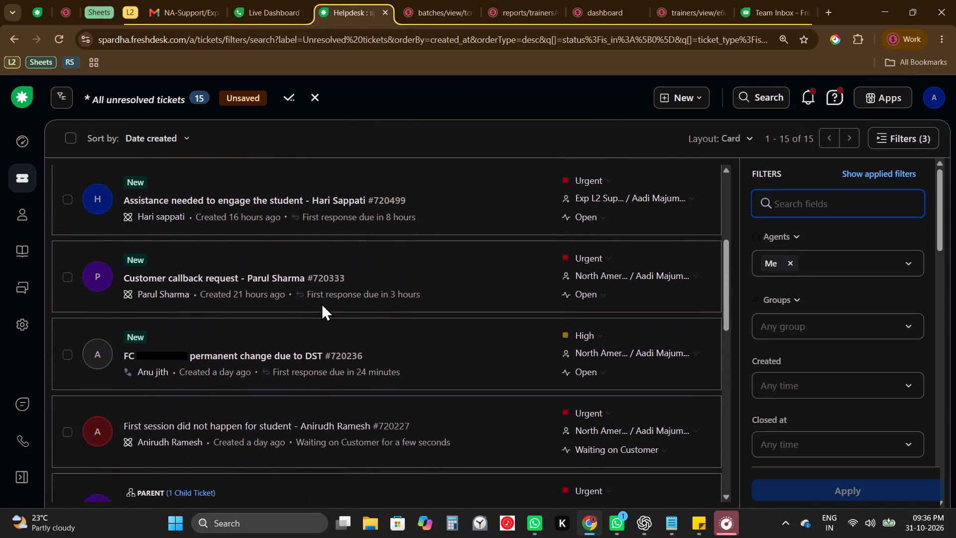
scroll(283, 326, "up", 5)
double_click(185, 194)
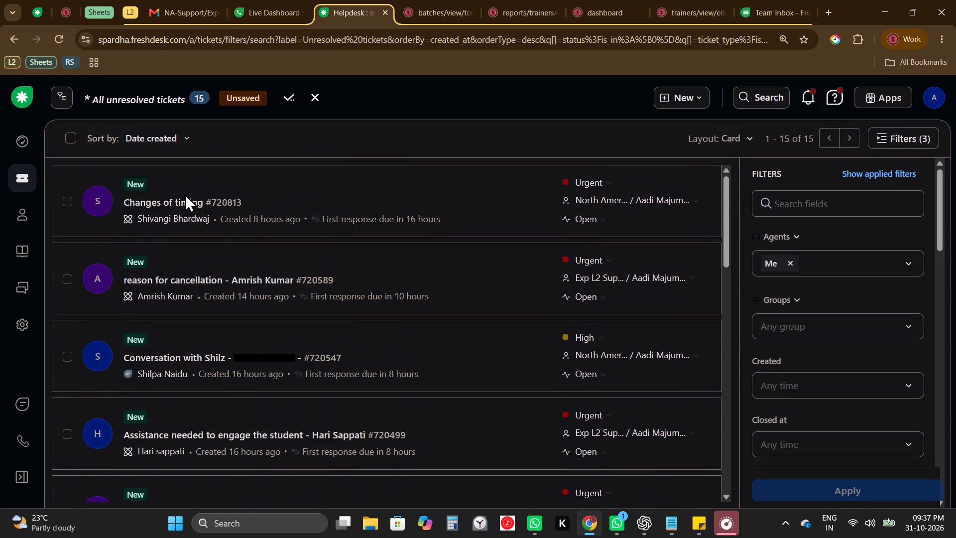
left_click(185, 195)
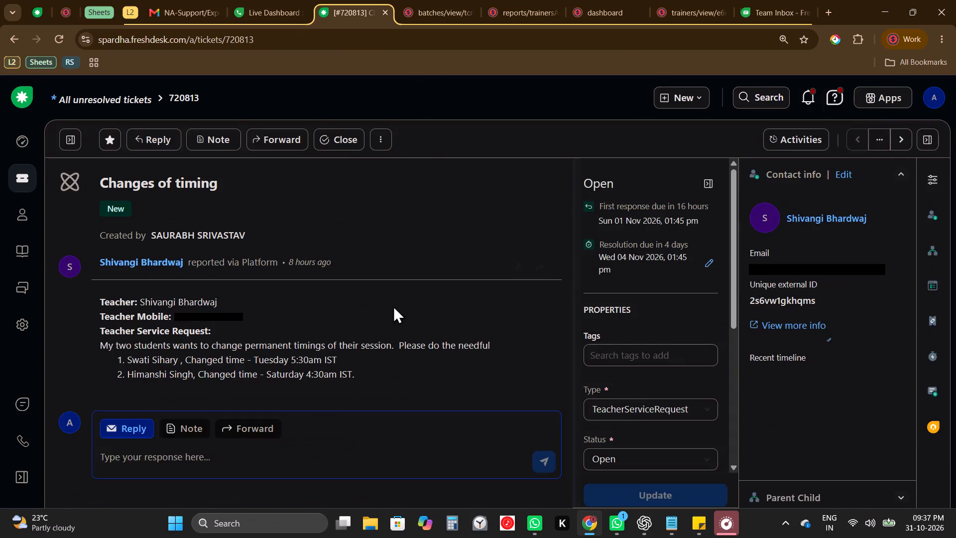
double_click(142, 305)
left_click_drag(142, 305, 187, 331)
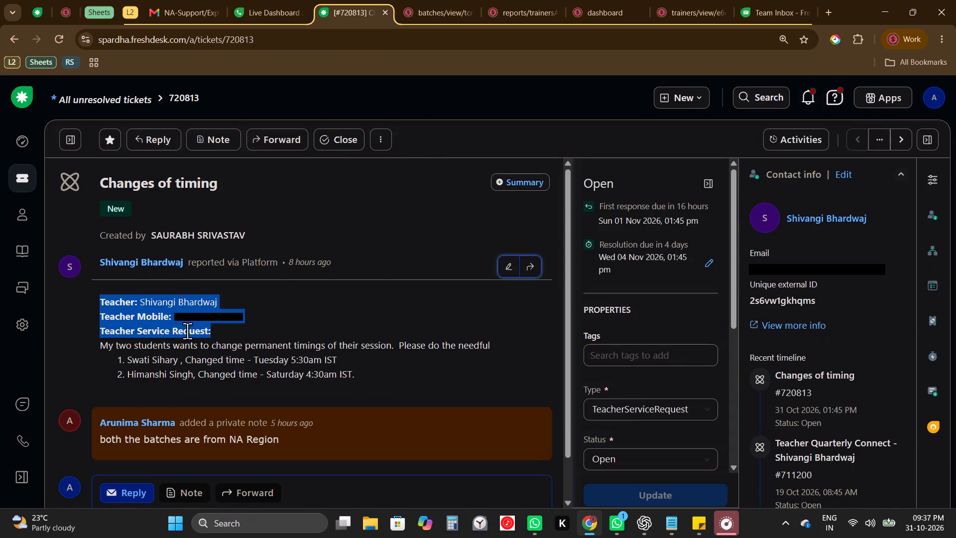
left_click_drag(187, 331, 262, 376)
left_click(262, 376)
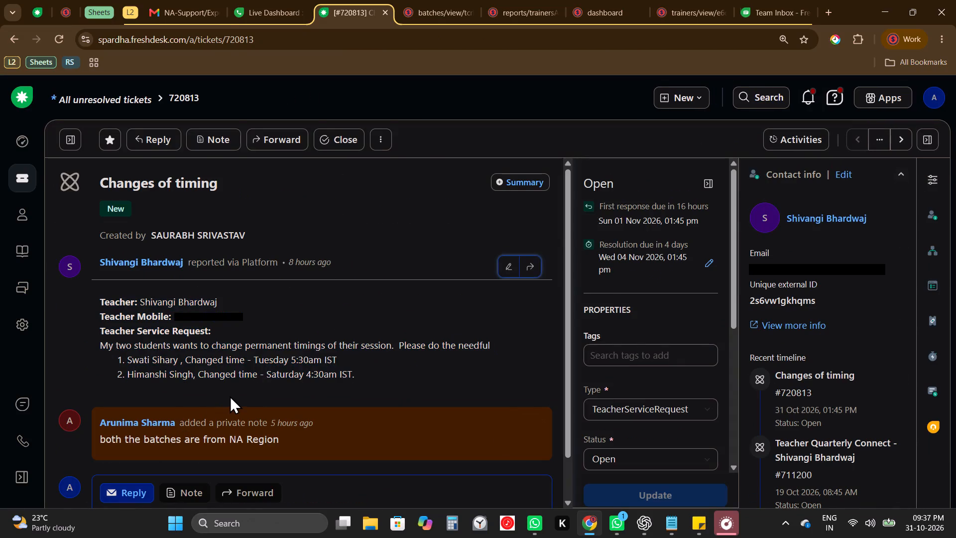
double_click(120, 347)
left_click_drag(120, 347, 316, 355)
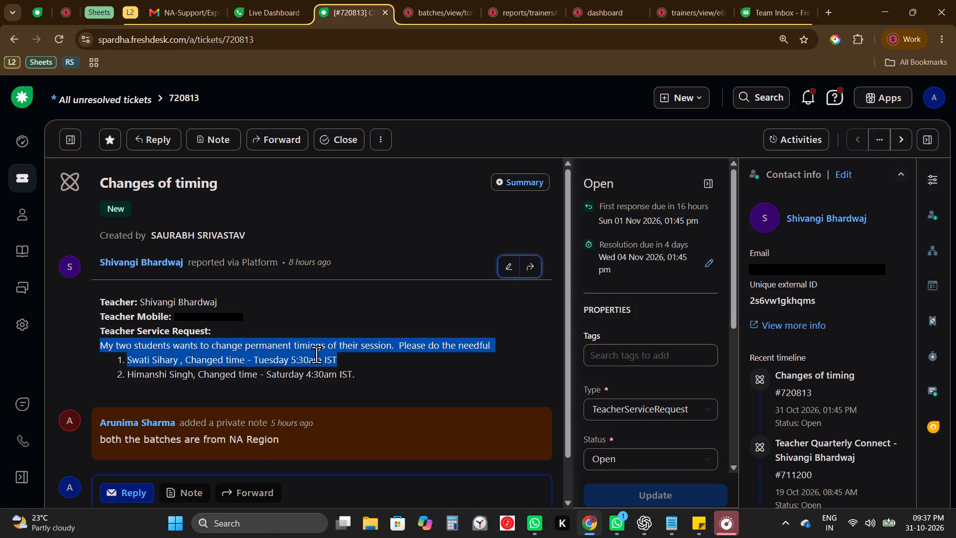
left_click_drag(316, 355, 464, 364)
left_click(464, 364)
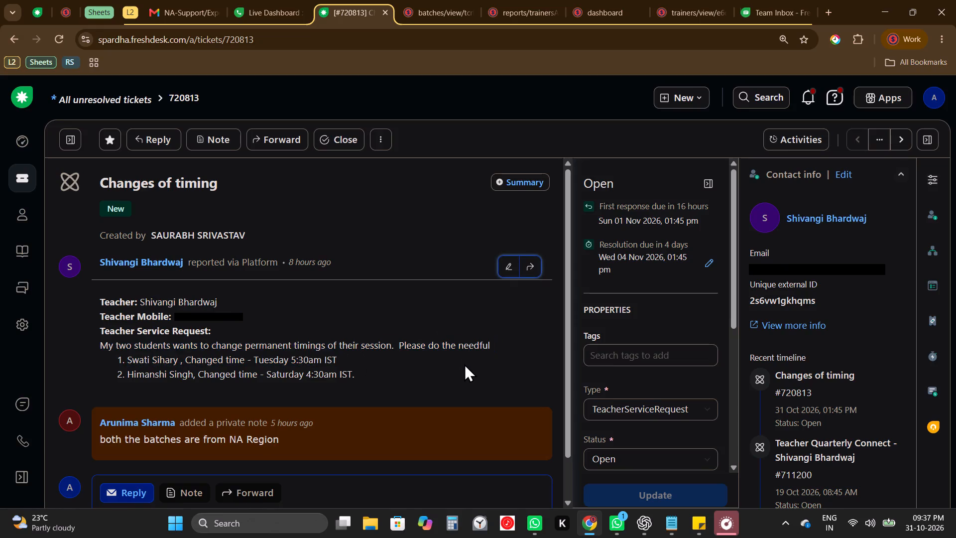
Copy the teacher's name from ticket #720813 and search the admin portal's batches filtered by that teacher.
left_click(154, 306)
left_click_drag(154, 306, 202, 306)
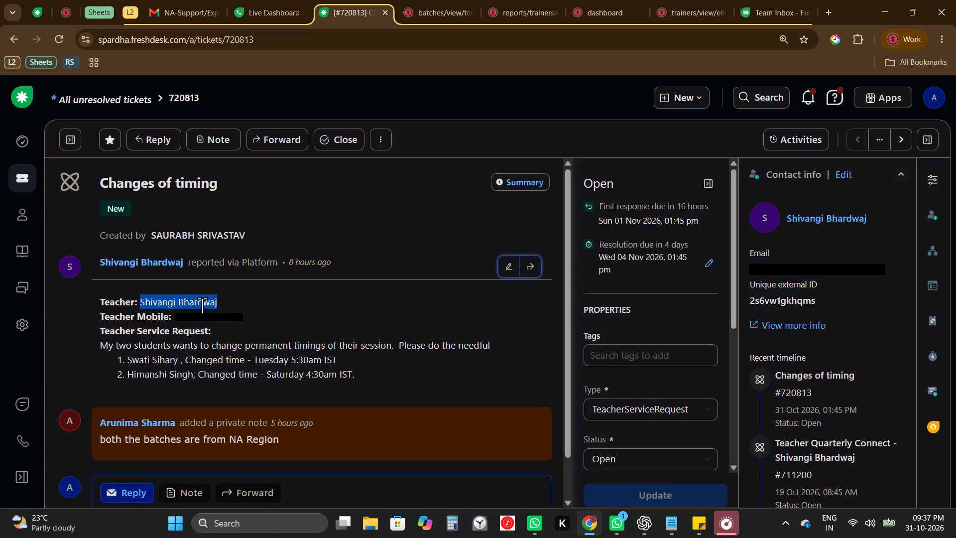
left_click_drag(202, 306, 227, 305)
key("ctrl+c")
left_click(453, 0)
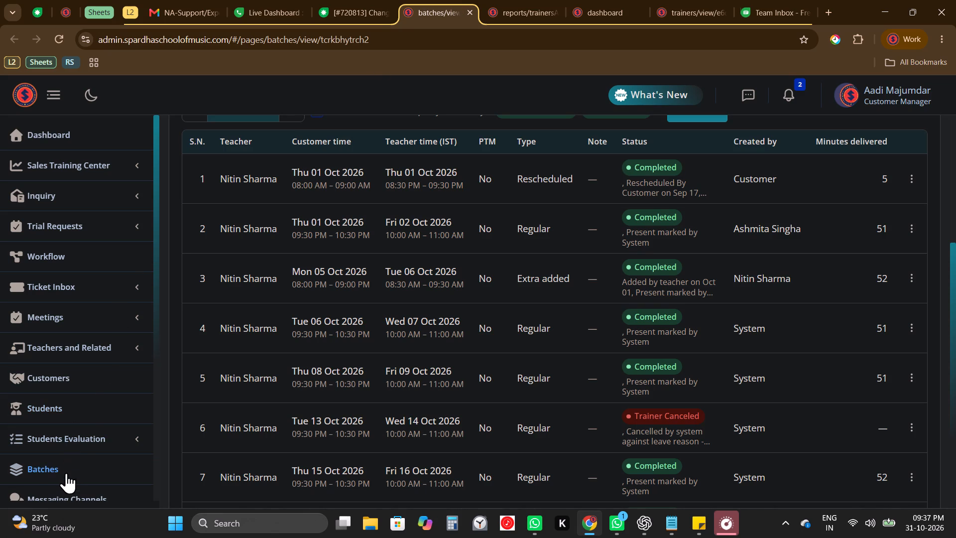
left_click(65, 475)
left_click(473, 194)
key("ctrl+v")
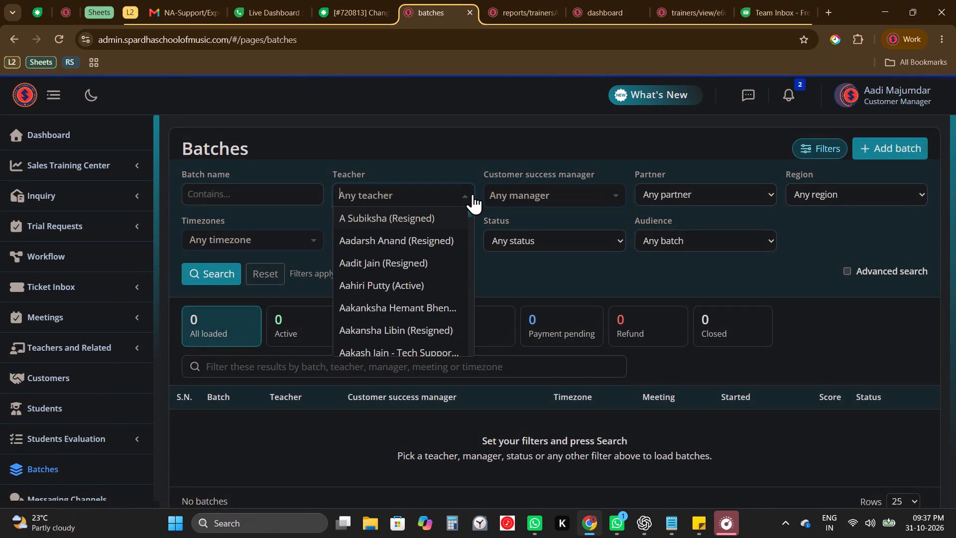
key("ctrl+v")
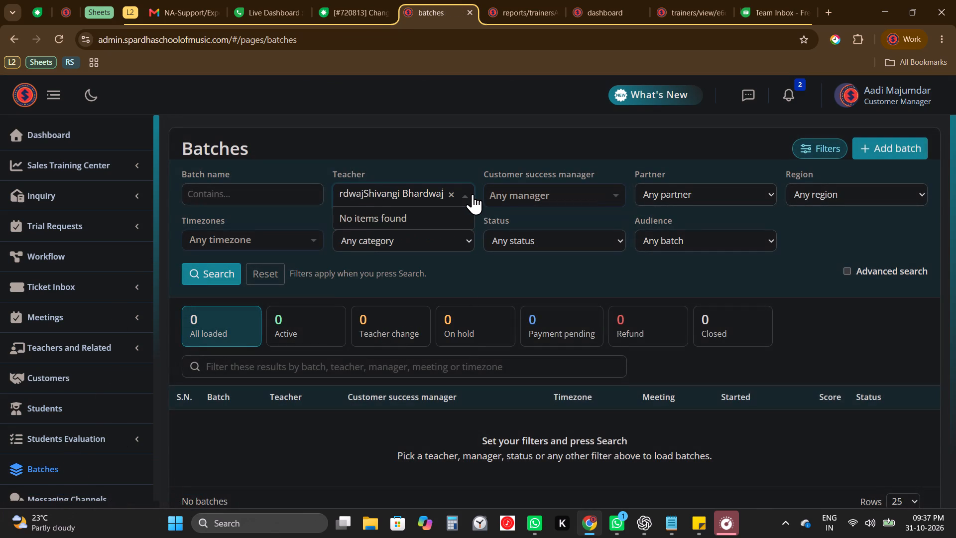
key("ctrl+Left")
key("ctrl+Left")
key("ctrl+Right")
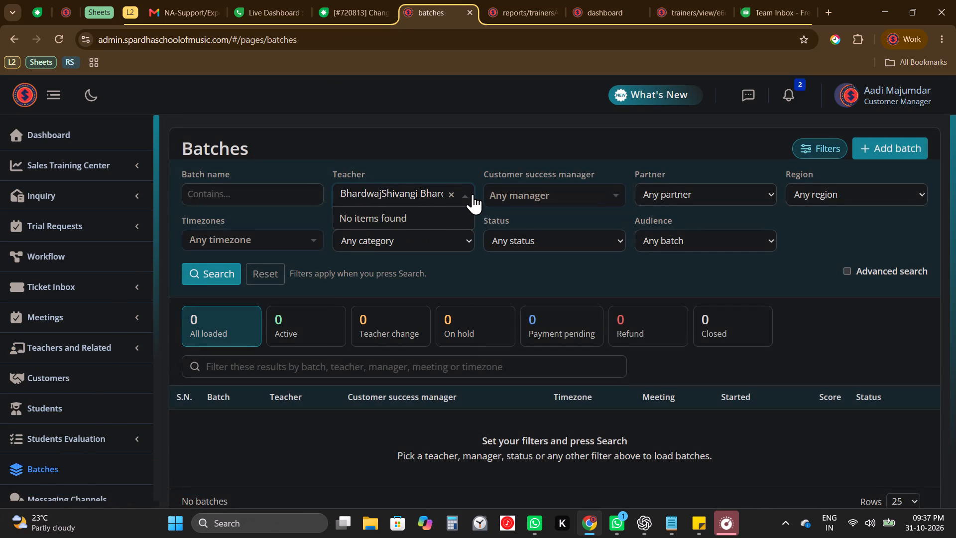
key("Left")
key("Left")
key("Left")
key("Left")
key("Left")
key("Left")
key("Left")
key("Left")
key("Left")
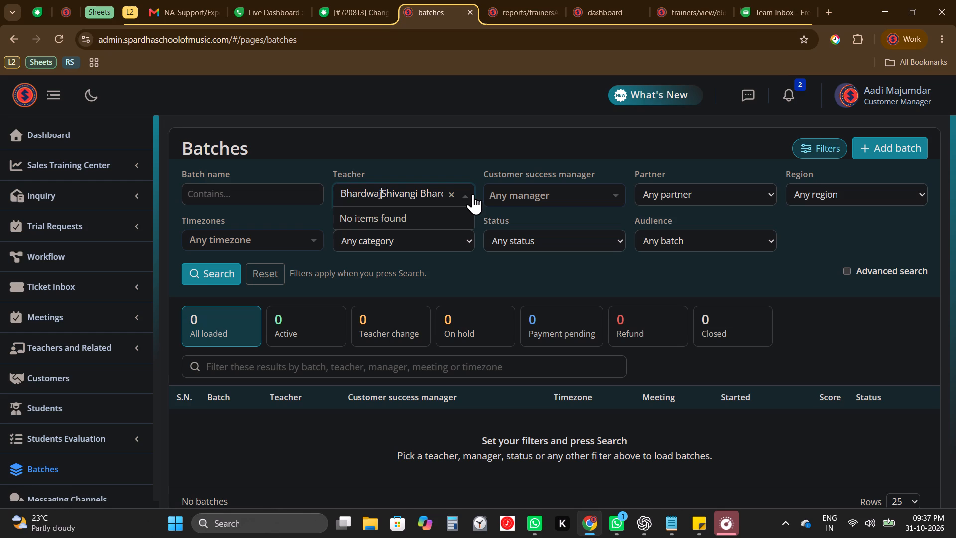
key("ctrl+BackSpace")
key("ctrl+BackSpace")
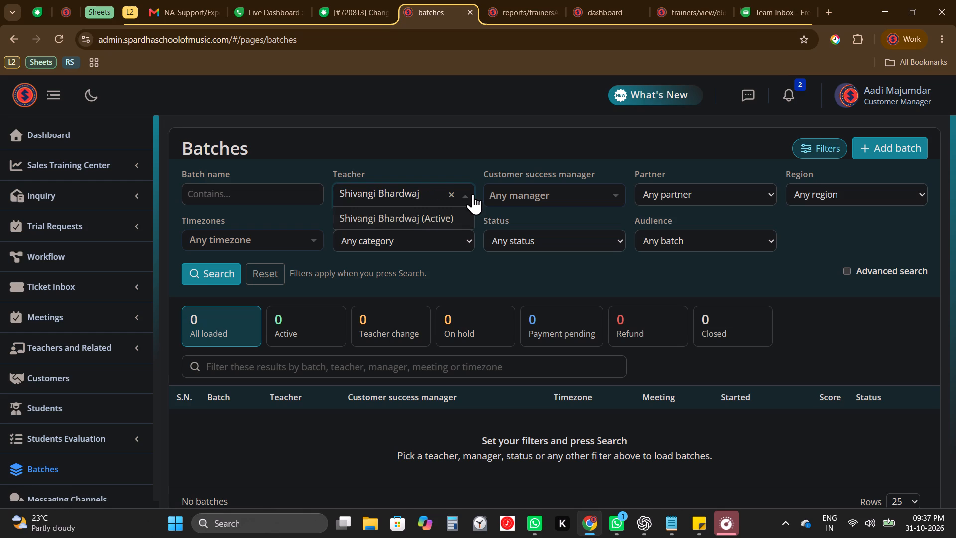
key("Return")
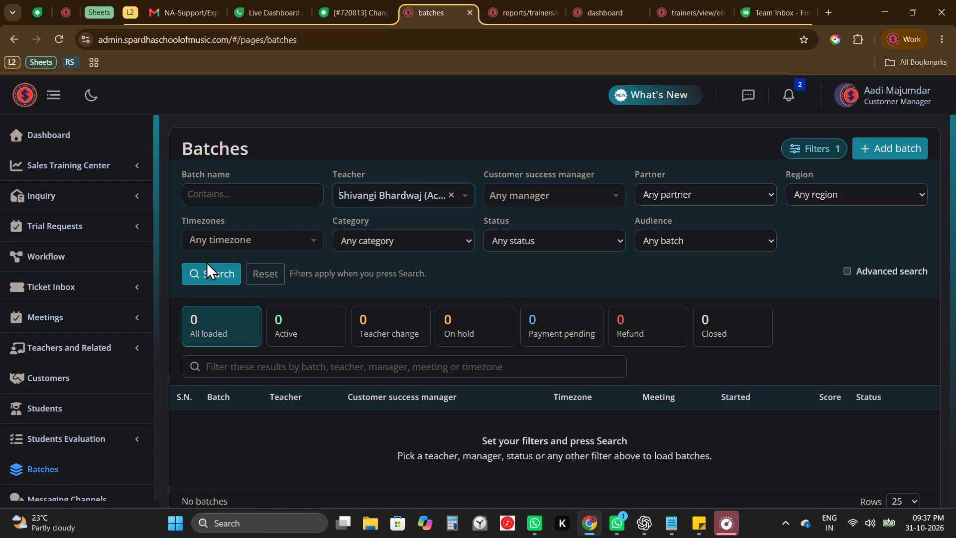
left_click(206, 262)
left_click(210, 264)
Filter the teacher's batches by the first listed student's first name, Swati, and open the matching Indian Vocals batch.
left_click(368, 0)
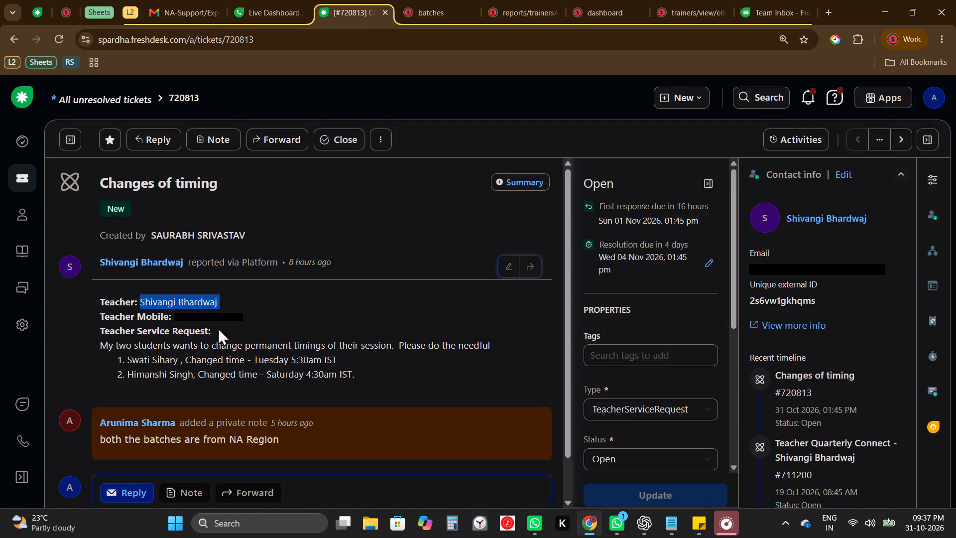
left_click(137, 359)
left_click_drag(137, 359, 155, 362)
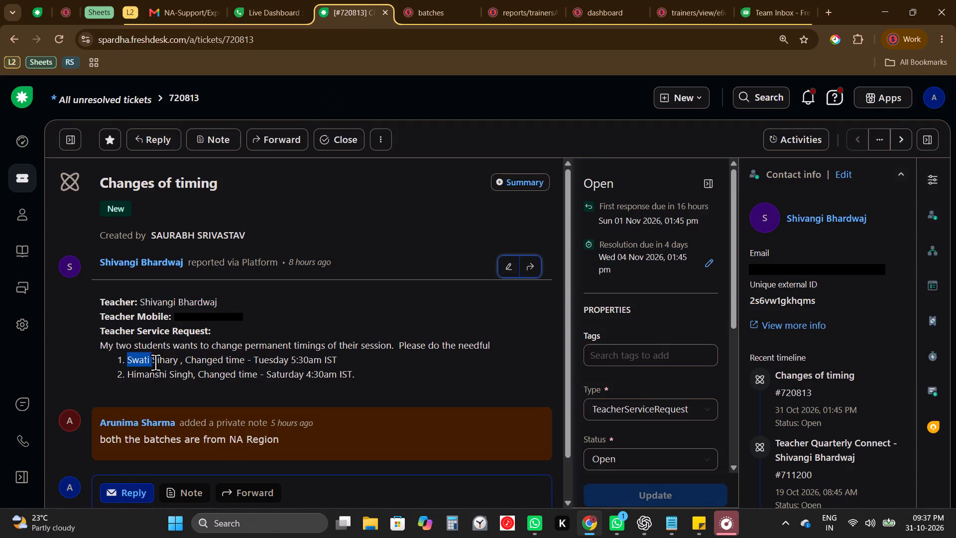
left_click_drag(155, 362, 156, 363)
key("ctrl+c")
left_click(443, 0)
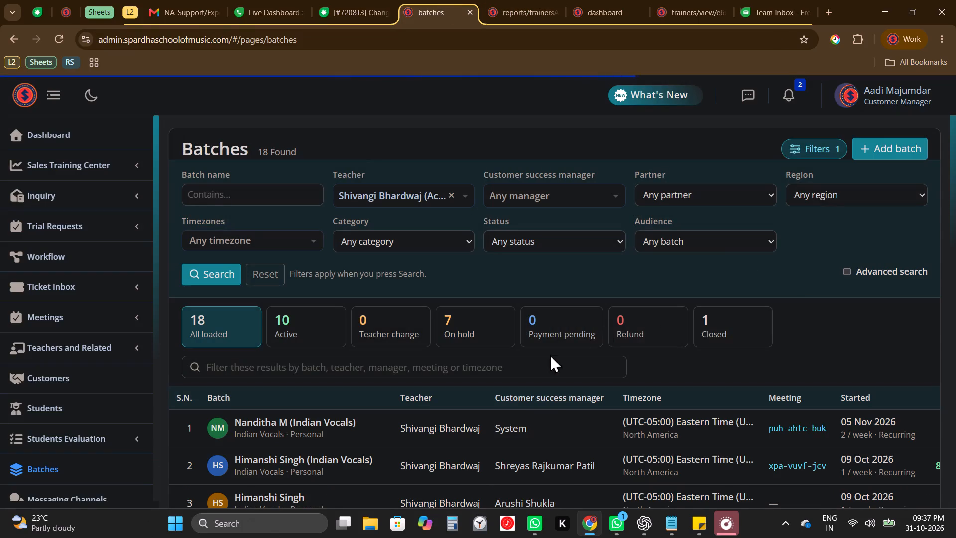
left_click(541, 362)
key("ctrl+v")
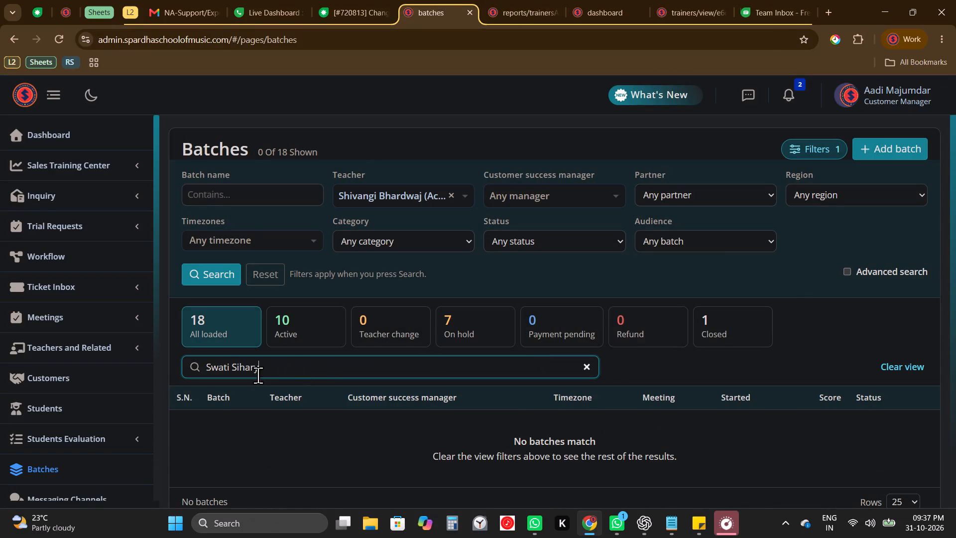
left_click_drag(247, 379, 243, 366)
double_click(243, 366)
key("BackSpace")
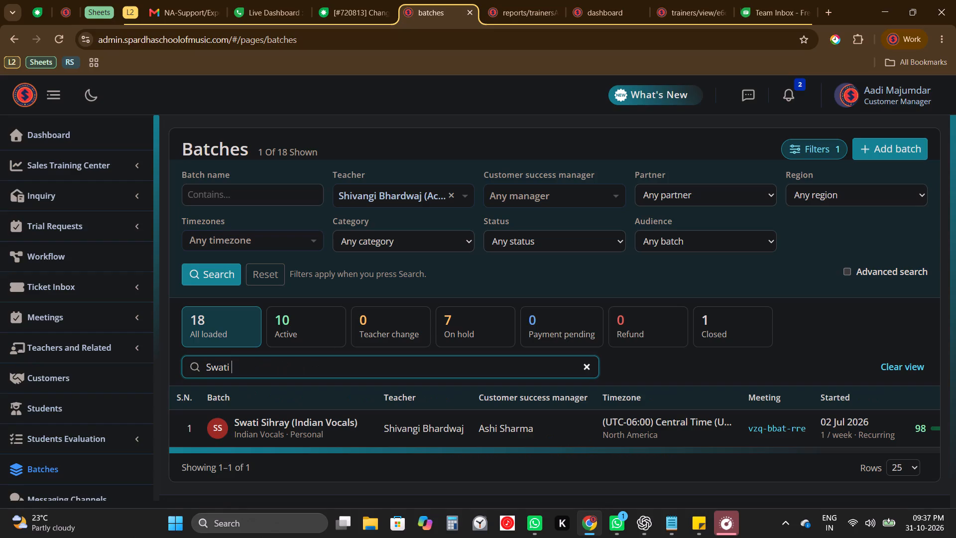
left_click(314, 434)
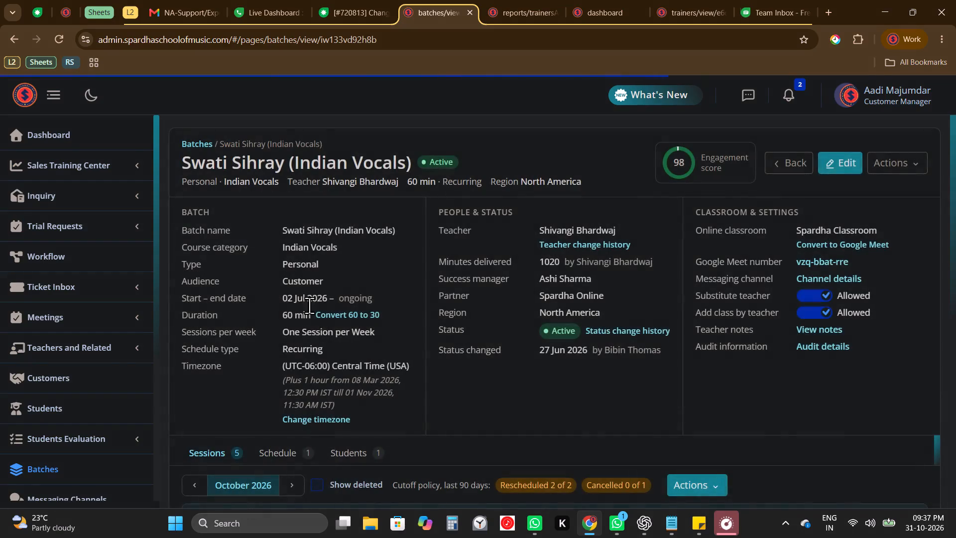
Check the first student's requested time in the ticket and the students enrolled in the opened batch.
left_click(386, 0)
left_click(267, 355)
left_click_drag(267, 355, 322, 359)
left_click(435, 0)
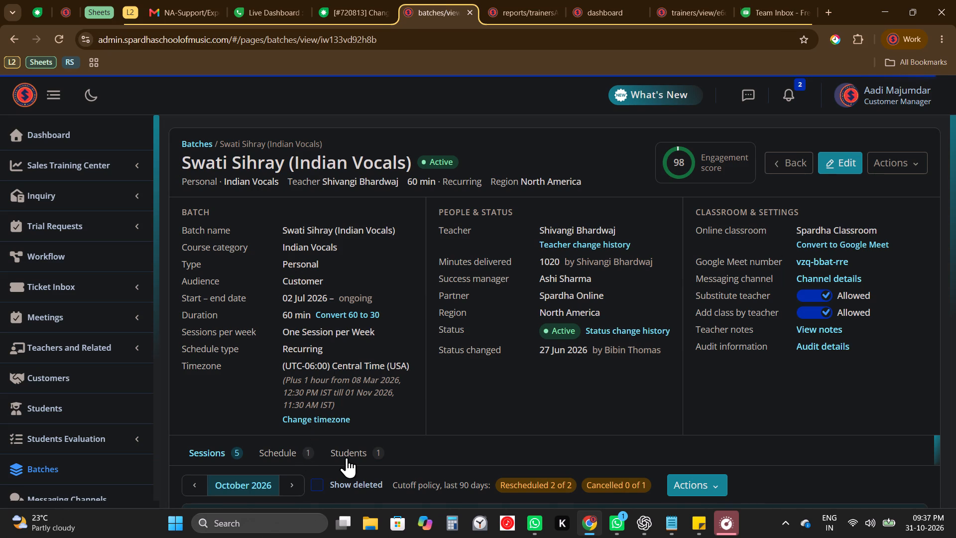
left_click(354, 458)
scroll(354, 458, "down", 3)
scroll(448, 391, "down", 3)
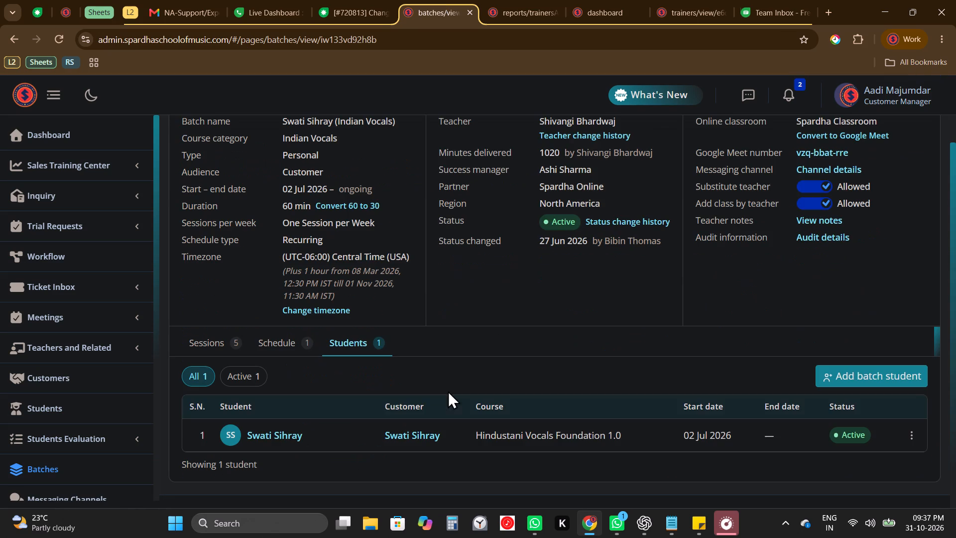
Add a Monday 06:00 PM schedule to the first student's batch, checking the teacher's IST time against the ticket.
left_click(261, 316)
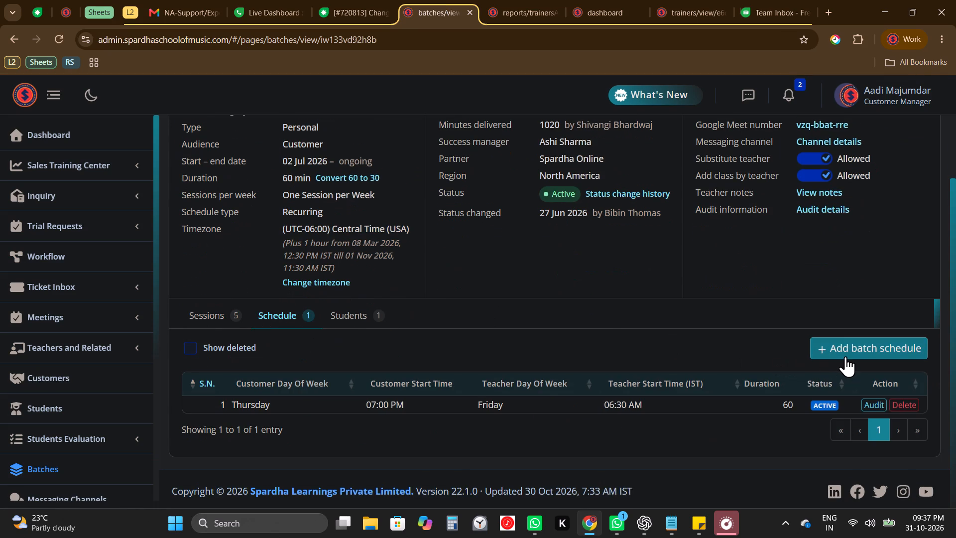
left_click(874, 349)
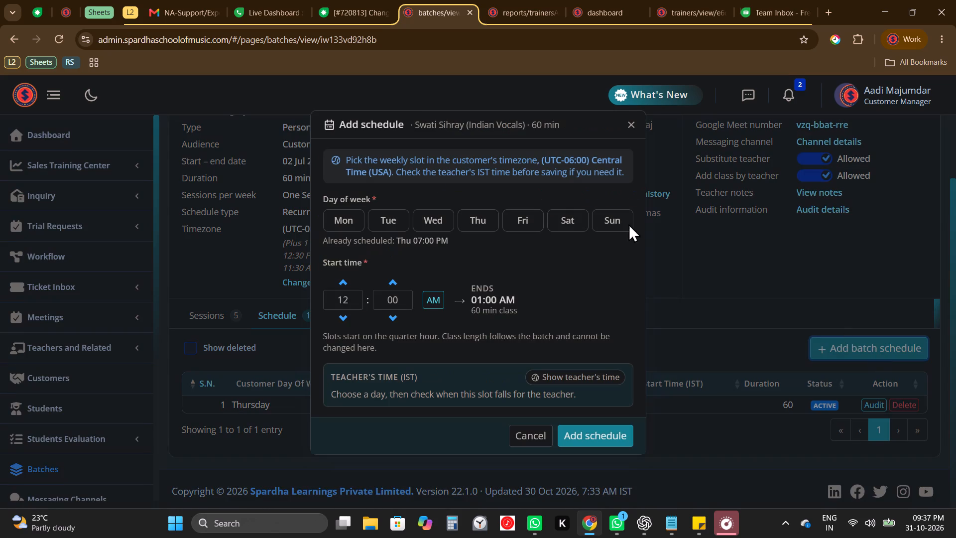
left_click(476, 221)
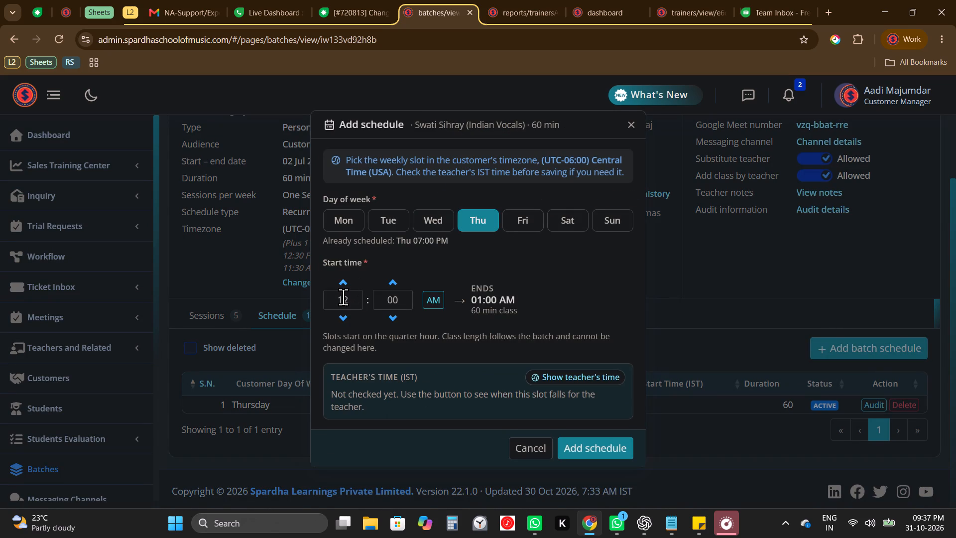
double_click(343, 297)
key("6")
key("Tab")
key("Tab")
key("Return")
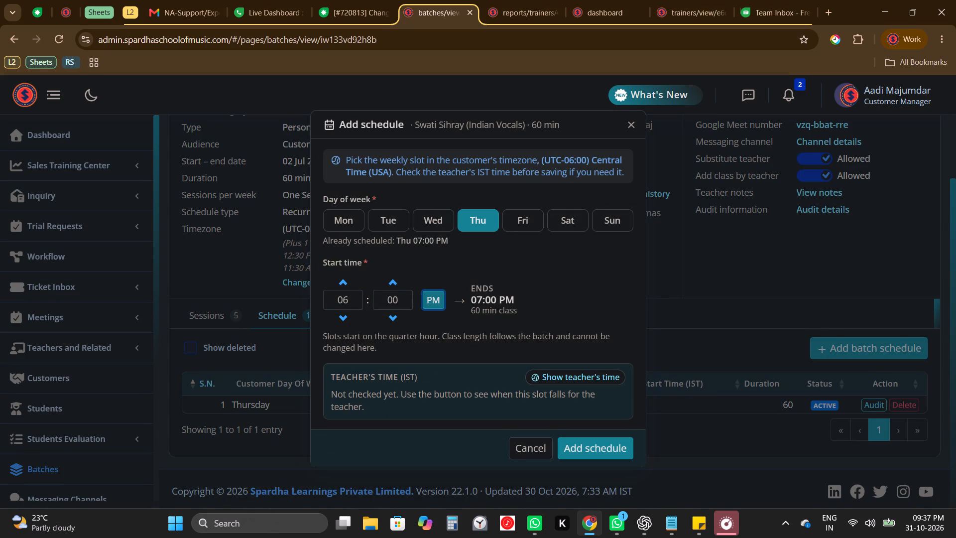
left_click(571, 375)
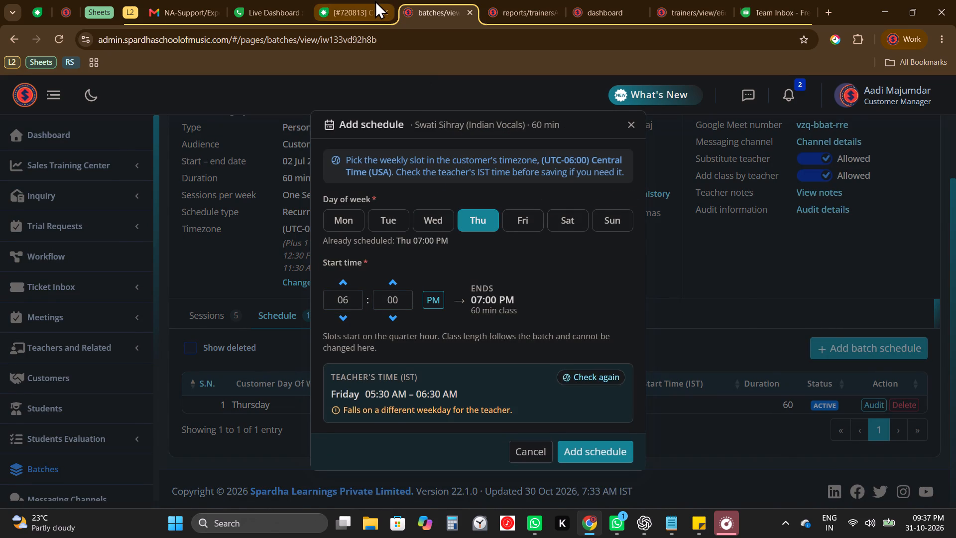
left_click(375, 0)
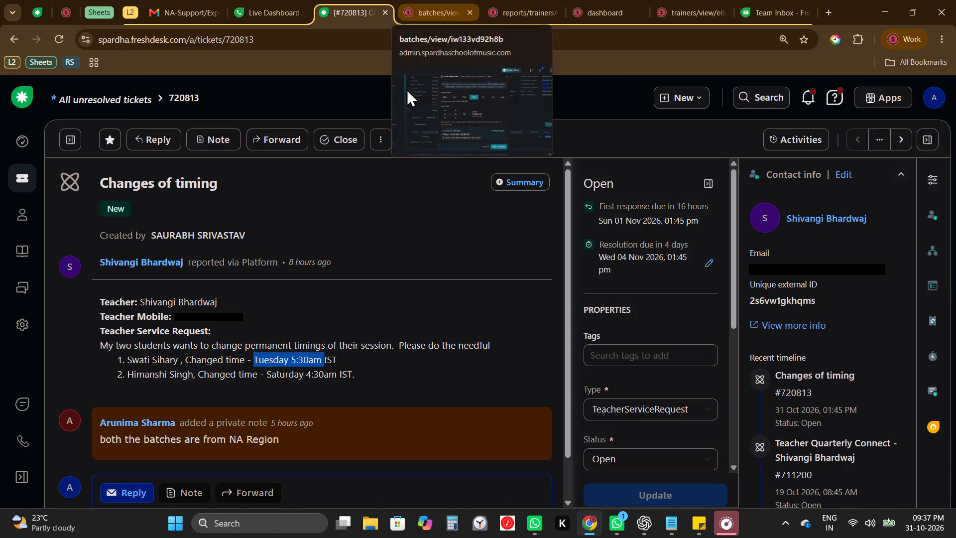
left_click(441, 0)
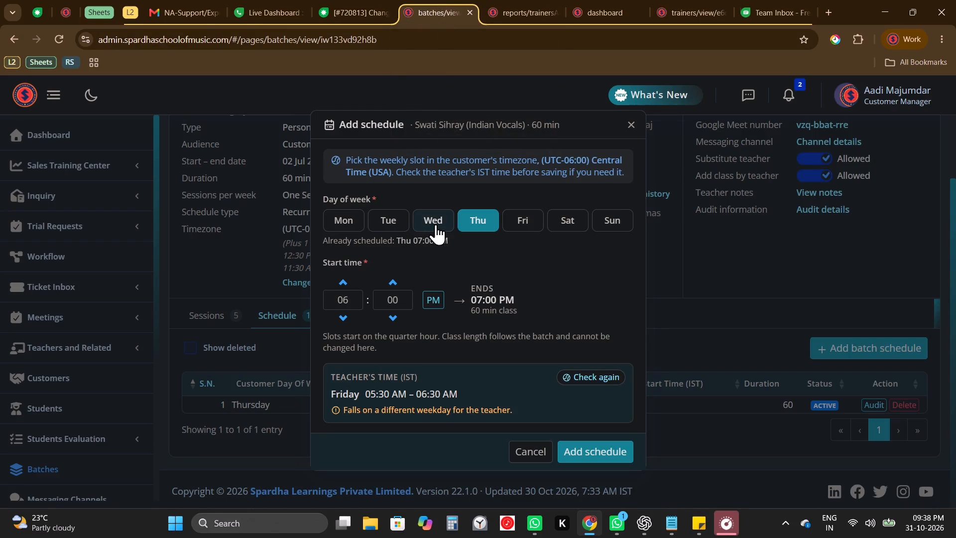
left_click(339, 216)
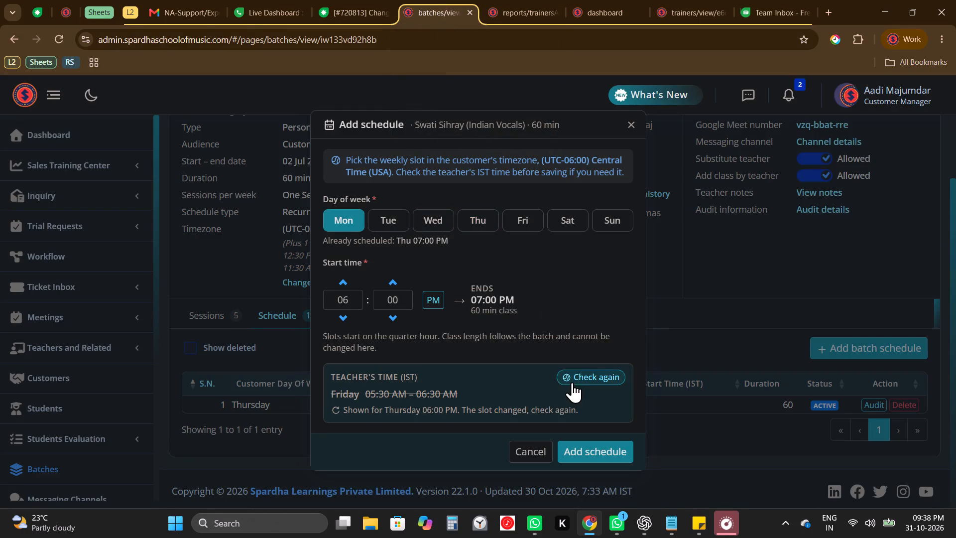
left_click(572, 382)
left_click(601, 451)
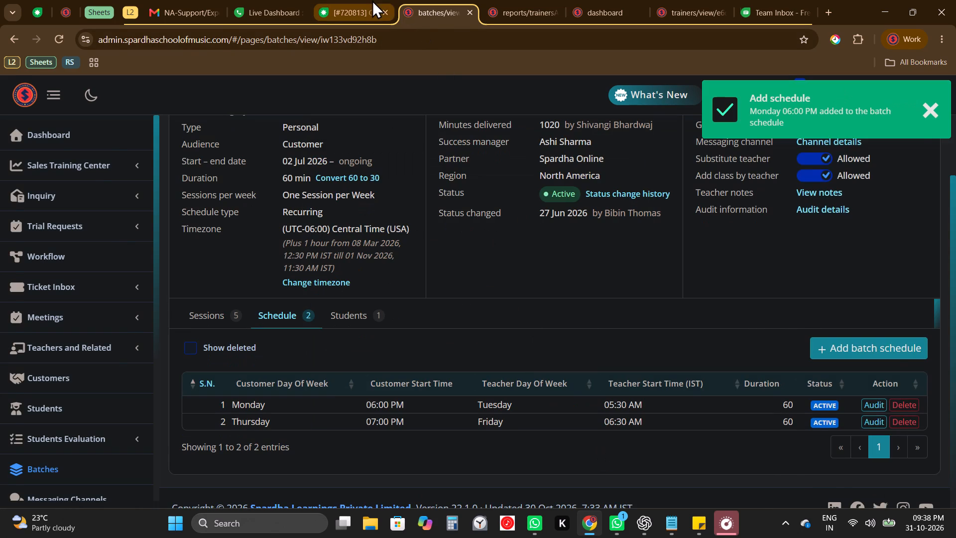
Recheck the ticket request and delete the batch's Thursday 07:00 PM schedule.
left_click(372, 0)
left_click(451, 0)
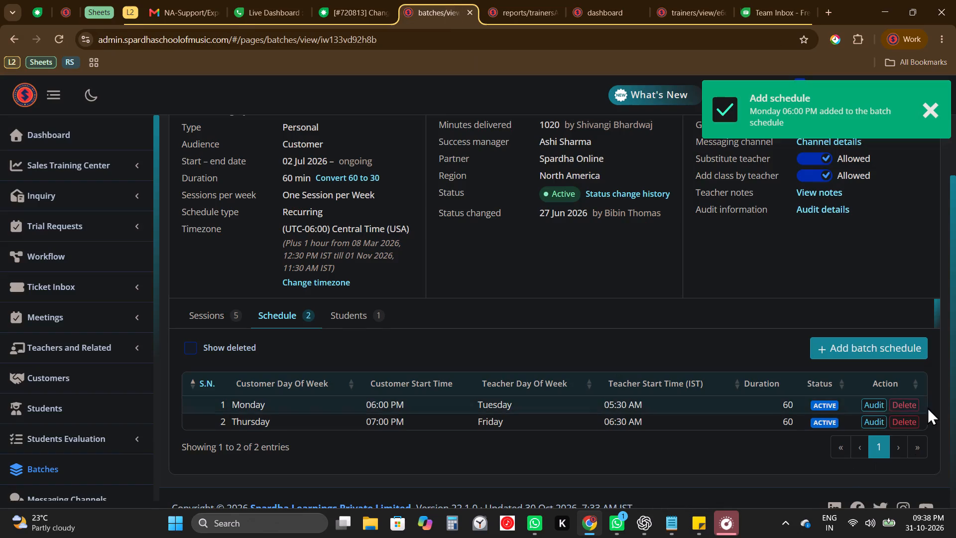
left_click(912, 425)
left_click(597, 319)
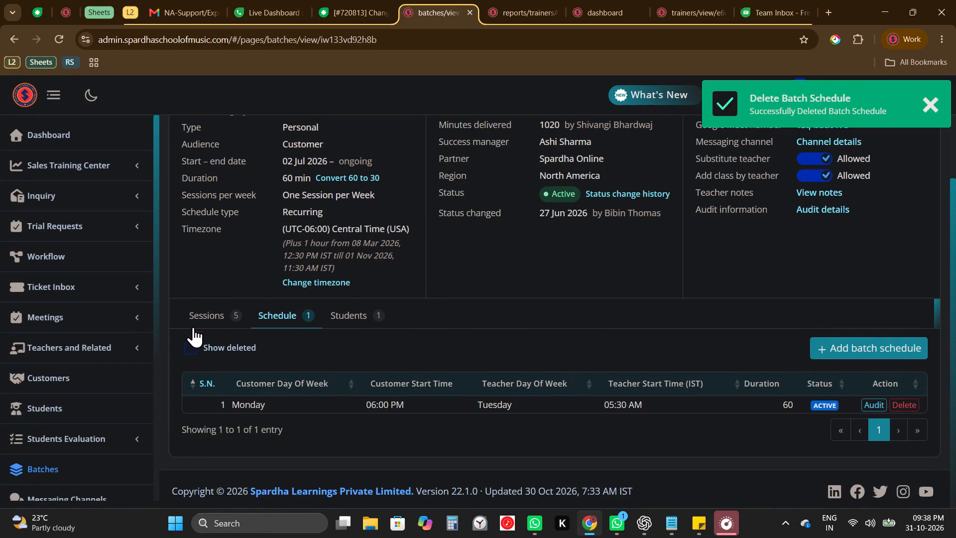
Generate the first student's batch sessions from the updated schedule, effective 2 November 2026.
left_click(212, 324)
scroll(483, 307, "down", 7)
left_click(293, 141)
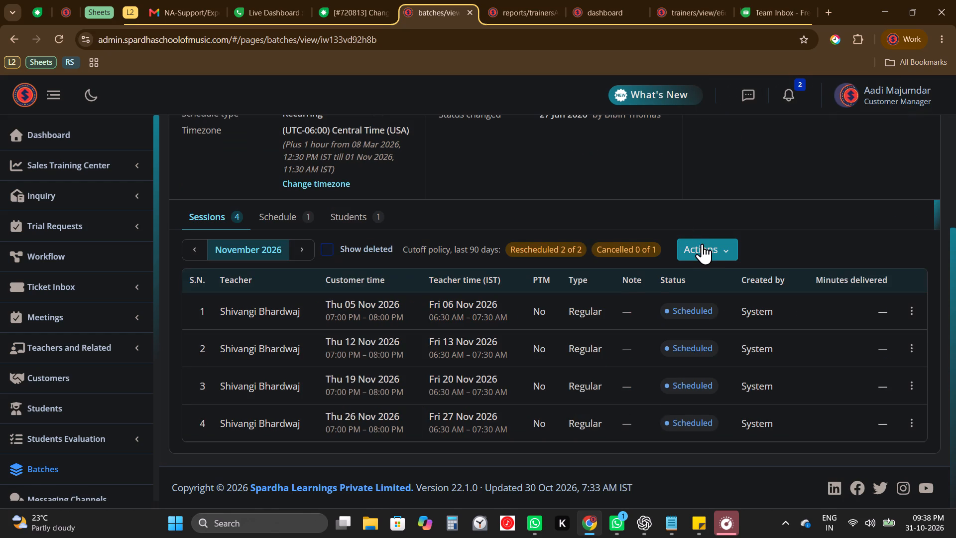
left_click(707, 249)
left_click(684, 303)
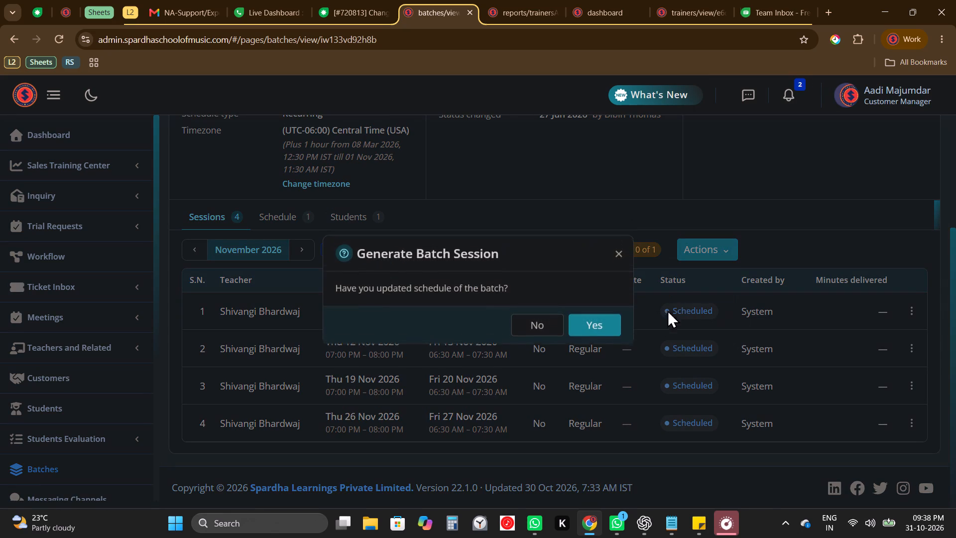
left_click(608, 318)
left_click(424, 280)
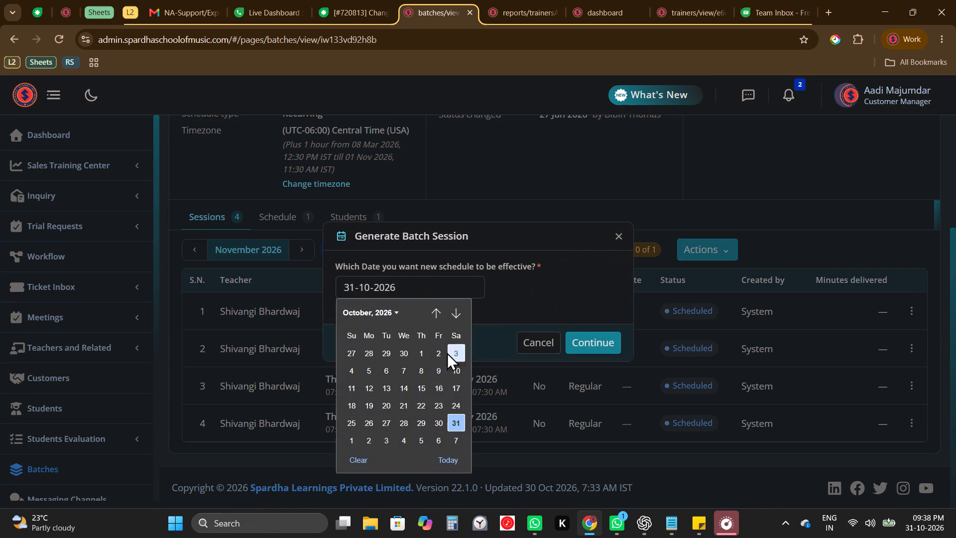
left_click(364, 443)
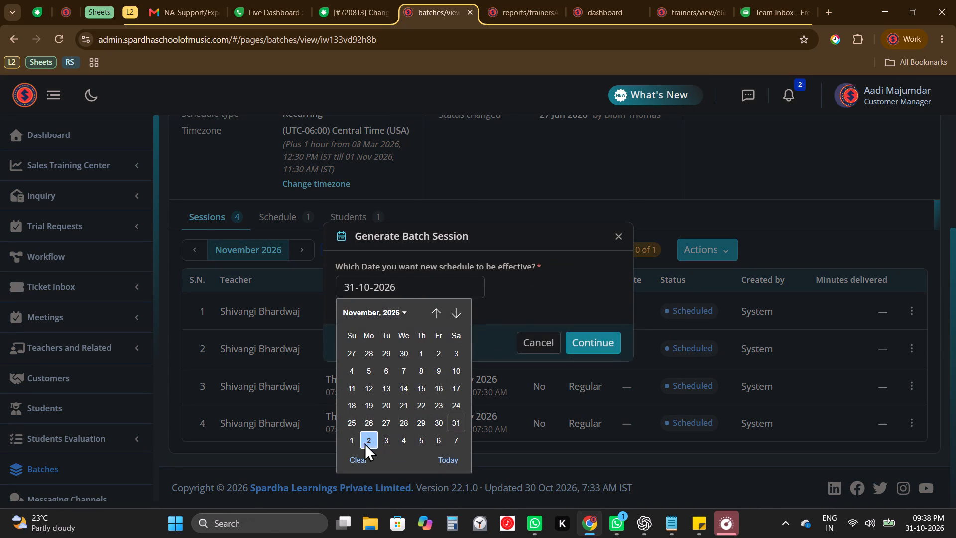
left_click(608, 348)
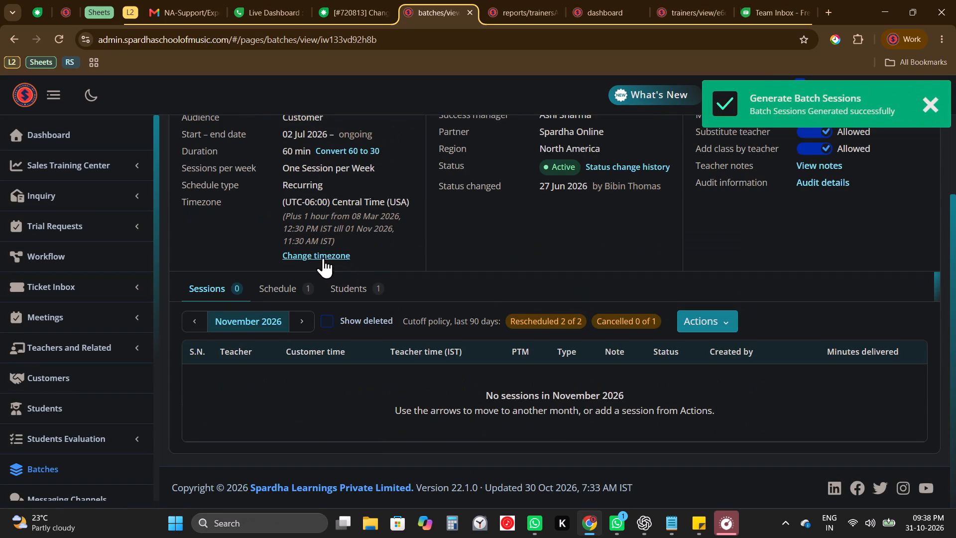
Capture and copy a screenshot of the batch details together with its regenerated November 2026 sessions.
left_click(305, 318)
left_click(198, 322)
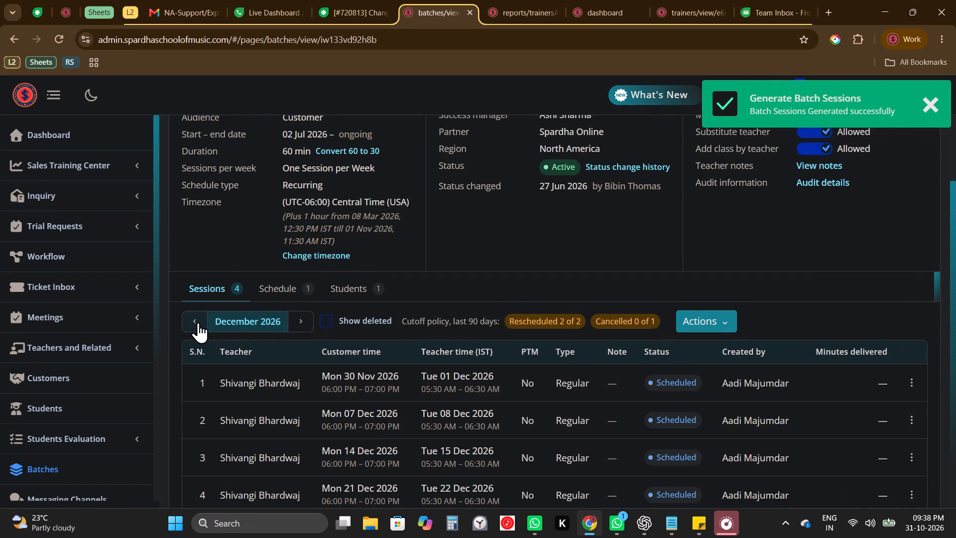
key("ctrl+minus")
scroll(198, 322, "up", 5)
key("ctrl+minus")
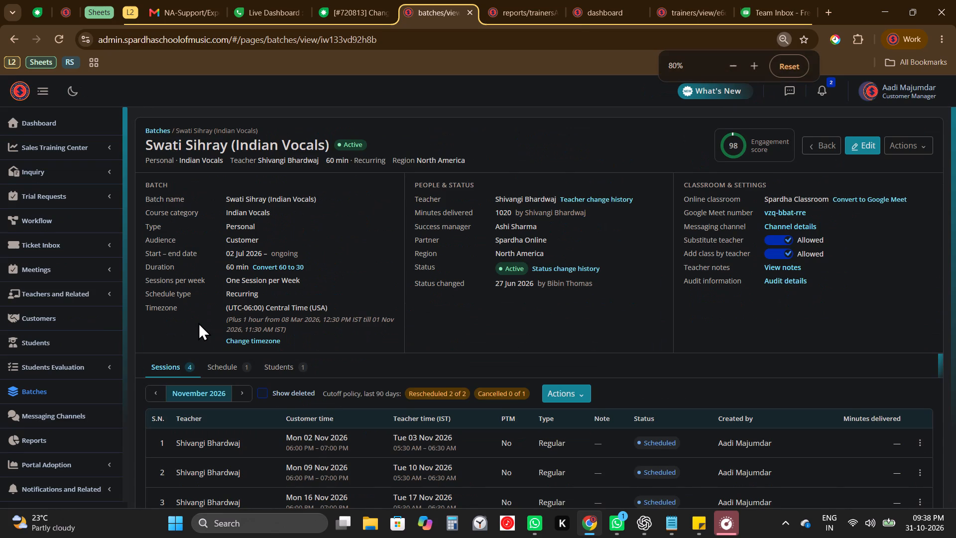
key("Print")
left_click_drag(136, 118, 856, 514)
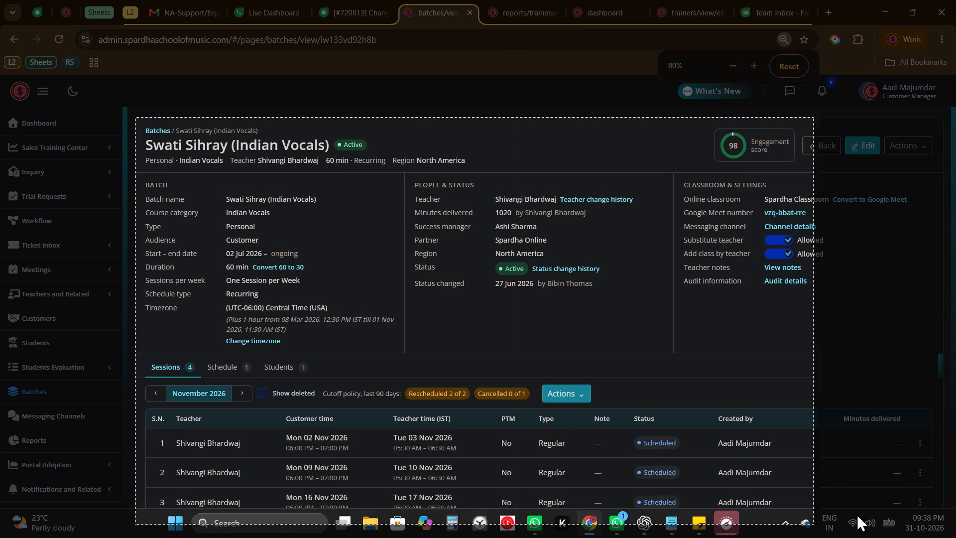
left_click_drag(856, 514, 937, 488)
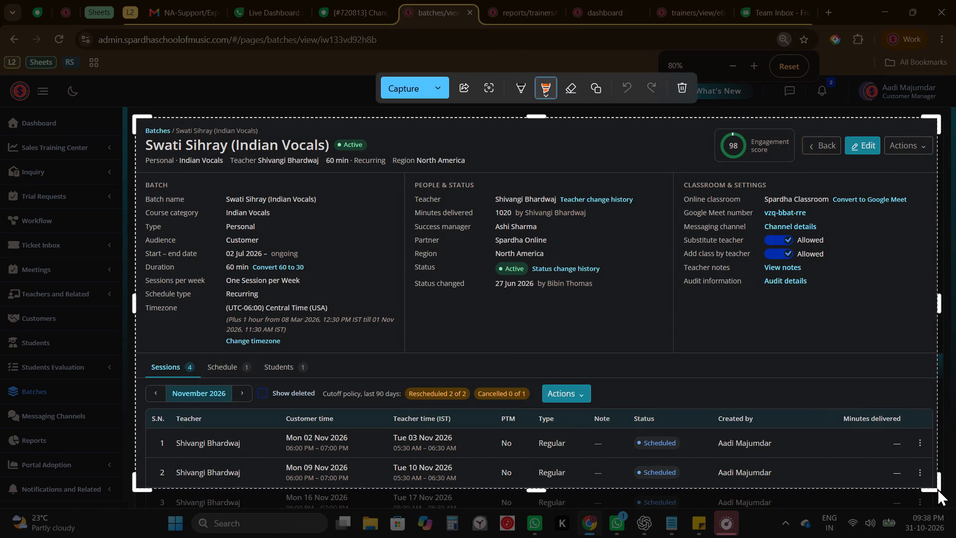
key("ctrl+c")
key("ctrl+plus")
key("ctrl+plus")
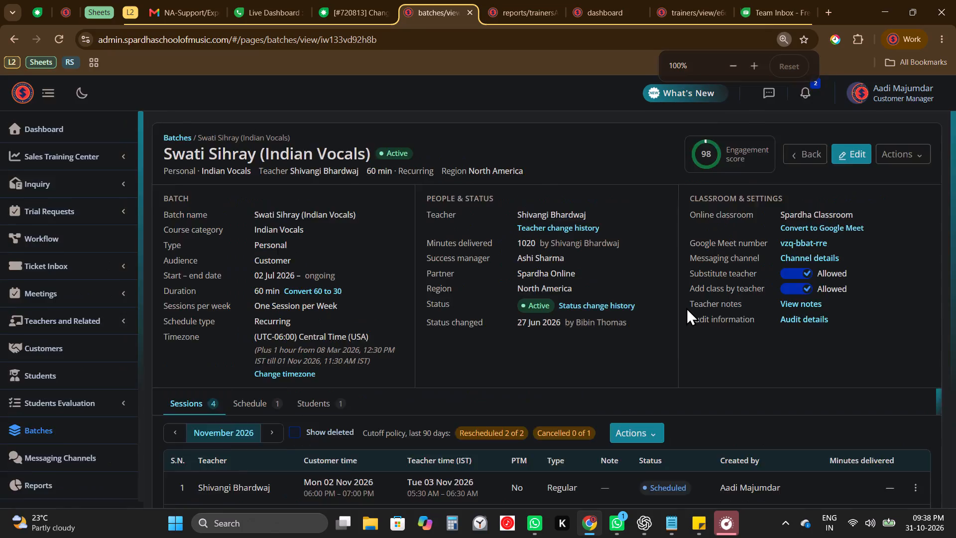
Draft a private note on ticket #720813 reading "Requested changes have been made." with the batch screenshot below it.
left_click(319, 0)
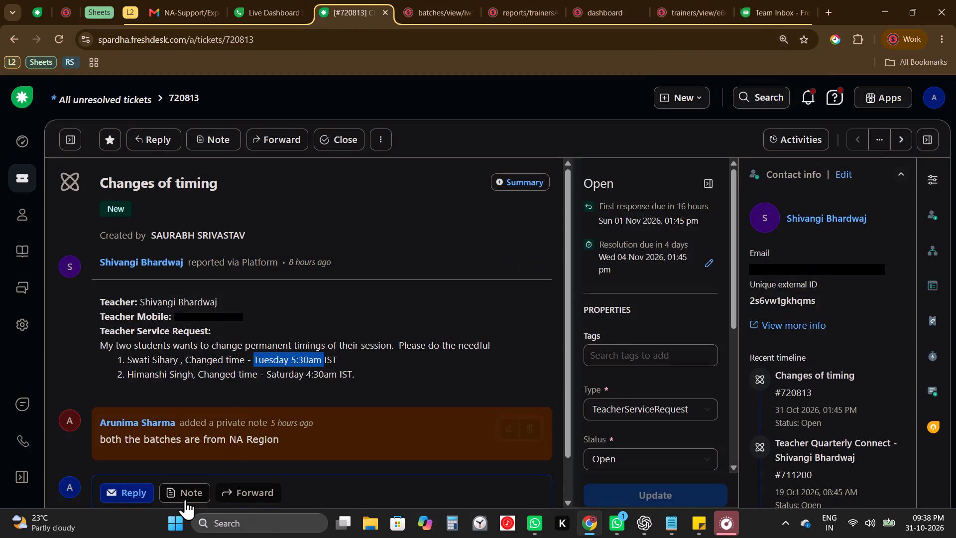
left_click(185, 499)
scroll(185, 499, "up", 2)
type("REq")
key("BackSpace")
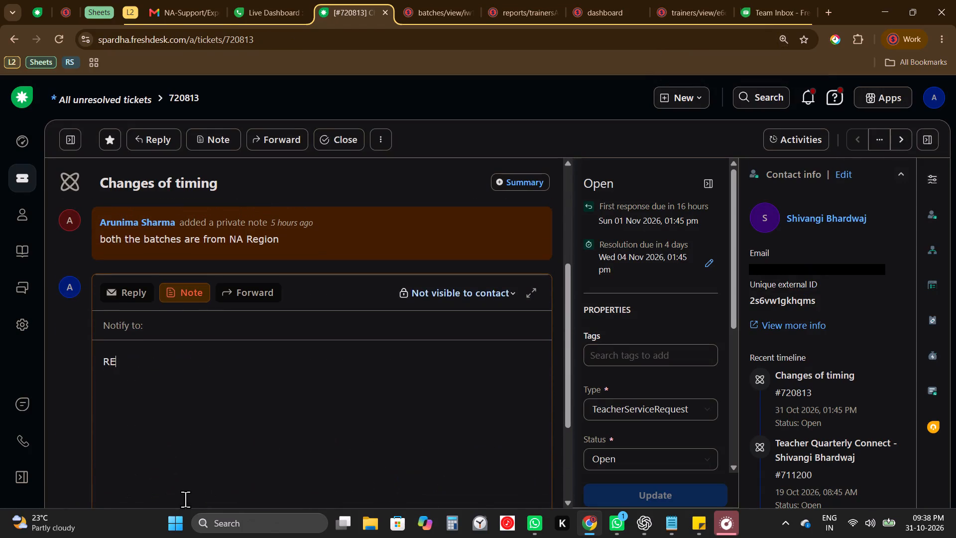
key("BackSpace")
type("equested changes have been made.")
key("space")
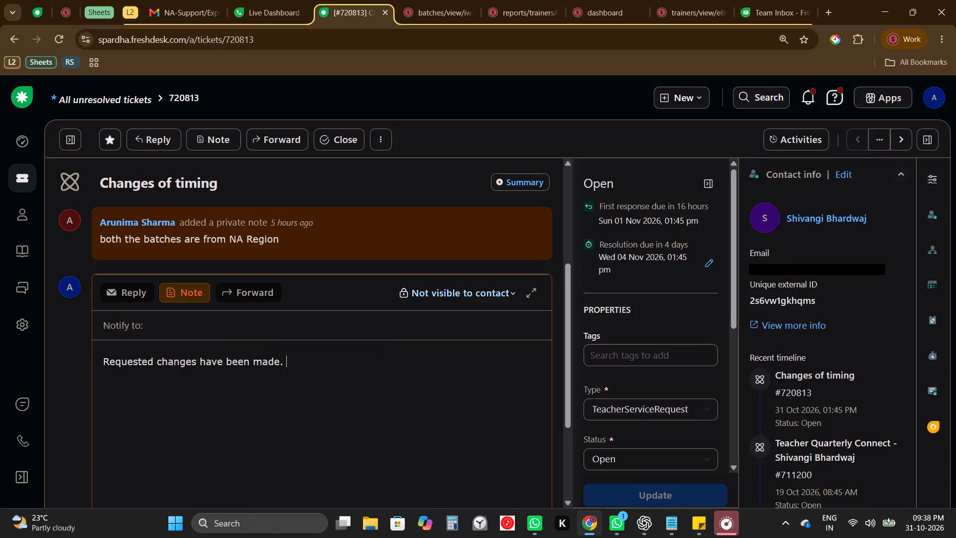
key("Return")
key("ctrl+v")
Filter the teacher's batches by the second listed student's first name, Himanshi, and open the active Indian Vocals batch.
scroll(345, 324, "up", 2)
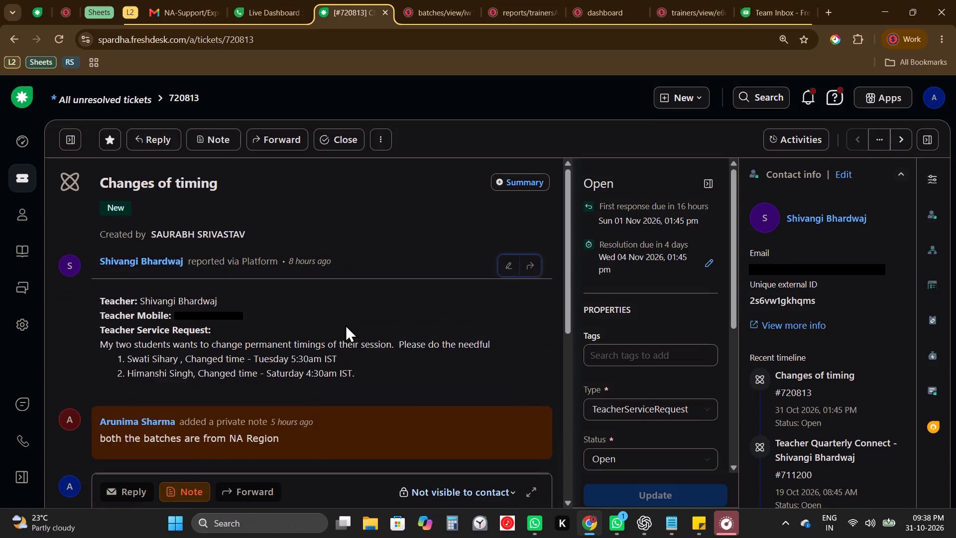
left_click(146, 379)
left_click_drag(146, 379, 166, 382)
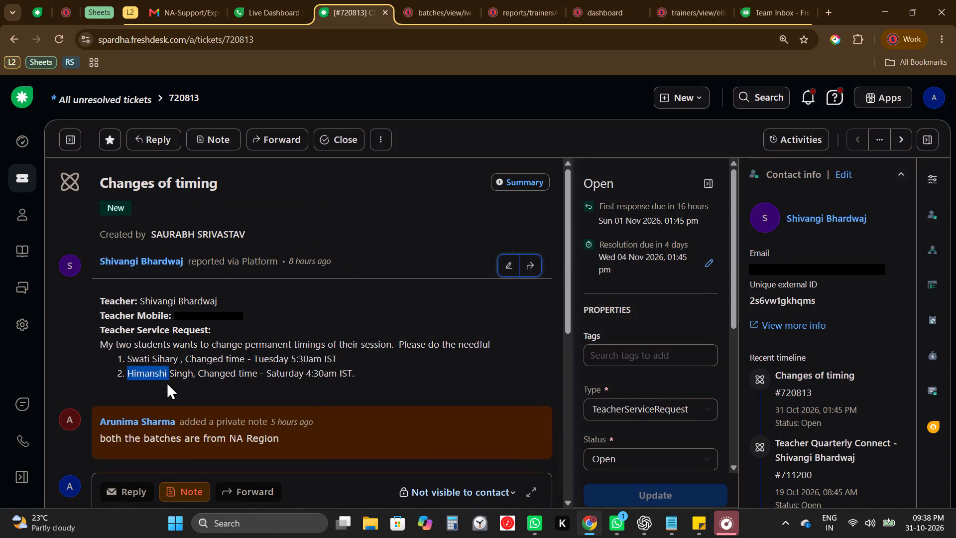
left_click_drag(166, 382, 167, 382)
key("ctrl+c")
left_click(453, 0)
scroll(318, 249, "right", 5)
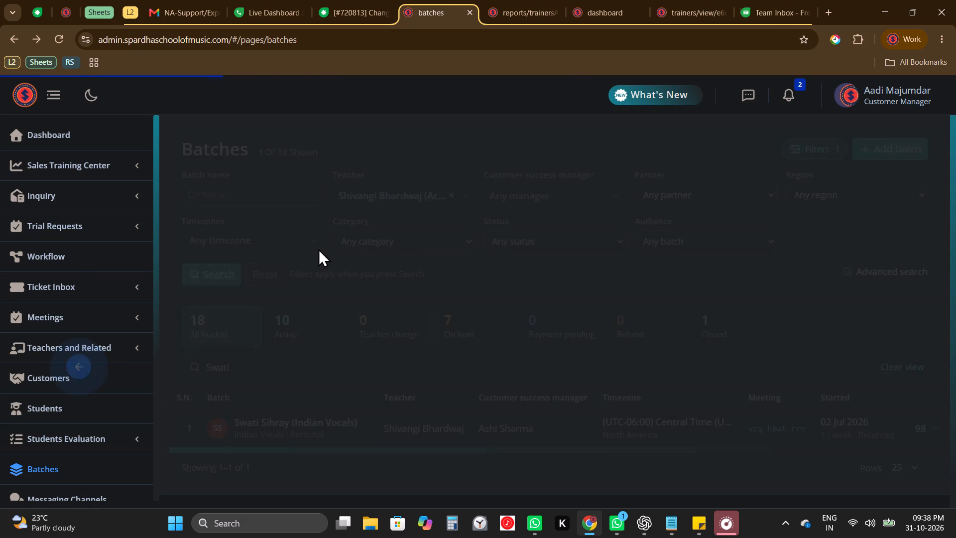
triple_click(306, 361)
key("ctrl+v")
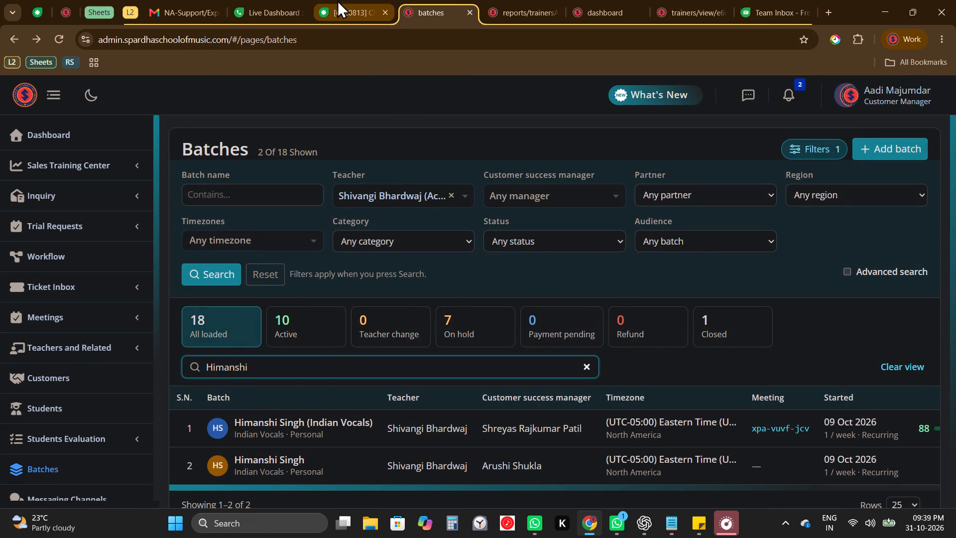
scroll(795, 320, "down", 1)
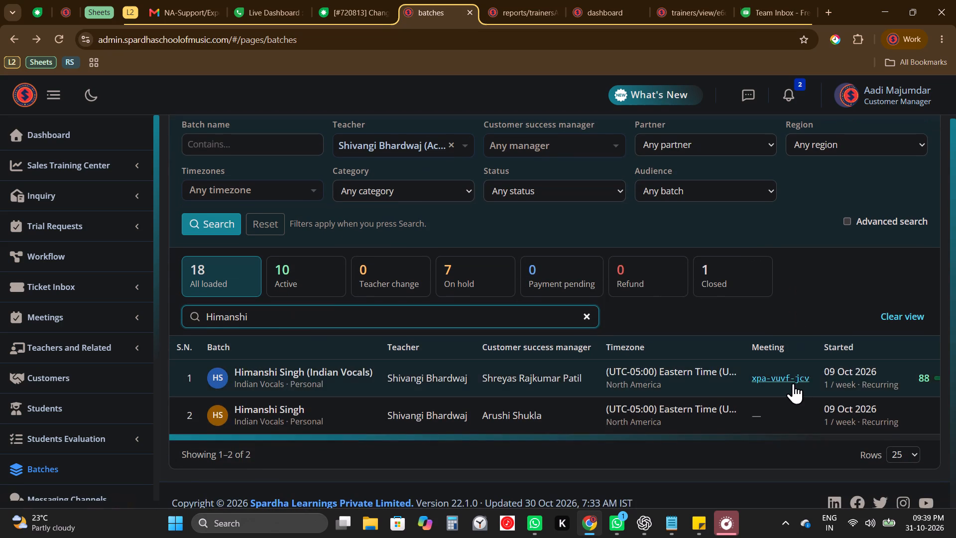
scroll(793, 383, "left", 2)
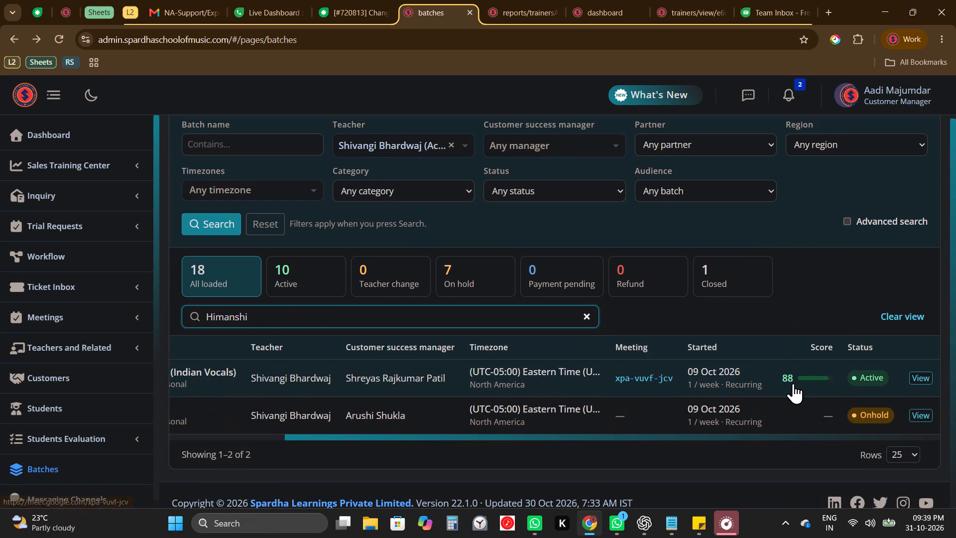
left_click(724, 378)
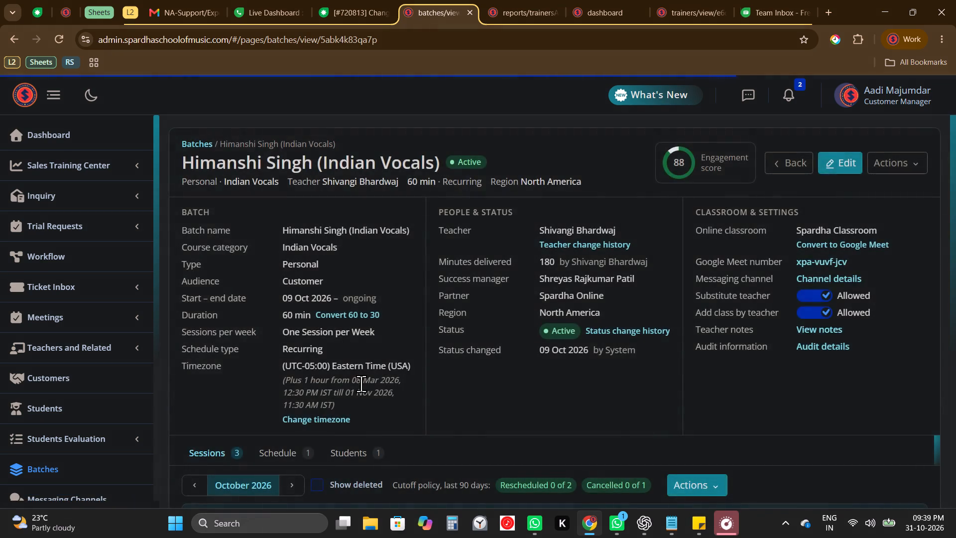
Check the batch's November 2026 sessions and enrolled students, and the second student's requested time in the ticket.
scroll(361, 384, "down", 1)
left_click(359, 240)
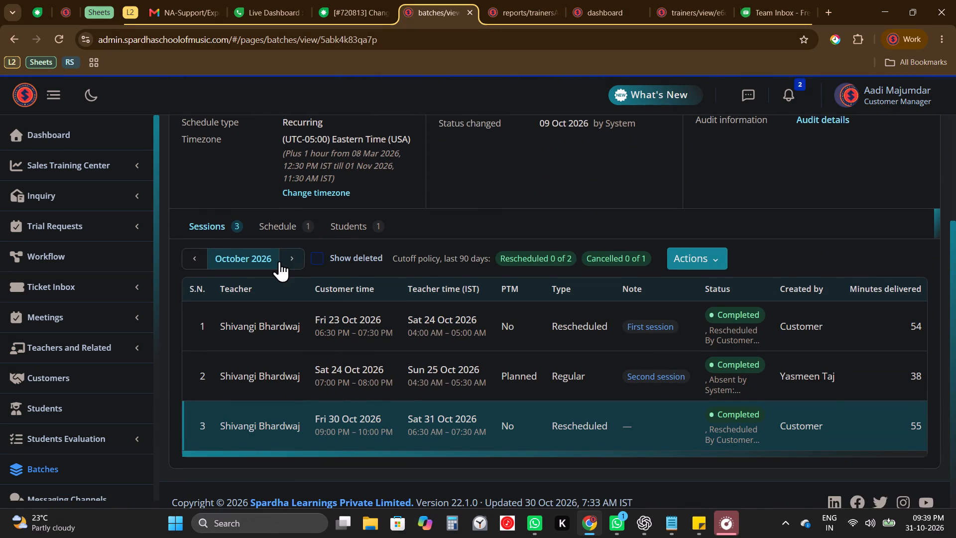
left_click(293, 258)
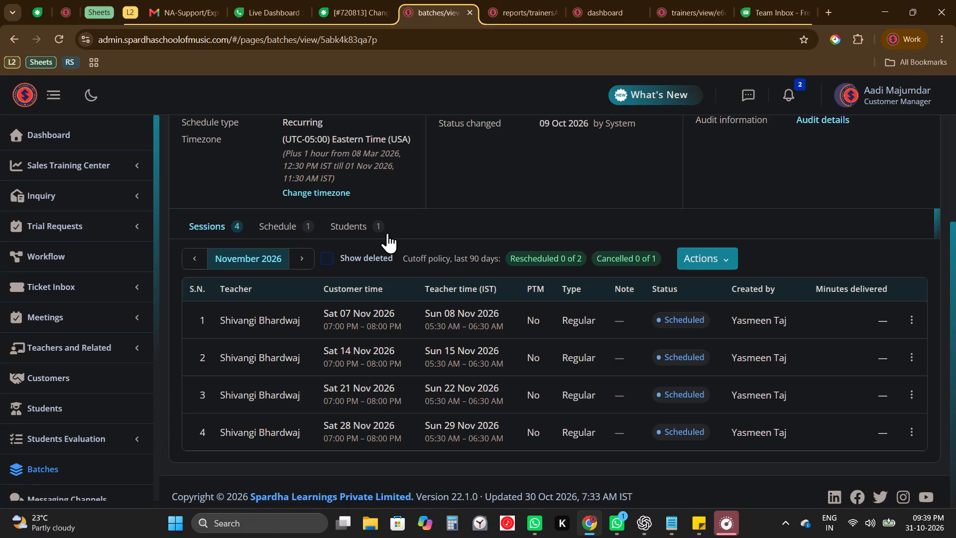
left_click(387, 233)
left_click(376, 0)
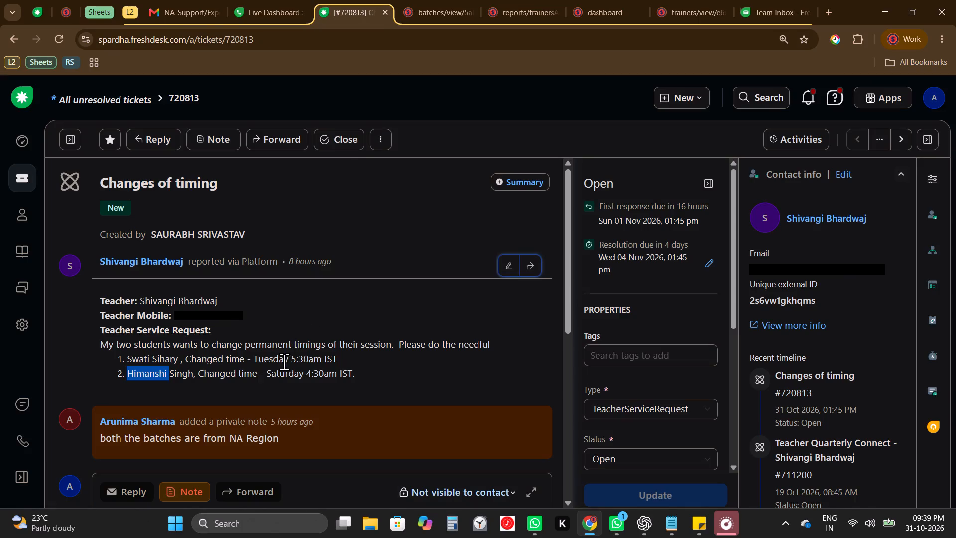
left_click(282, 373)
left_click_drag(282, 373, 321, 374)
left_click(410, 0)
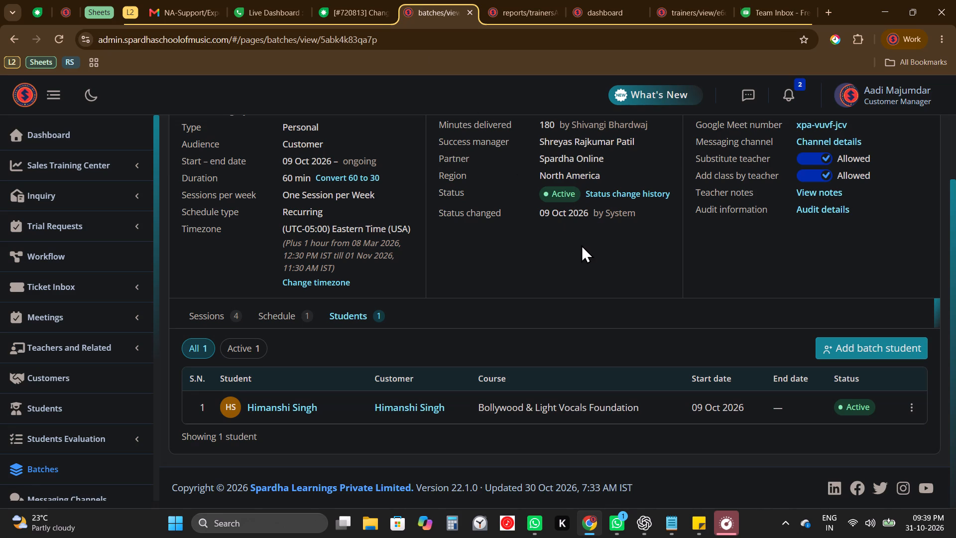
Add a Friday 06:00 PM schedule to the second student's batch, checking the teacher's IST time against the ticket.
left_click(289, 321)
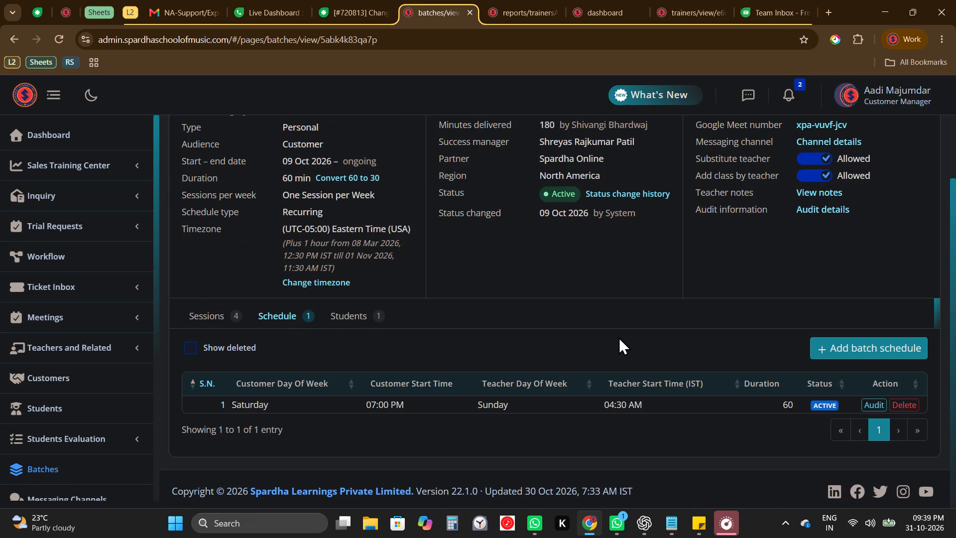
left_click(618, 337)
left_click(848, 350)
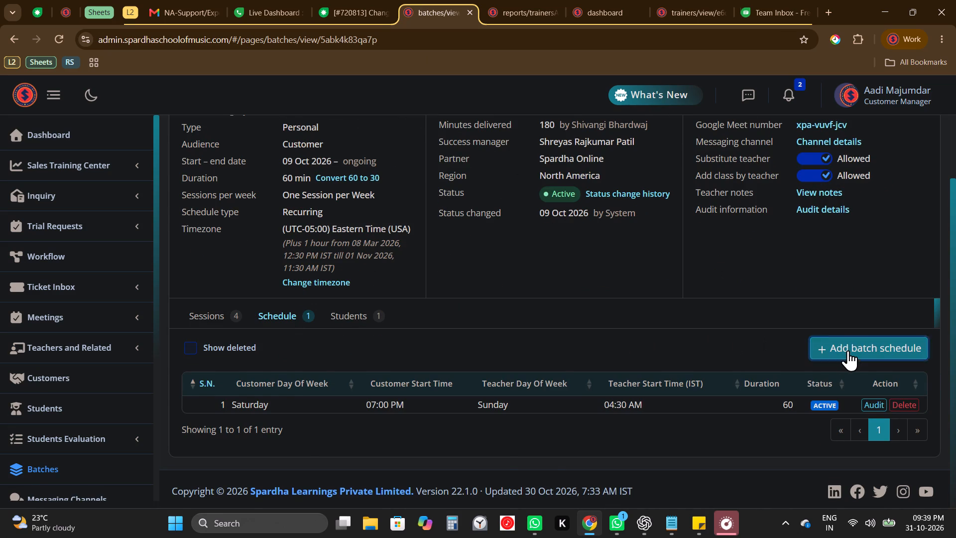
left_click(523, 220)
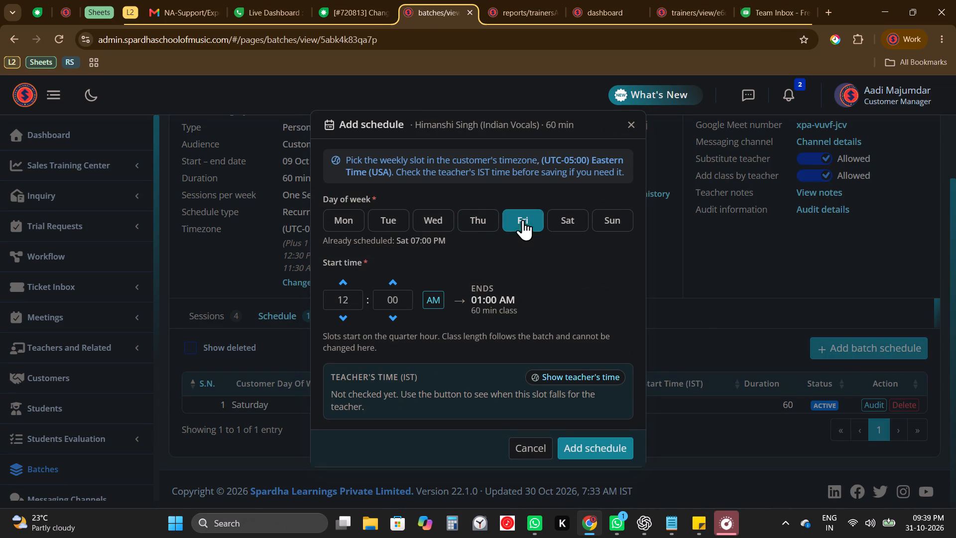
double_click(343, 299)
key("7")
key("Tab")
key("Tab")
key("Return")
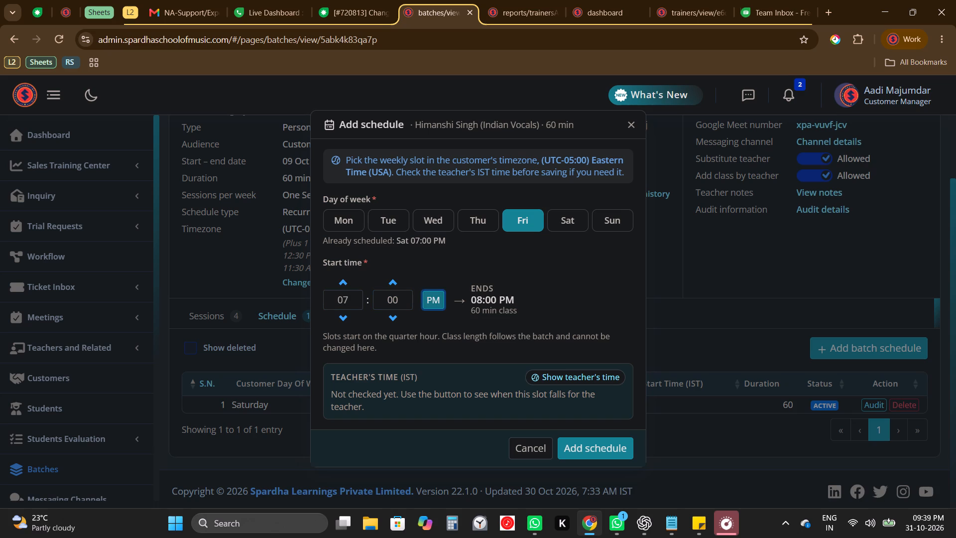
left_click(545, 375)
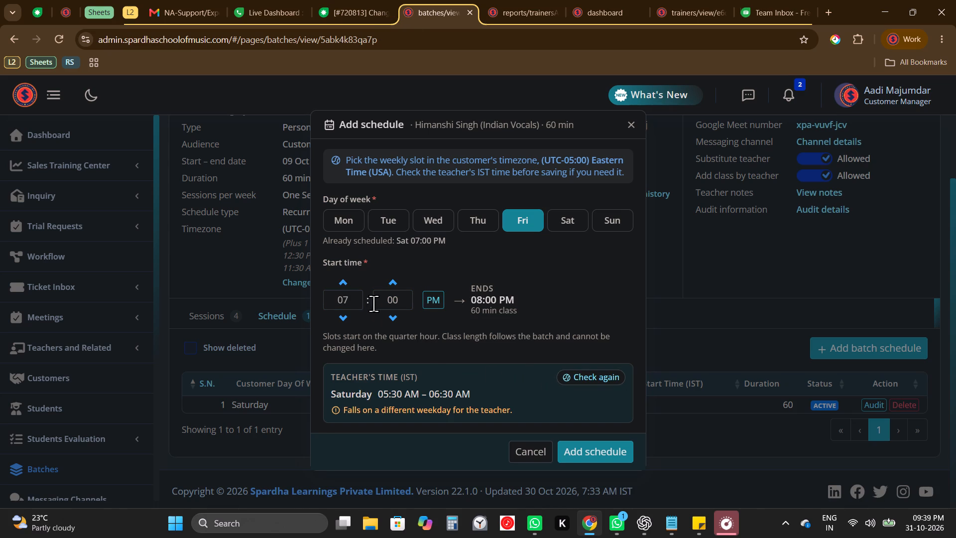
left_click(352, 322)
left_click(341, 320)
left_click(601, 382)
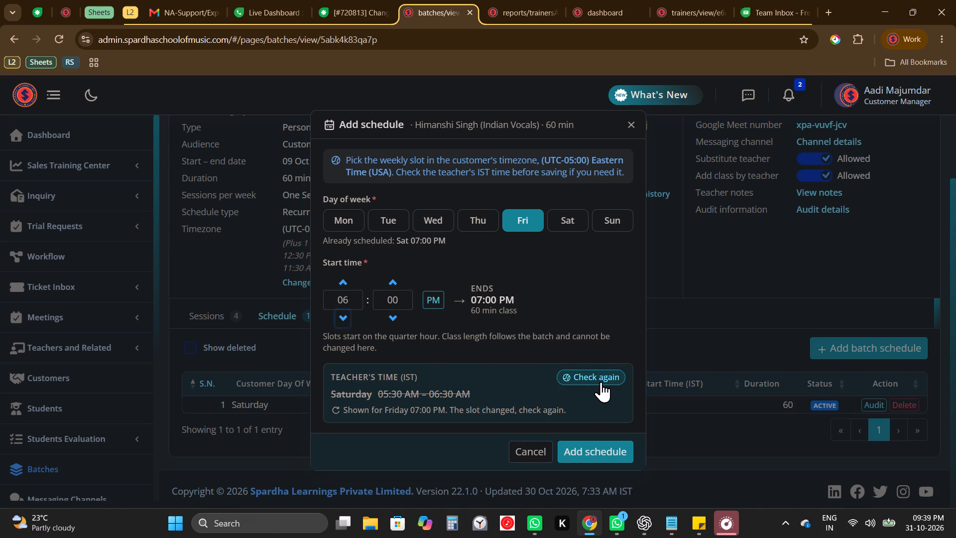
left_click(376, 0)
left_click(432, 0)
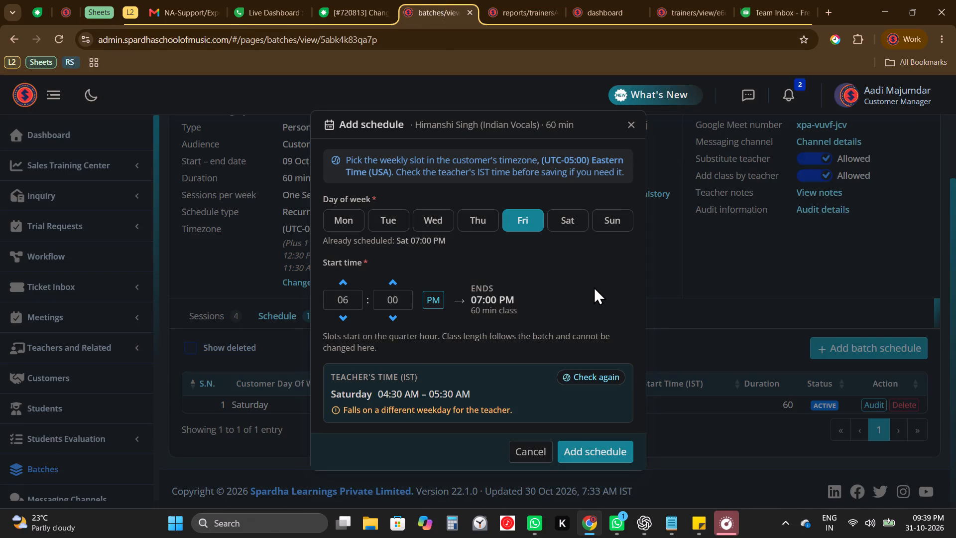
left_click(594, 286)
left_click(600, 455)
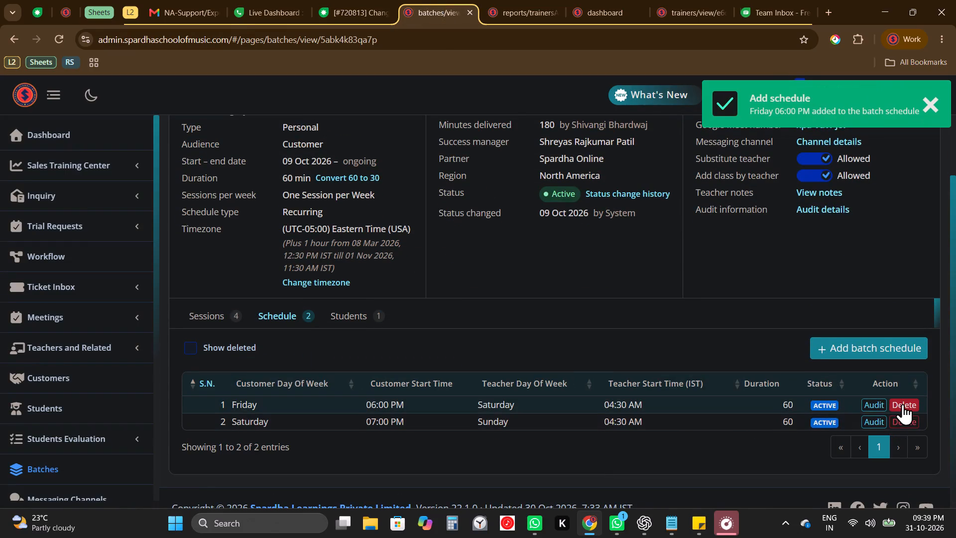
Delete the second student's Saturday 07:00 PM batch schedule.
left_click(902, 427)
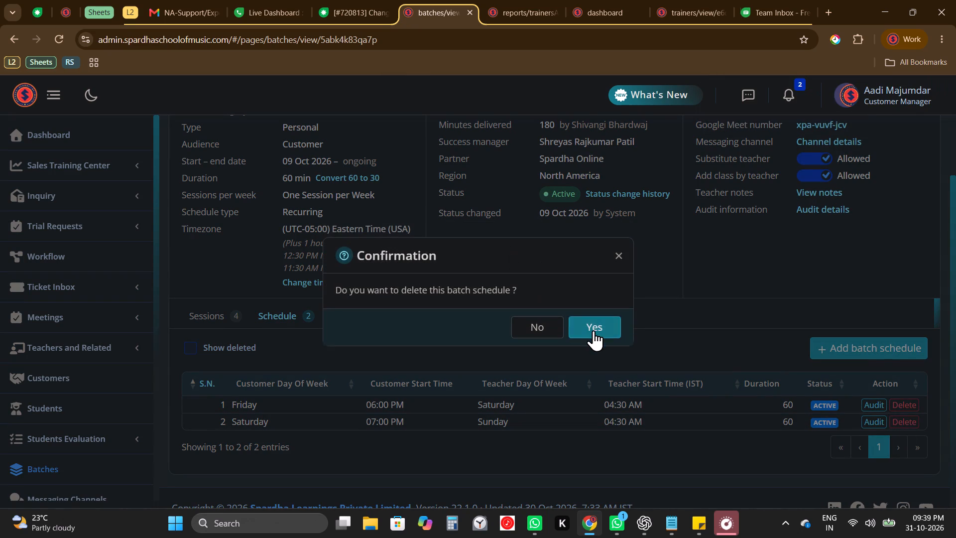
left_click(594, 330)
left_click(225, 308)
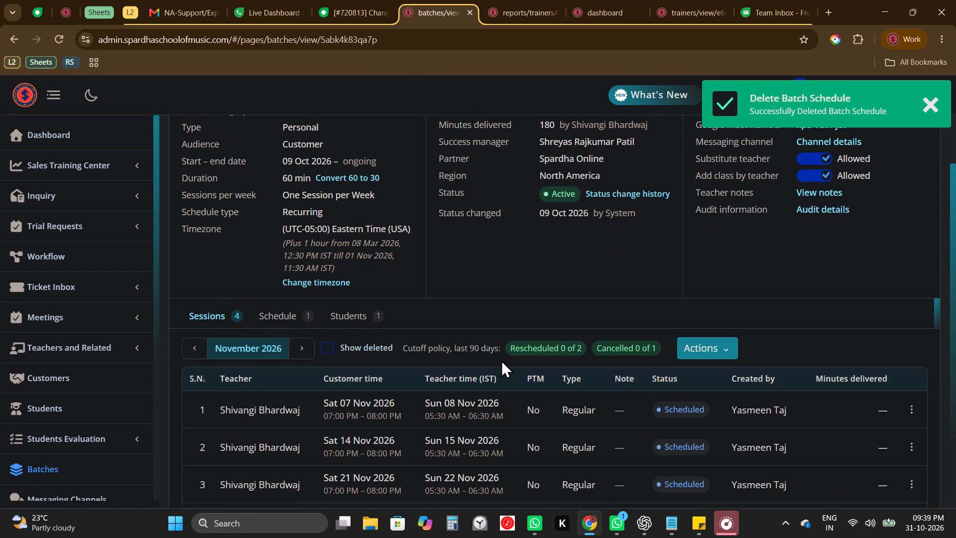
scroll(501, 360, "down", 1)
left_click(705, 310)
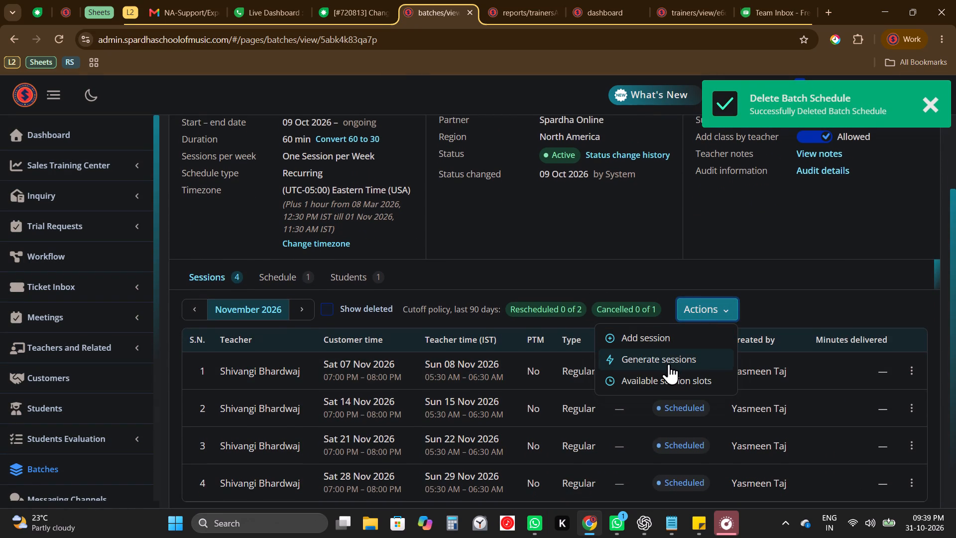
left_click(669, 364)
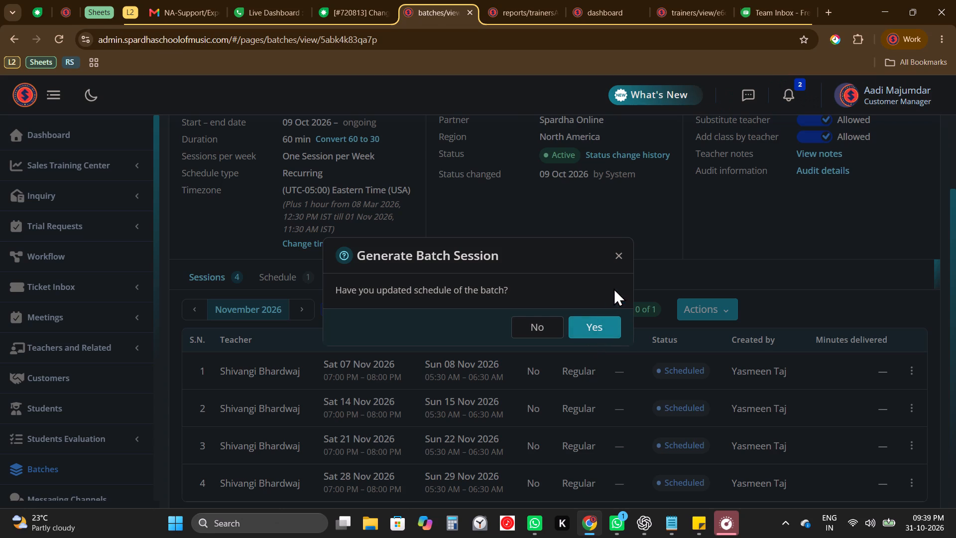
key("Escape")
Check the second student's October 2026 sessions, and generate the batch sessions from the updated schedule, effective 04-11-2026.
left_click(188, 305)
scroll(366, 282, "down", 2)
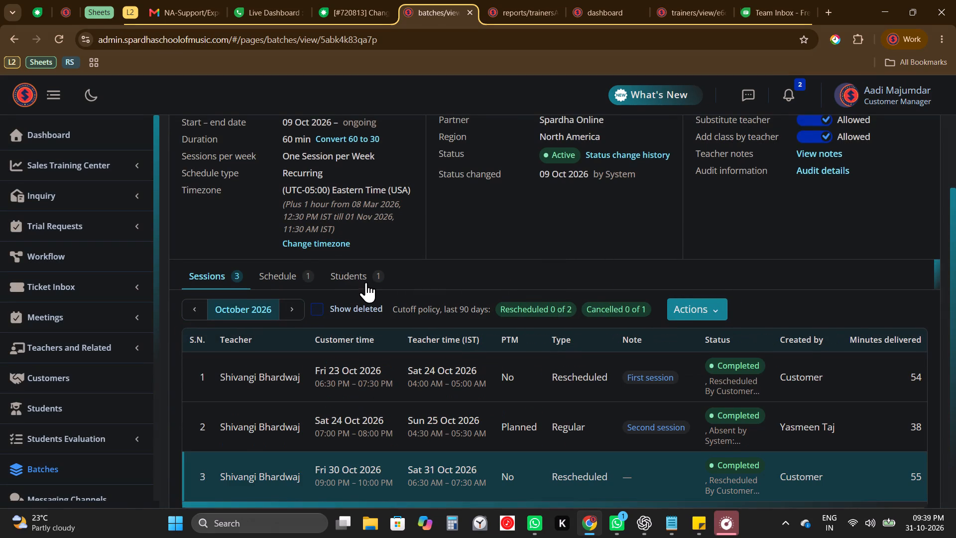
scroll(366, 282, "down", 2)
left_click(296, 239)
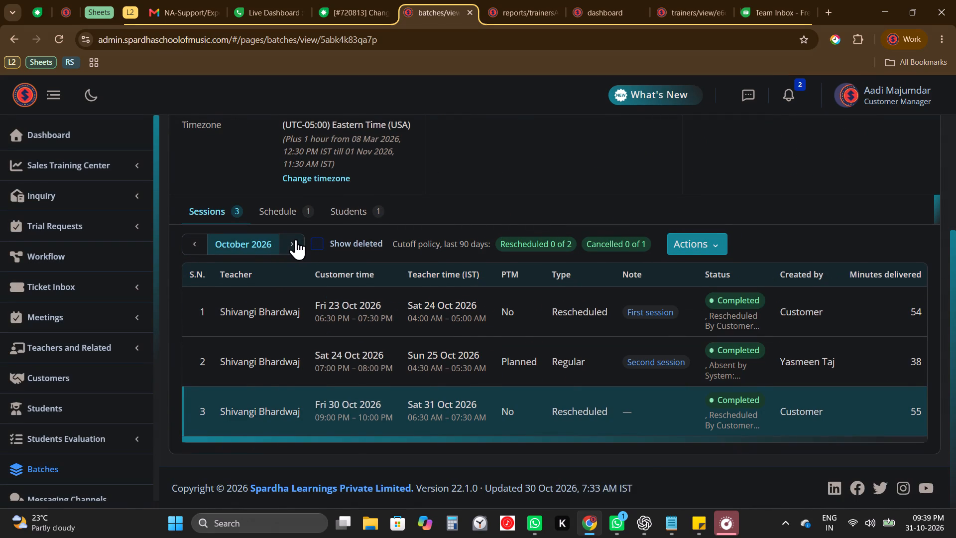
left_click(721, 251)
left_click(680, 304)
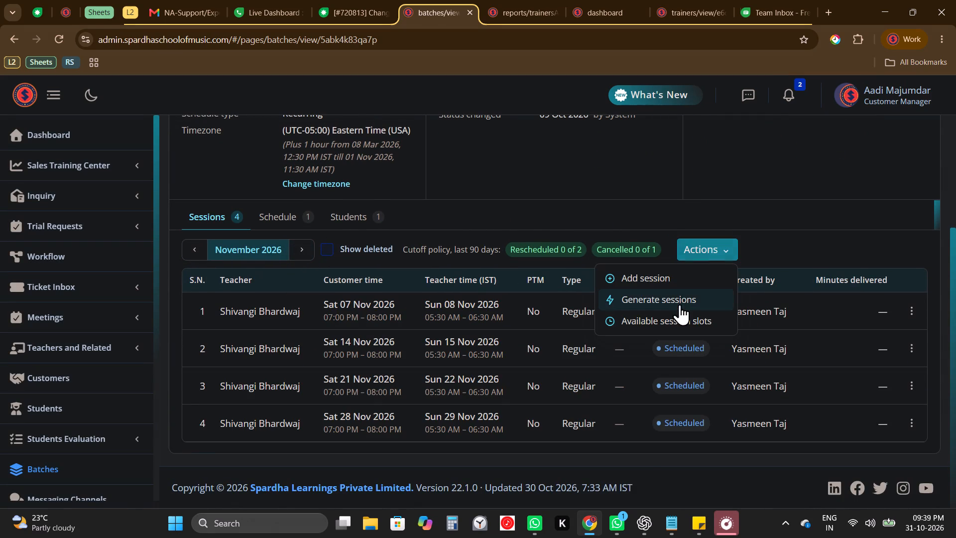
left_click(598, 326)
left_click(426, 289)
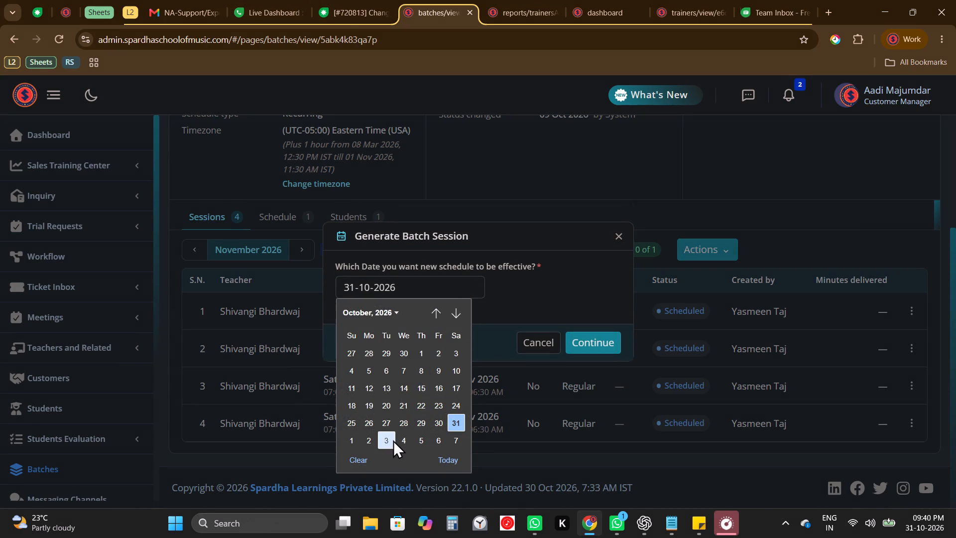
left_click(410, 437)
left_click(594, 339)
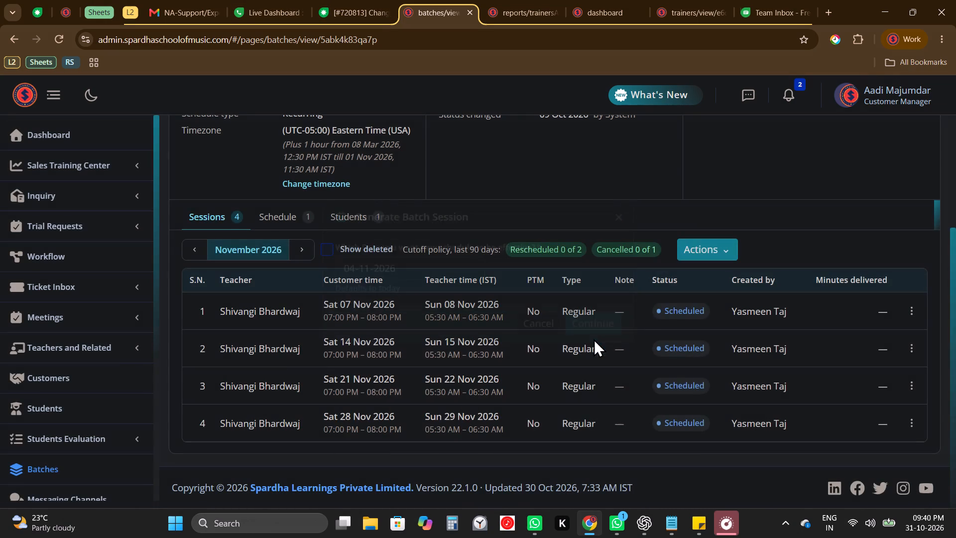
Check the batch's regenerated December and November 2026 sessions, and copy a screenshot of the batch page showing the November sessions.
left_click(304, 319)
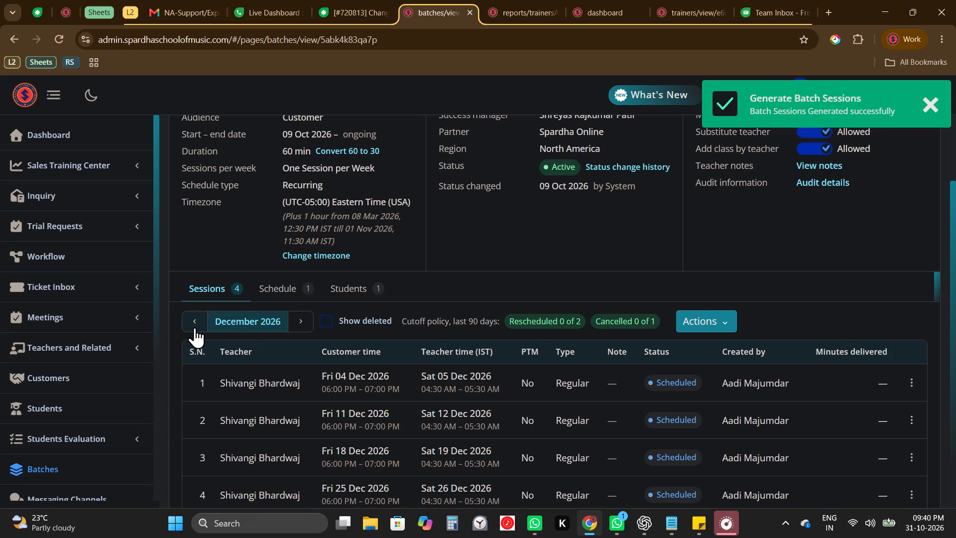
left_click(195, 327)
key("ctrl+minus")
key("ctrl+minus")
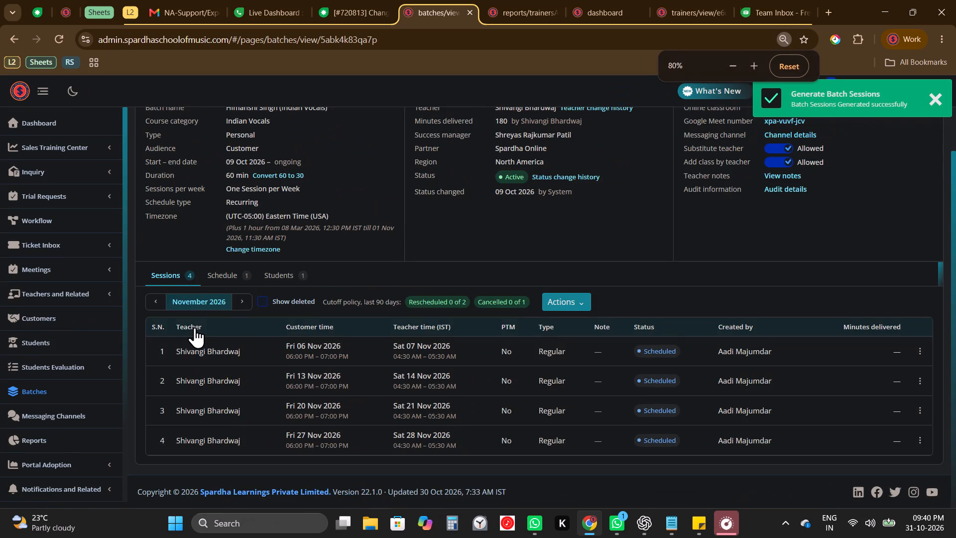
scroll(195, 327, "up", 7)
key("Print")
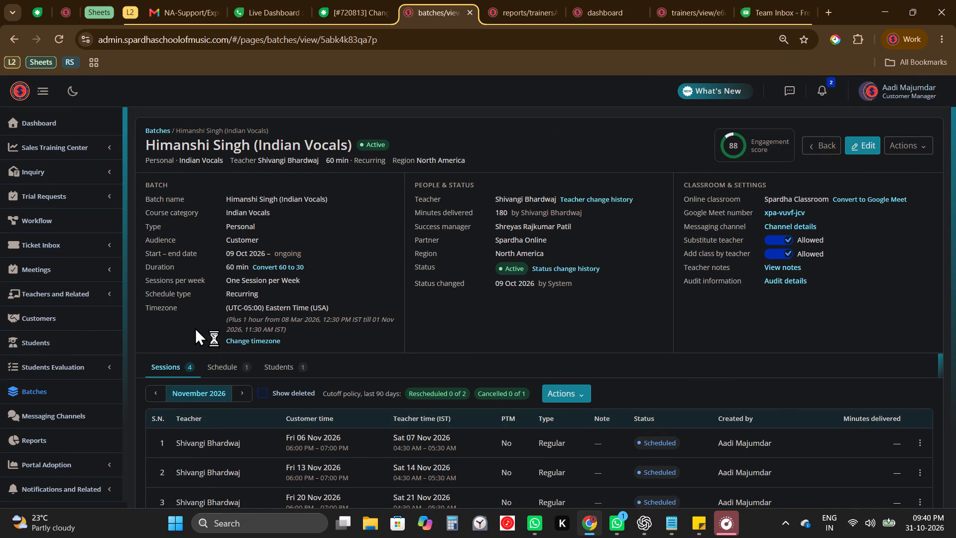
left_click_drag(135, 119, 955, 496)
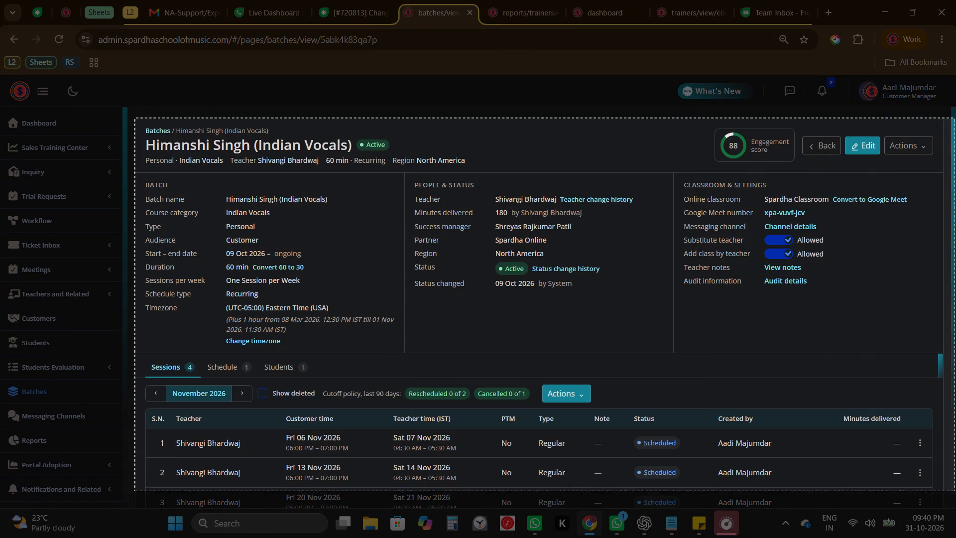
left_click_drag(955, 496, 934, 484)
key("ctrl+c")
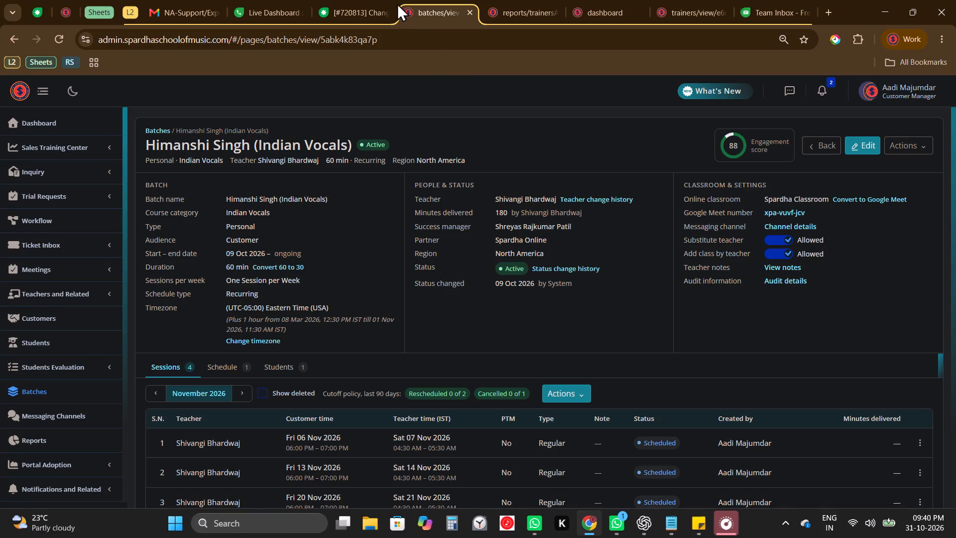
key("ctrl+plus")
key("ctrl+plus")
Paste the second student's batch screenshot below the first one in the draft note on ticket #720813.
left_click(331, 1)
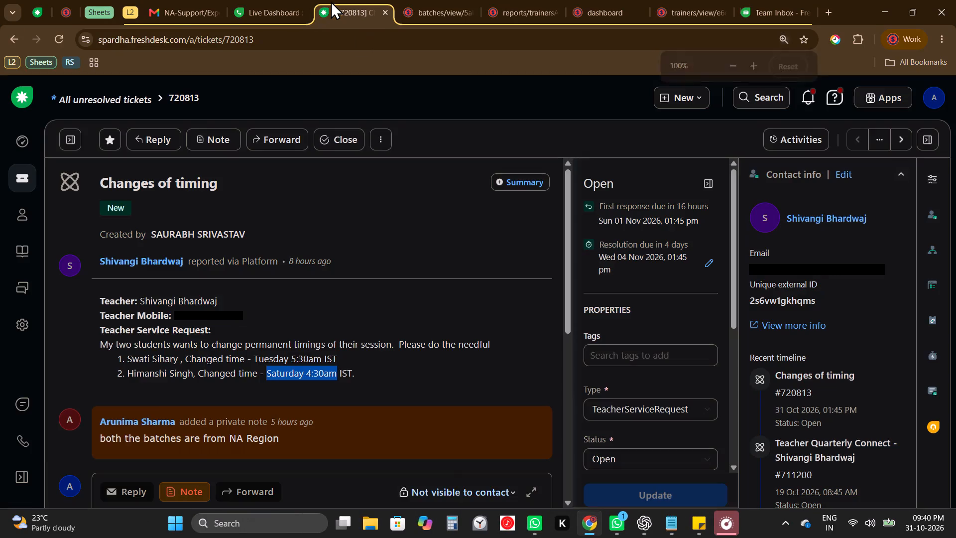
scroll(458, 489, "down", 3)
left_click(540, 308)
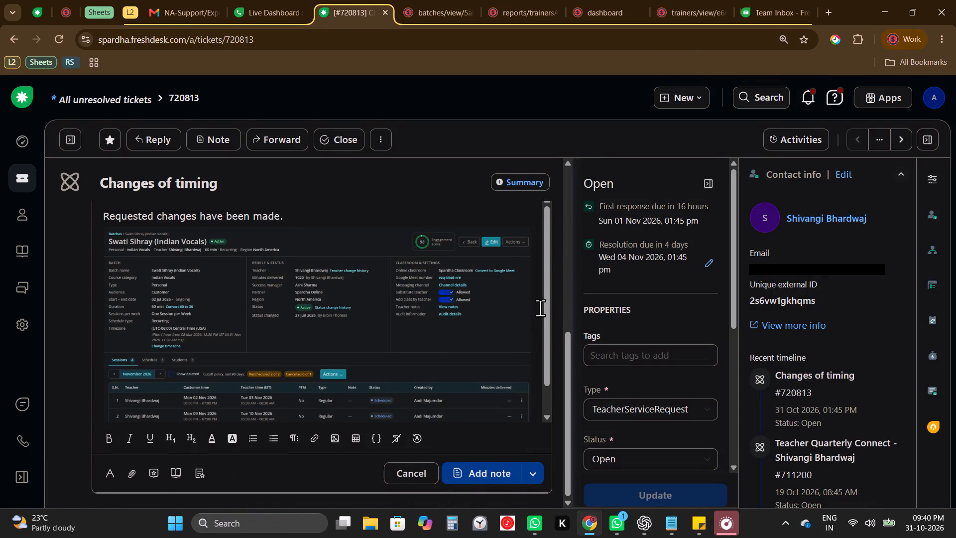
key("Return")
key("Return")
key("ctrl+v")
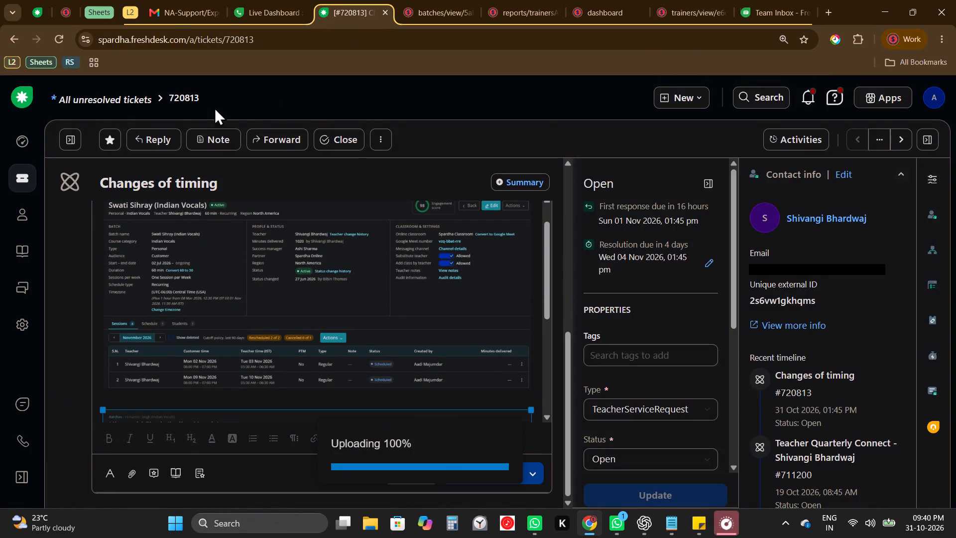
Copy the ticket number 720813 and append it to the CLOSE list in Sticky Notes.
double_click(176, 102)
key("ctrl+c")
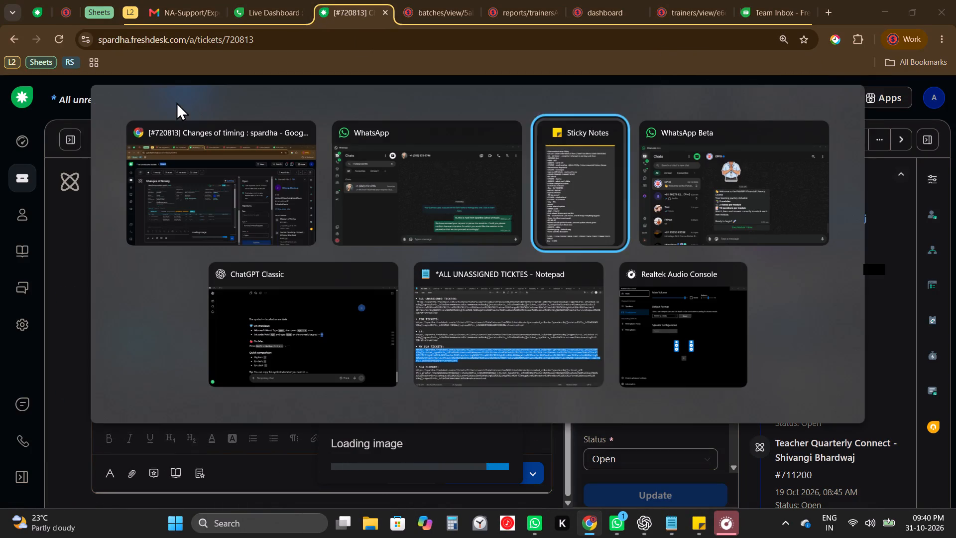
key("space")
key("ctrl+v")
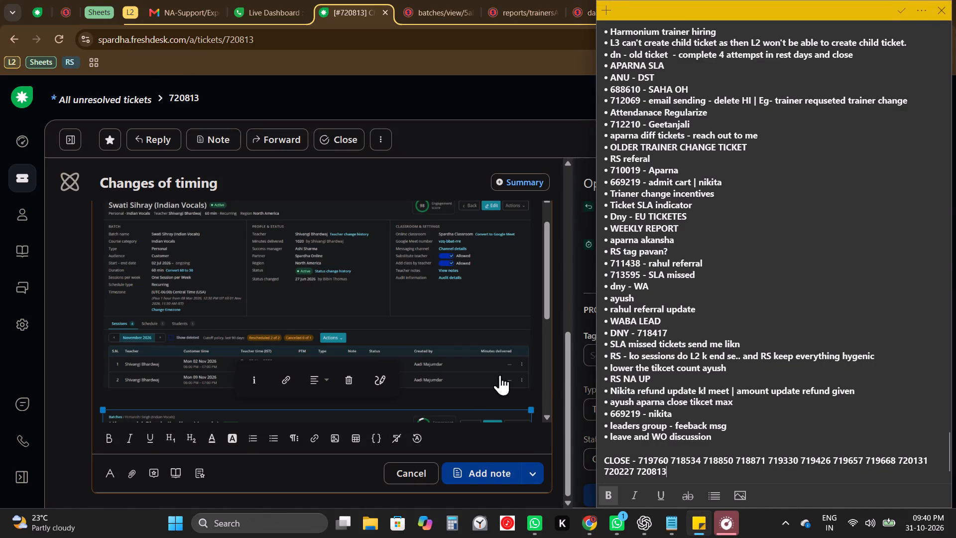
Add the drafted private note with both batch screenshots to ticket #720813.
scroll(469, 401, "down", 2)
left_click(479, 466)
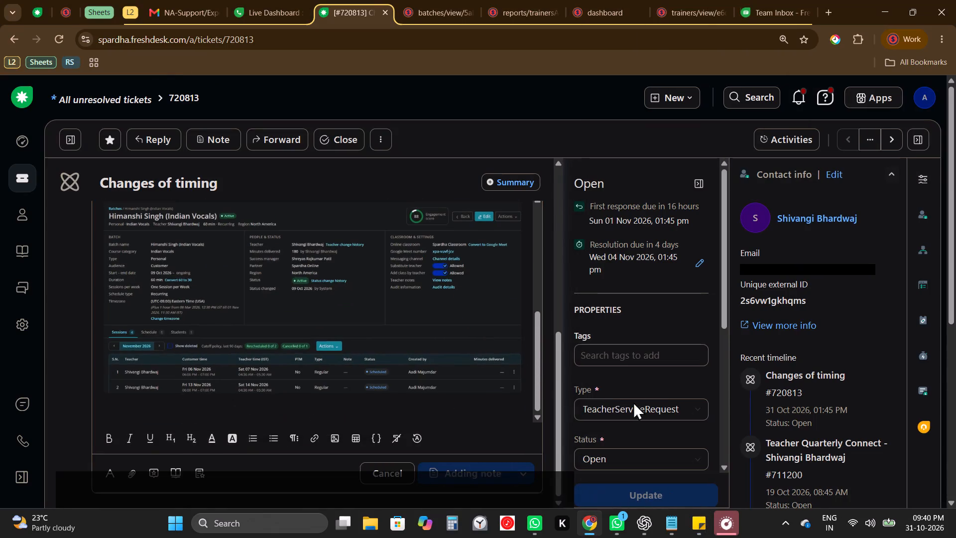
Update ticket #720813 with the type Feature Request and the status Waiting on Customer.
left_click(654, 412)
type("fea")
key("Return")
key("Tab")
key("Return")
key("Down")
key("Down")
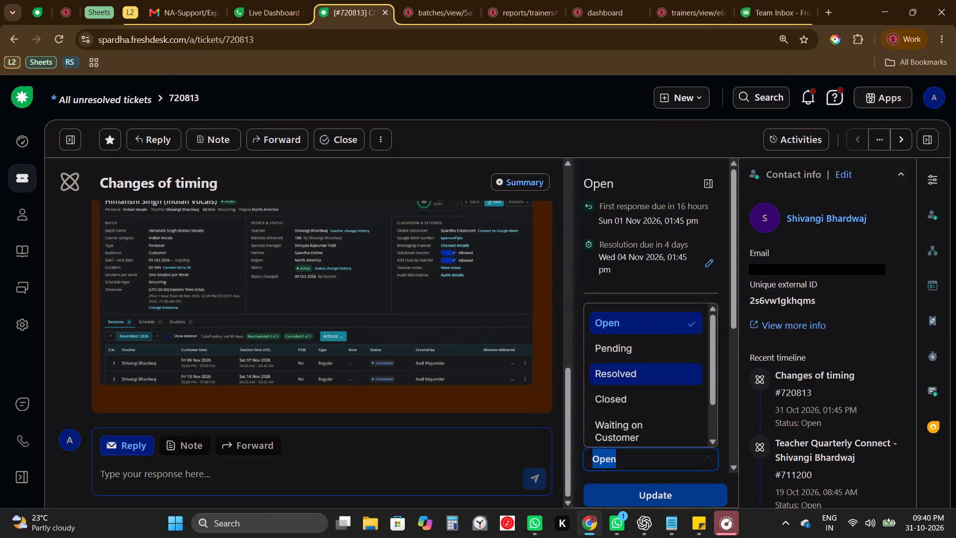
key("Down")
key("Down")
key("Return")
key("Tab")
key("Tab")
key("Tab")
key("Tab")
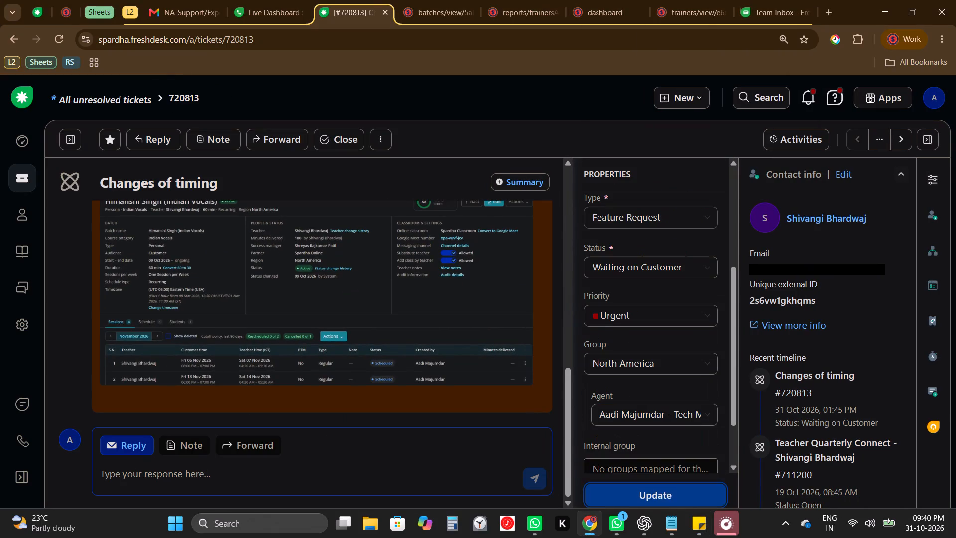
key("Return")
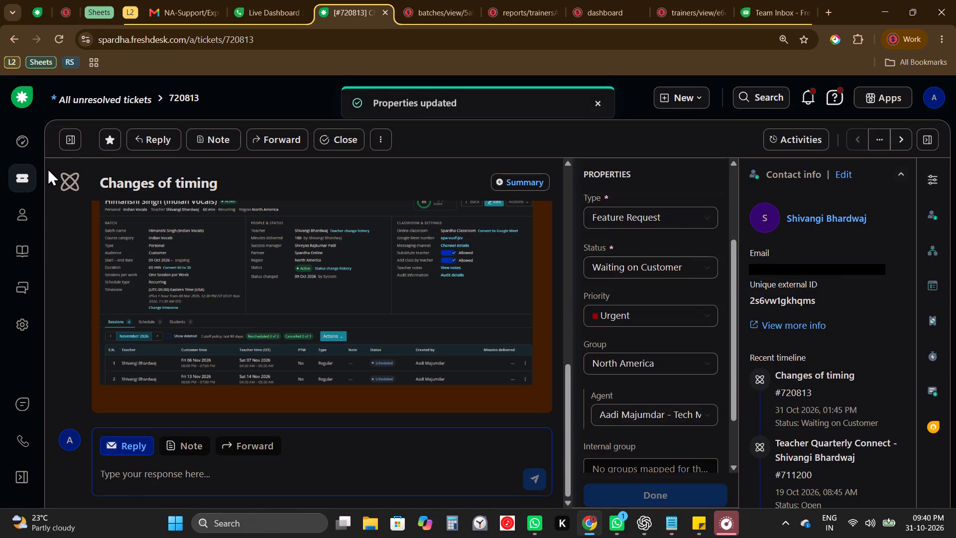
Return to the unresolved tickets list, refresh it, and open the reason for cancellation ticket #720589.
left_click(15, 174)
left_click(599, 101)
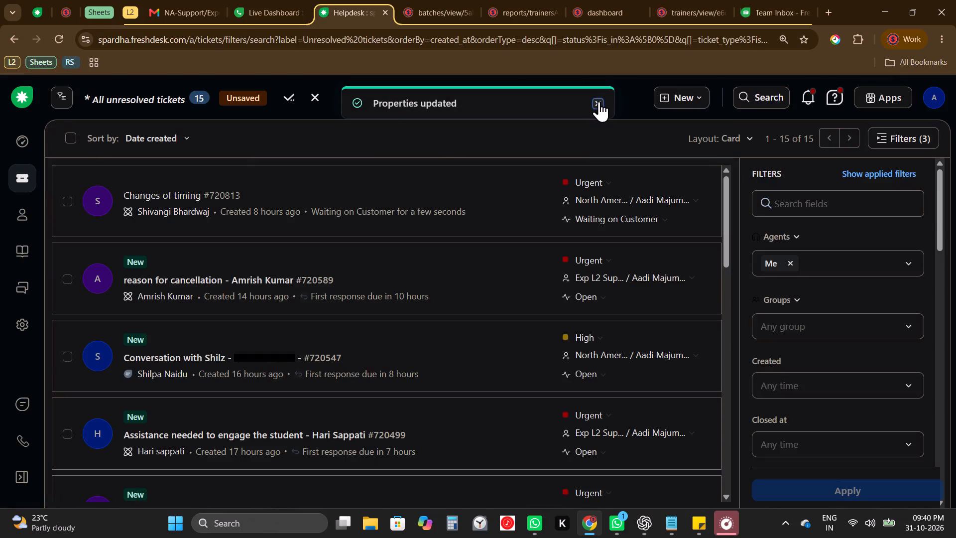
left_click(26, 176)
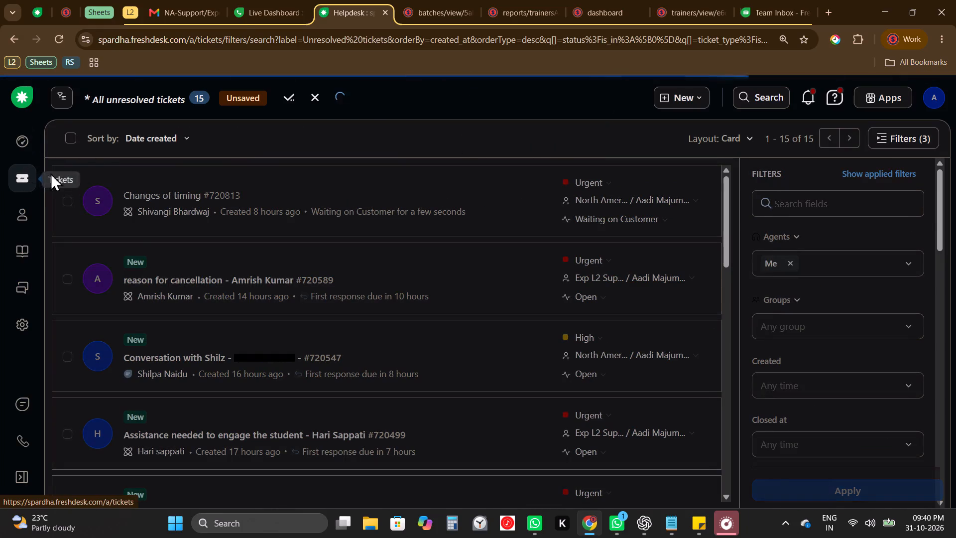
left_click_drag(253, 271, 261, 280)
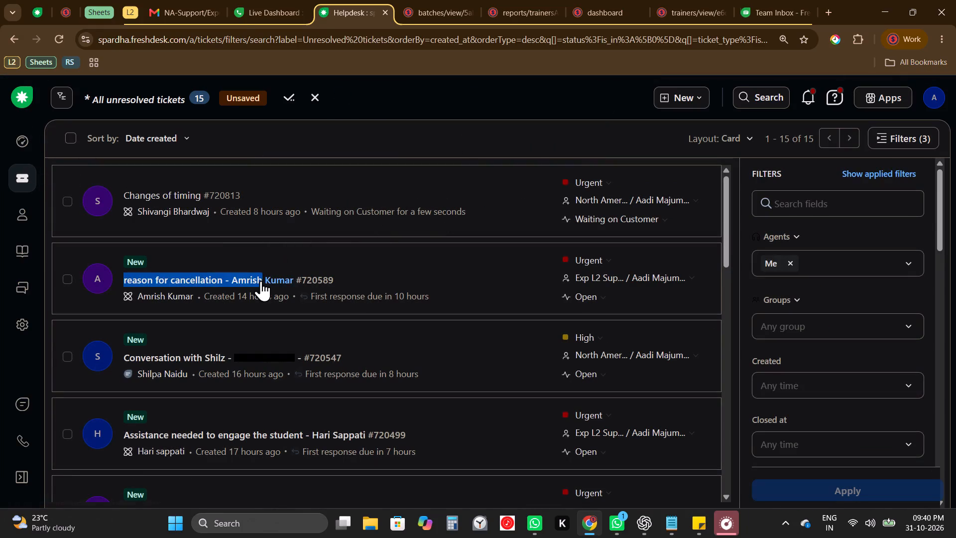
left_click(261, 280)
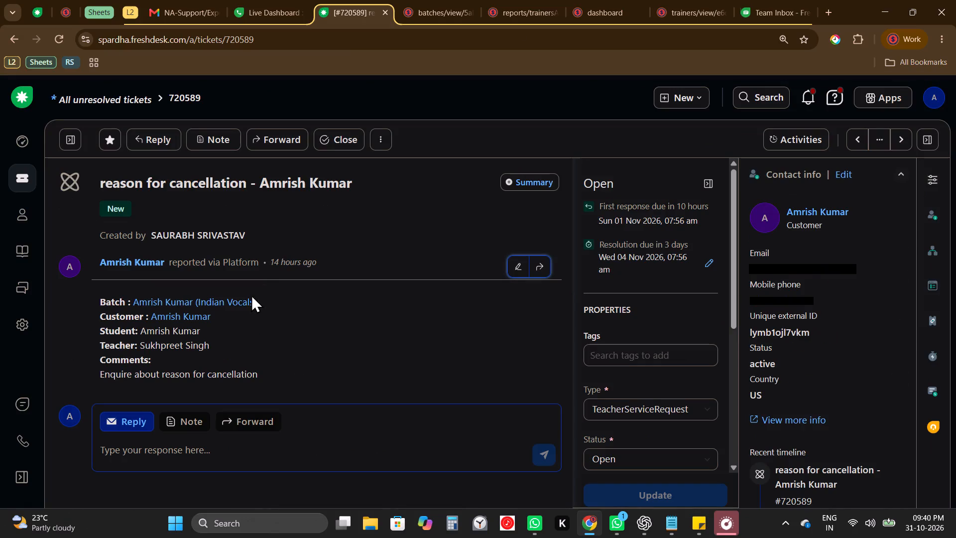
left_click(248, 304)
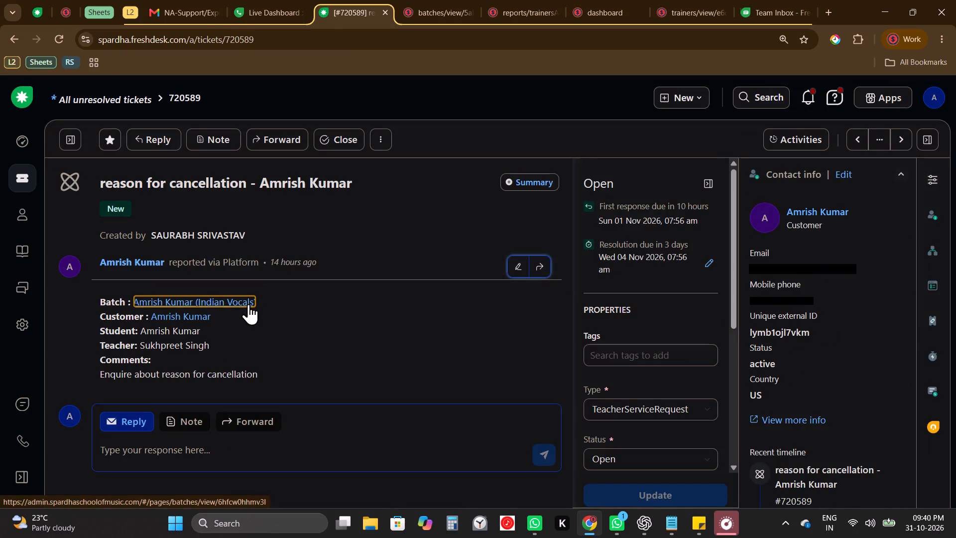
left_click(509, 13)
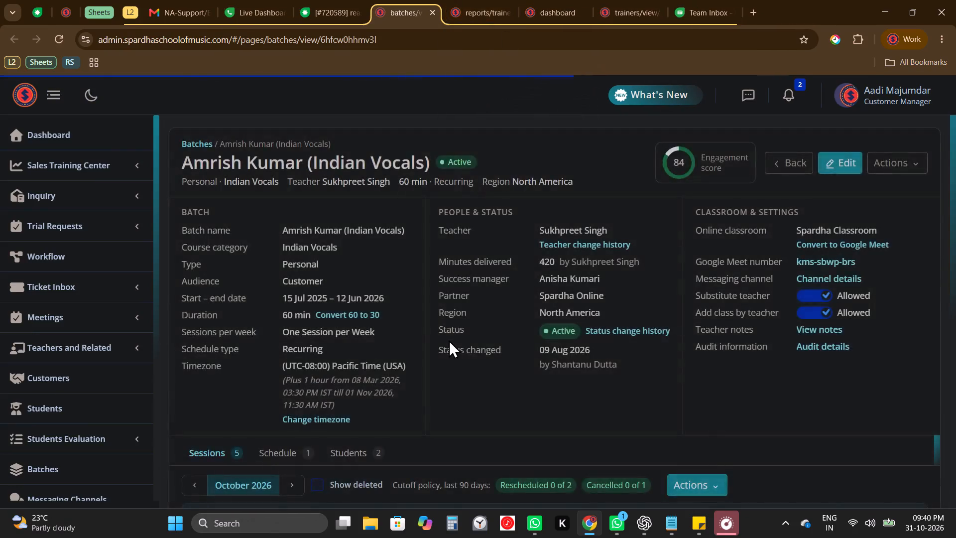
scroll(449, 340, "down", 5)
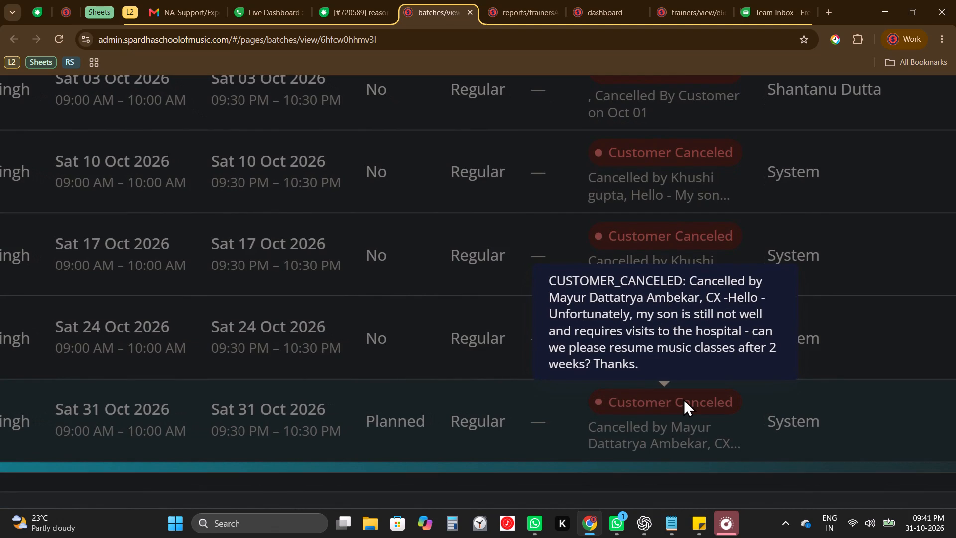
left_click(294, 141)
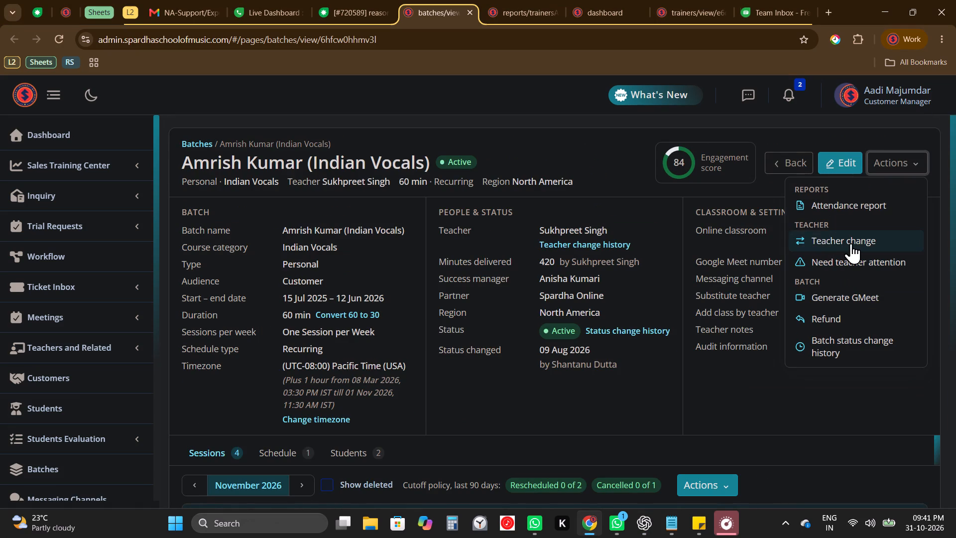
left_click(850, 259)
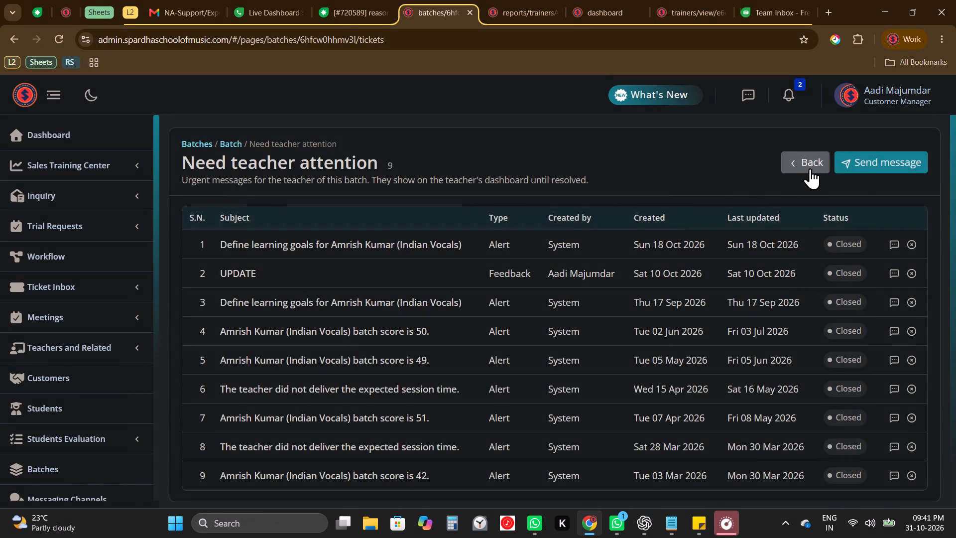
left_click(889, 163)
left_click(516, 374)
key("ctrl+v")
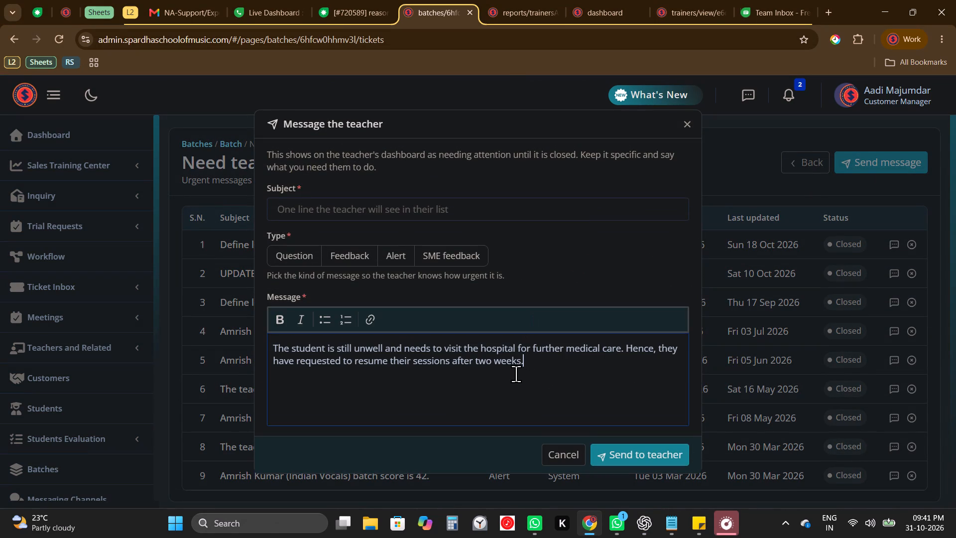
left_click(497, 219)
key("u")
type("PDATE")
left_click(401, 254)
left_click(582, 270)
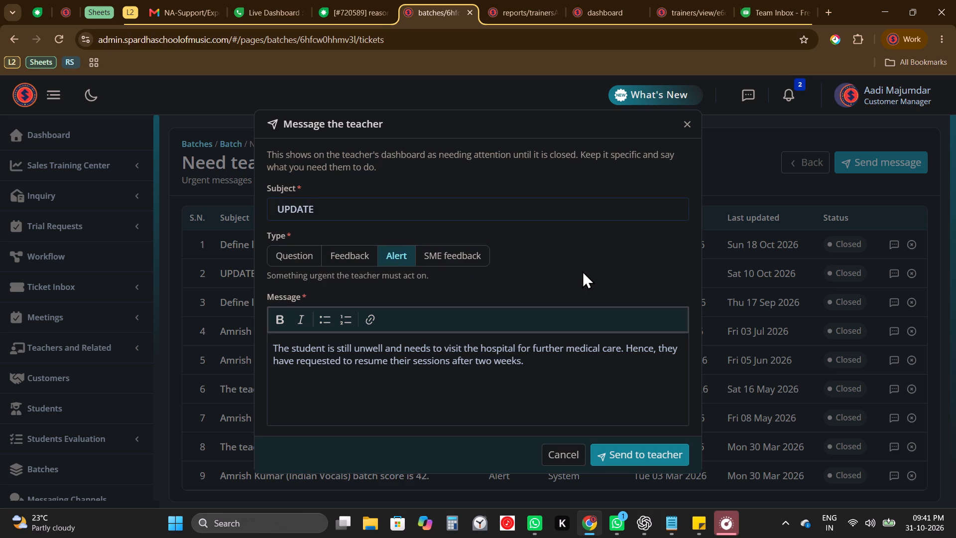
left_click(374, 349)
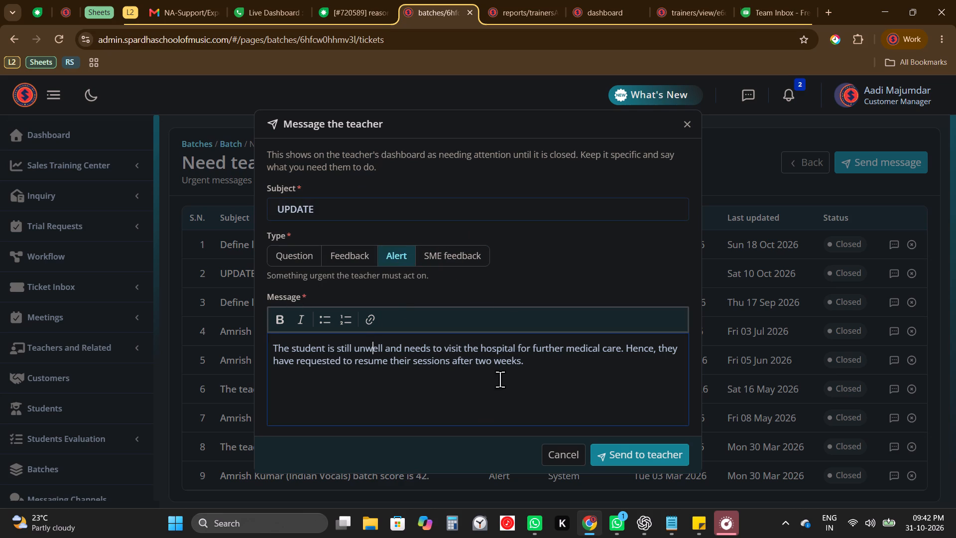
left_click(597, 362)
left_click(637, 455)
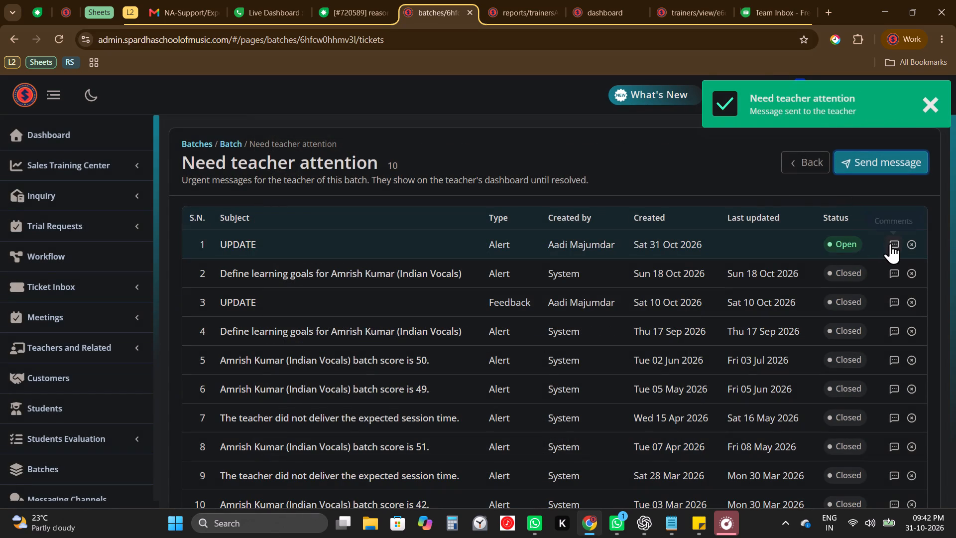
Open the sent UPDATE message's comments, capture a screenshot of the message to the teacher, and close it.
left_click(890, 243)
key("Print")
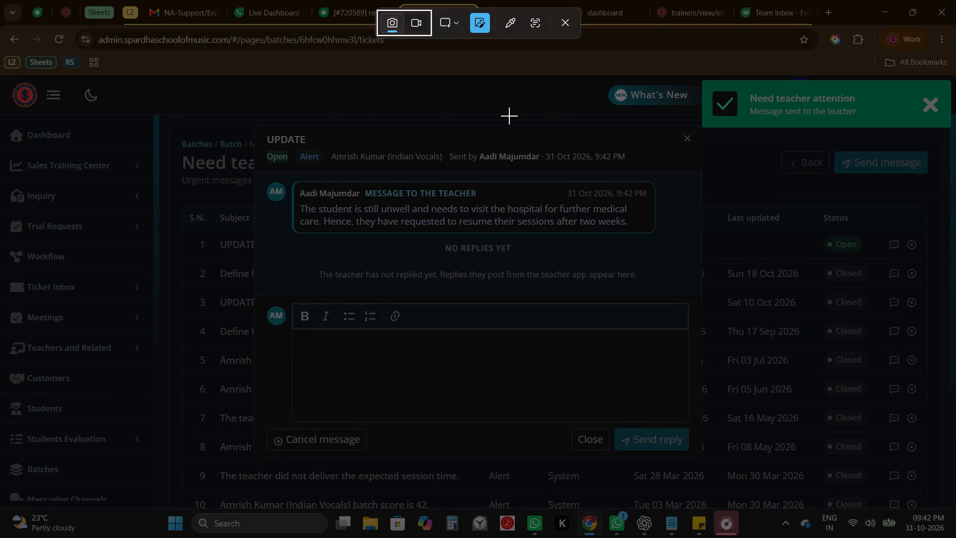
left_click_drag(262, 128, 690, 256)
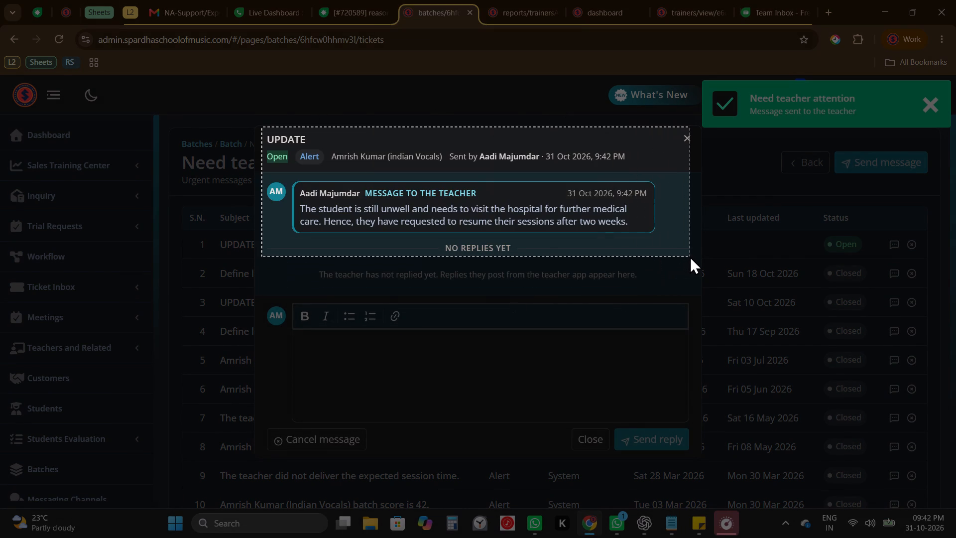
left_click_drag(690, 256, 698, 254)
key("ctrl+c")
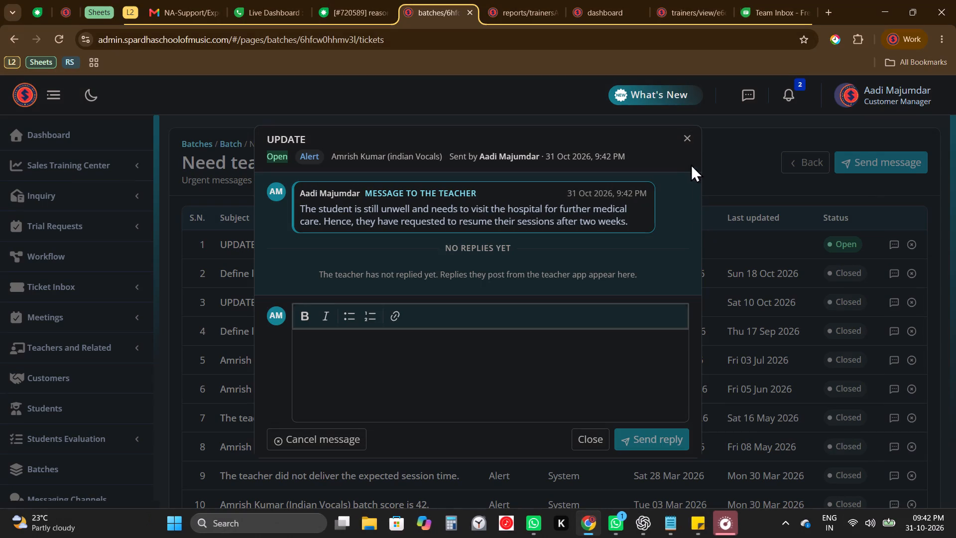
left_click(686, 138)
Draft a note on ticket #720589 saying the trainer was informed about the session cancellation reason and the ticket is closing, with the message screenshot.
left_click(319, 0)
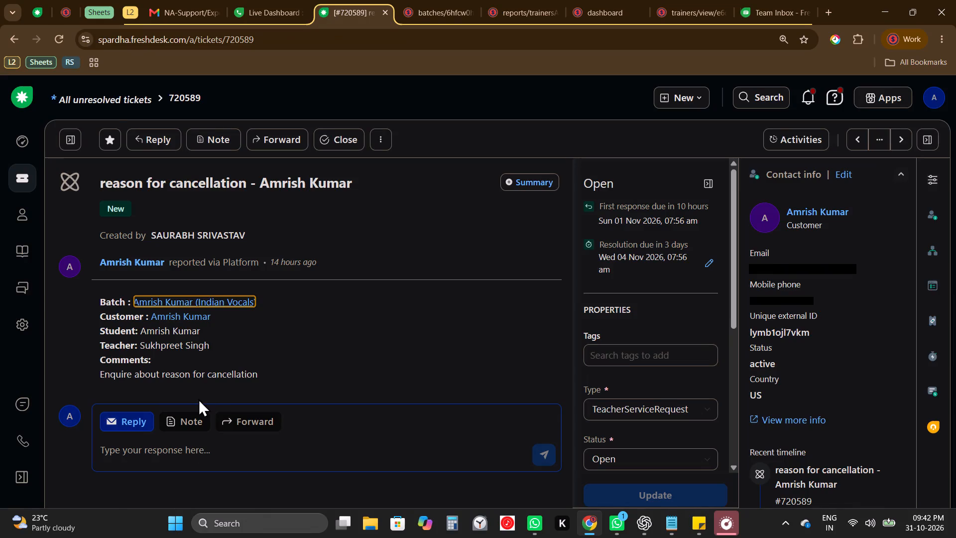
left_click(193, 410)
left_click(179, 424)
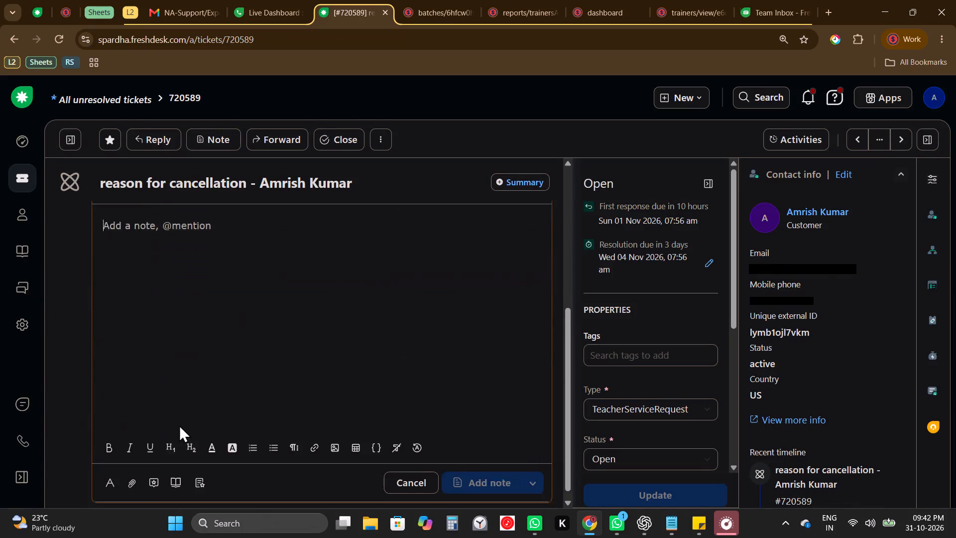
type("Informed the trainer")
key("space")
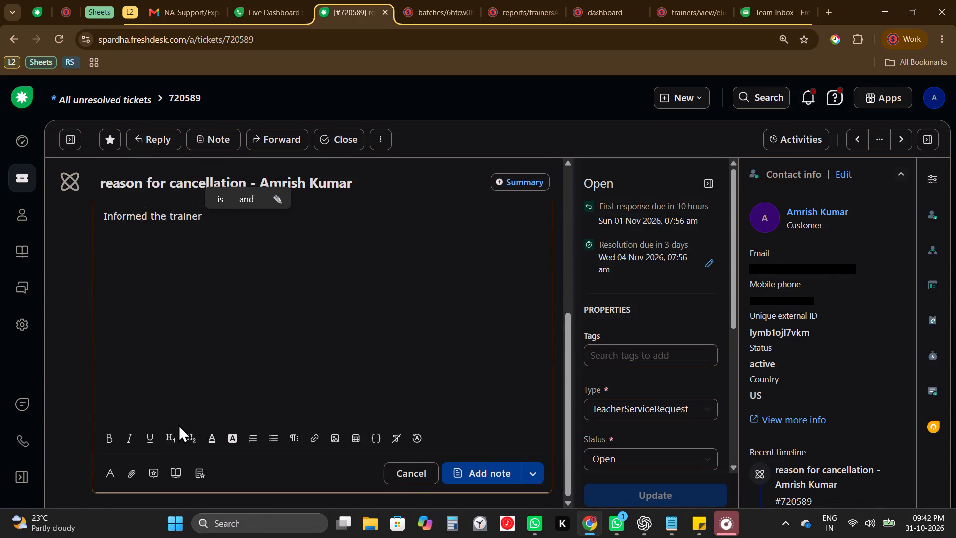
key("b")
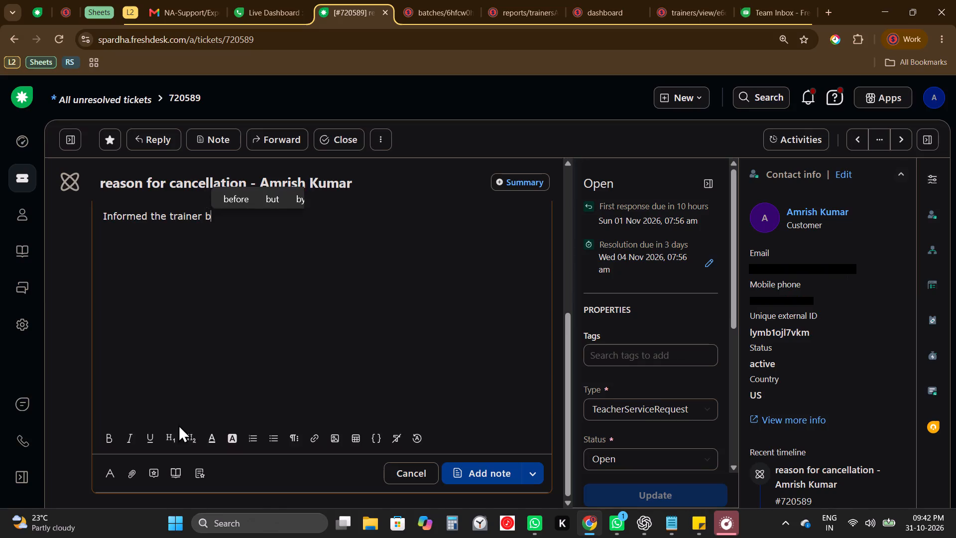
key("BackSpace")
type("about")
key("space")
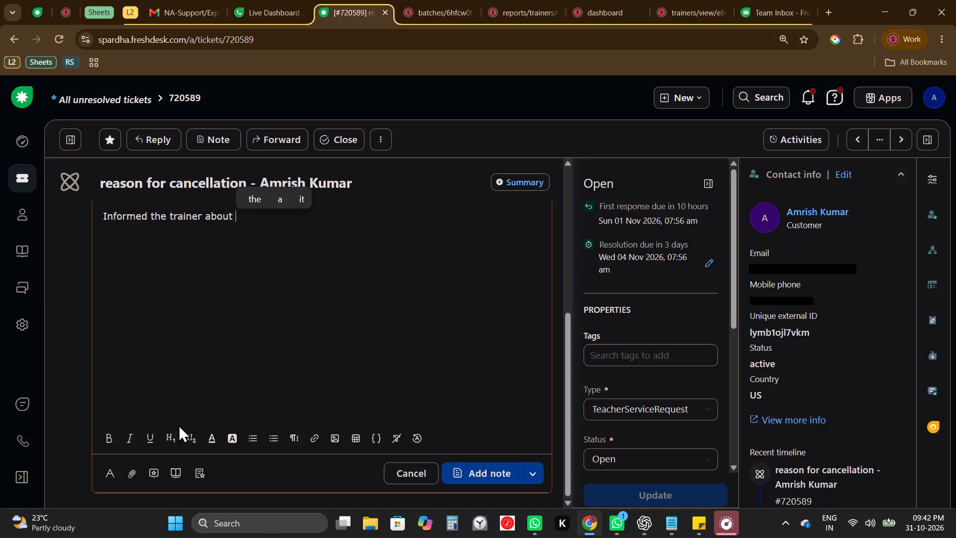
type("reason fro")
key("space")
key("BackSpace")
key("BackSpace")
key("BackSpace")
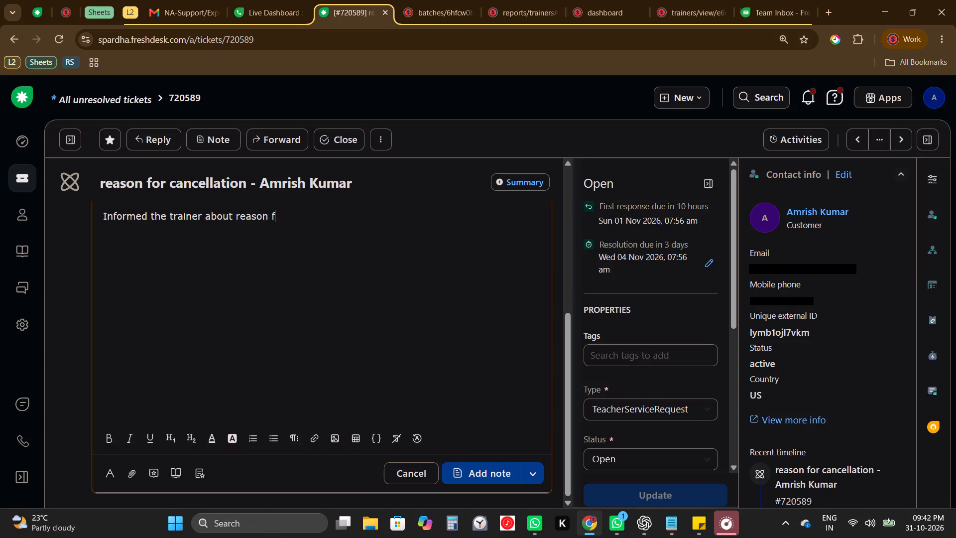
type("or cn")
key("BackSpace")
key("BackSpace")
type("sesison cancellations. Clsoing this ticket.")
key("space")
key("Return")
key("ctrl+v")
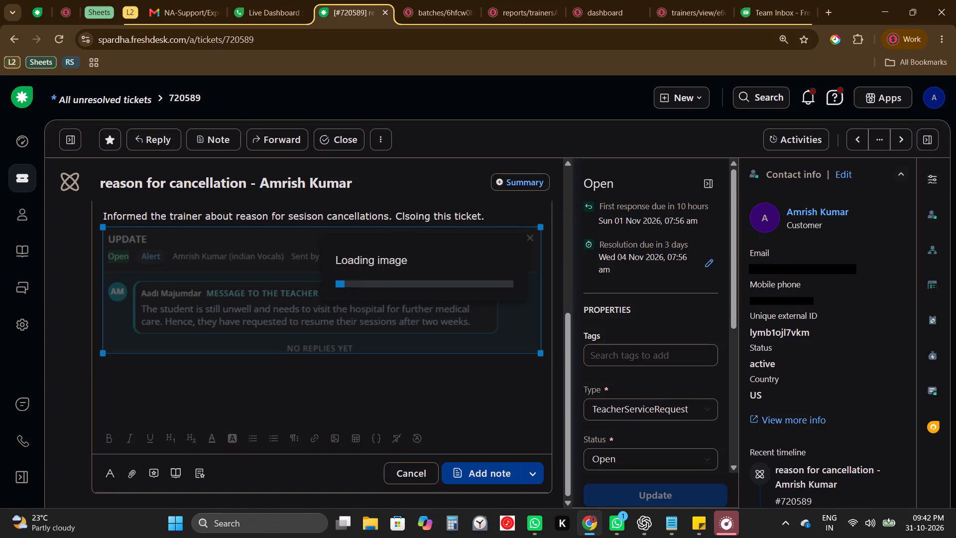
triple_click(499, 211)
left_click(499, 211)
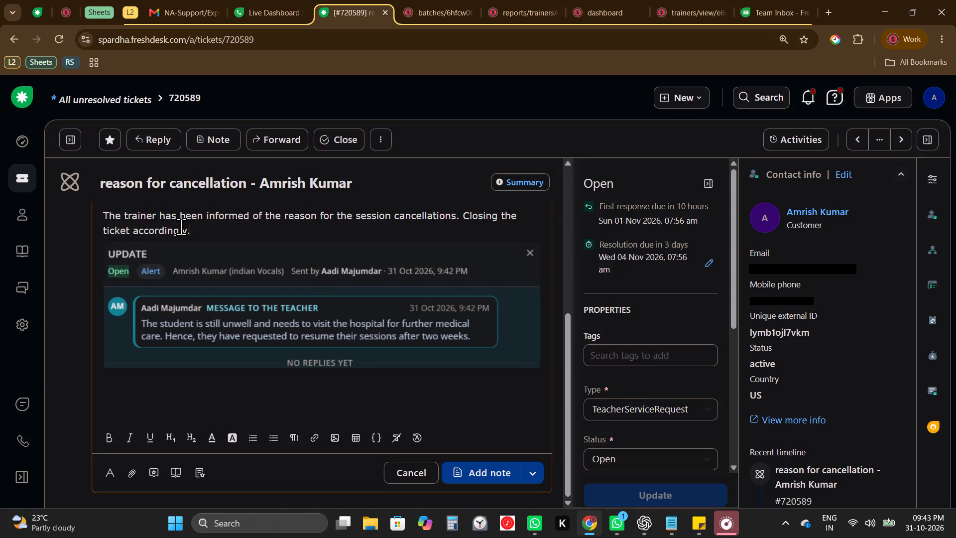
double_click(166, 232)
key("BackSpace")
key("BackSpace")
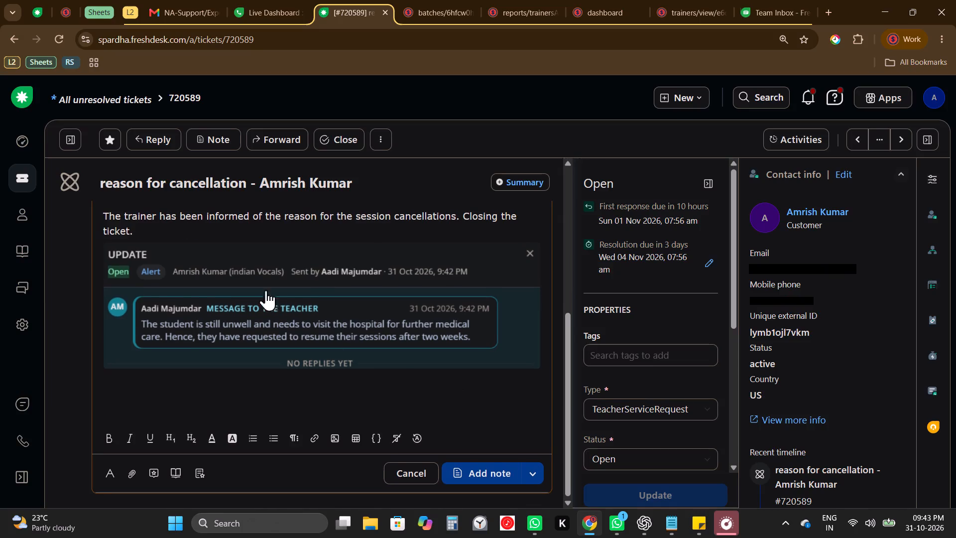
left_click(477, 469)
Update ticket #720589 with the status Waiting on Customer.
left_click(591, 462)
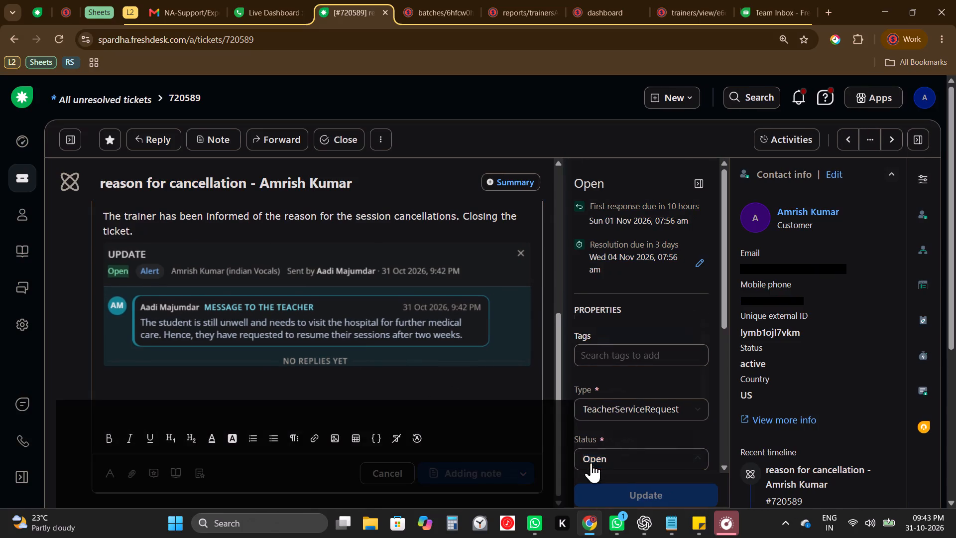
left_click(637, 437)
left_click(662, 502)
scroll(436, 325, "up", 2)
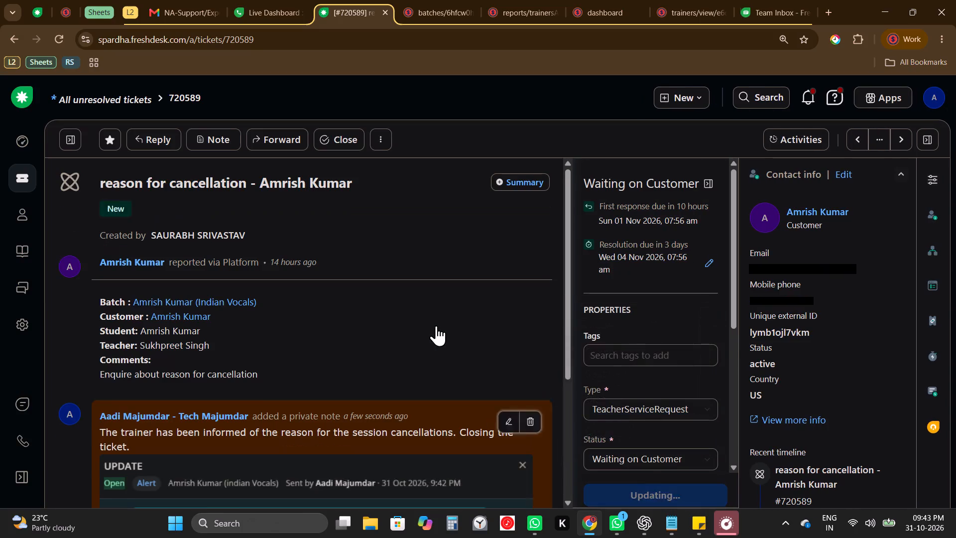
Copy ticket number 720589 and append it to the CLOSE list in Sticky Notes.
scroll(436, 325, "up", 6)
double_click(177, 95)
key("ctrl+c")
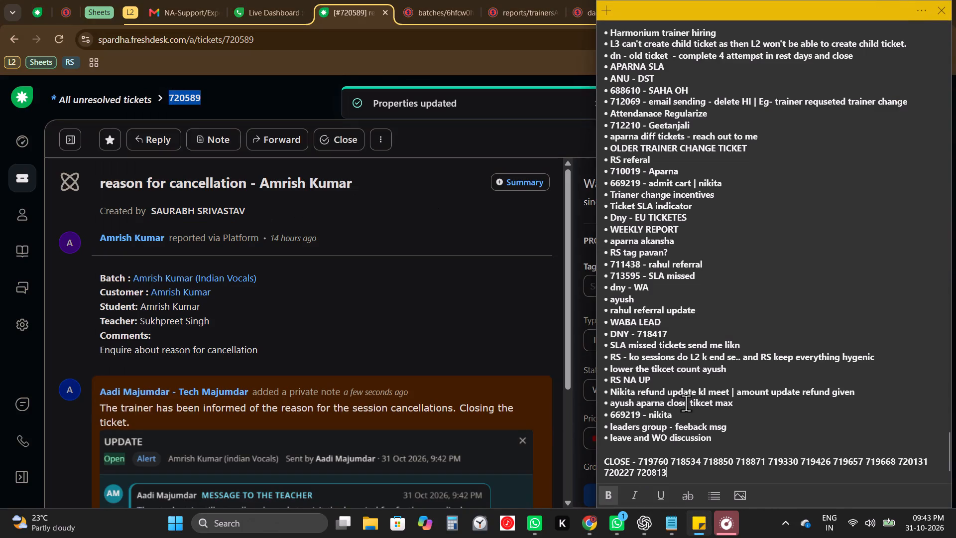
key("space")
key("ctrl+v")
left_click(479, 220)
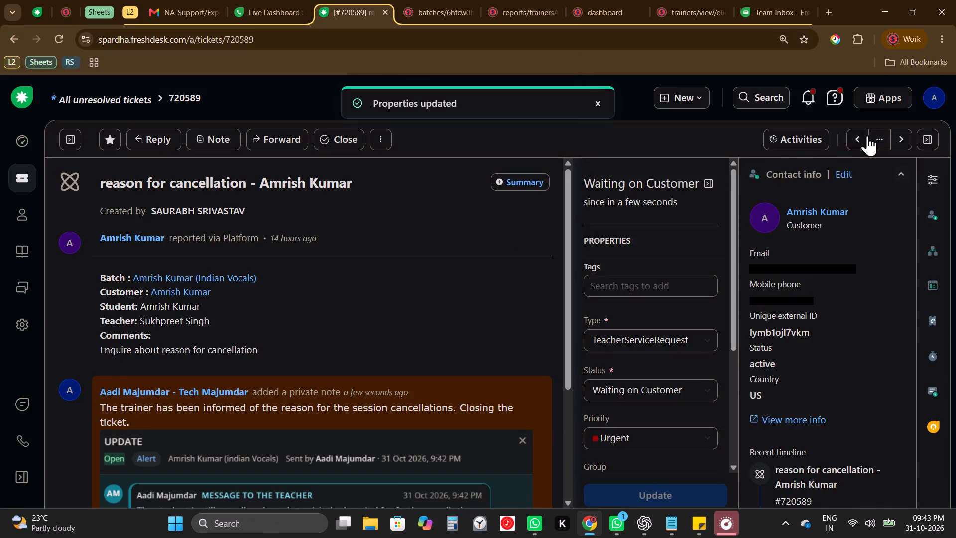
left_click(17, 177)
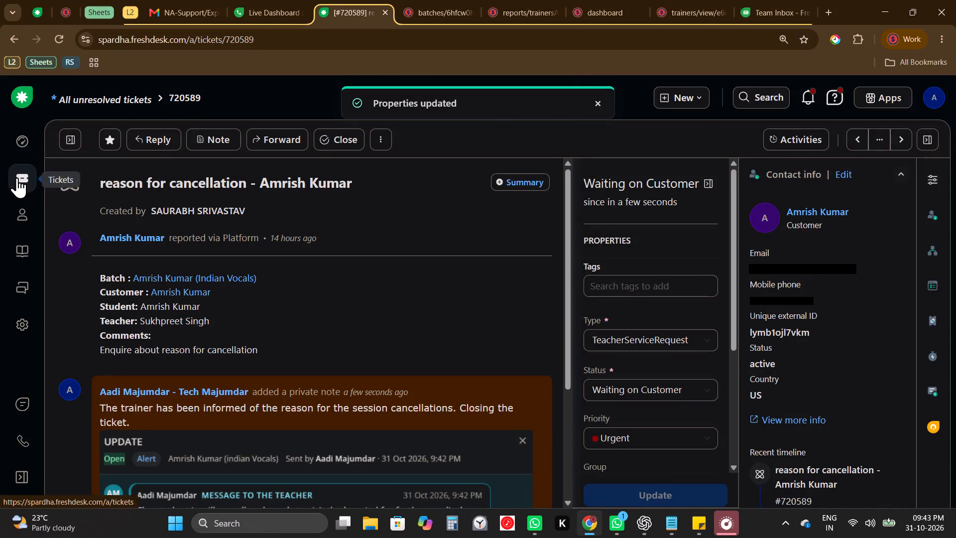
scroll(301, 356, "down", 1)
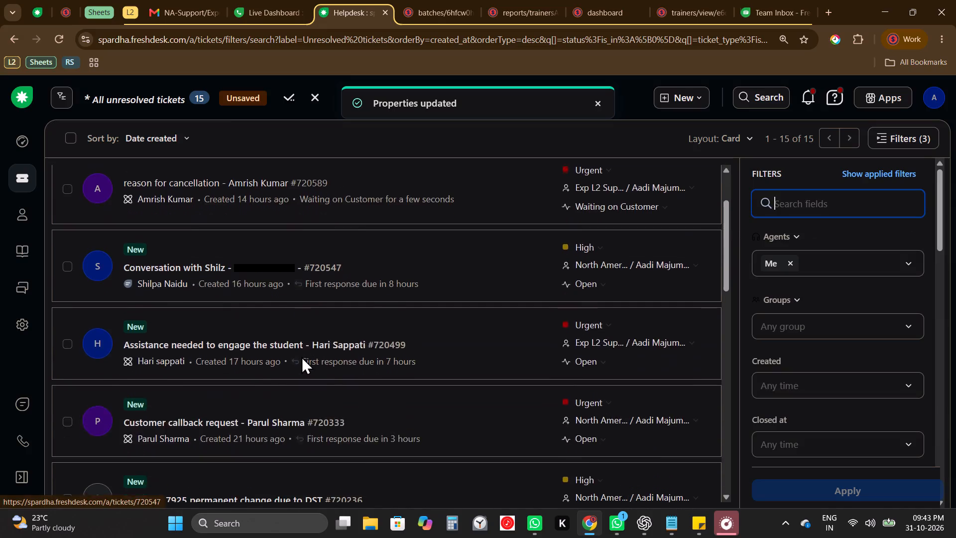
scroll(301, 356, "down", 1)
scroll(315, 341, "up", 2)
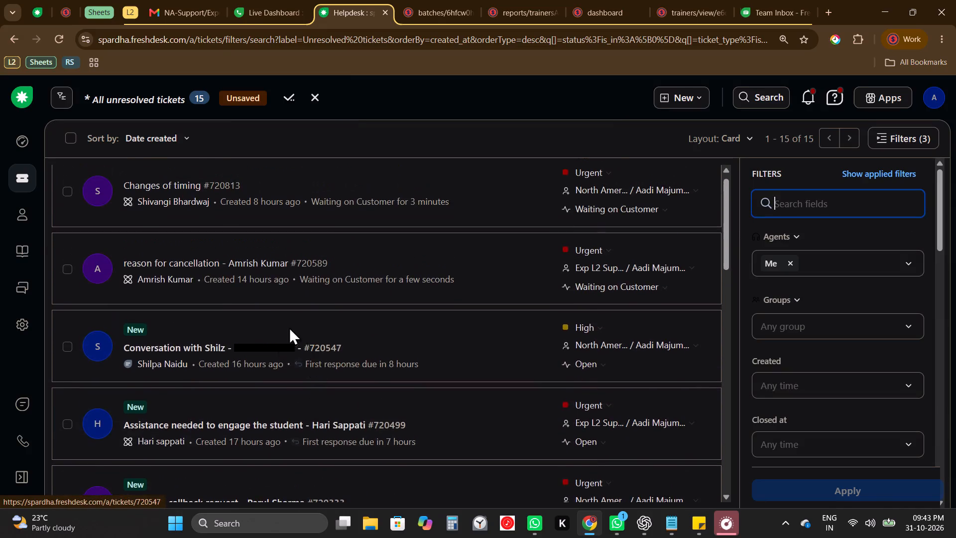
left_click(270, 353)
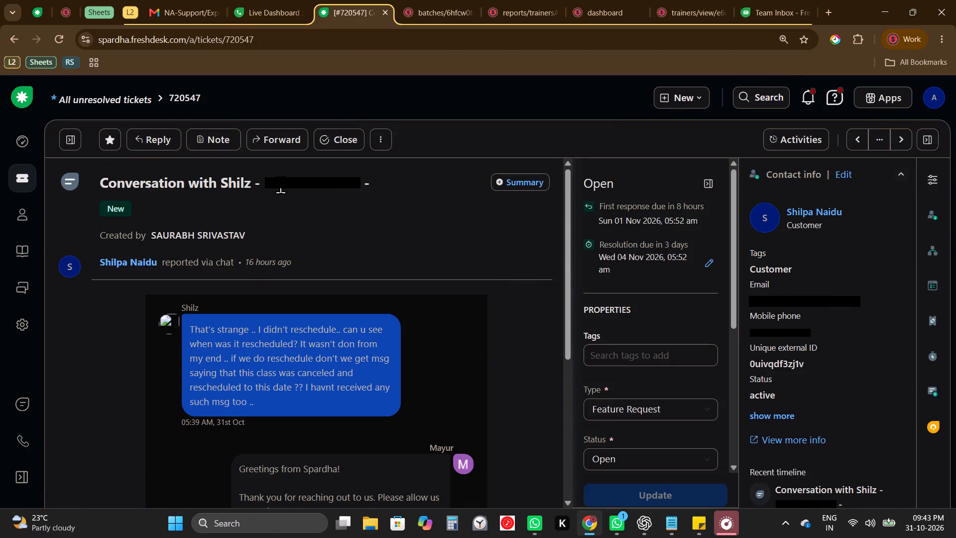
Copy the customer's contact detail from ticket #720547's title, review the conversation, and open the Students page in the Spardha admin site.
left_click_drag(280, 185, 357, 185)
key("ctrl+c")
scroll(387, 344, "down", 6)
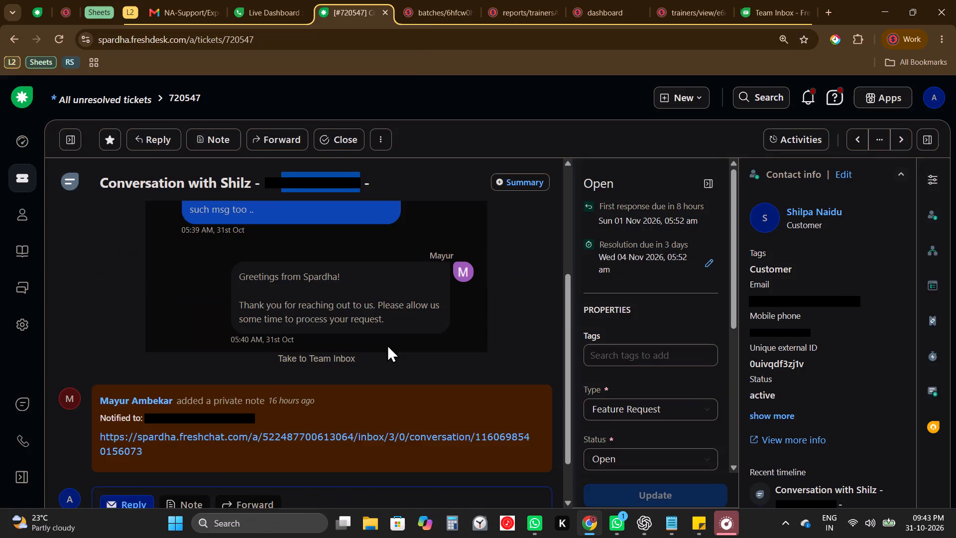
left_click(422, 21)
left_click(94, 403)
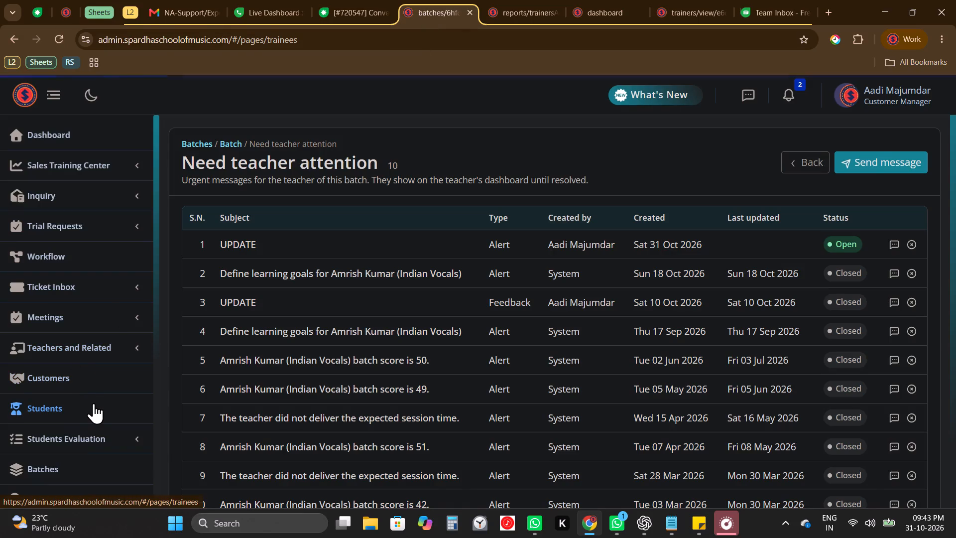
Search the active students by family unique number using the contact detail copied from ticket #720547.
left_click(457, 199)
key("ctrl+v")
left_click(457, 199, "ctrl")
left_click(233, 264)
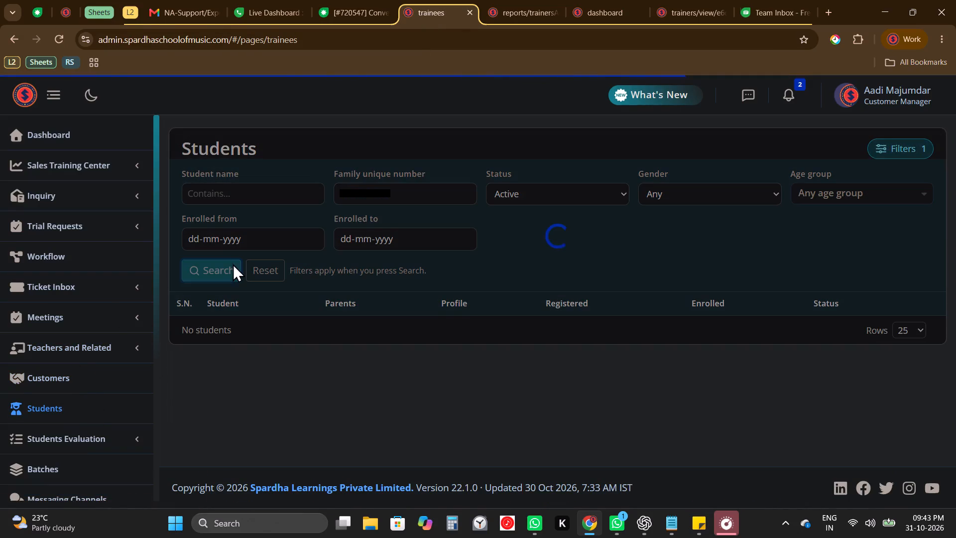
double_click(473, 319)
left_click_drag(473, 319, 473, 327)
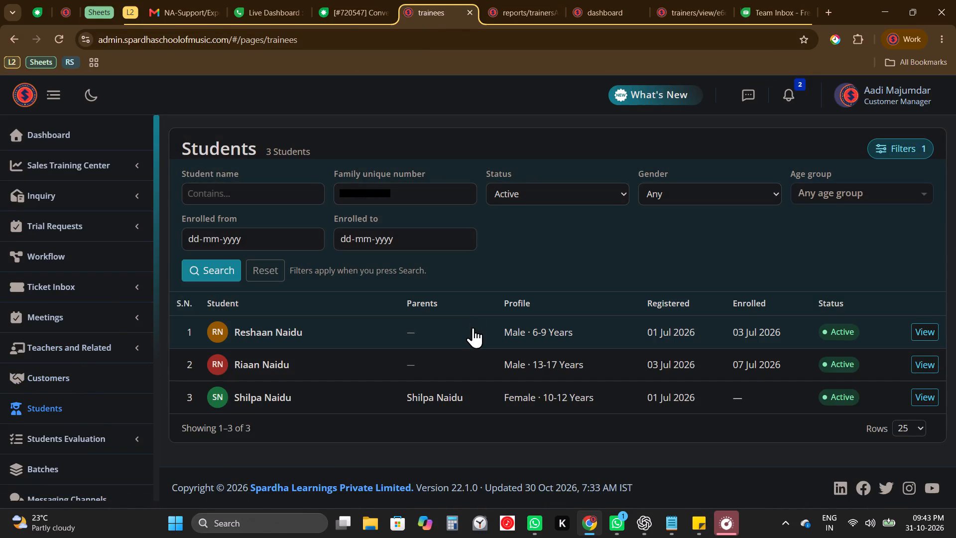
Check the live calling dashboard and the unread messages in the NA-Support/Experience/Delivery team chat.
left_click(263, 0)
left_click(146, 1)
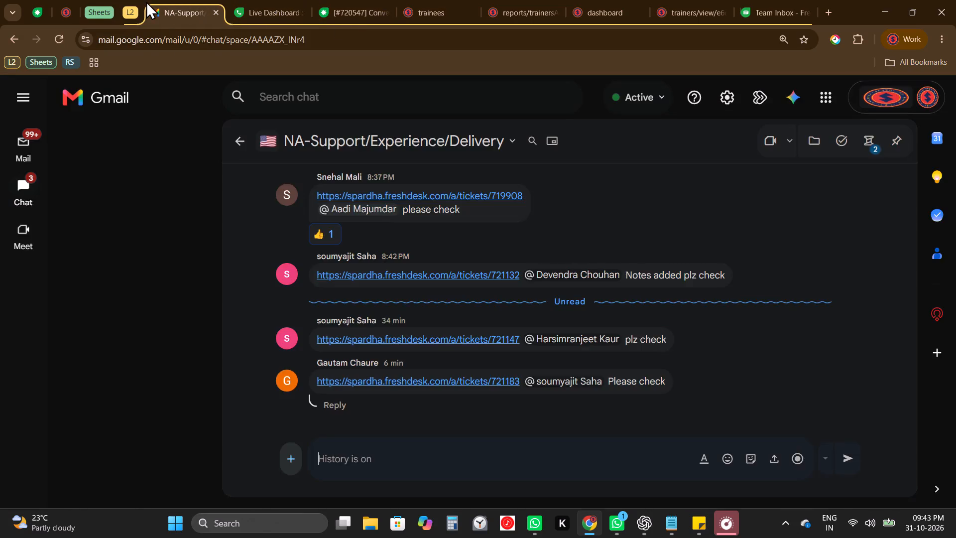
left_click(720, 376)
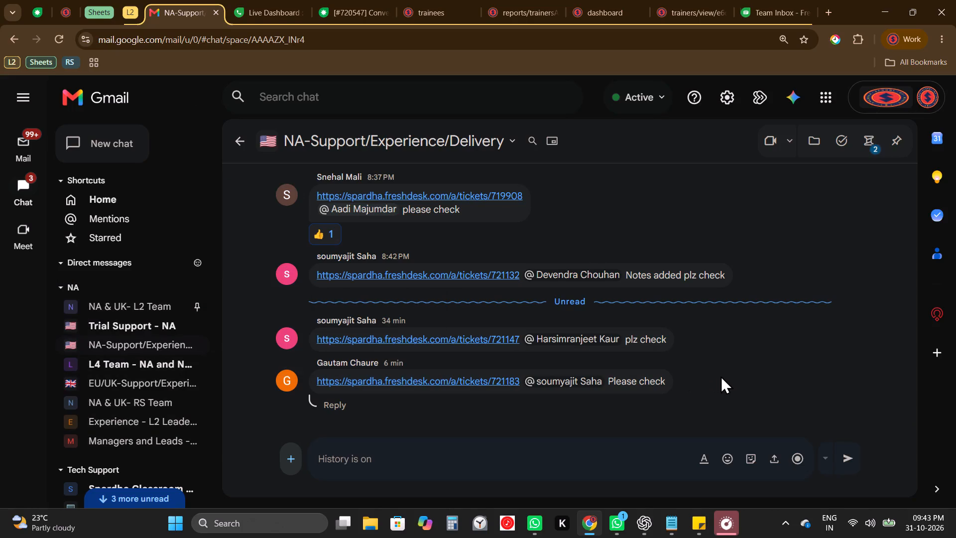
Return to Freshdesk ticket #720547 and reread the customer's chat messages about the rescheduled class.
left_click(351, 0)
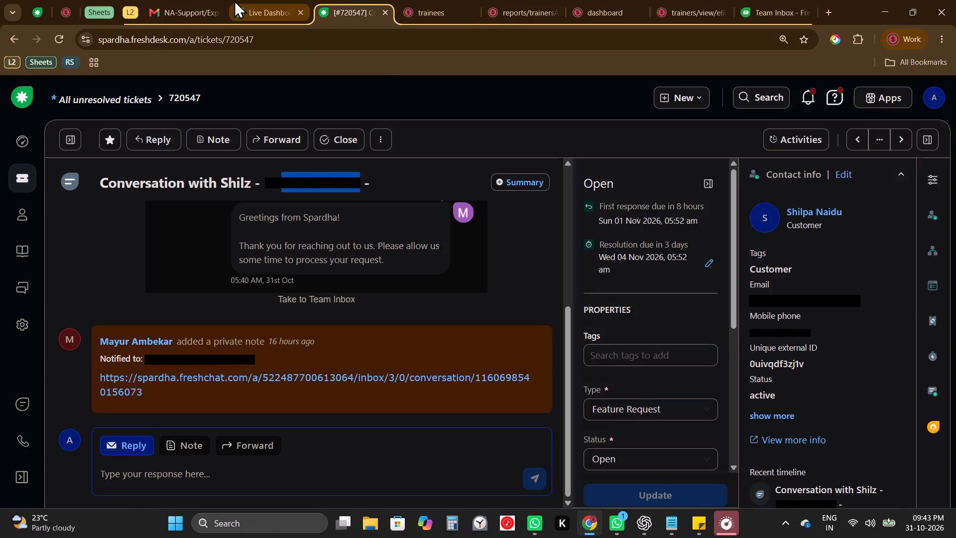
scroll(346, 327, "right", 1)
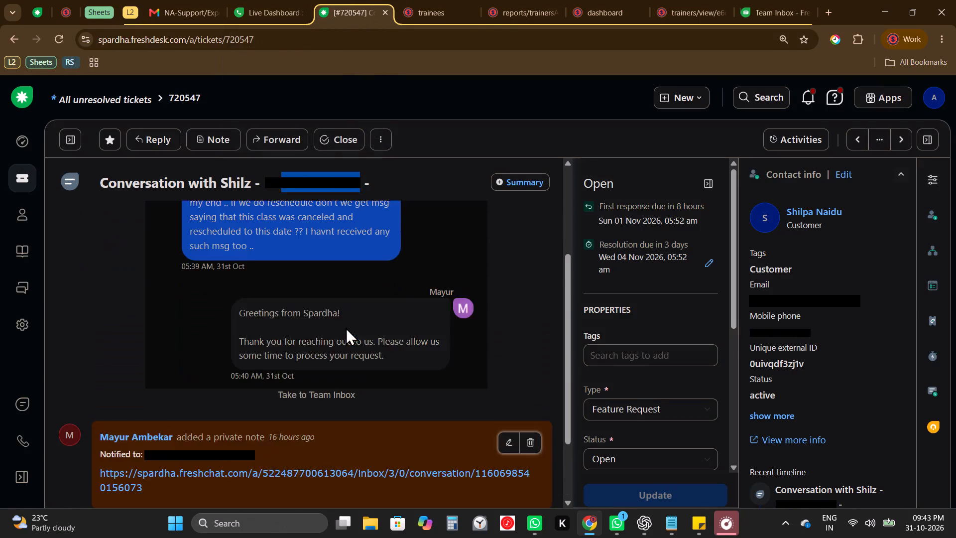
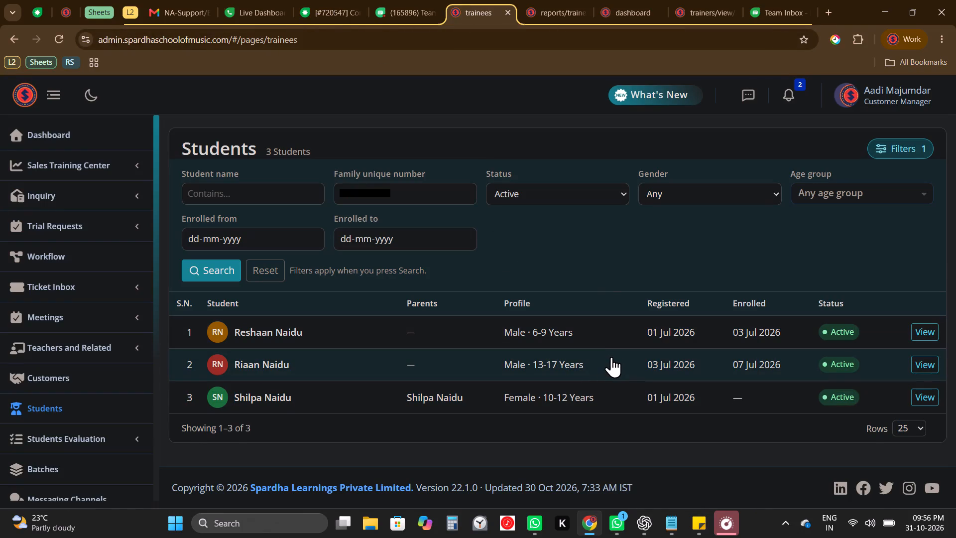
Open Riaan's student record and active electronic keyboard batch, and examine the date and time of the last listed session.
left_click(611, 357)
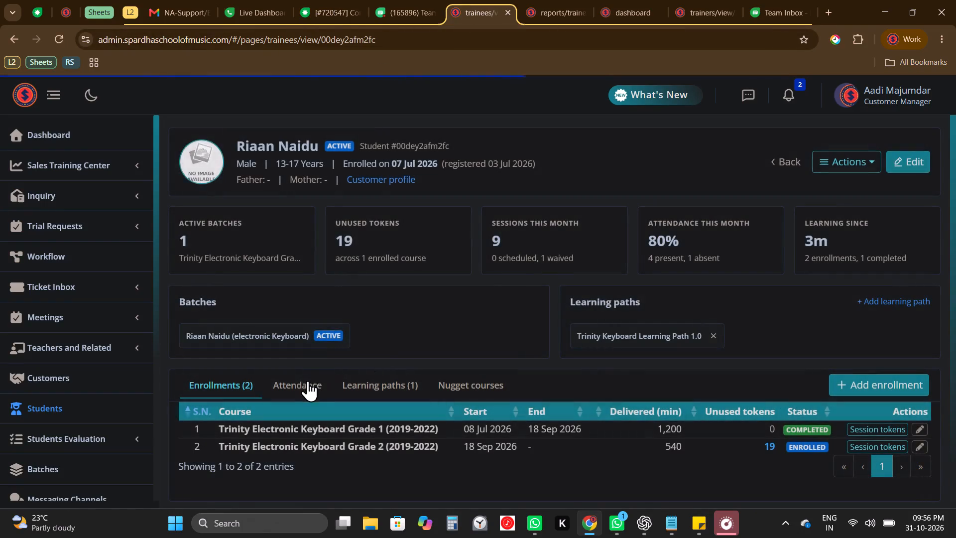
left_click(322, 328)
scroll(322, 328, "down", 6)
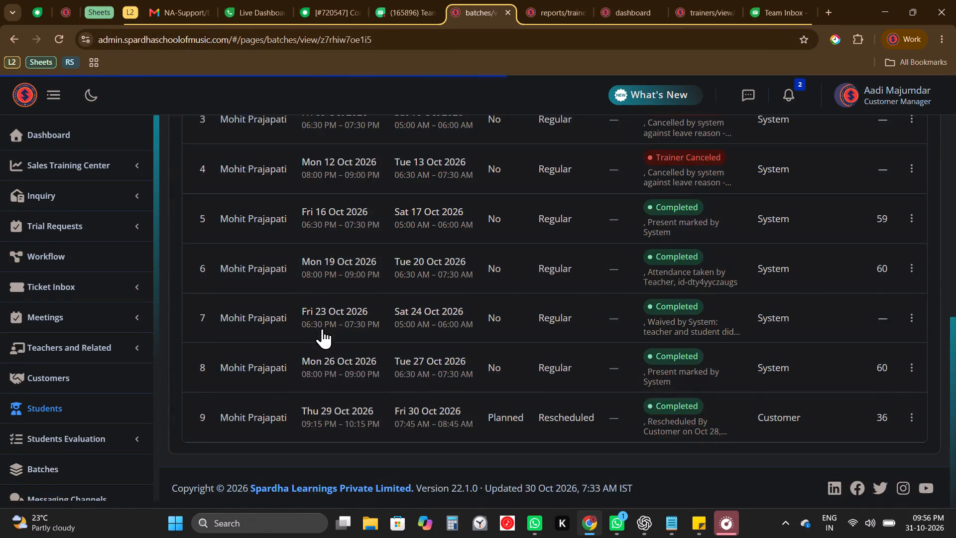
double_click(414, 411)
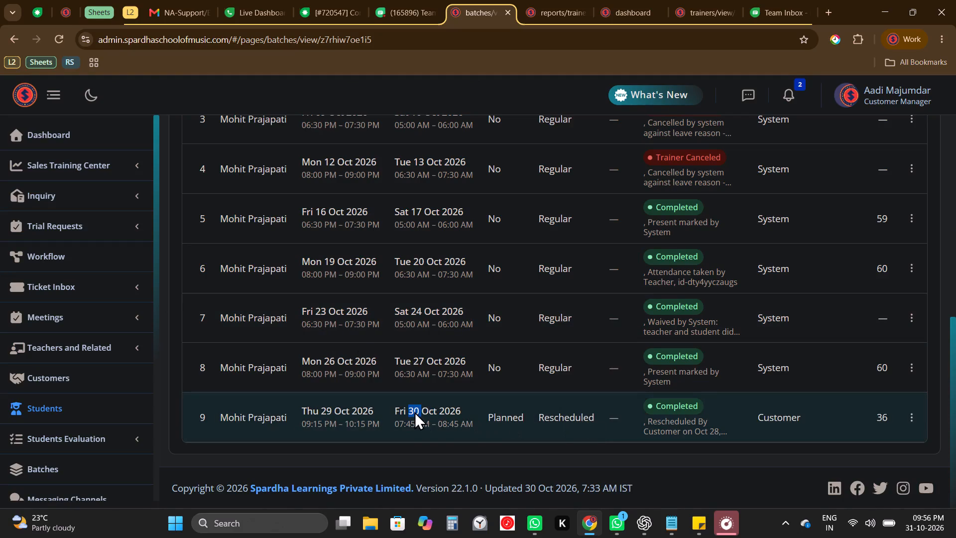
left_click_drag(414, 411, 429, 426)
left_click(429, 426)
Go back to the student list, open Reshaan's active electronic keyboard batch, and examine the last listed session's date and time.
scroll(429, 426, "right", 12)
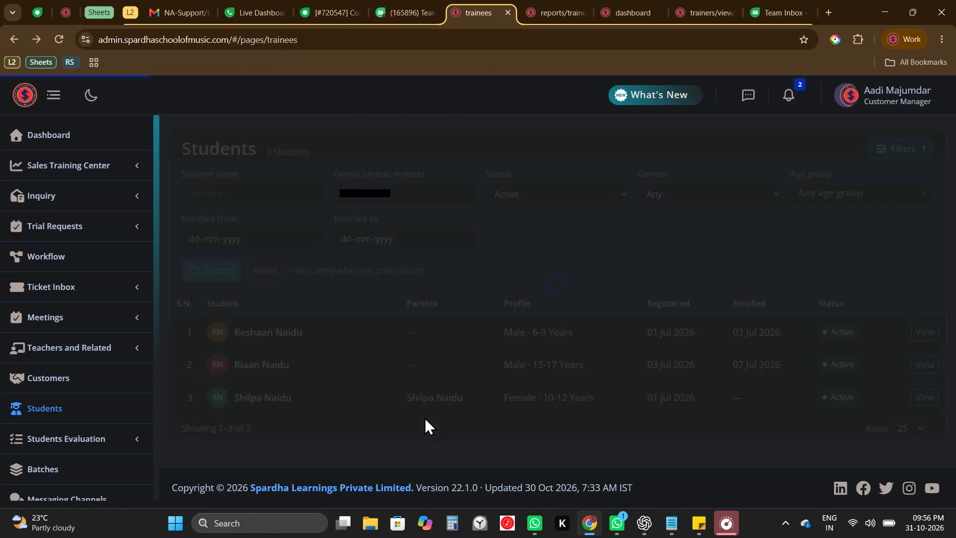
left_click(418, 341)
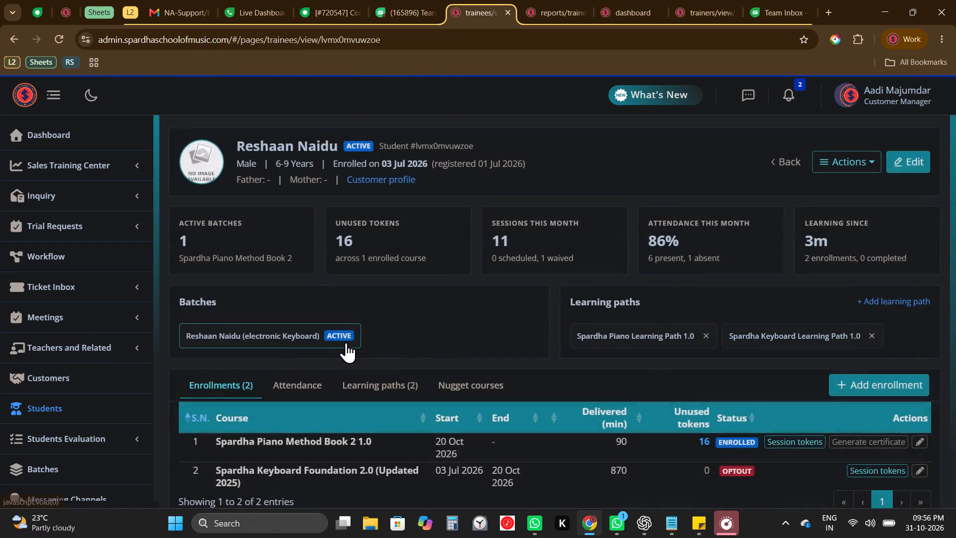
left_click(346, 342)
scroll(346, 342, "down", 4)
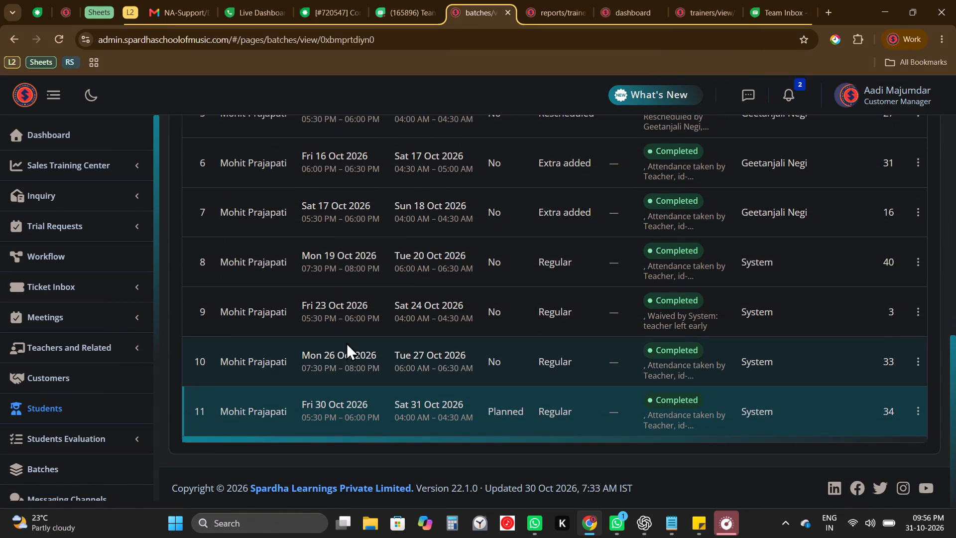
left_click(318, 410)
left_click_drag(318, 410, 331, 425)
left_click(331, 425)
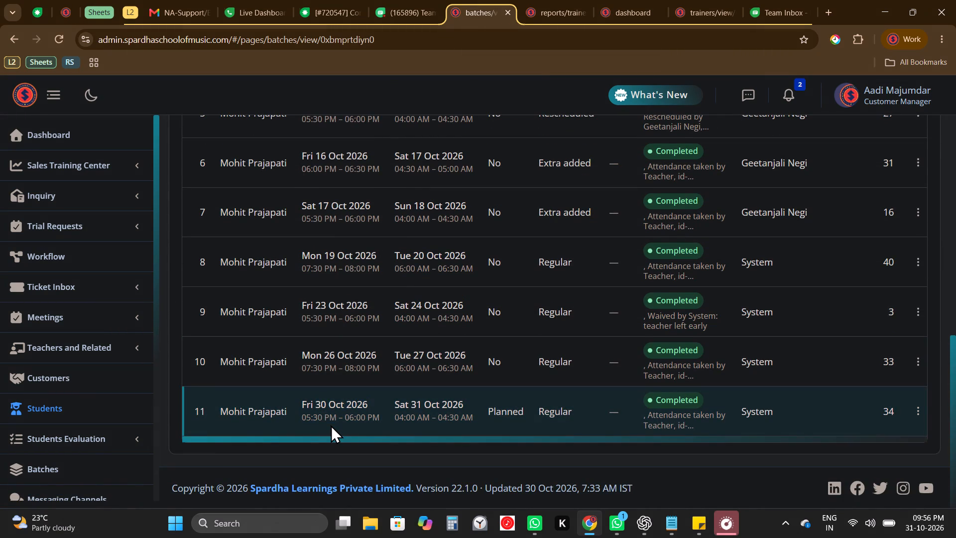
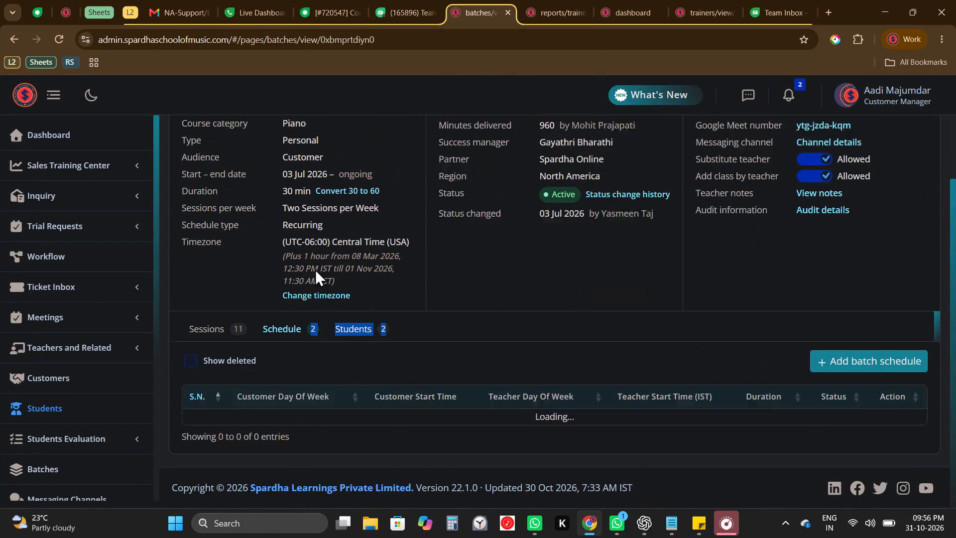
Examine the Monday entry's customer start time and teacher day in the piano batch's weekly schedule.
left_click(354, 403)
left_click_drag(354, 403, 508, 408)
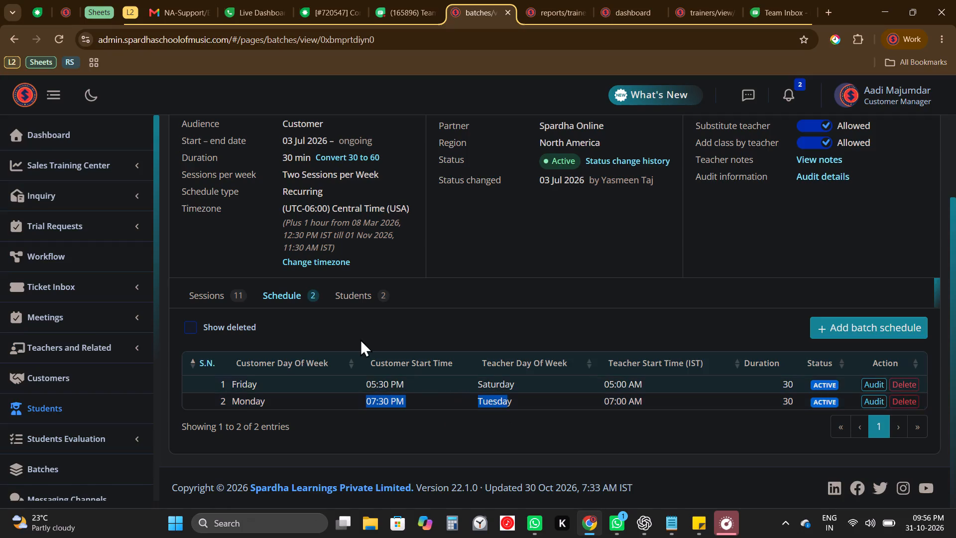
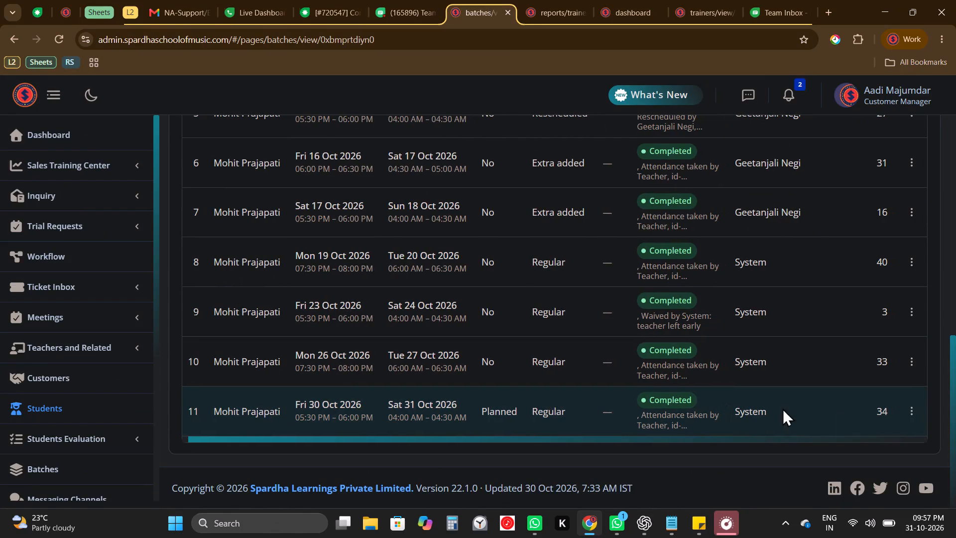
Check the attendance record of the batch's Fri 30 Oct 2026 session.
left_click(914, 418)
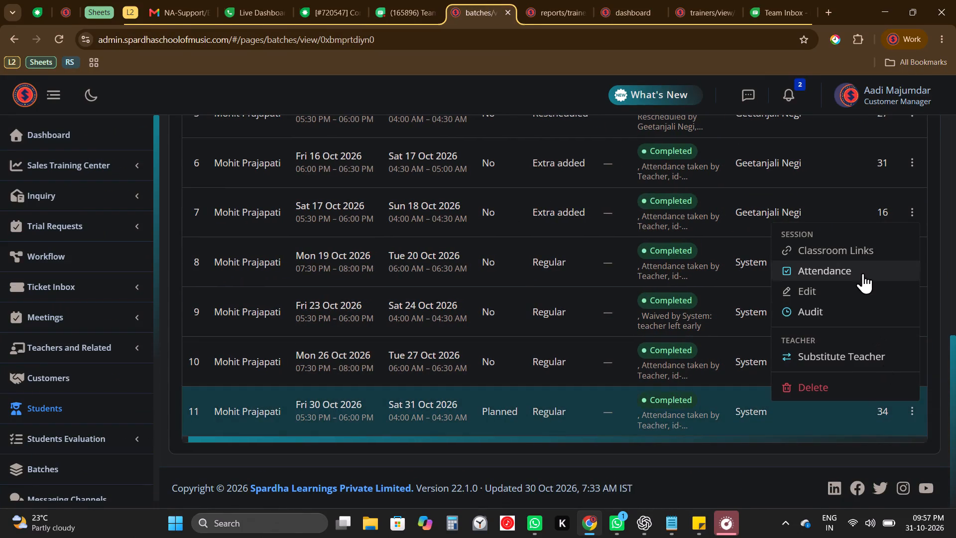
left_click(863, 273)
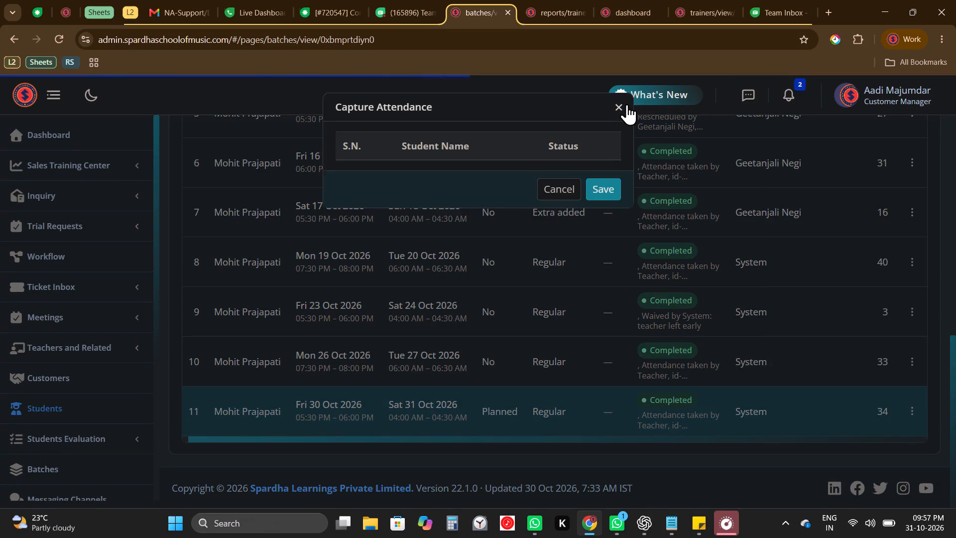
left_click(627, 104)
Go back to the students list and open the October sessions of the 13-17 Years student's Electronic Keyboard batch.
scroll(542, 209, "right", 8)
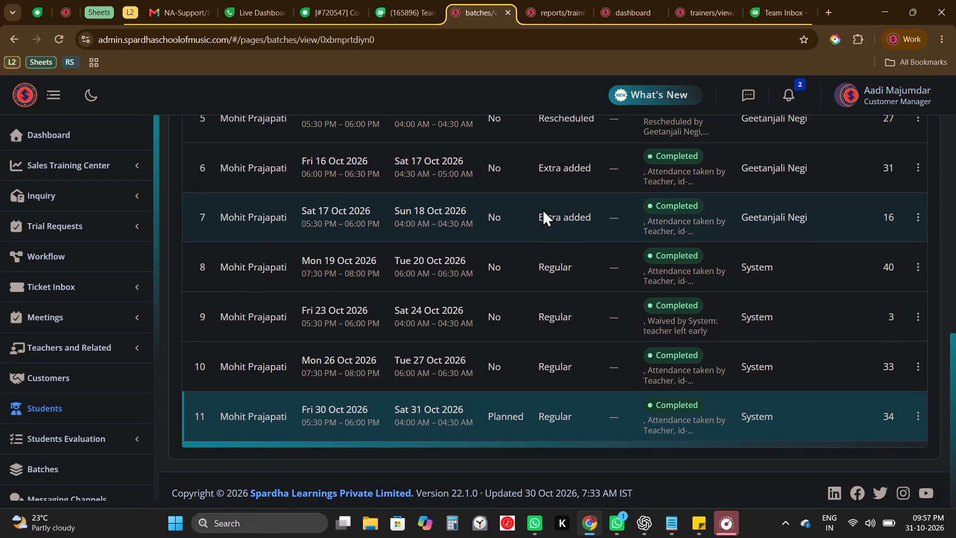
scroll(542, 209, "up", 7)
scroll(542, 209, "right", 5)
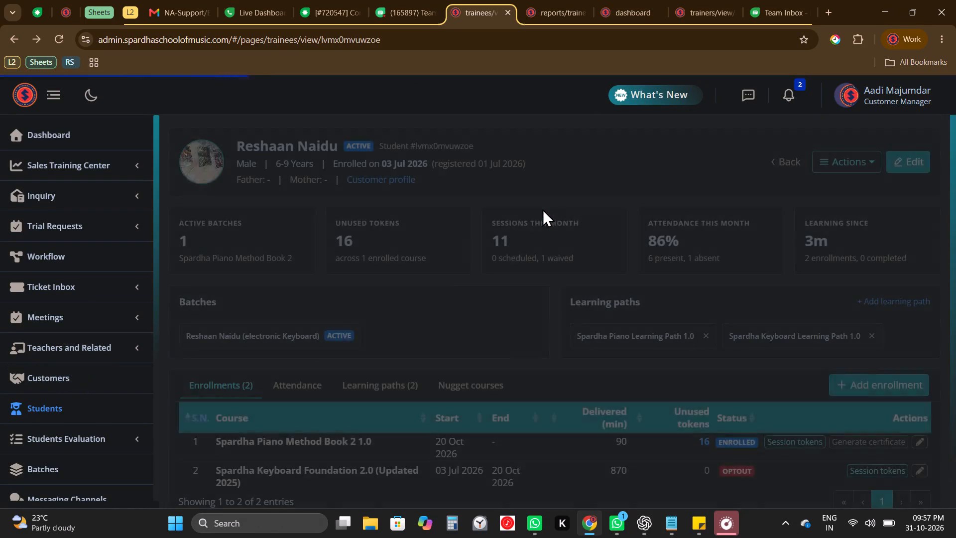
scroll(438, 317, "right", 3)
left_click(784, 350)
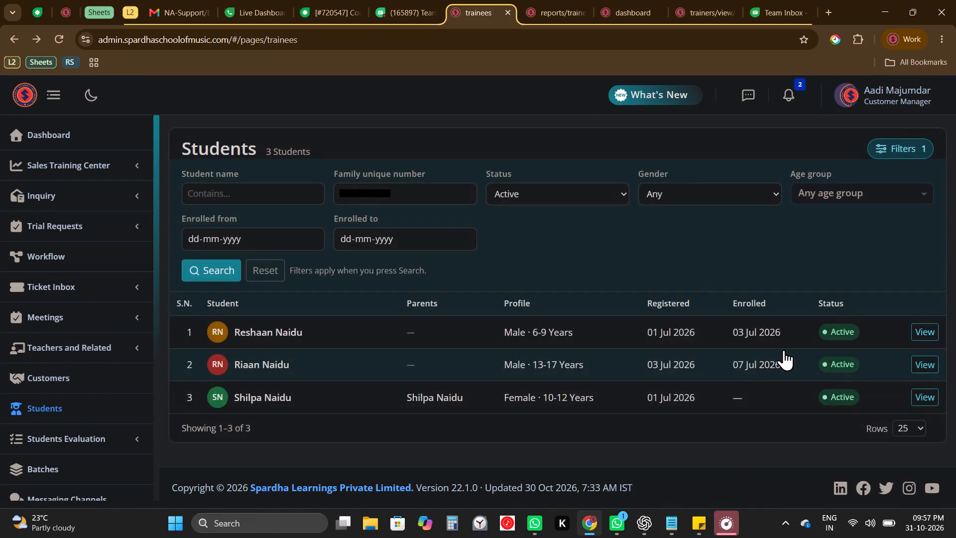
left_click(320, 342)
scroll(480, 455, "down", 2)
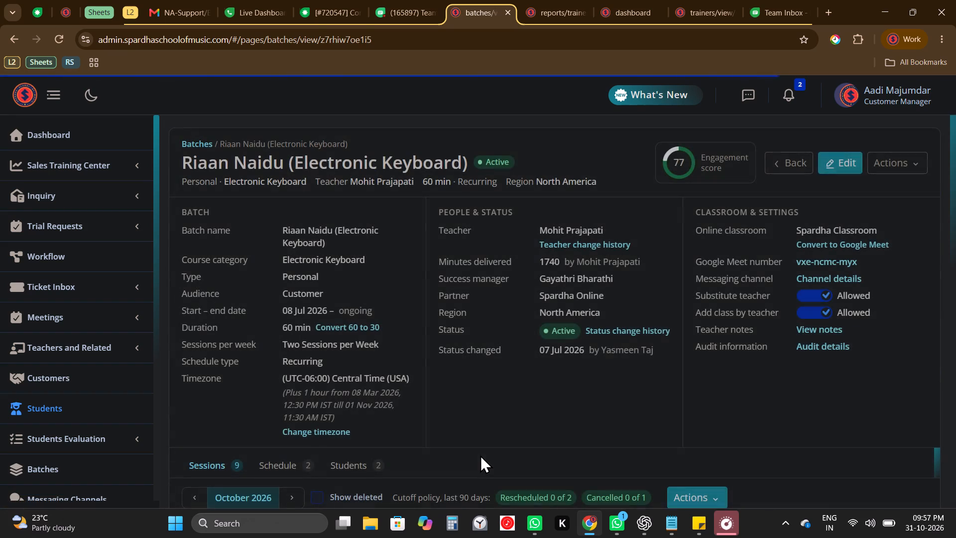
scroll(480, 455, "down", 1)
scroll(593, 209, "down", 3)
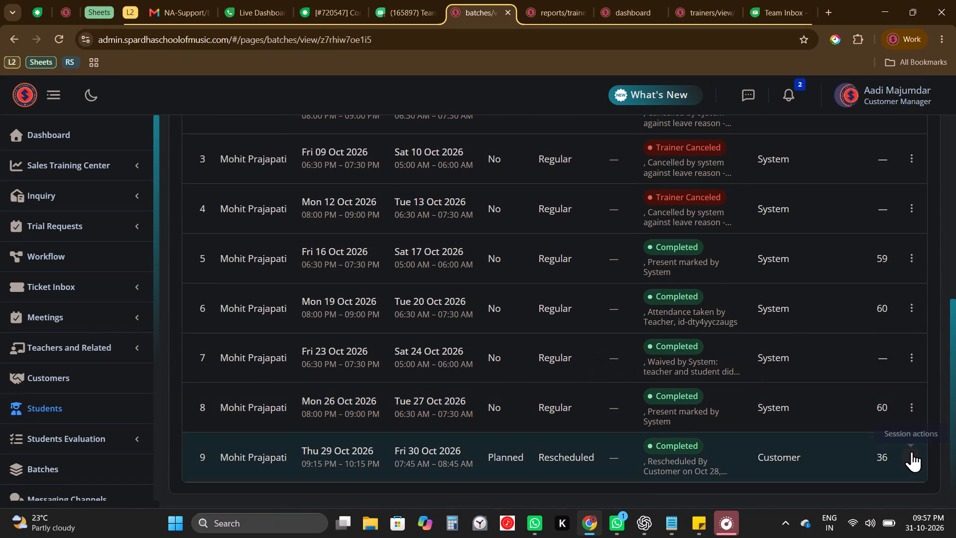
Check the attendance, status reason and teacher time of the keyboard batch's rescheduled Thu 29 Oct 2026 session.
left_click(912, 451)
left_click(868, 324)
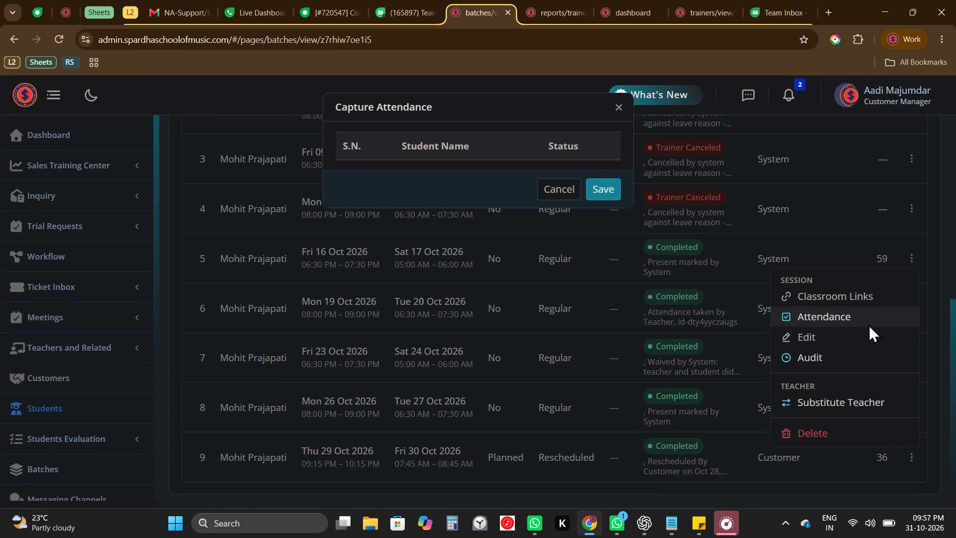
left_click(626, 106)
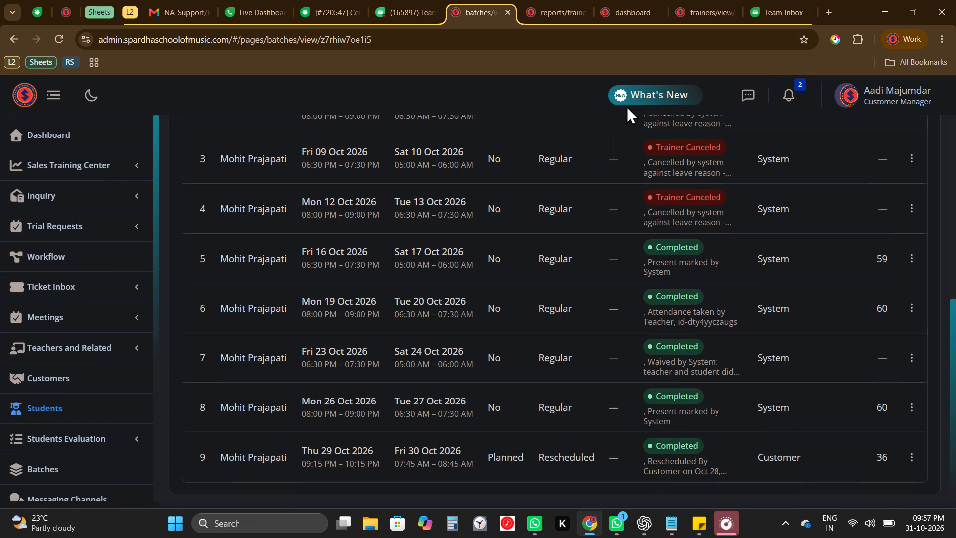
scroll(692, 414, "down", 1)
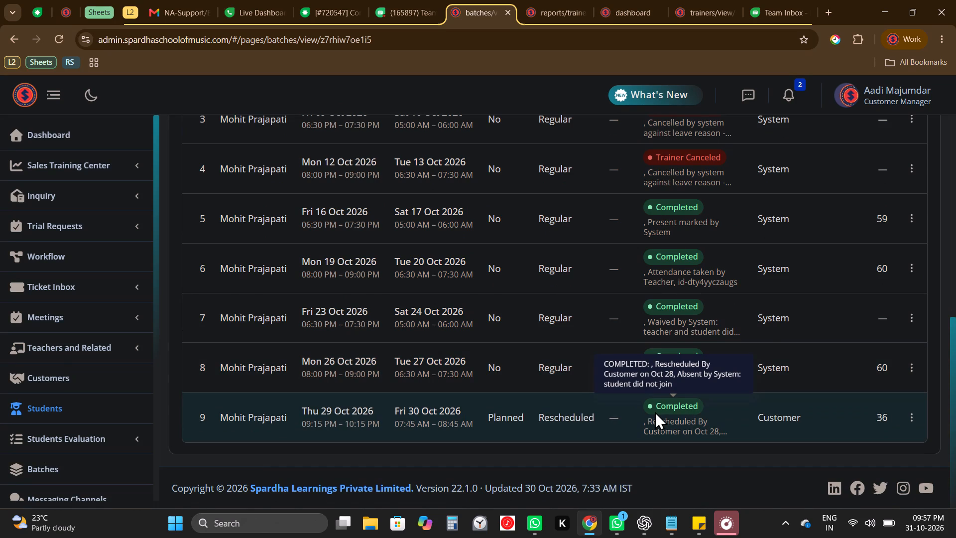
left_click(400, 406)
left_click_drag(400, 406, 465, 423)
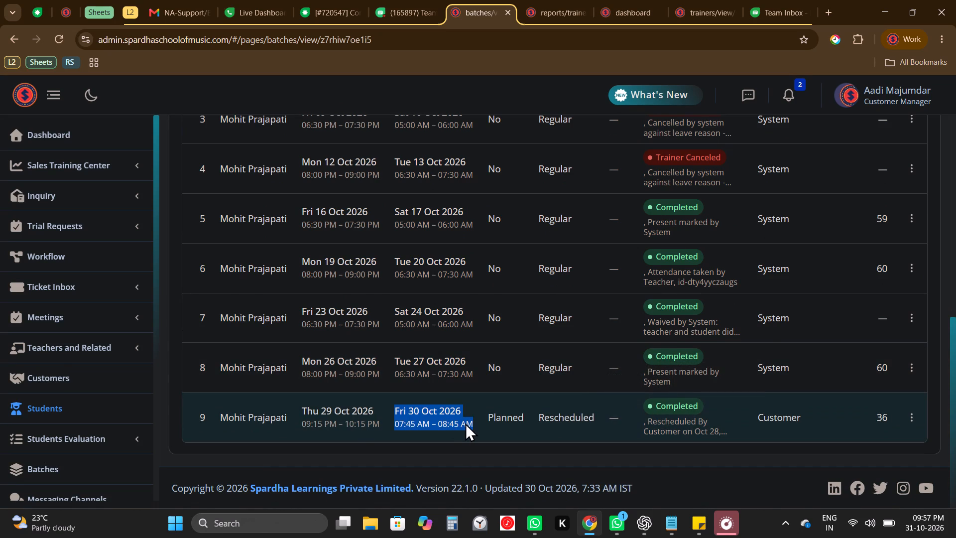
left_click_drag(465, 423, 466, 423)
Open a new child ticket form from ticket #720547 in Freshdesk.
left_click(328, 0)
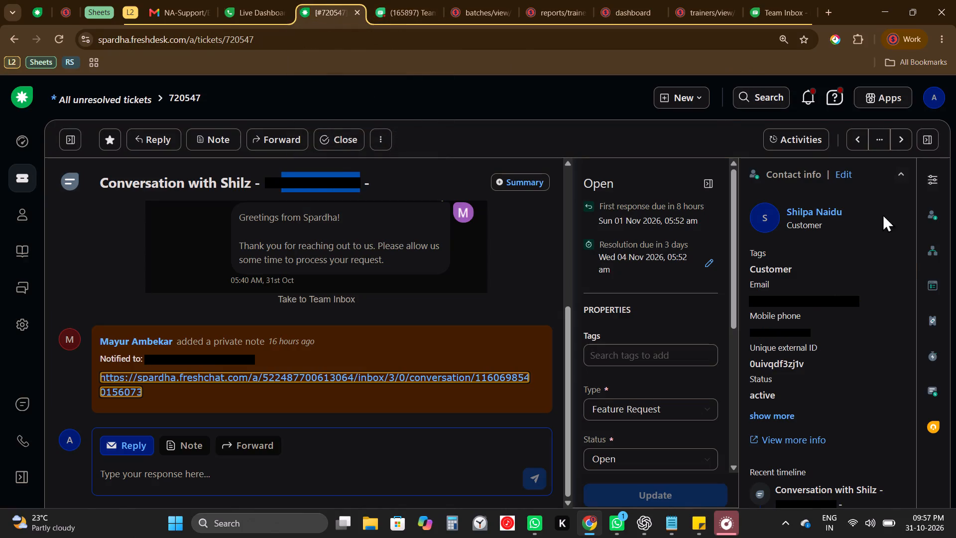
left_click(941, 252)
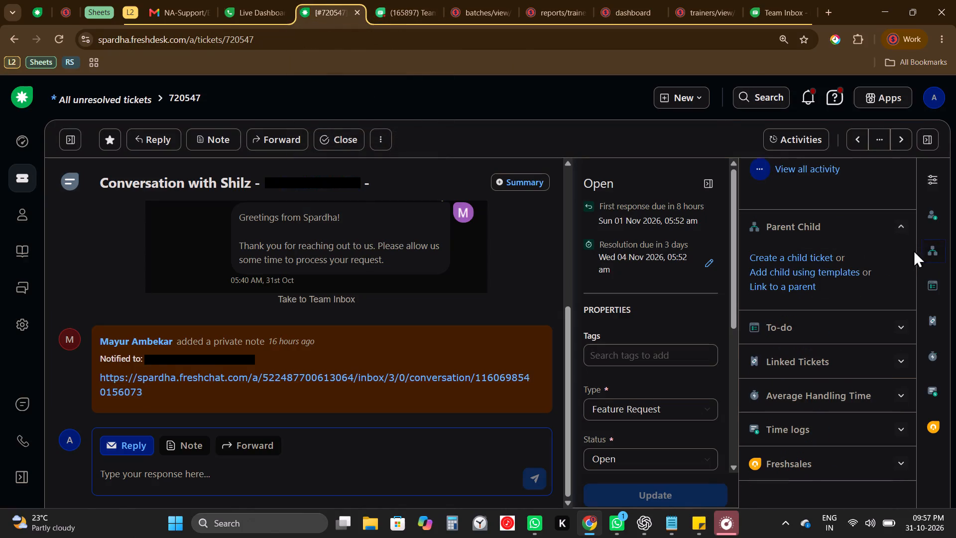
left_click(819, 257)
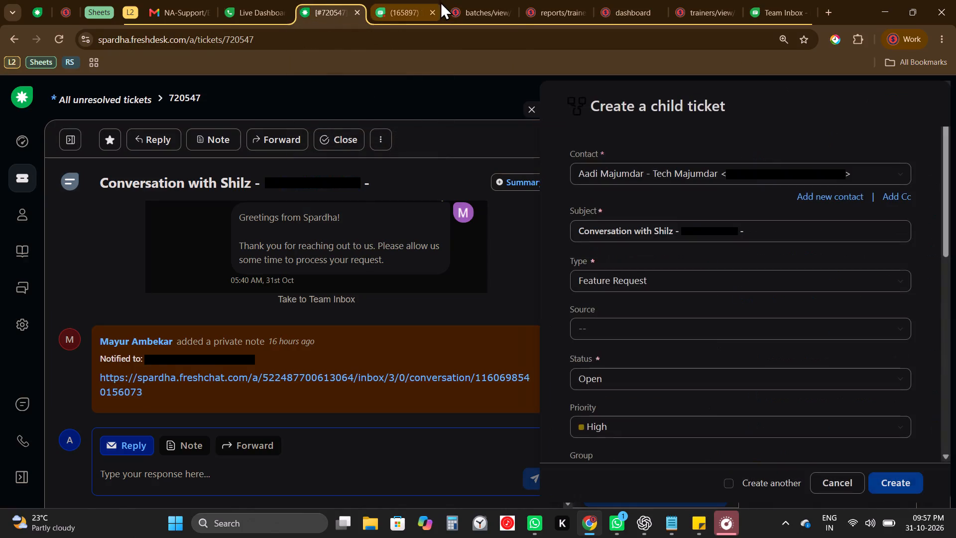
Switch back to the admin site and view the student's Electronic Keyboard batch details for the child ticket.
left_click(484, 0)
scroll(347, 224, "up", 8)
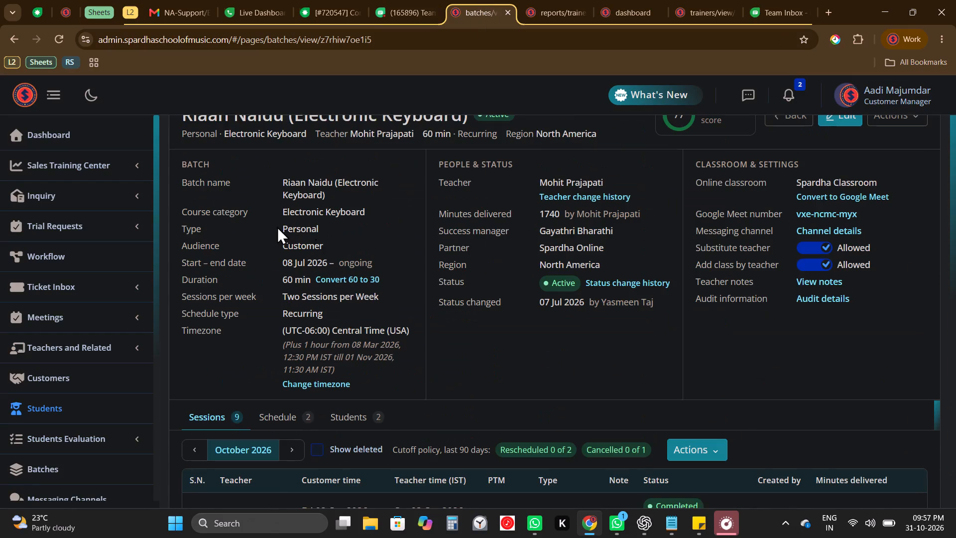
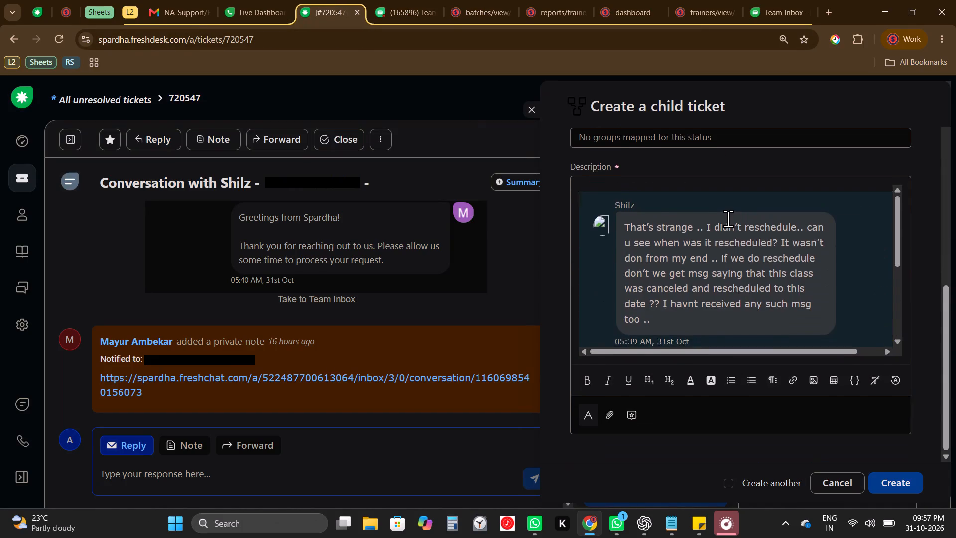
Assign the child ticket to the TSM Desk group and create it.
scroll(728, 219, "up", 3)
scroll(702, 380, "down", 2)
left_click(725, 350)
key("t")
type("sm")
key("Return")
left_click(906, 483)
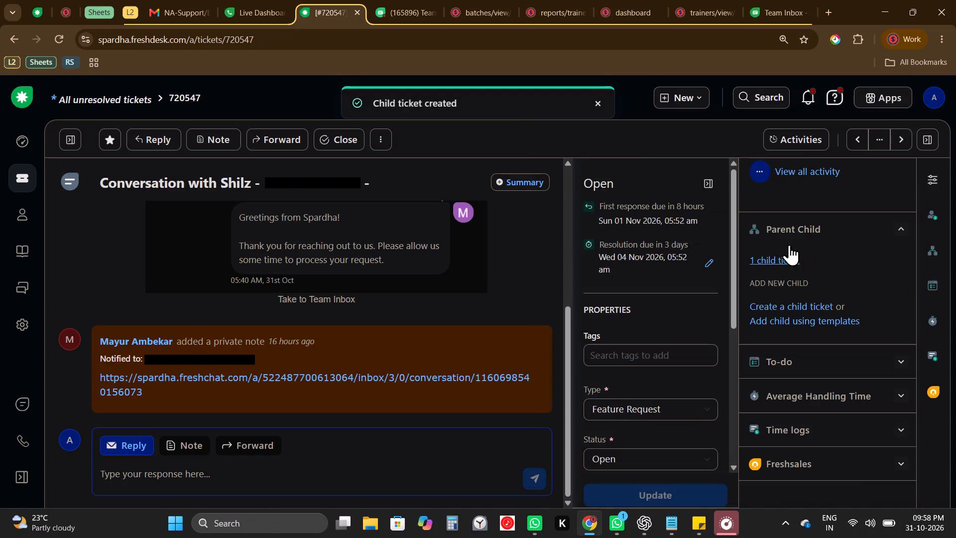
Open child ticket #721201 from the parent ticket's child ticket list and close the leftover (165896) team inbox page.
left_click(789, 258)
left_click(719, 192)
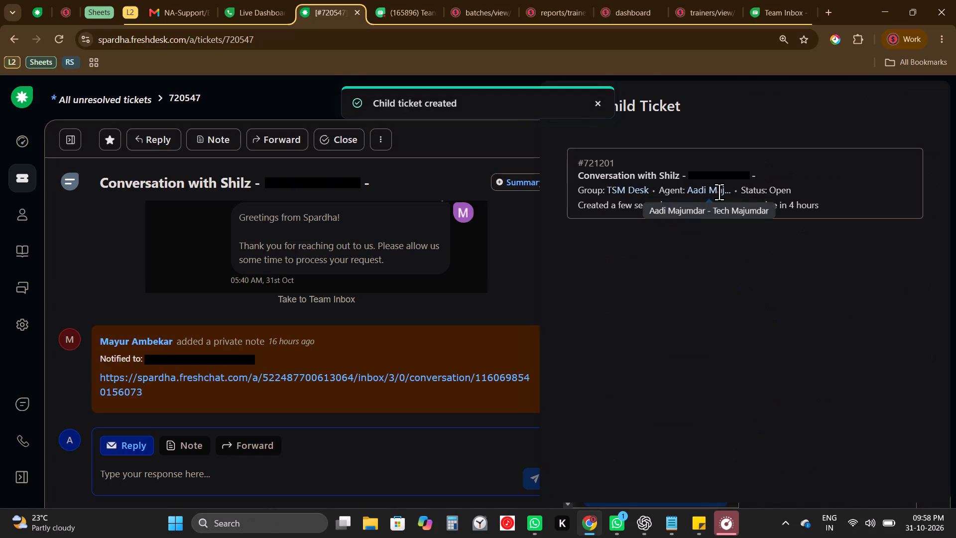
left_click_drag(721, 191, 737, 175)
left_click(737, 175)
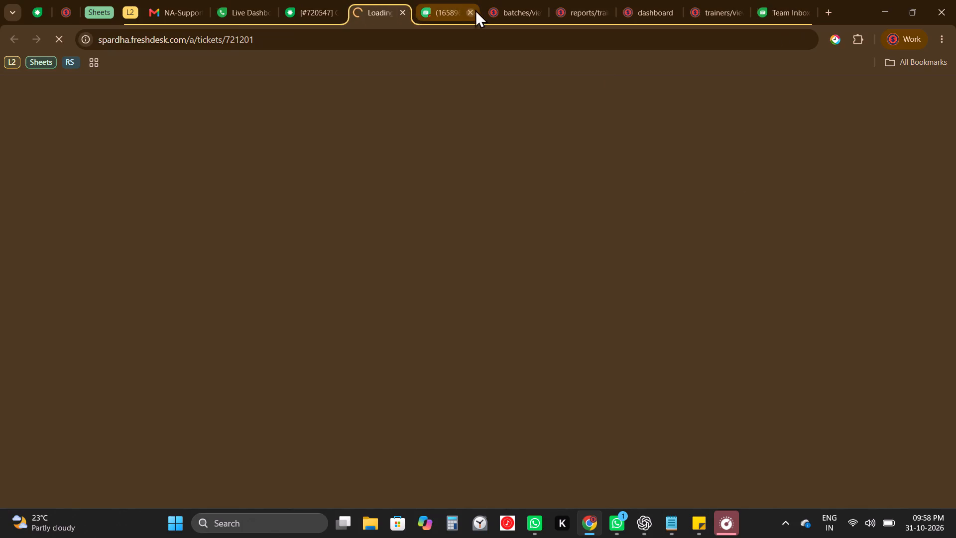
left_click(468, 8)
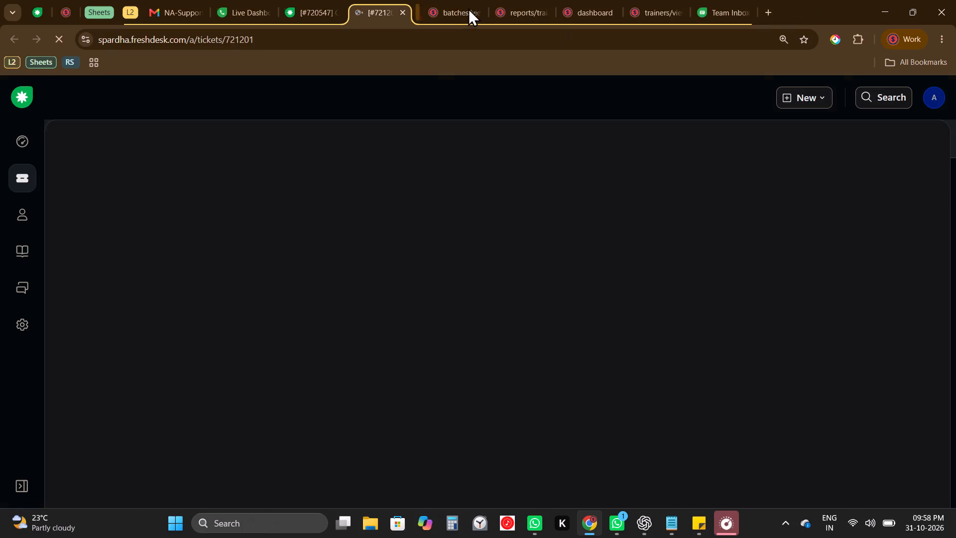
scroll(333, 234, "down", 11)
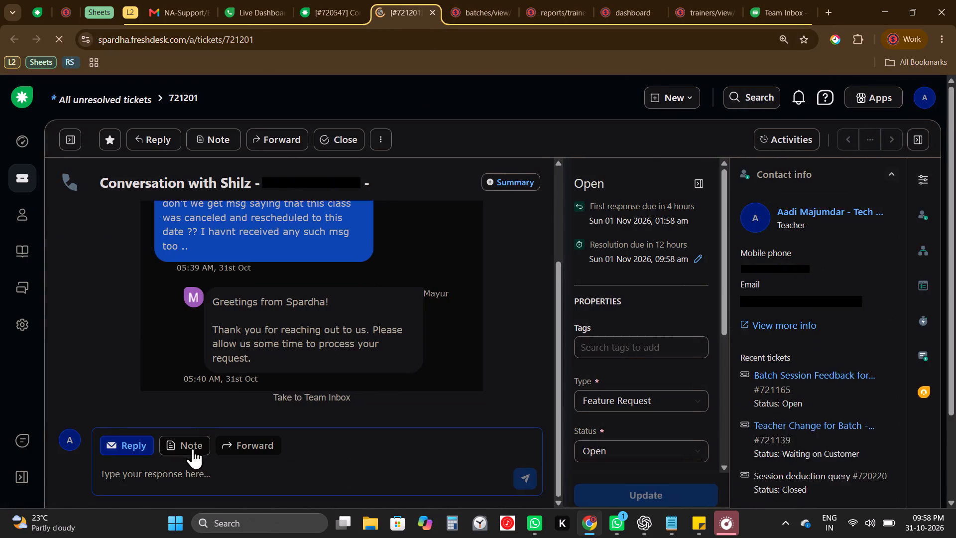
Start a note on the child ticket with separate lines for "BATCH:", "TRAINER:" and "CONCERN:".
left_click(193, 448)
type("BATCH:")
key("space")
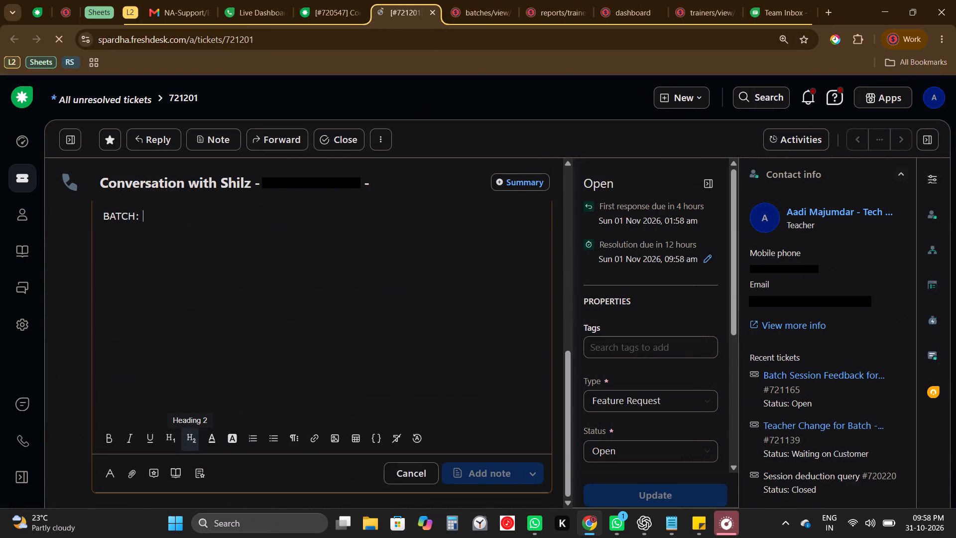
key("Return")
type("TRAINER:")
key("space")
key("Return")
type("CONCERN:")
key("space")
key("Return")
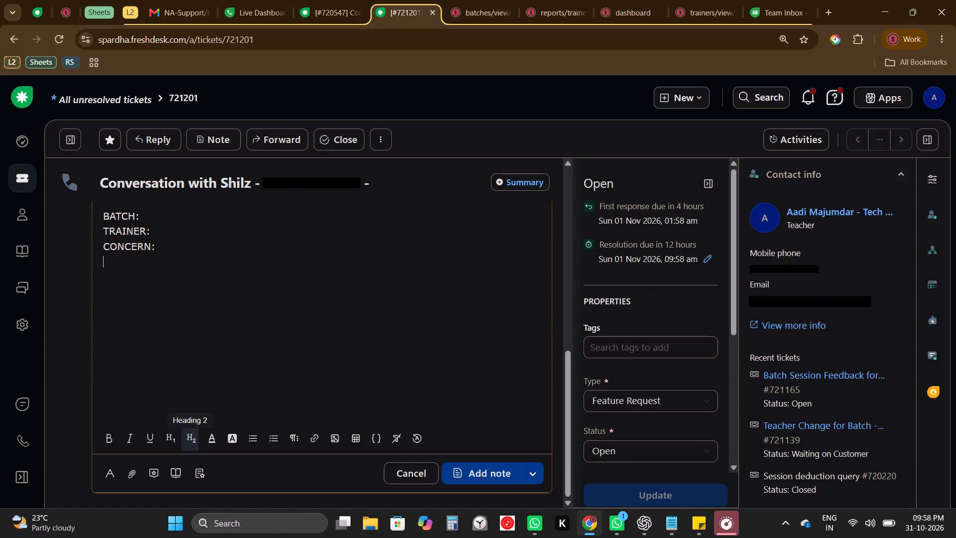
Replace the note's TRAINER label with "MISSED SESSION:".
left_click_drag(123, 221, 123, 231)
triple_click(123, 231)
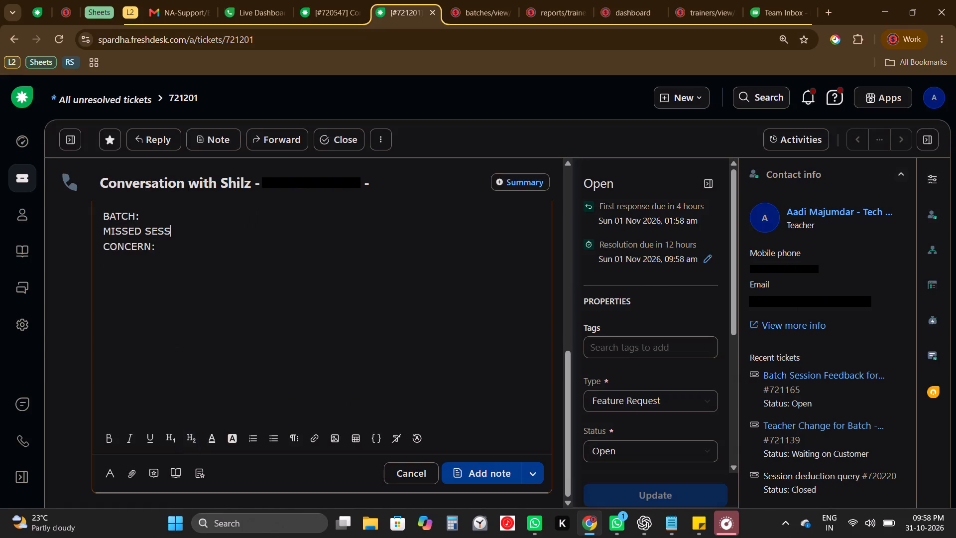
Fill in the note's BATCH line with the copied Electronic Keyboard batch name, keeping it on the same line.
left_click(182, 211)
key("ctrl+v")
left_click(243, 213)
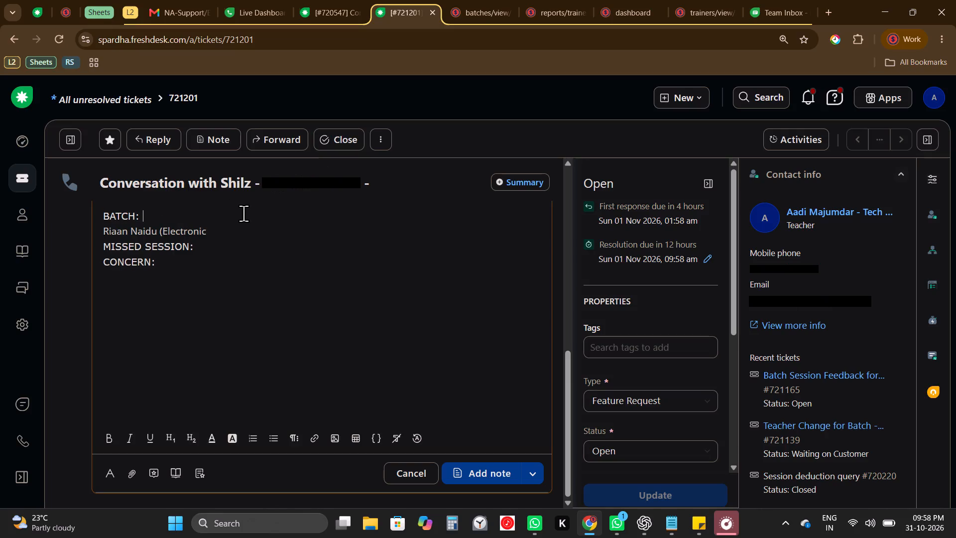
key("Delete")
Switch to the admin site and open the keyboard batch student's October 2026 attendance.
left_click(475, 0)
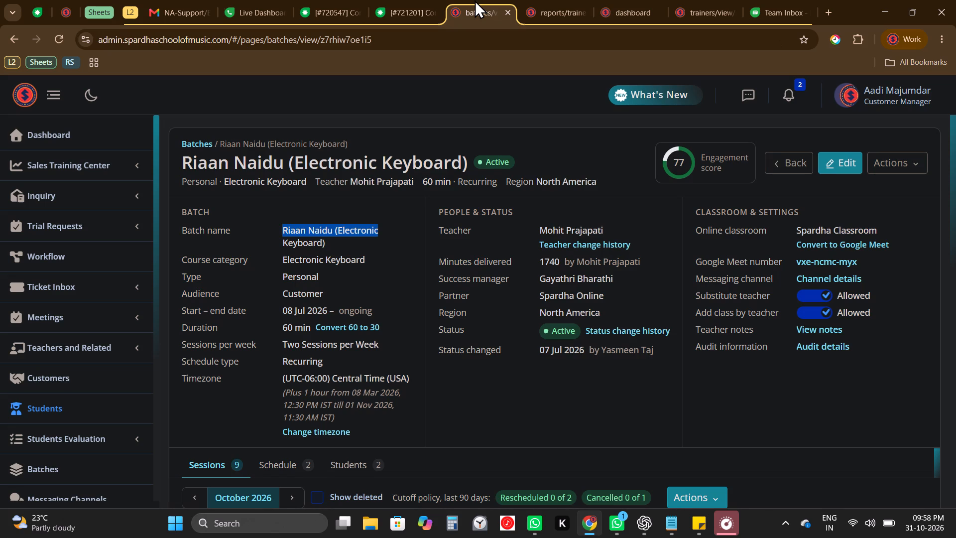
scroll(345, 313, "down", 1)
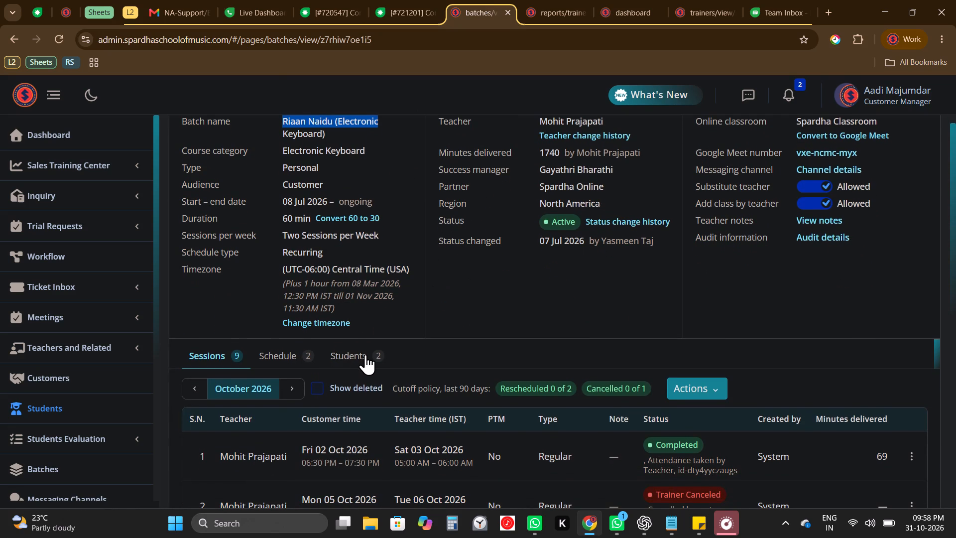
left_click(365, 354)
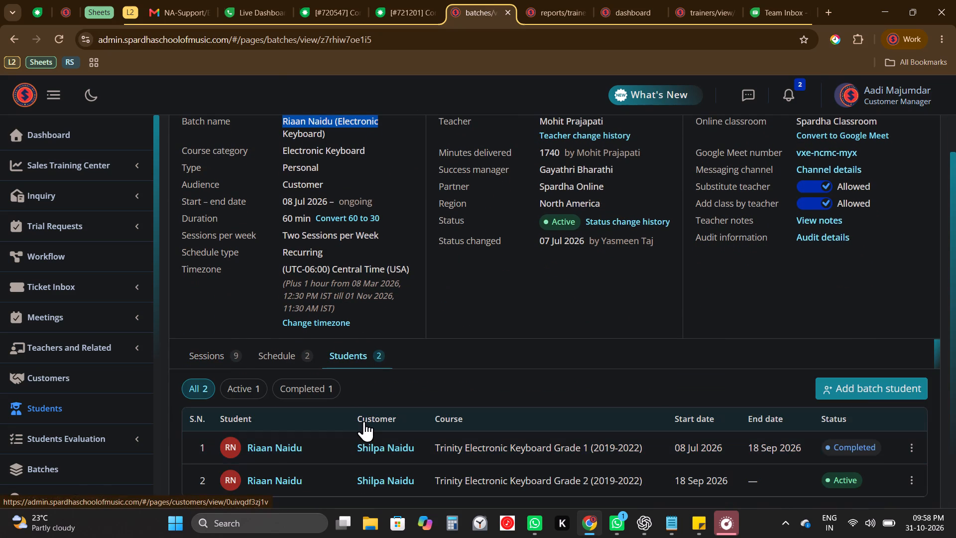
left_click(284, 446)
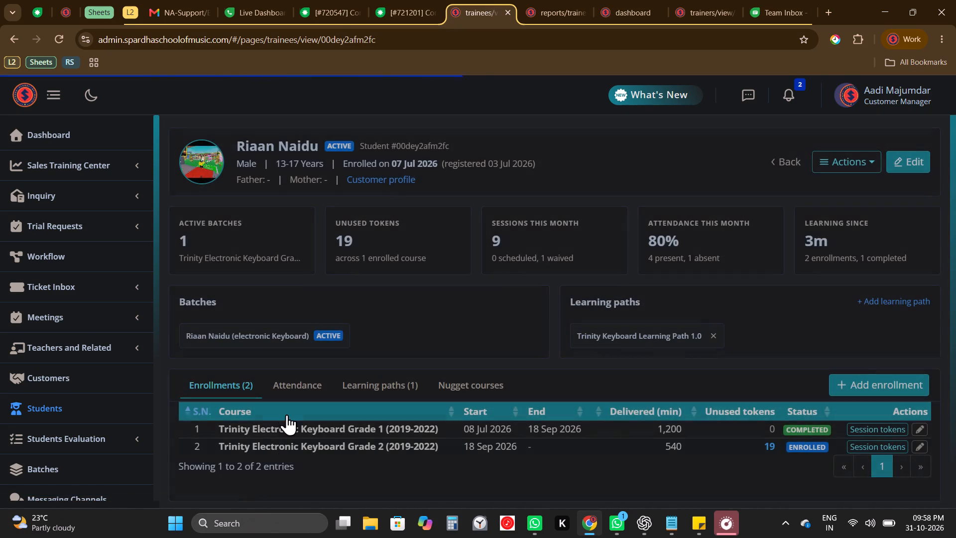
left_click(302, 386)
scroll(417, 426, "down", 2)
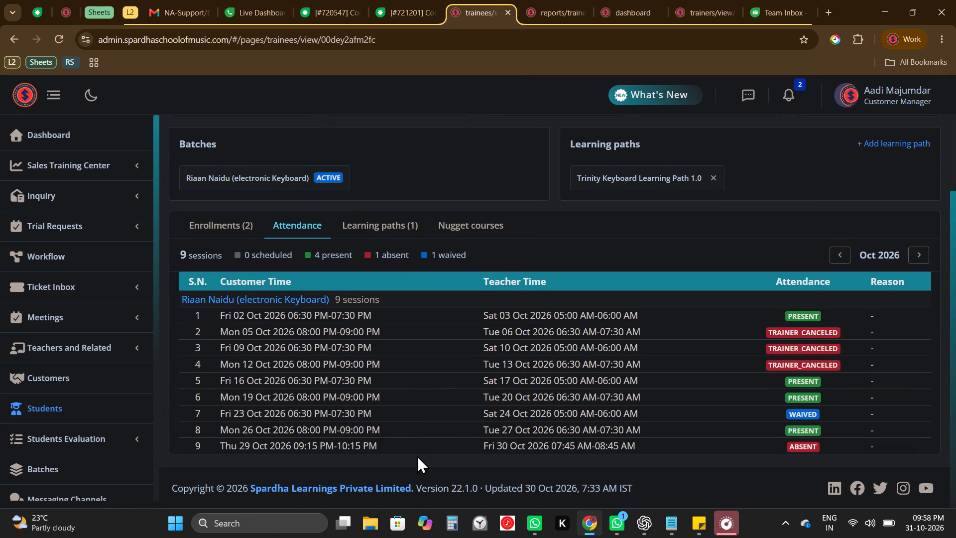
Copy the absent session's teacher time, Fri 30 Oct 2026 07:45 AM-08:45 AM, into the MISSED SESSION line of the child ticket's note.
left_click_drag(477, 447, 627, 454)
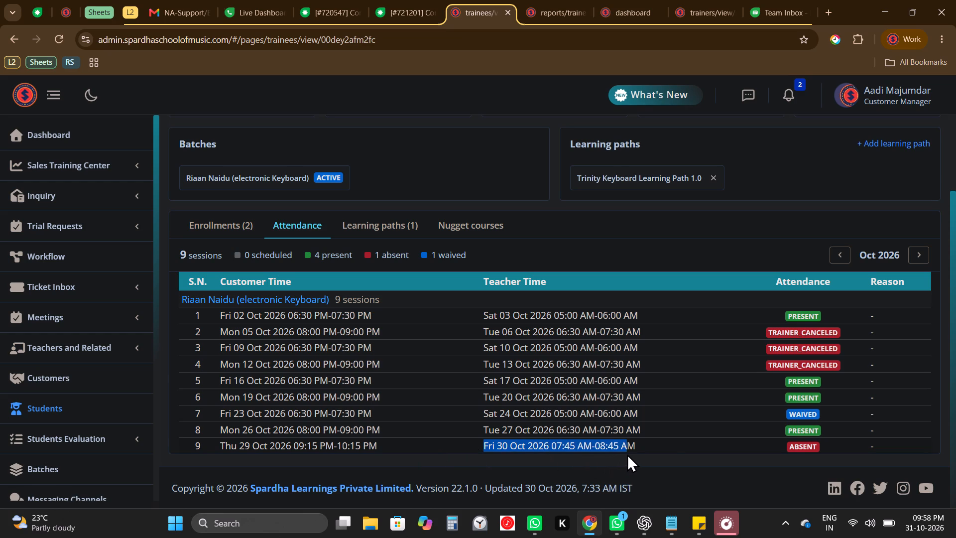
left_click(644, 442)
left_click_drag(644, 442, 487, 440)
left_click_drag(487, 440, 482, 442)
key("ctrl+c")
left_click(395, 0)
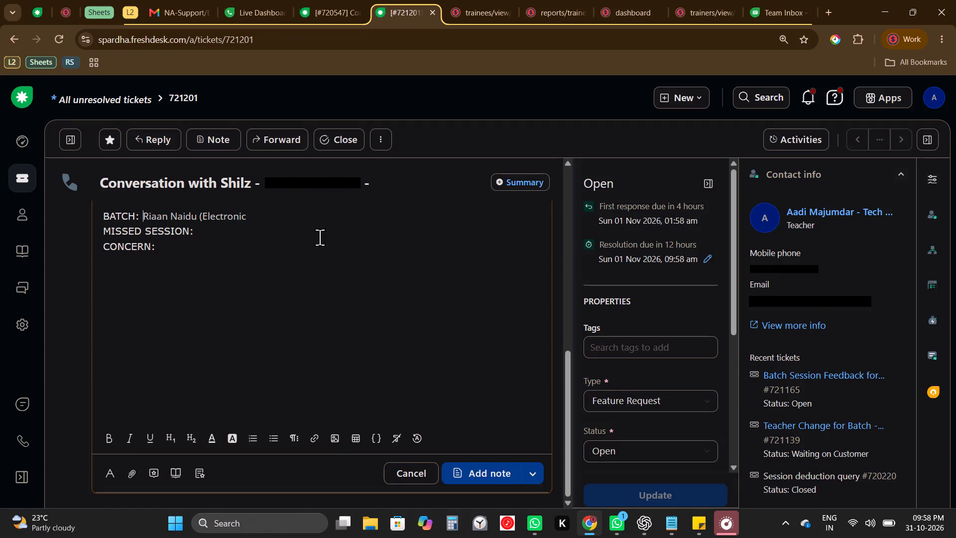
left_click(320, 237)
key("ctrl+v")
Enter "Waiver Req" as the concern and add the note to child ticket #721201.
left_click(265, 253)
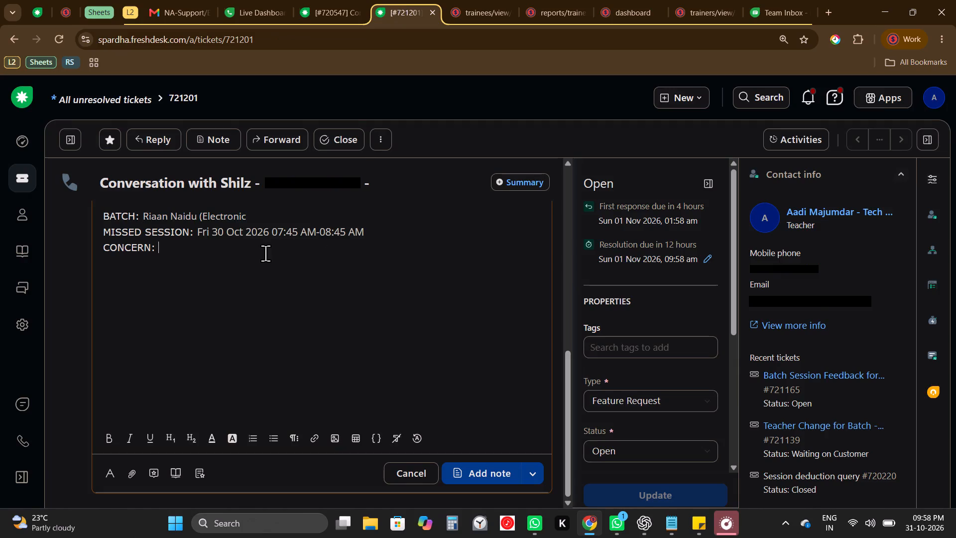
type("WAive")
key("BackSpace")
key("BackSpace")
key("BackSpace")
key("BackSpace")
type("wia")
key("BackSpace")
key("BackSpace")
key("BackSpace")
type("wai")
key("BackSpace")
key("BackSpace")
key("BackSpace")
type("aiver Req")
left_click(480, 479)
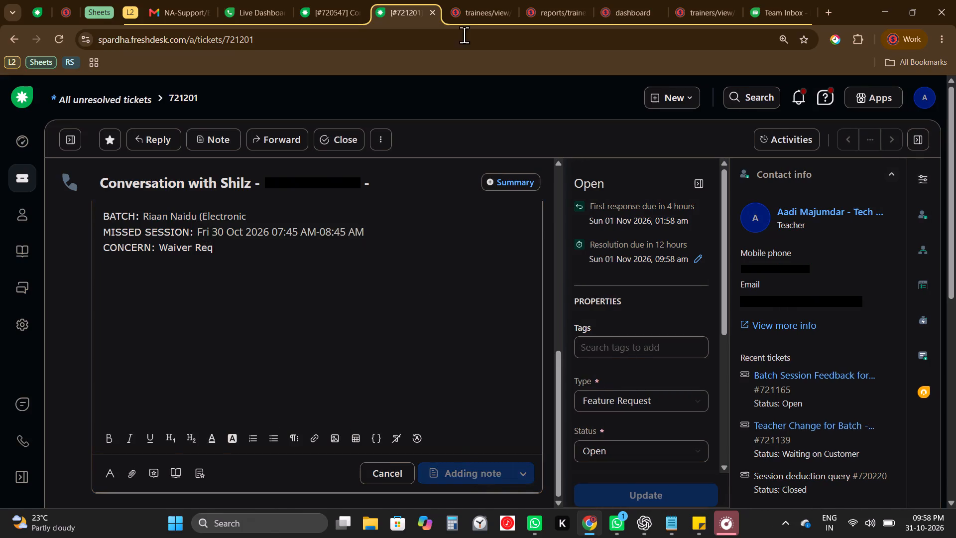
Close the child ticket, return to parent ticket #720547 and start a note reading "CREATED A CH".
left_click(430, 14)
left_click(309, 1)
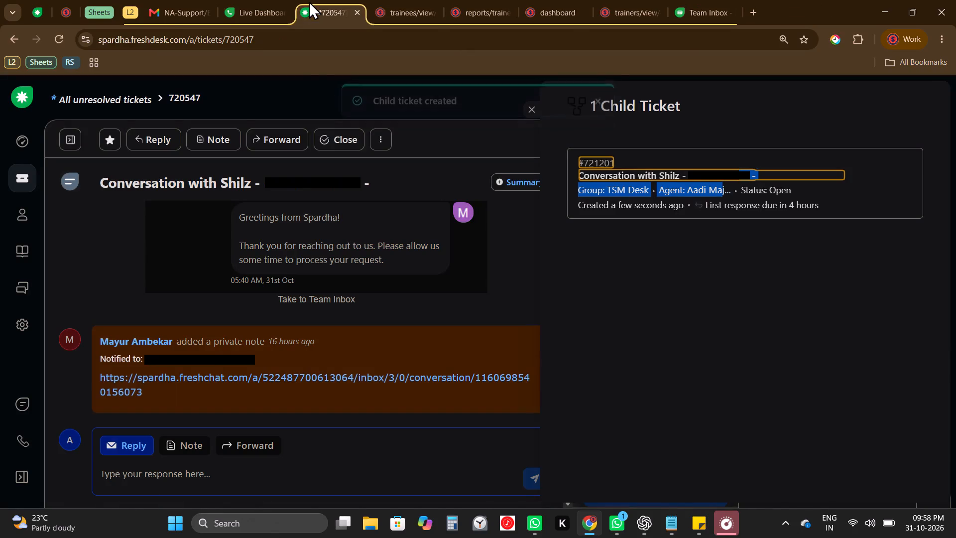
left_click(535, 114)
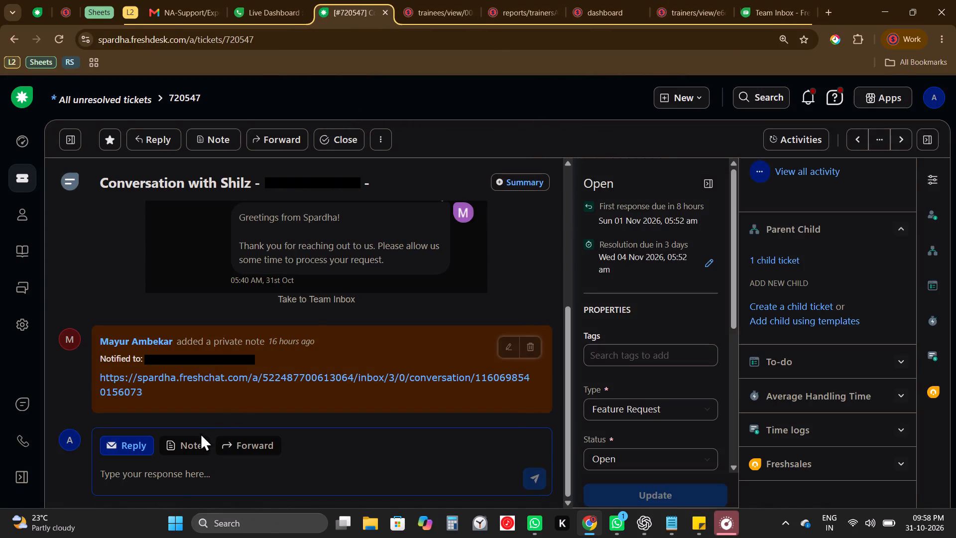
scroll(193, 444, "up", 1)
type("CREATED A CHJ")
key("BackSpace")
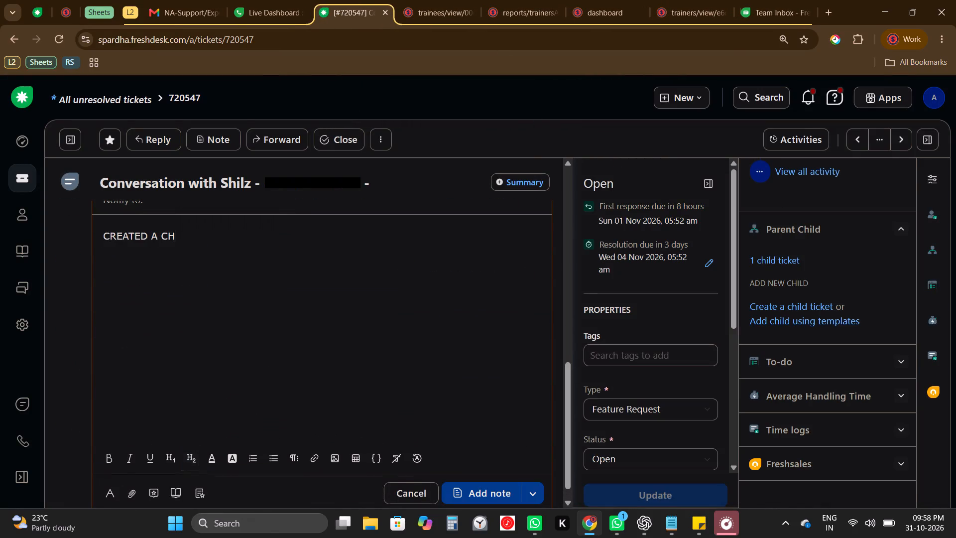
Complete the note as "CREATED A CHILD TICKET", colour its text yellow and add it to ticket #720547.
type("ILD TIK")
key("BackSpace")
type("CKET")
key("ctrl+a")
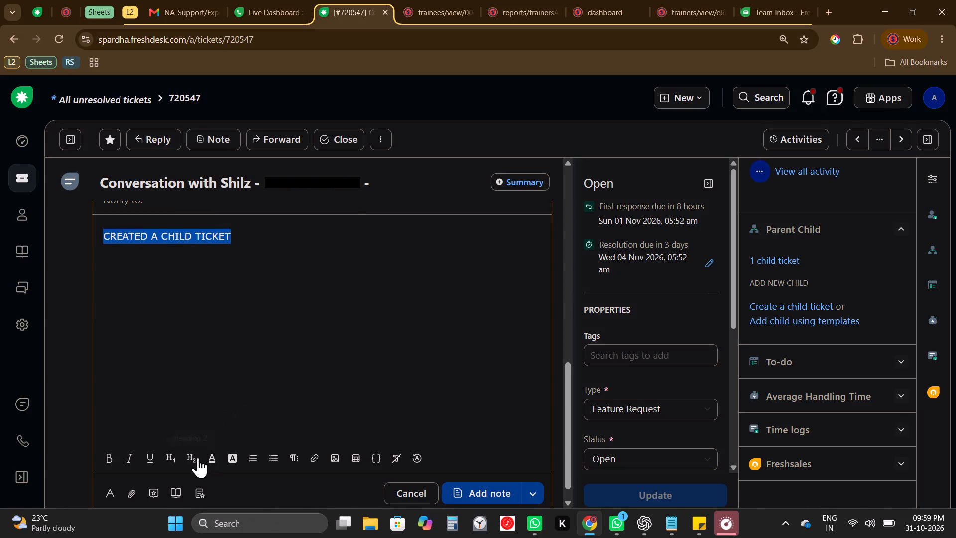
left_click(206, 453)
left_click(226, 387)
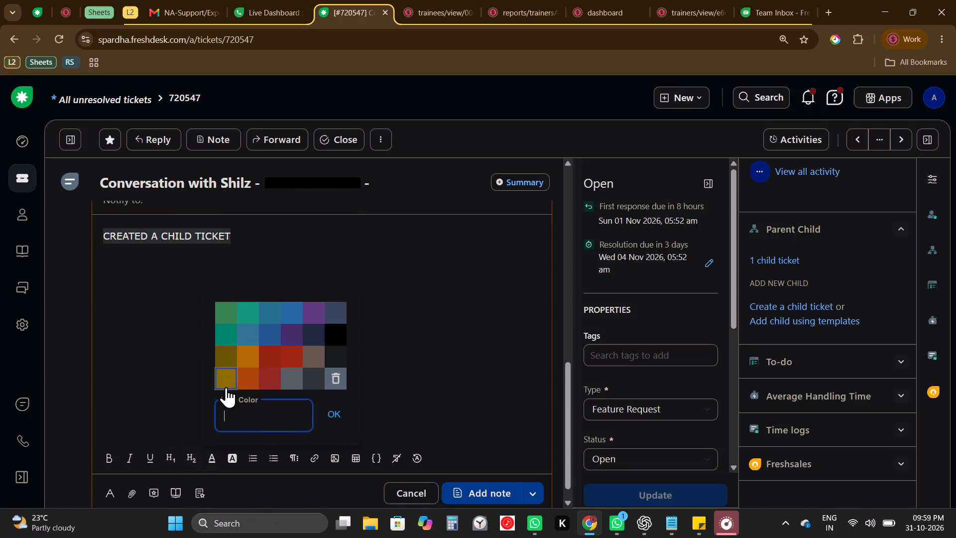
left_click(439, 380)
left_click(473, 499)
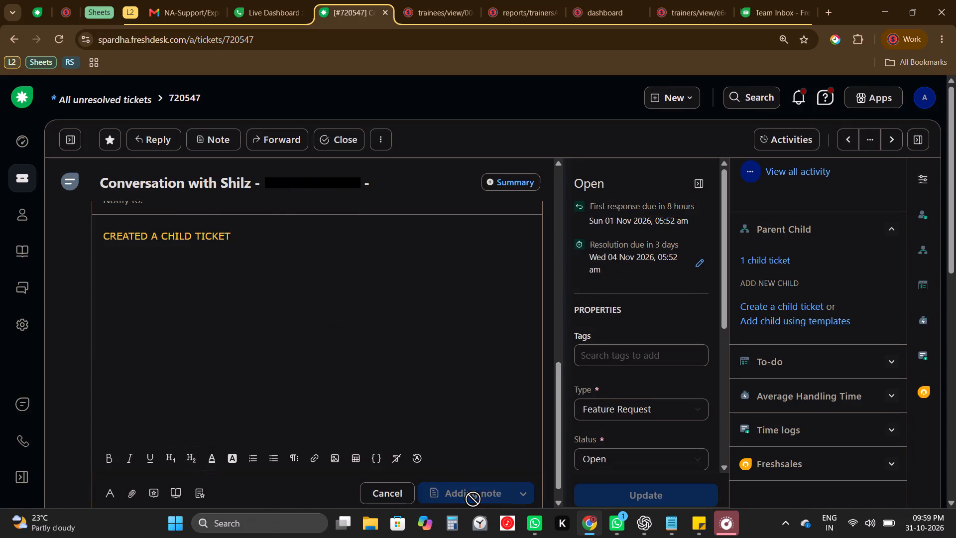
Set ticket #720547's status to Waiting on Customer and save the update.
left_click(627, 458)
left_click(669, 433)
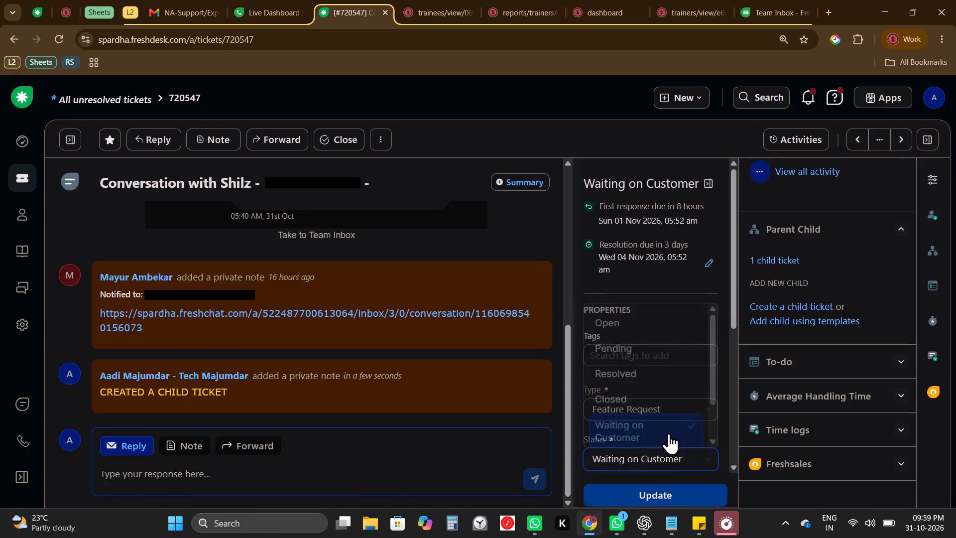
left_click(656, 487)
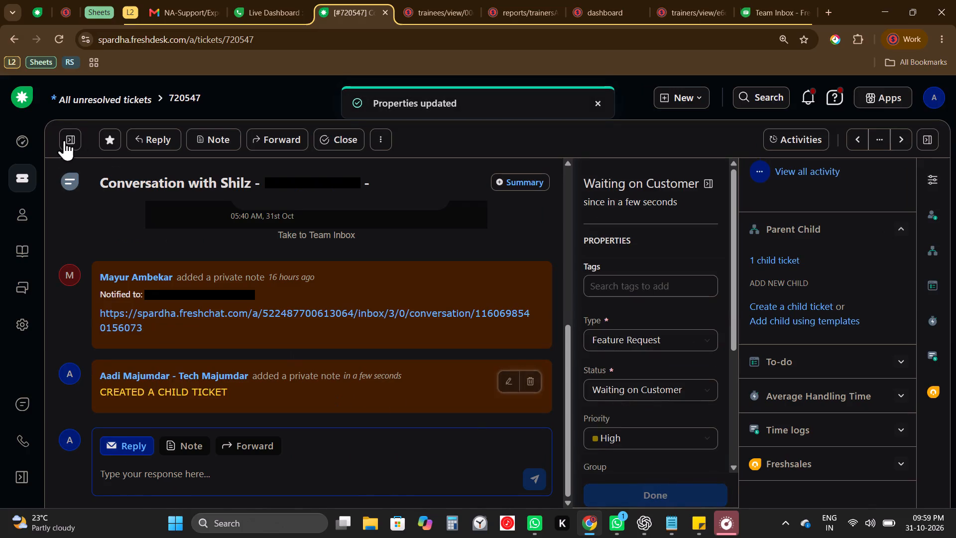
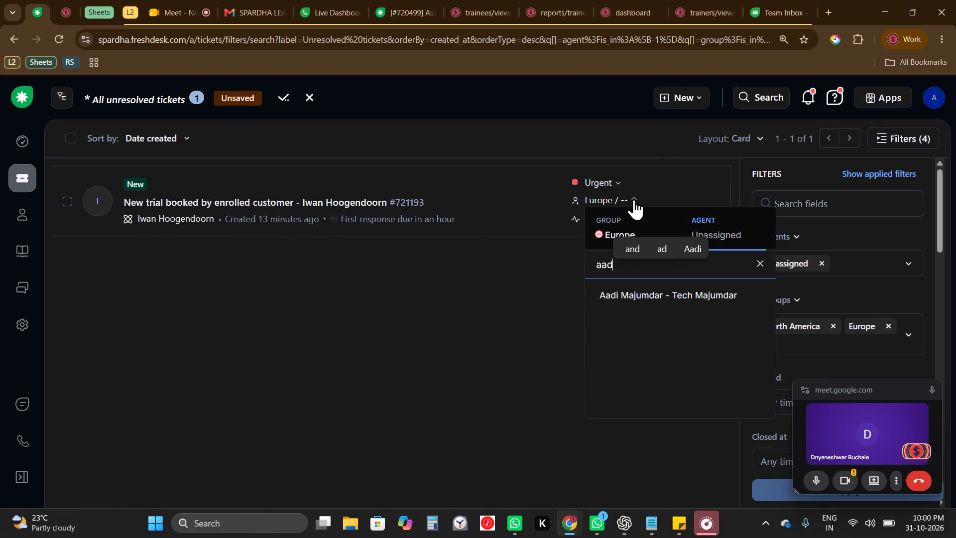
Assign the unassigned Europe trial ticket #721193 to the agent Aadi.
key("Down")
key("Return")
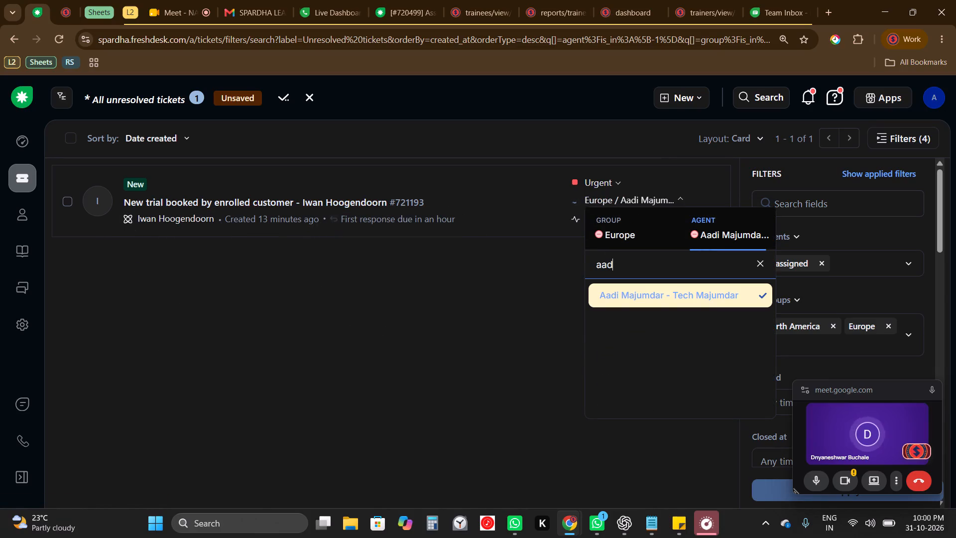
left_click(399, 197)
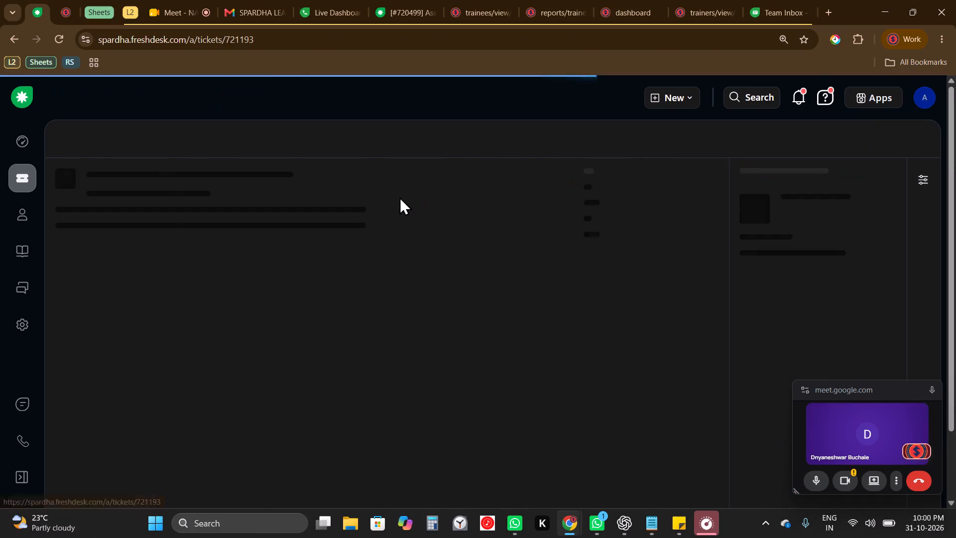
double_click(404, 188)
left_click_drag(404, 188, 349, 321)
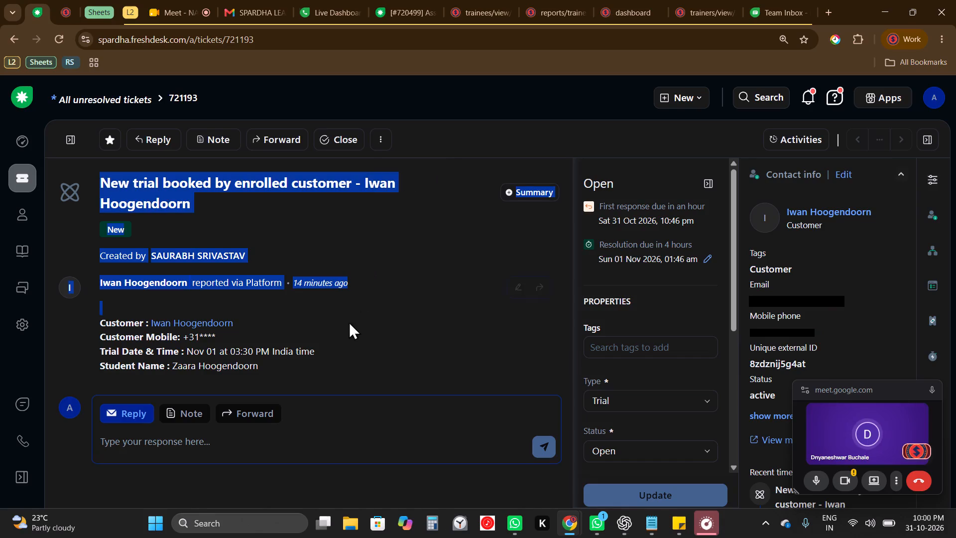
left_click_drag(349, 321, 331, 363)
left_click(331, 363)
double_click(331, 363)
left_click_drag(331, 363, 340, 326)
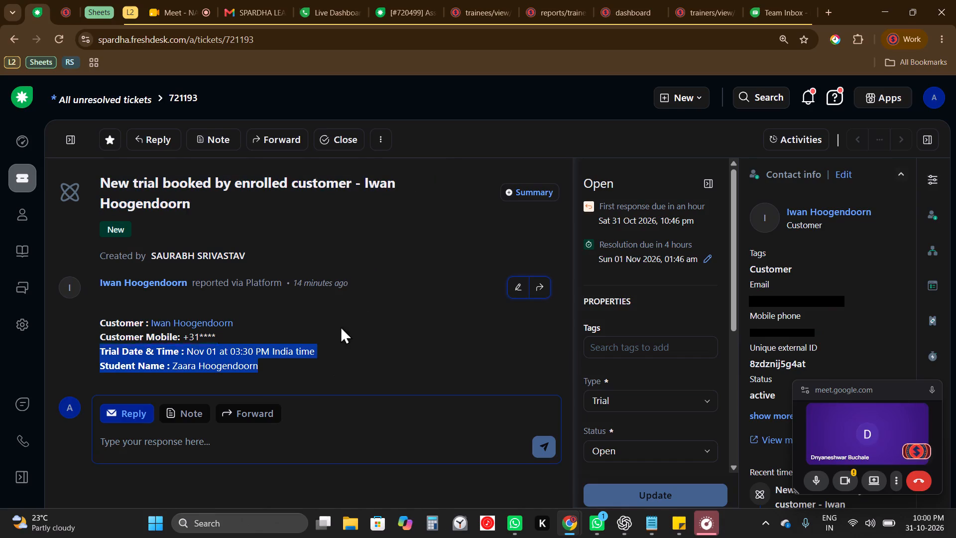
left_click_drag(340, 326, 409, 196)
double_click(409, 196)
left_click_drag(409, 196, 336, 371)
double_click(336, 371)
left_click_drag(336, 371, 408, 165)
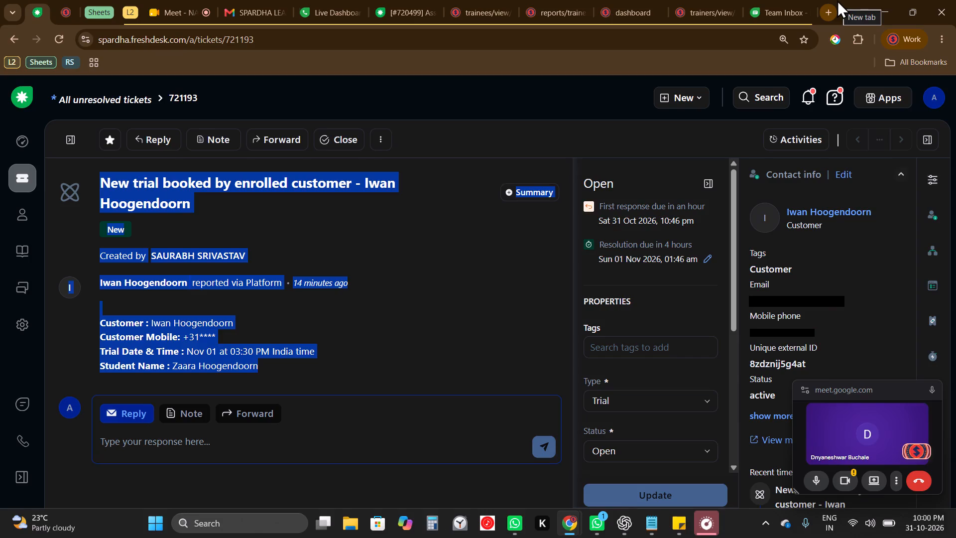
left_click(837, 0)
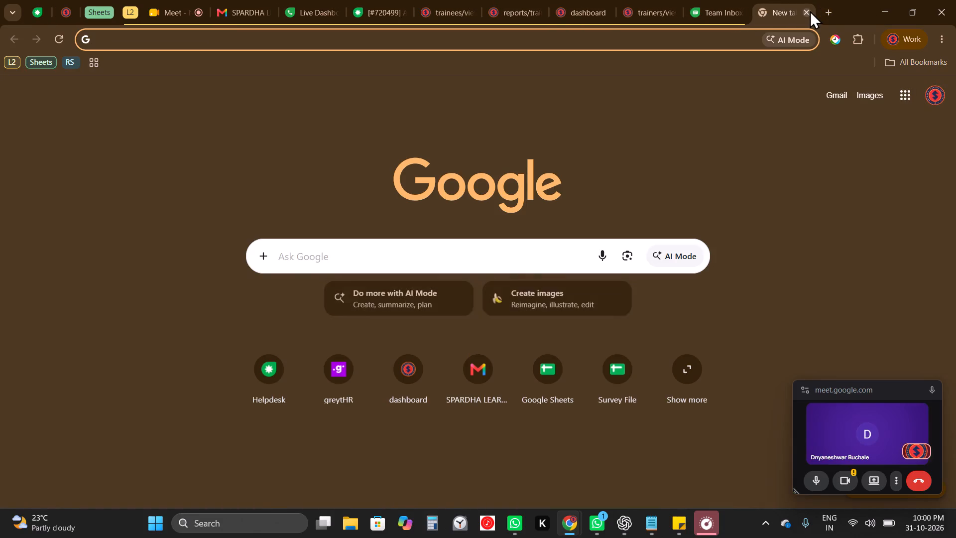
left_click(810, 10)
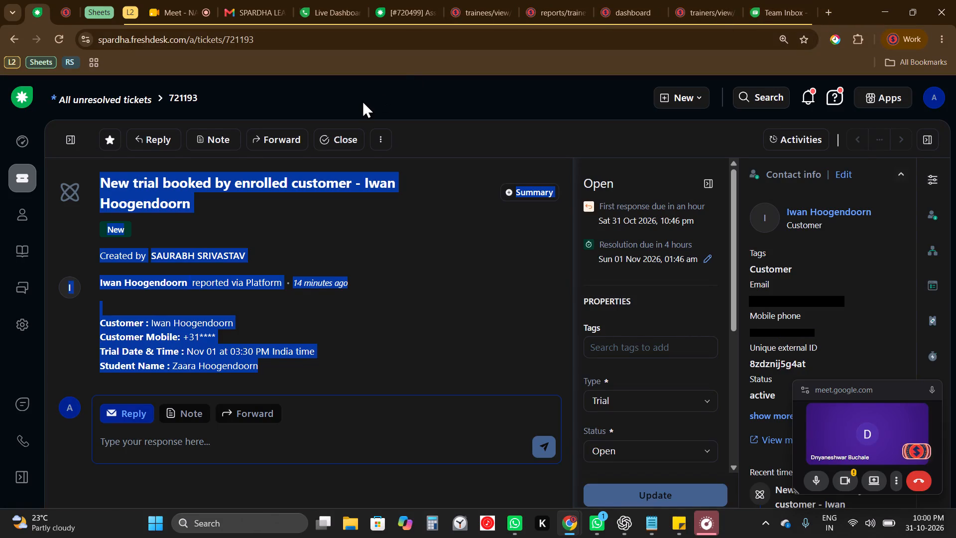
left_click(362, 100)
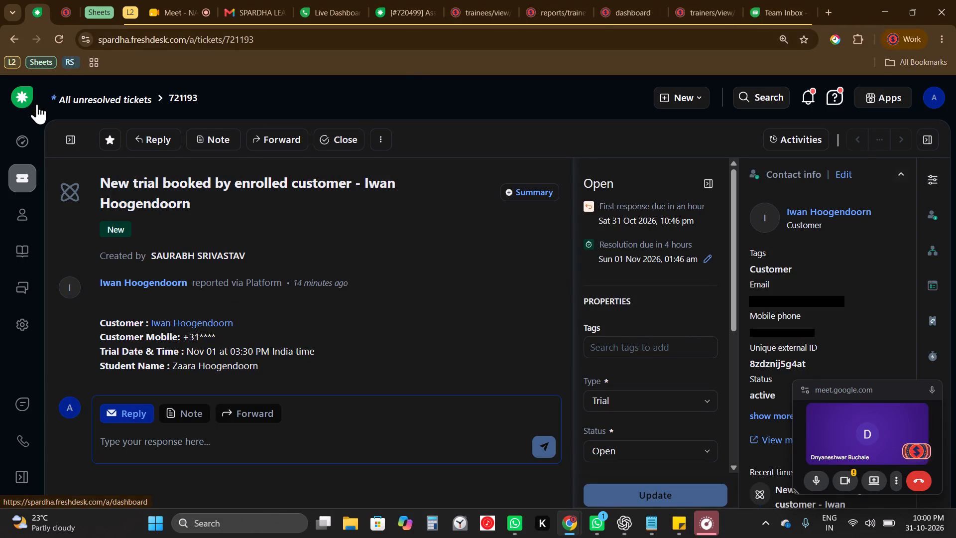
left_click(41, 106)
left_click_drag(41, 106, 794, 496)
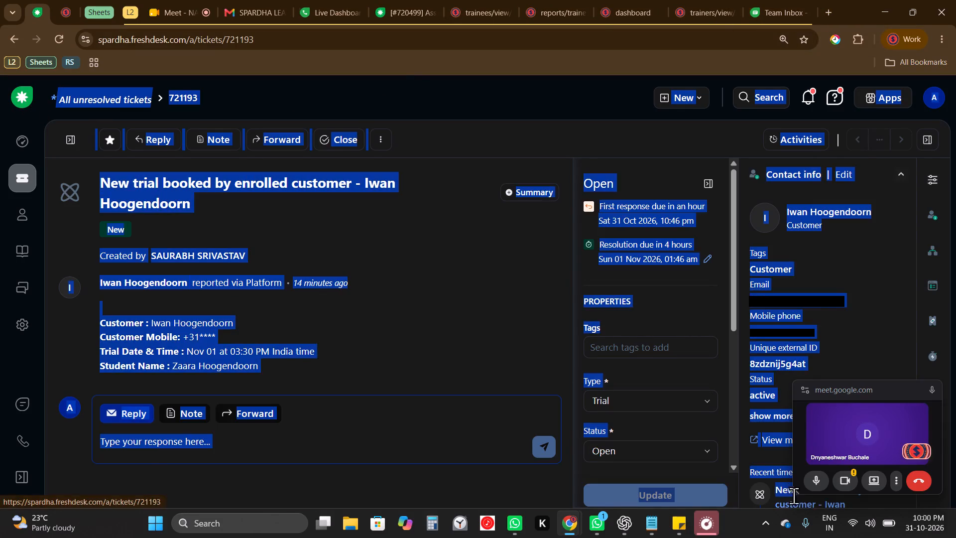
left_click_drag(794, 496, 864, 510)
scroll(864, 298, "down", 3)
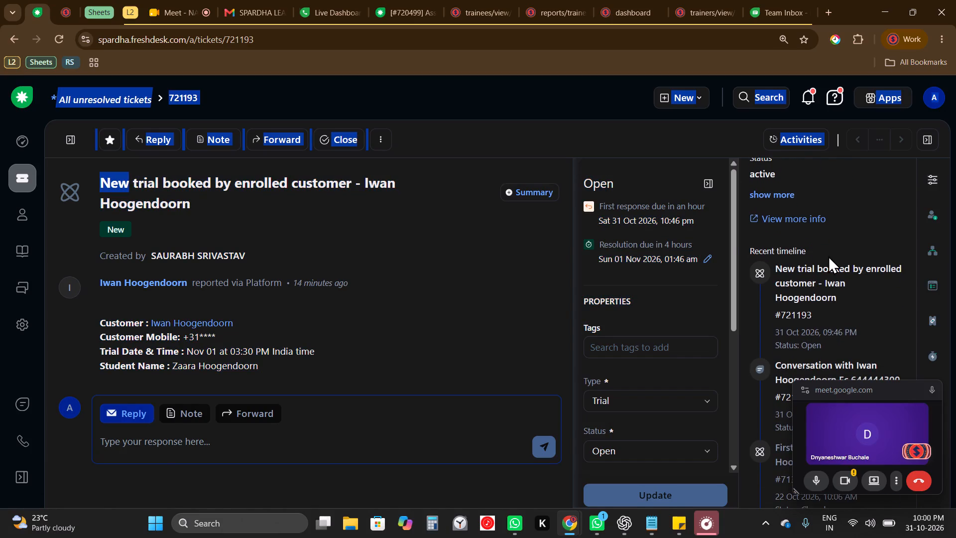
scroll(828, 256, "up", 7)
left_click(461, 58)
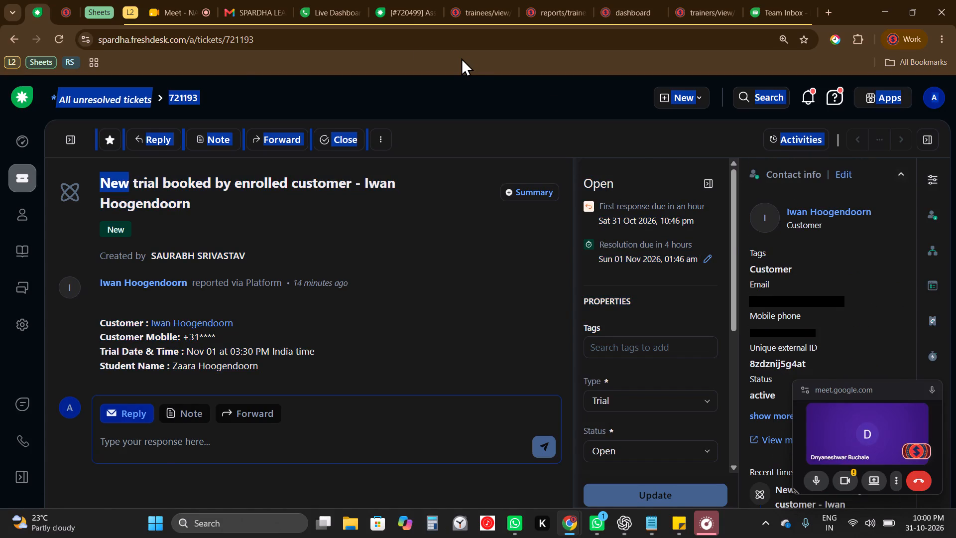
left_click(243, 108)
left_click(26, 183)
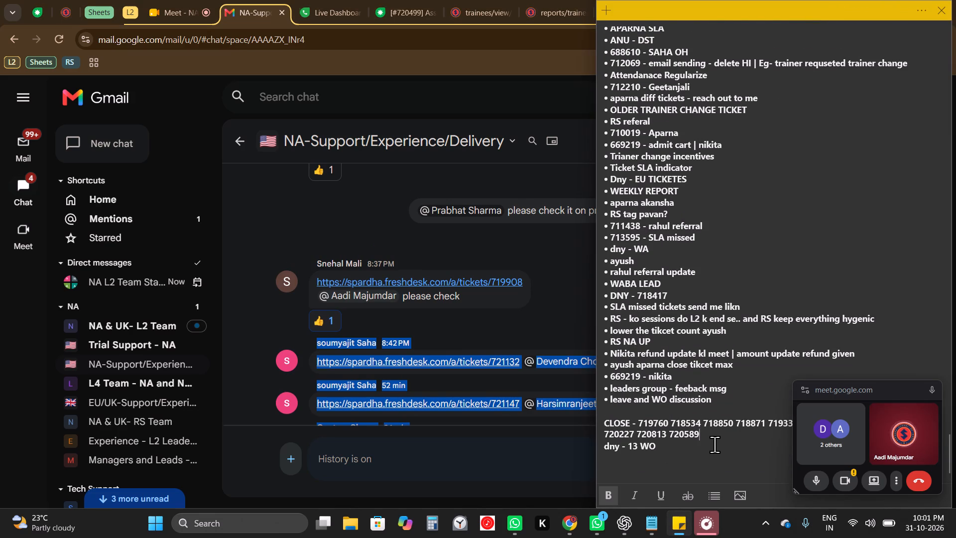
left_click(715, 444)
key("Return")
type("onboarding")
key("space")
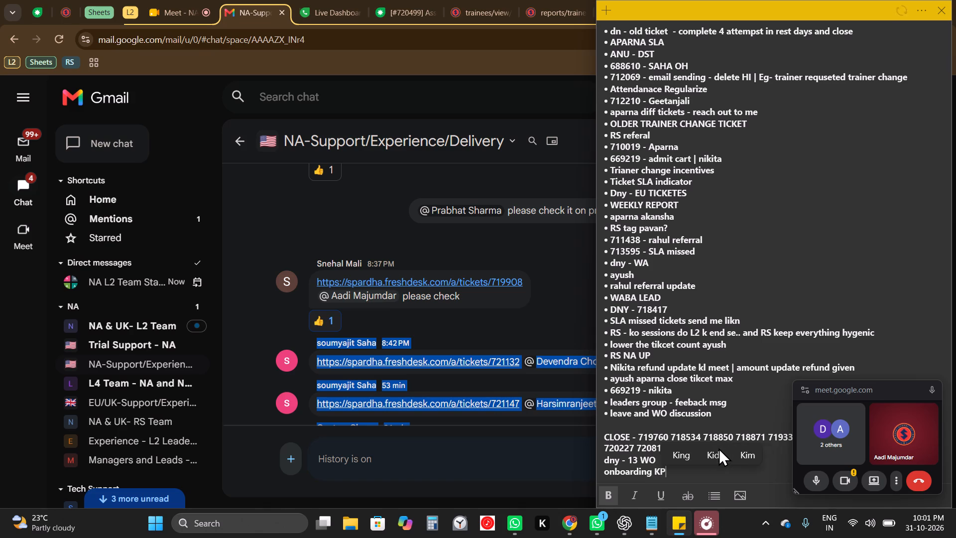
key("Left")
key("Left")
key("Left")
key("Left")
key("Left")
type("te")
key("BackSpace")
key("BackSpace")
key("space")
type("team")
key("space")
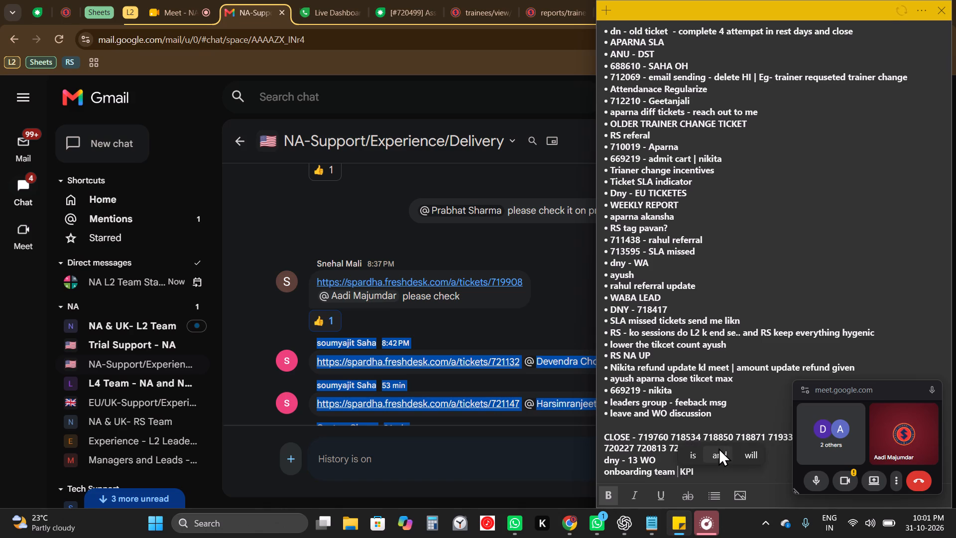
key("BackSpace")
Open the newest chat mention, about ticket 721183, from Mentions and acknowledge it with a thumbs-up reaction.
left_click(338, 218)
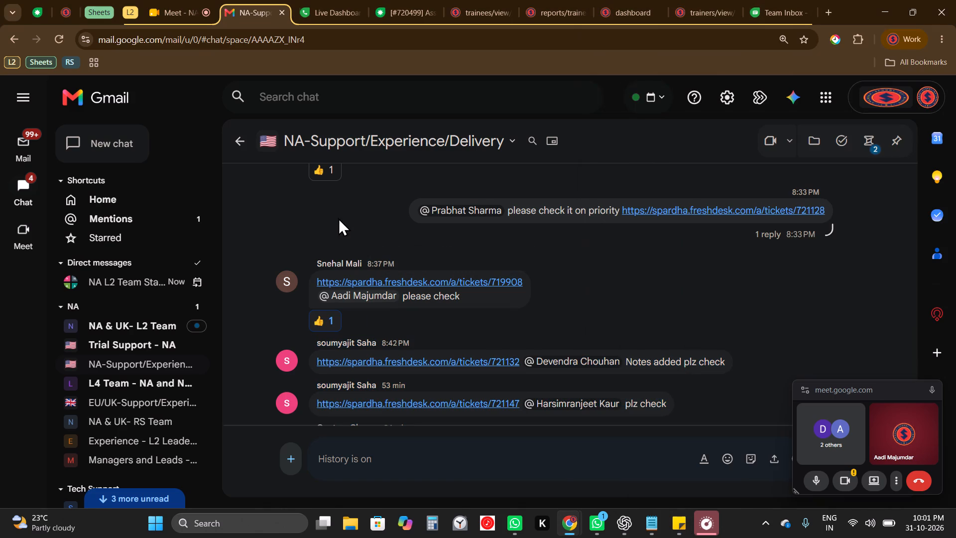
left_click(187, 210)
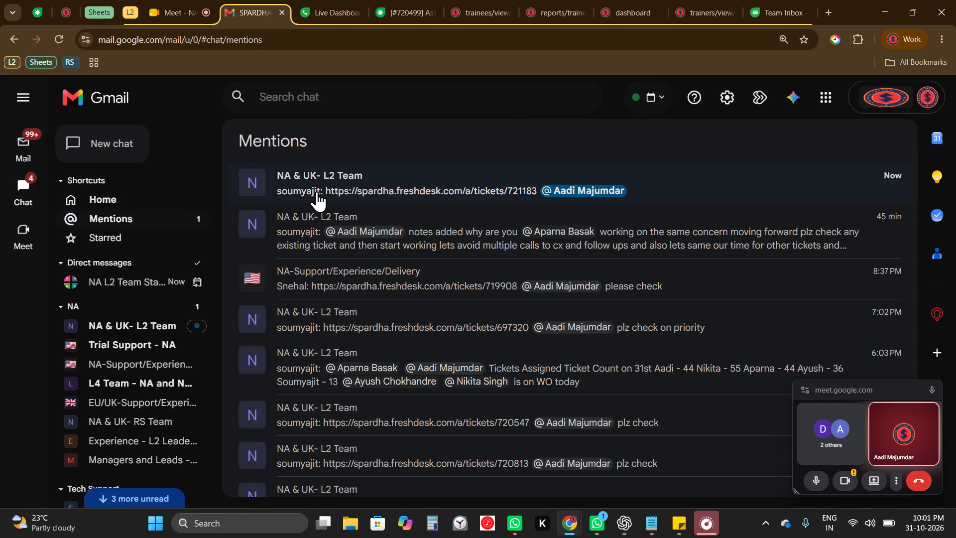
left_click(317, 191)
left_click(479, 357)
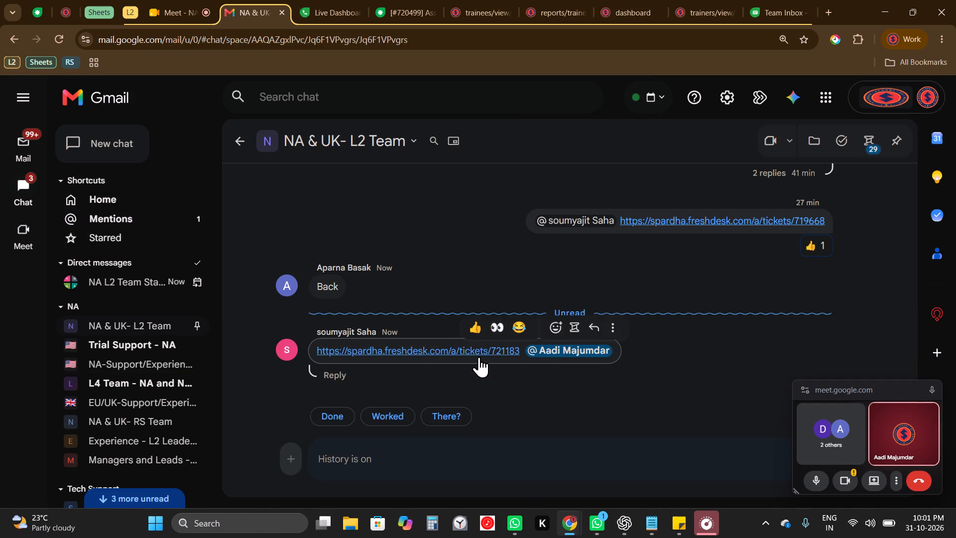
left_click(335, 11)
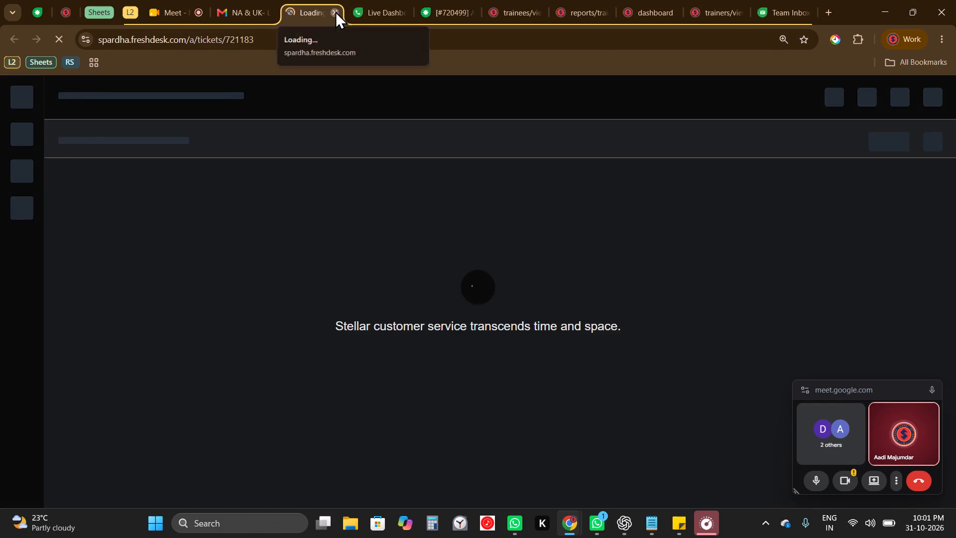
left_click(481, 320)
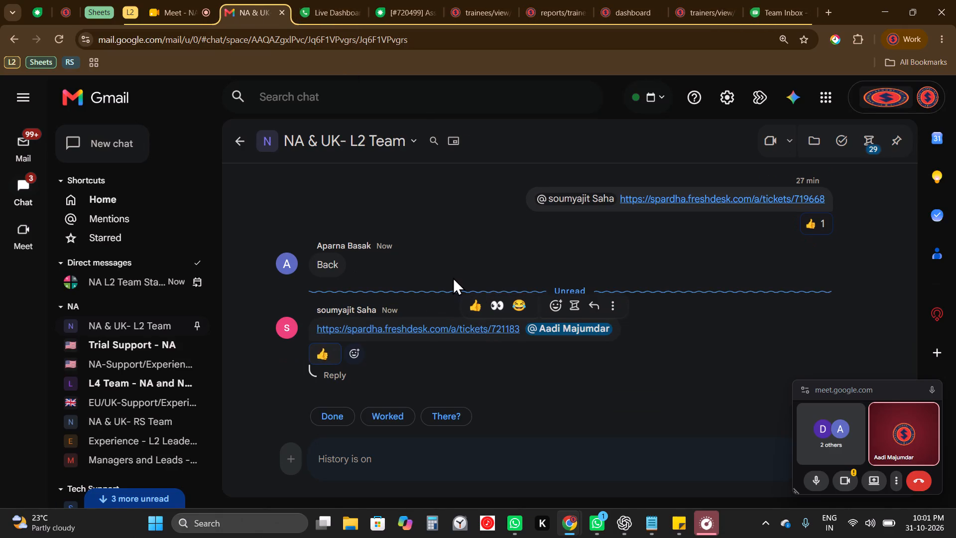
left_click(453, 277)
Review the description of the student engagement ticket #720499 in Freshdesk.
left_click(414, 0)
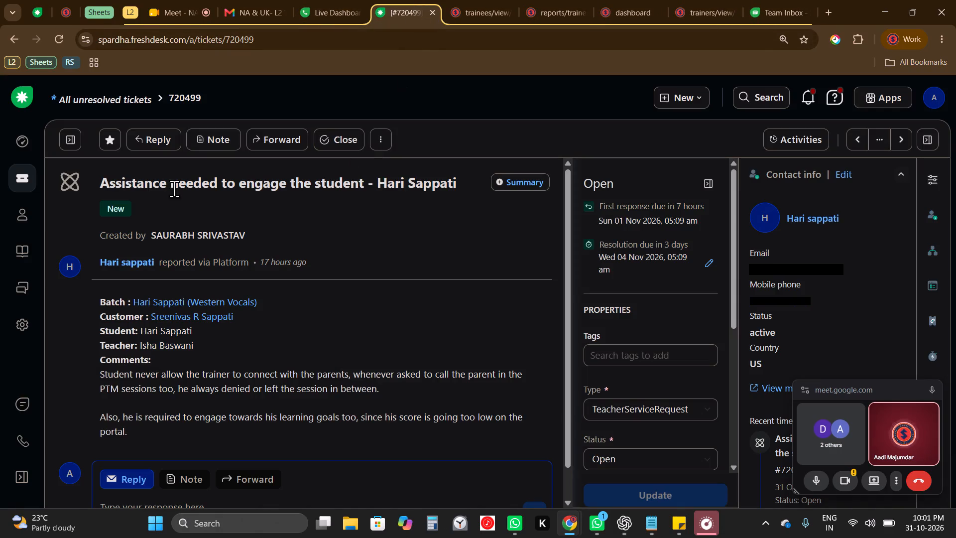
scroll(325, 370, "down", 1)
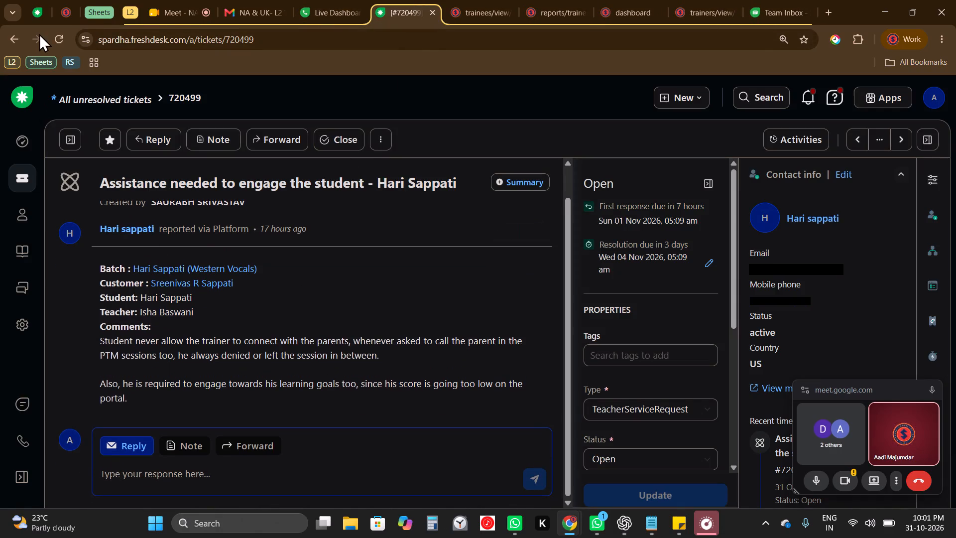
Open the unresolved tickets list from the dashboard and replace the agent filter Me with Aparna.
left_click(44, 1)
left_click(87, 183)
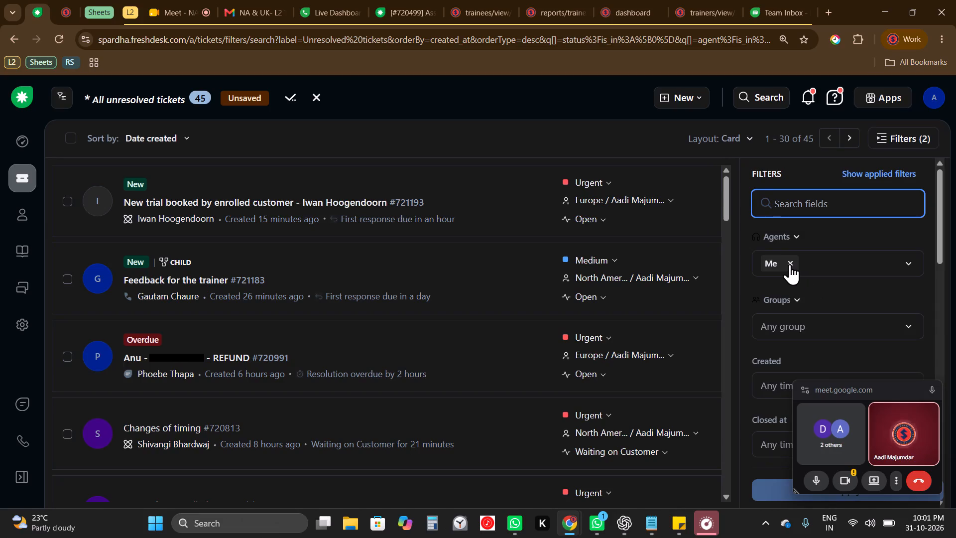
left_click(790, 264)
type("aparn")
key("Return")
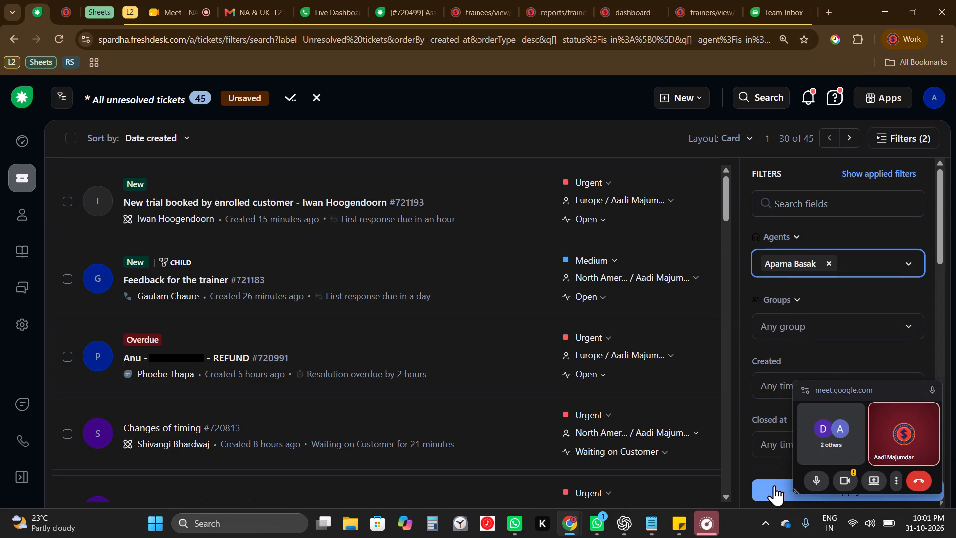
left_click(769, 502)
left_click(776, 494)
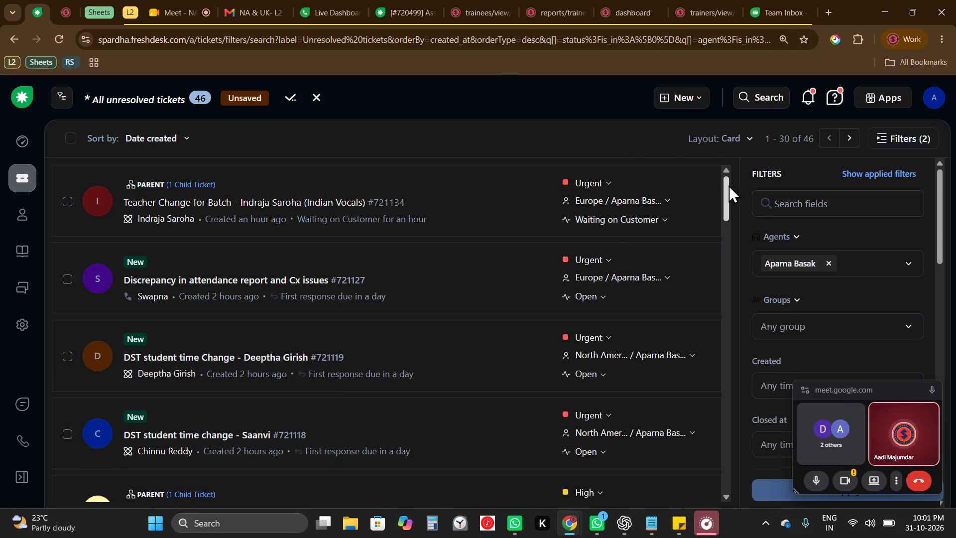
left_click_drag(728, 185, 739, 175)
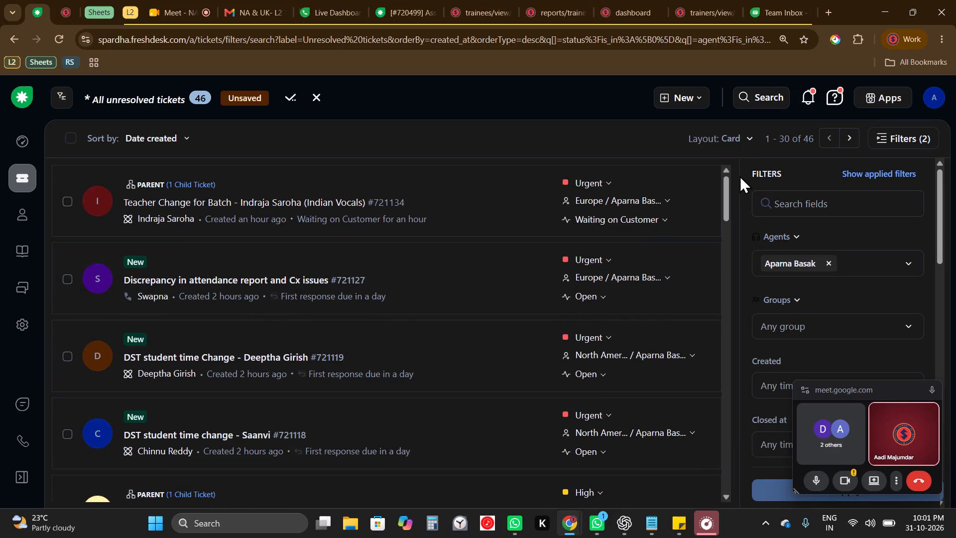
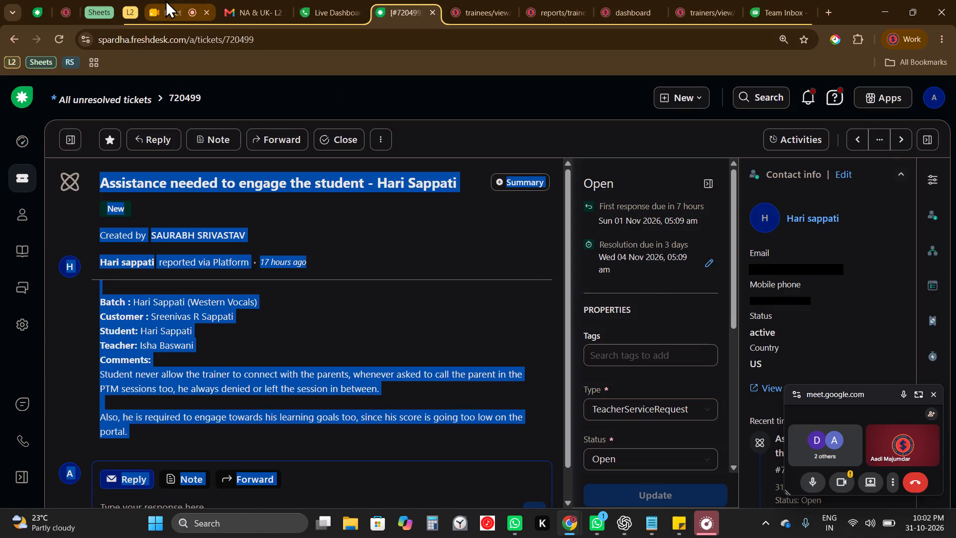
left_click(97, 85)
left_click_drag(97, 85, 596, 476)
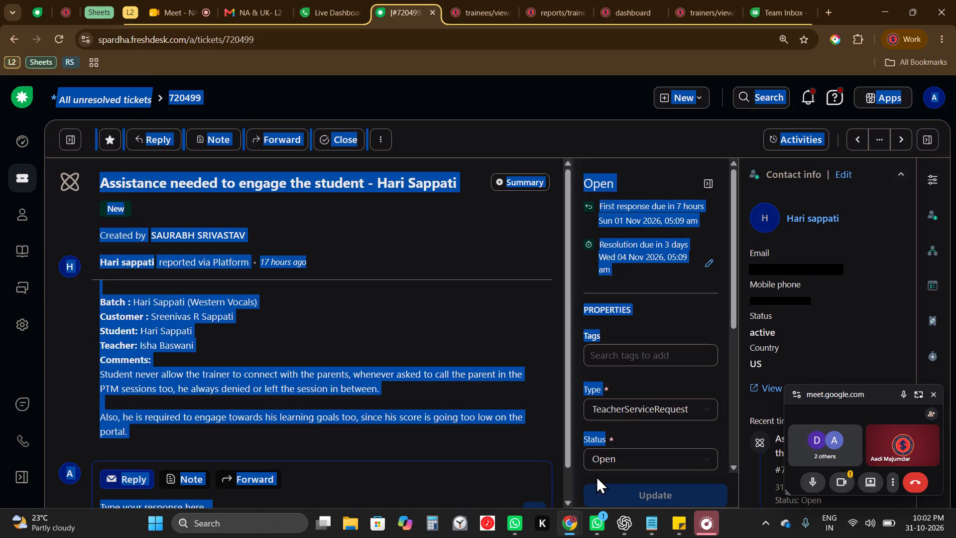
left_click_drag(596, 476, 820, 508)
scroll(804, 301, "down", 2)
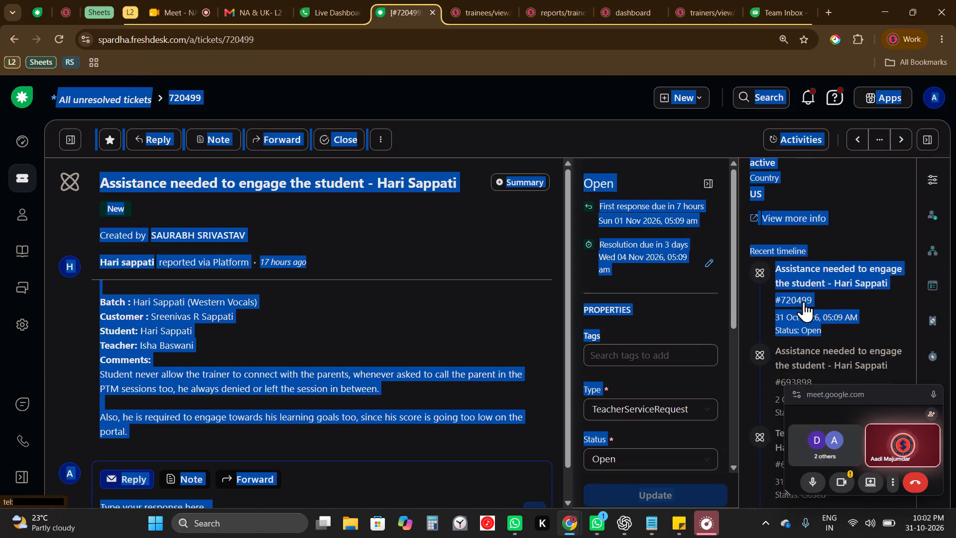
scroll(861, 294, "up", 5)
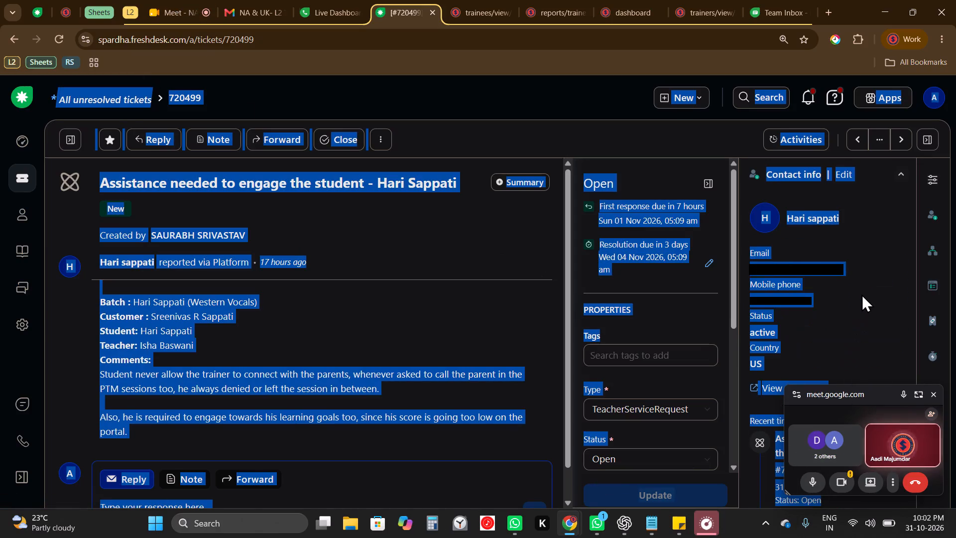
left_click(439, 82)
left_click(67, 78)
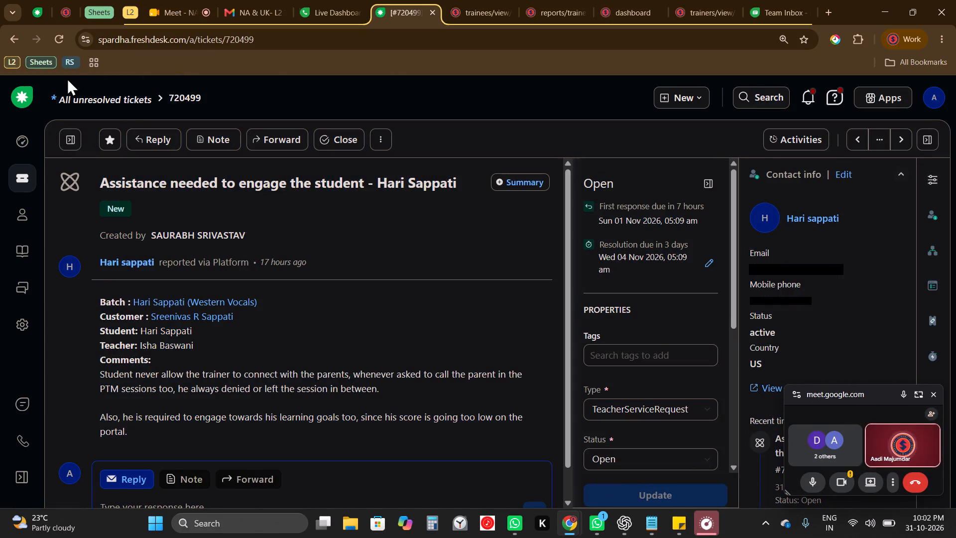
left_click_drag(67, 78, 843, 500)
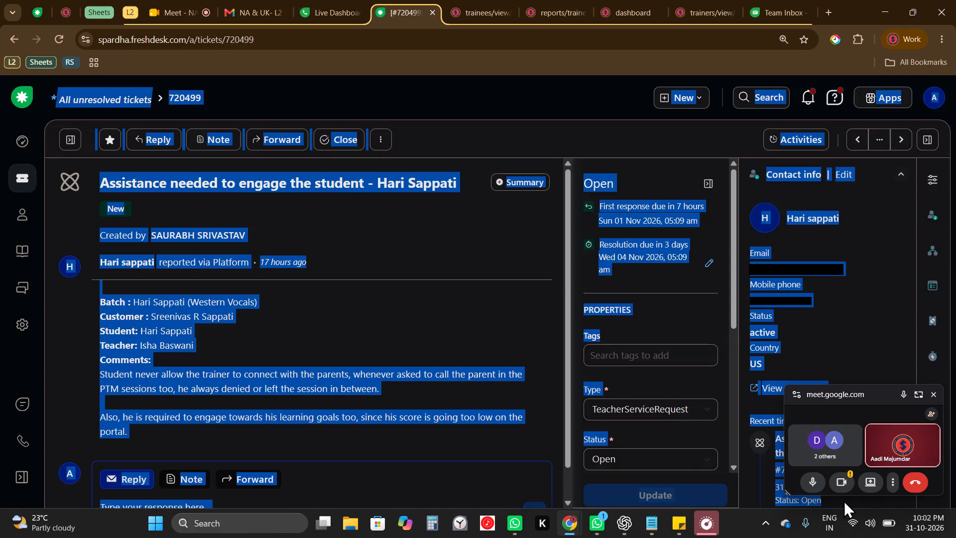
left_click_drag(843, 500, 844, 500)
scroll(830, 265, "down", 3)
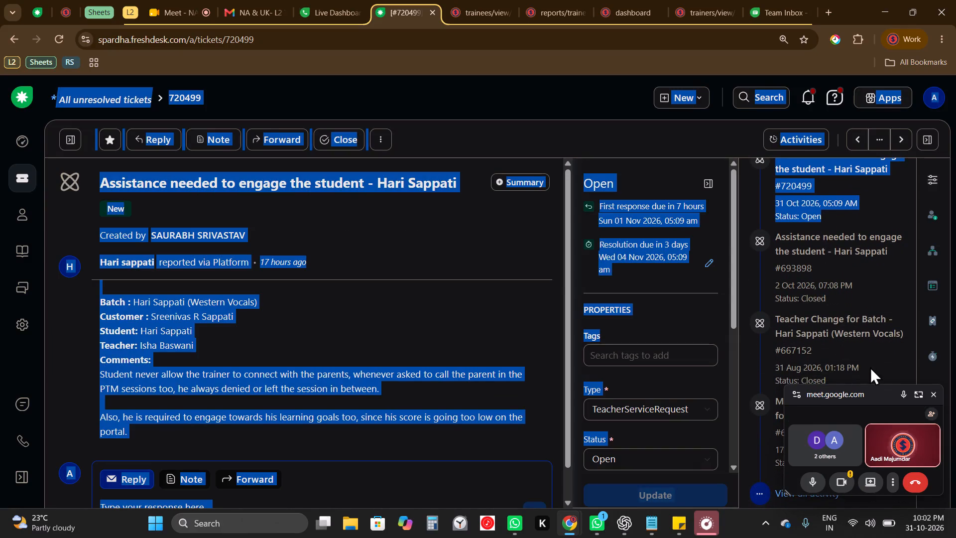
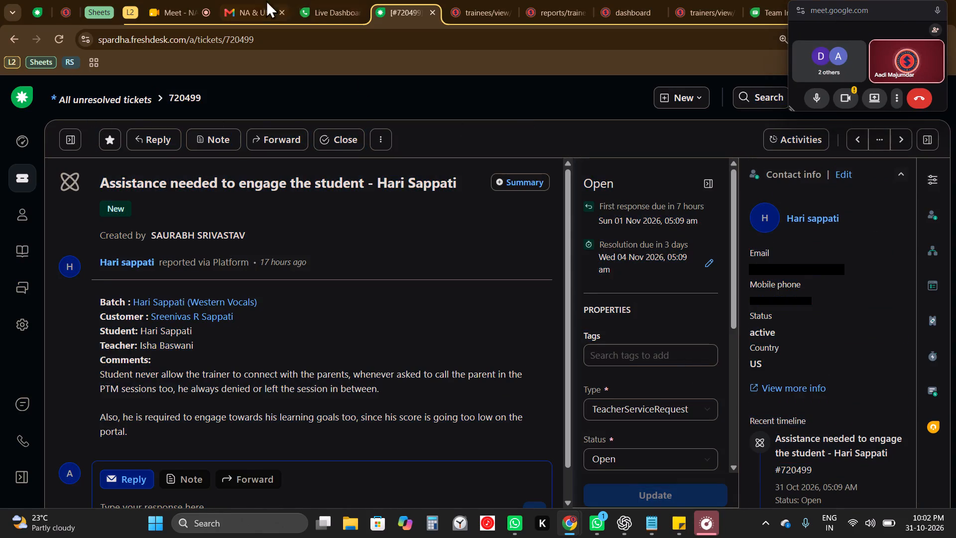
Switch to the NA & UK team chat and open ticket #719668 from there.
left_click(225, 0)
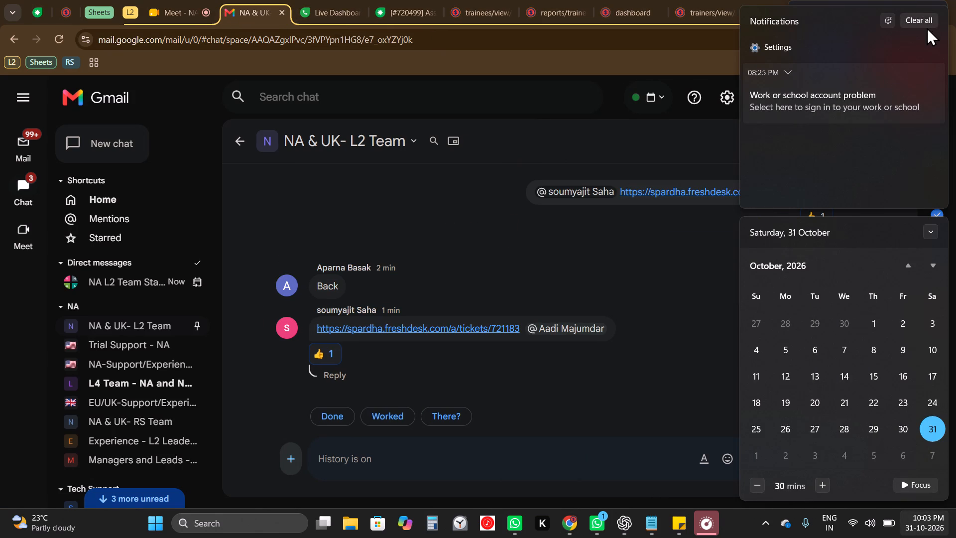
Clear all Windows notifications and return to the NA & UK- L2 Team chat.
left_click(927, 27)
left_click(579, 134)
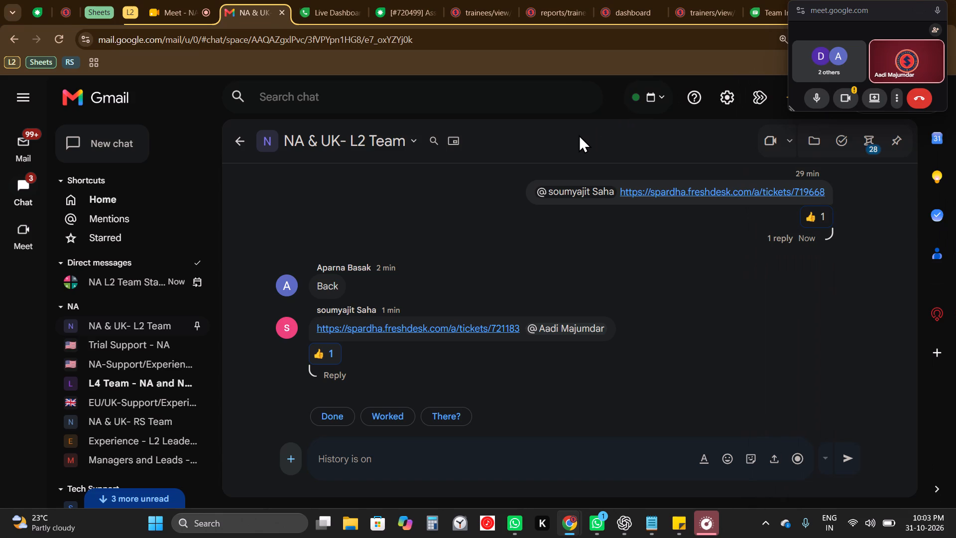
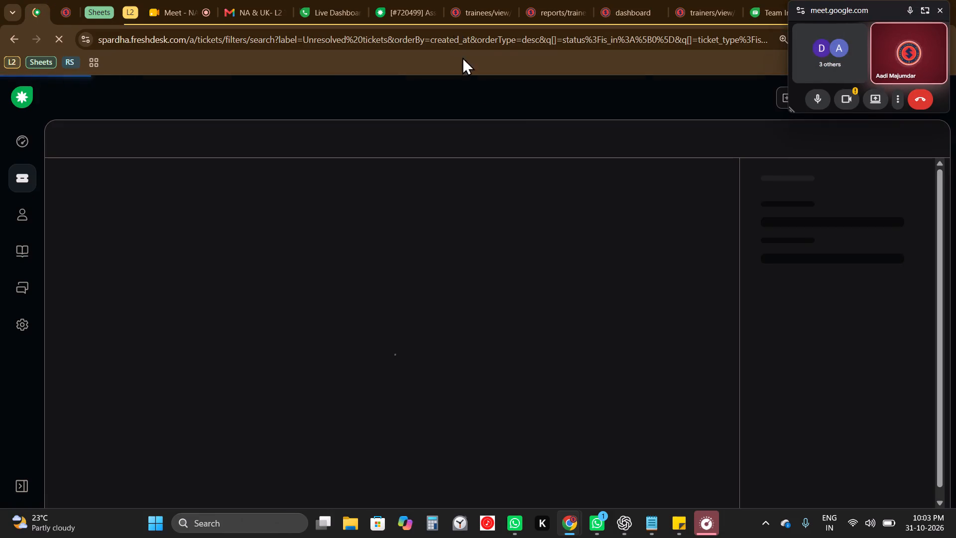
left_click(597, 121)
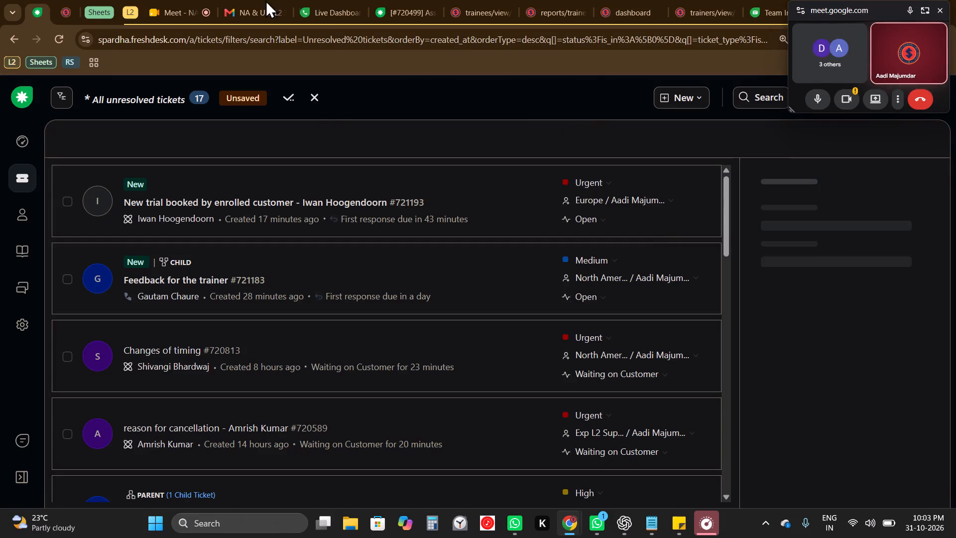
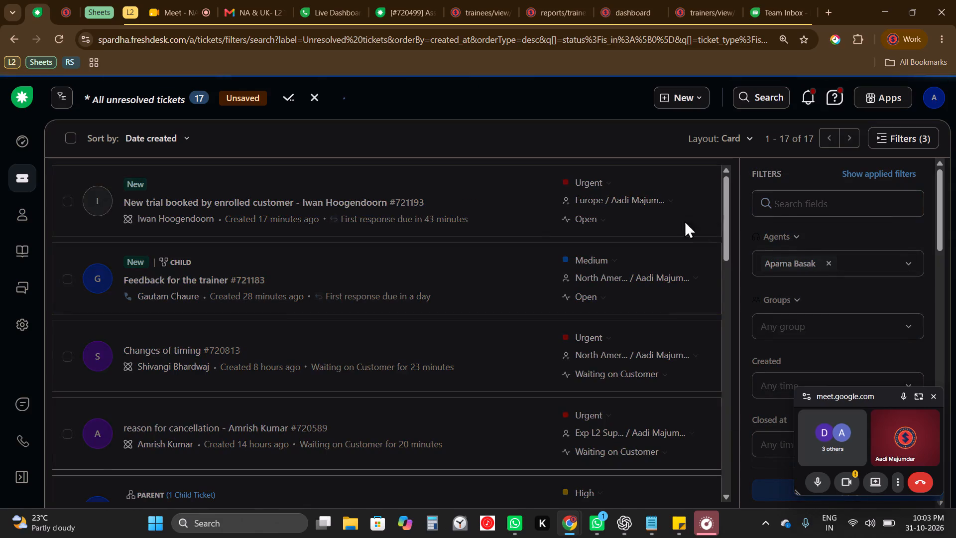
scroll(592, 325, "down", 15)
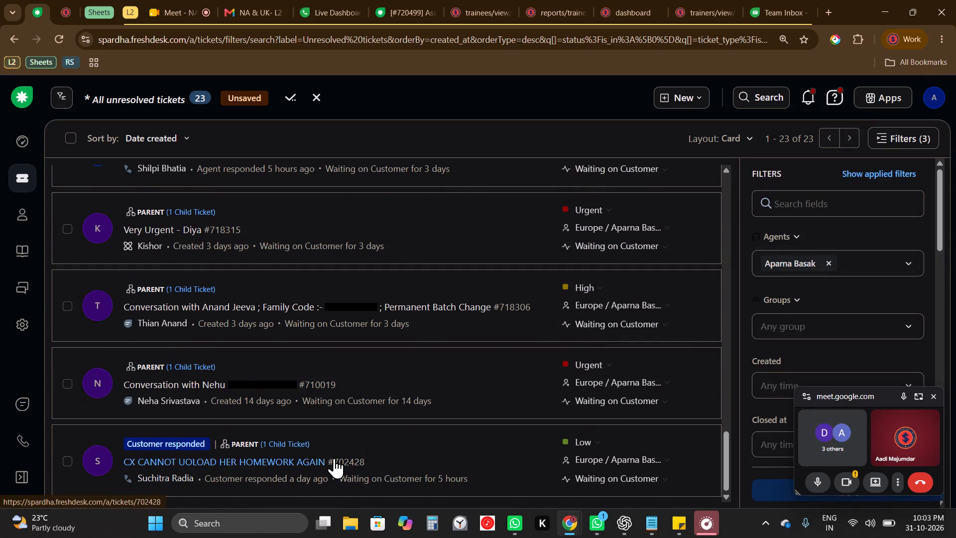
left_click(290, 387)
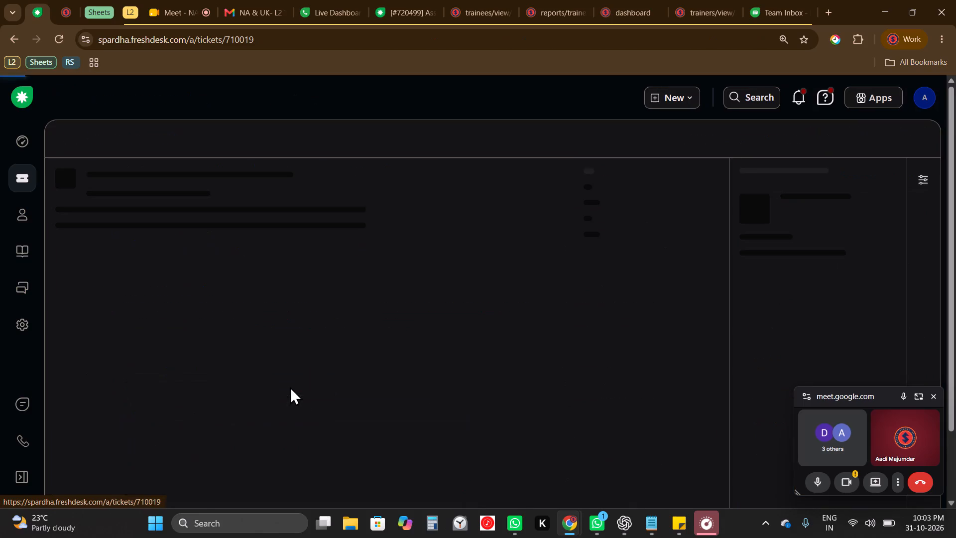
key("Escape")
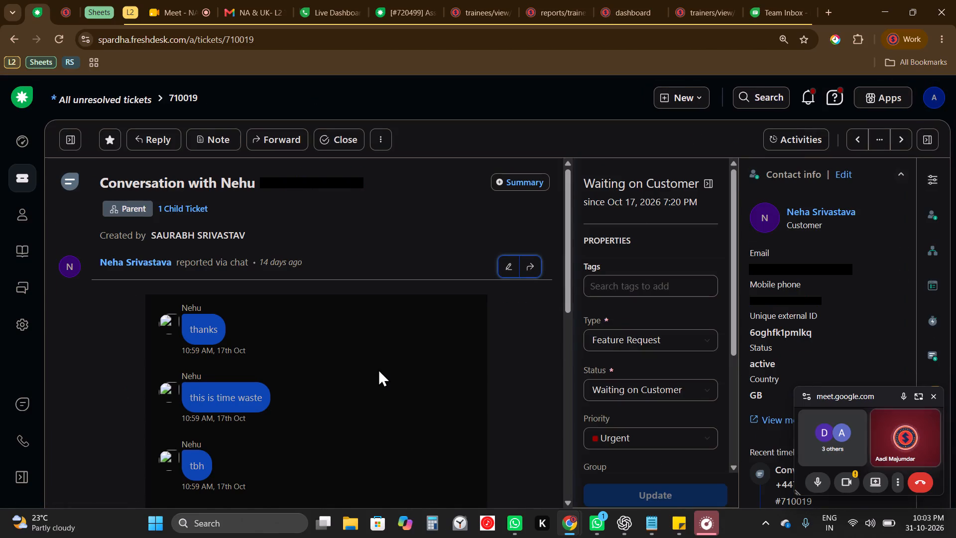
scroll(375, 323, "right", 4)
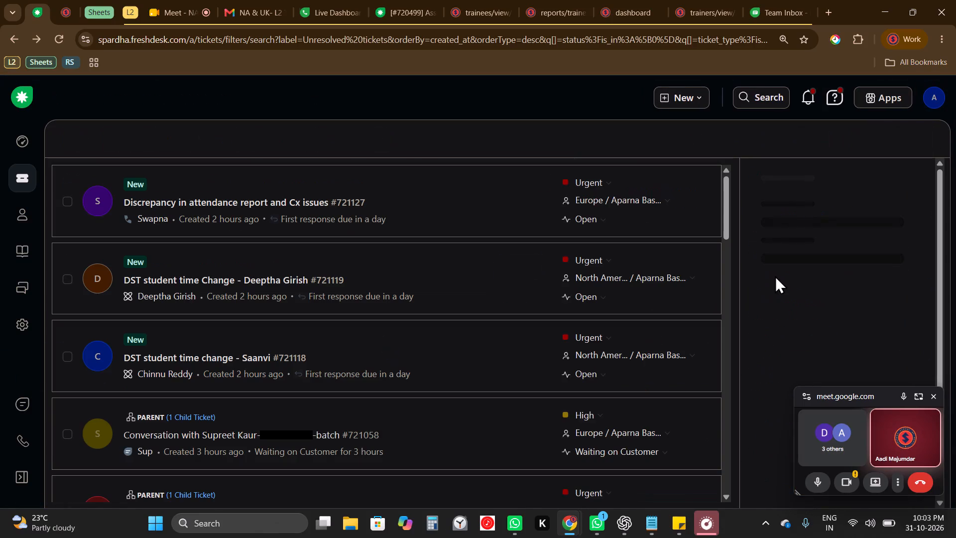
scroll(775, 275, "up", 3)
scroll(598, 348, "down", 8)
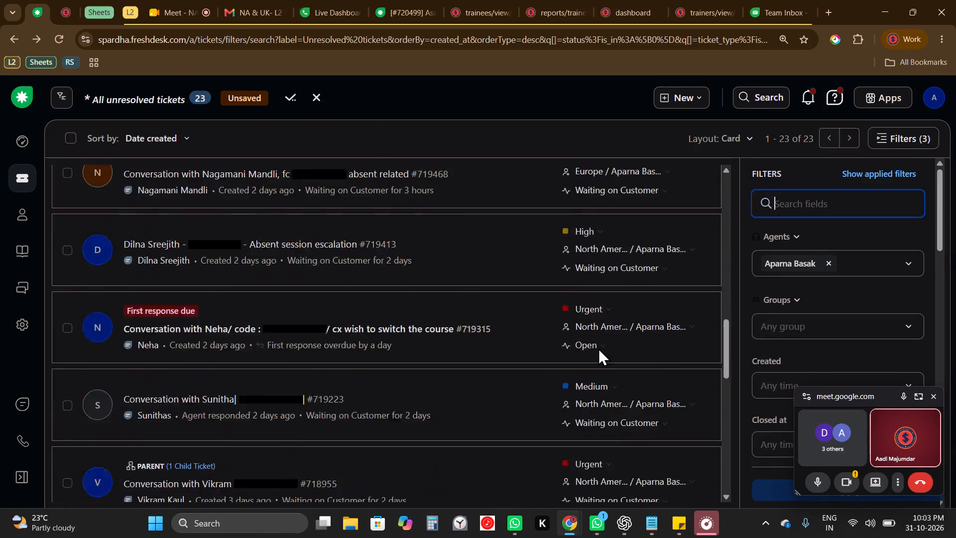
scroll(598, 348, "down", 3)
scroll(402, 256, "up", 1)
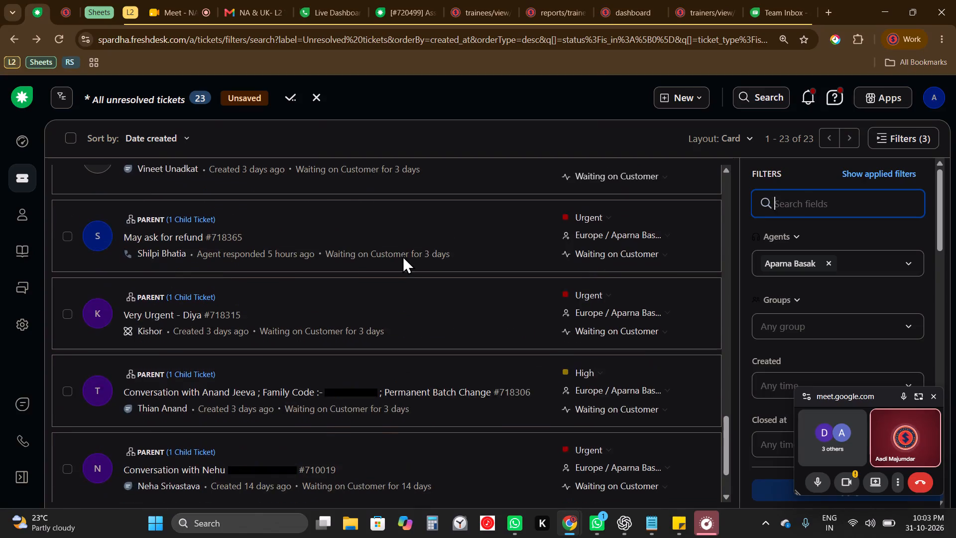
scroll(402, 256, "up", 1)
scroll(288, 373, "down", 3)
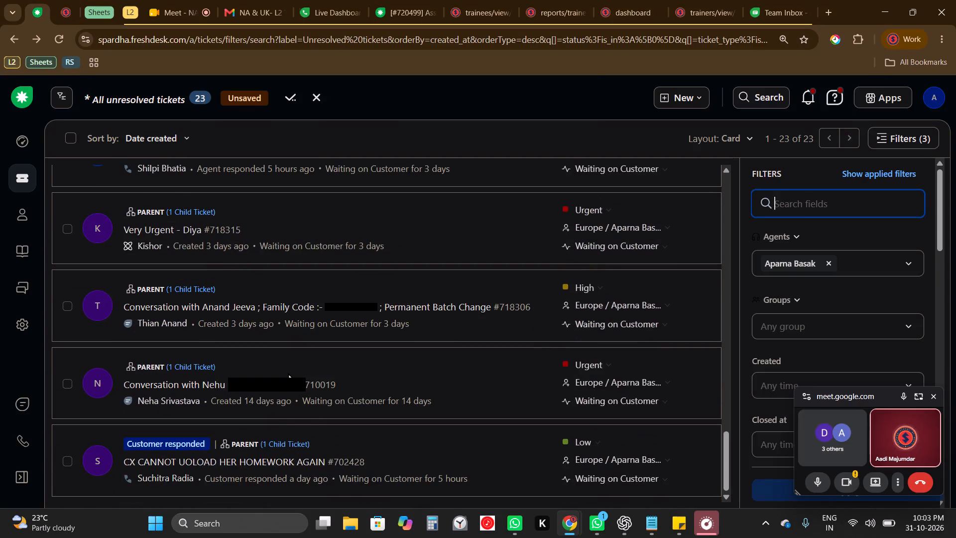
scroll(288, 373, "down", 1)
left_click(279, 380)
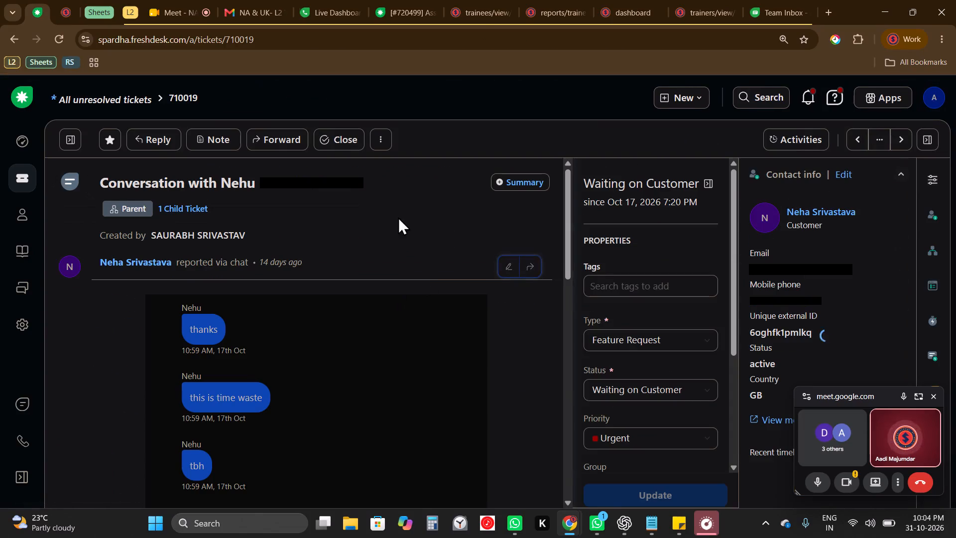
Review the recent private notes about the SME meet in ticket #710019.
scroll(298, 427, "down", 13)
scroll(322, 323, "up", 3)
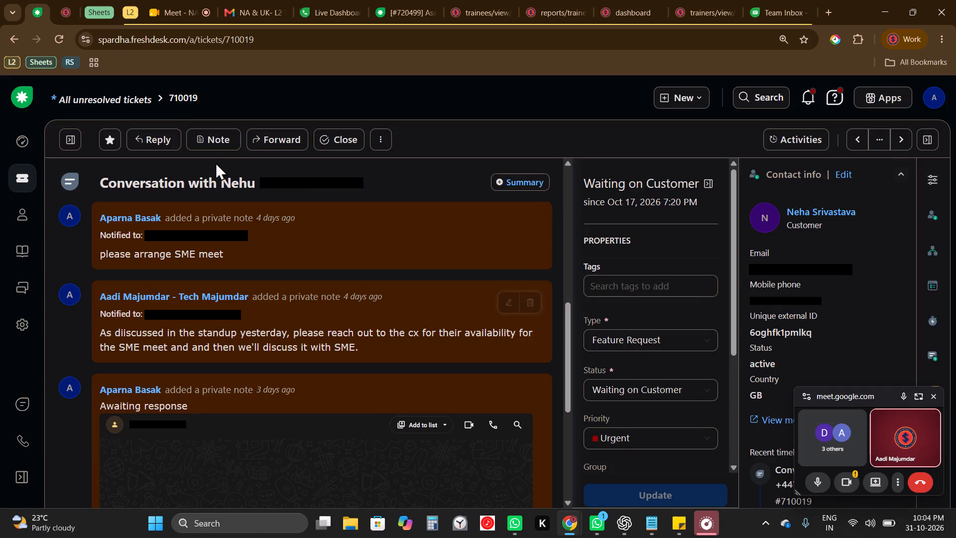
double_click(181, 105)
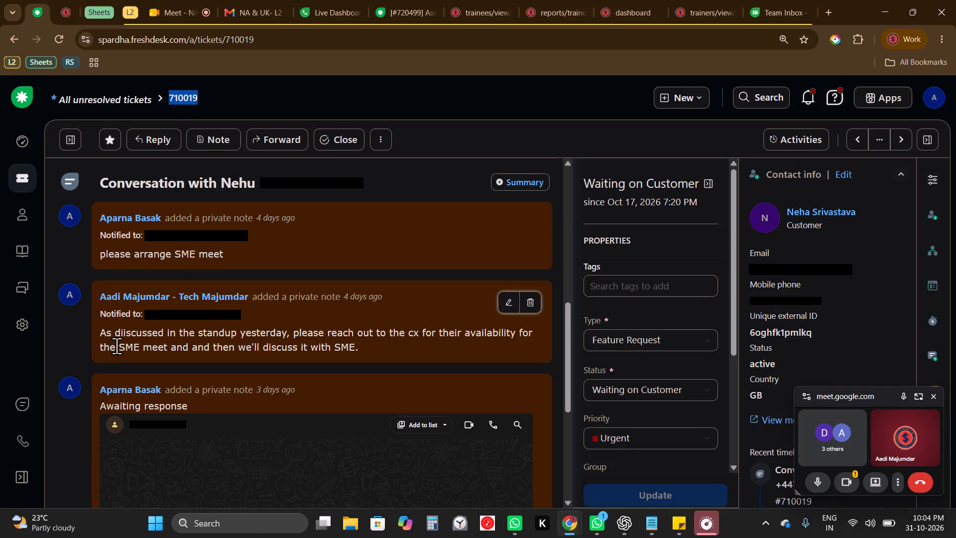
triple_click(111, 349)
left_click(111, 349)
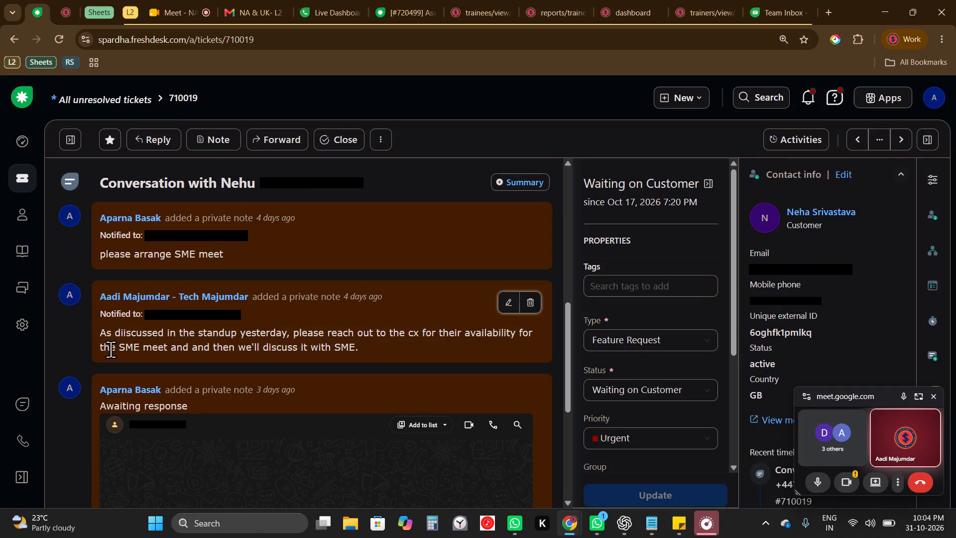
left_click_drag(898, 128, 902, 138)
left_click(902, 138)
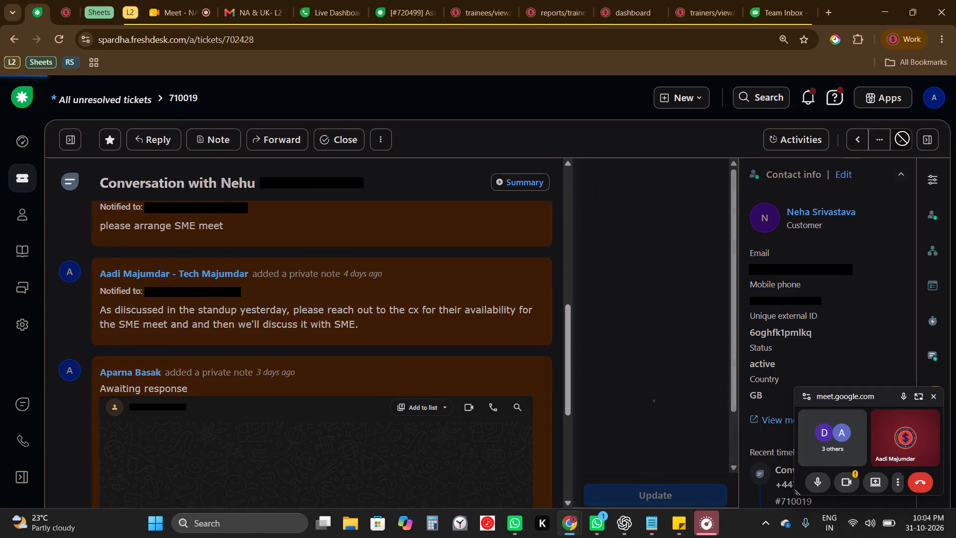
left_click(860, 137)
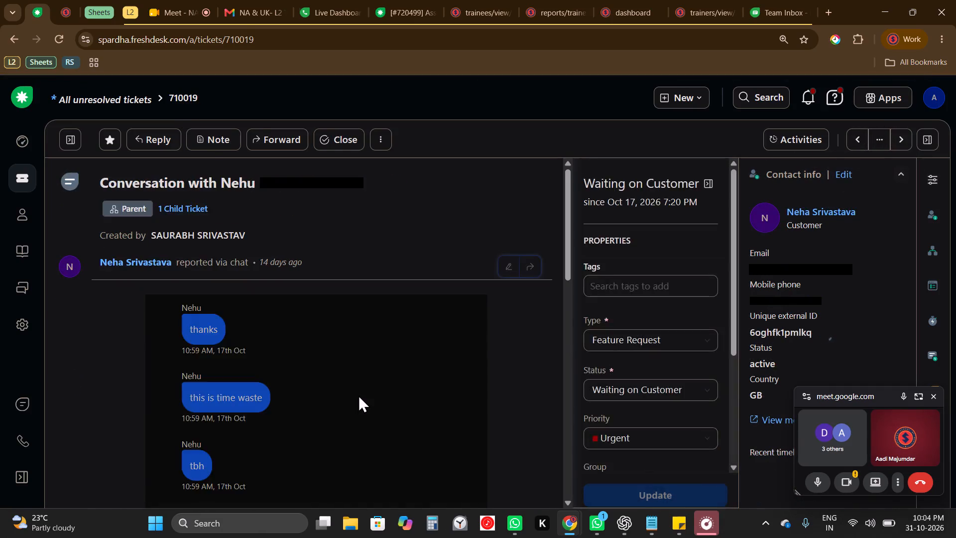
scroll(358, 395, "down", 11)
scroll(358, 395, "up", 1)
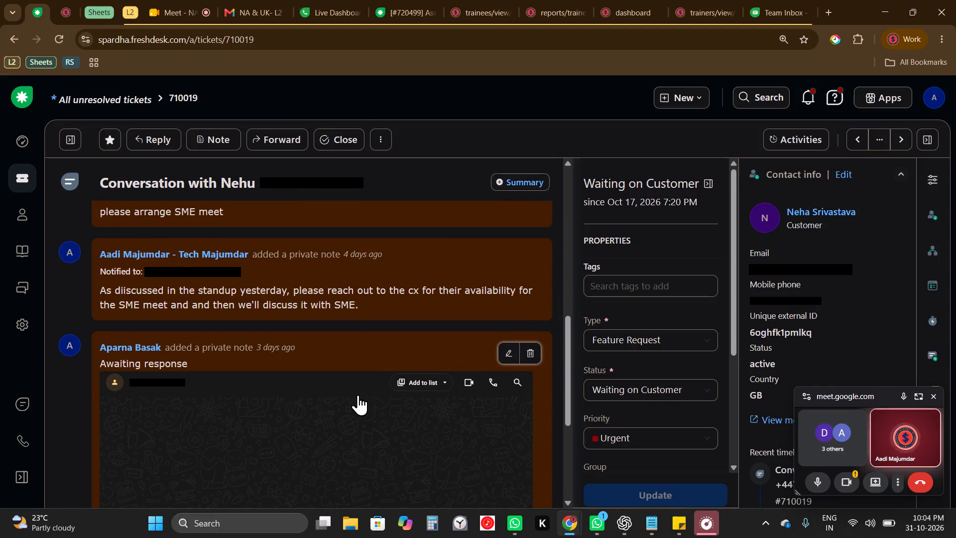
scroll(358, 395, "up", 1)
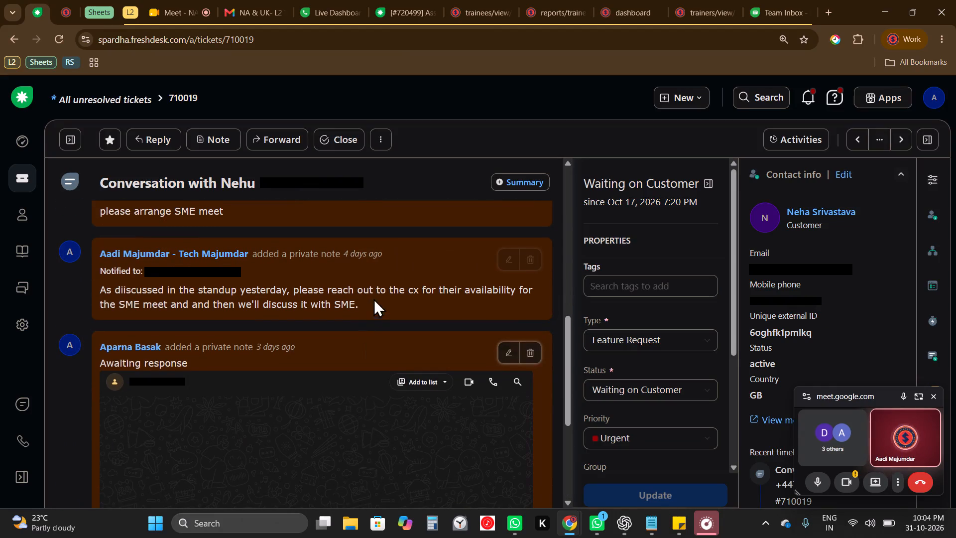
double_click(389, 285)
left_click_drag(389, 285, 382, 297)
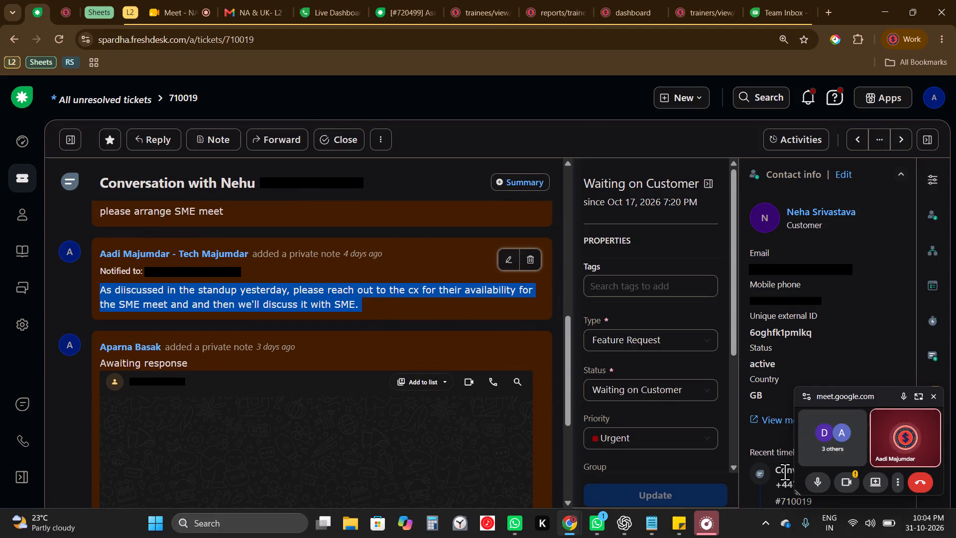
left_click(929, 522)
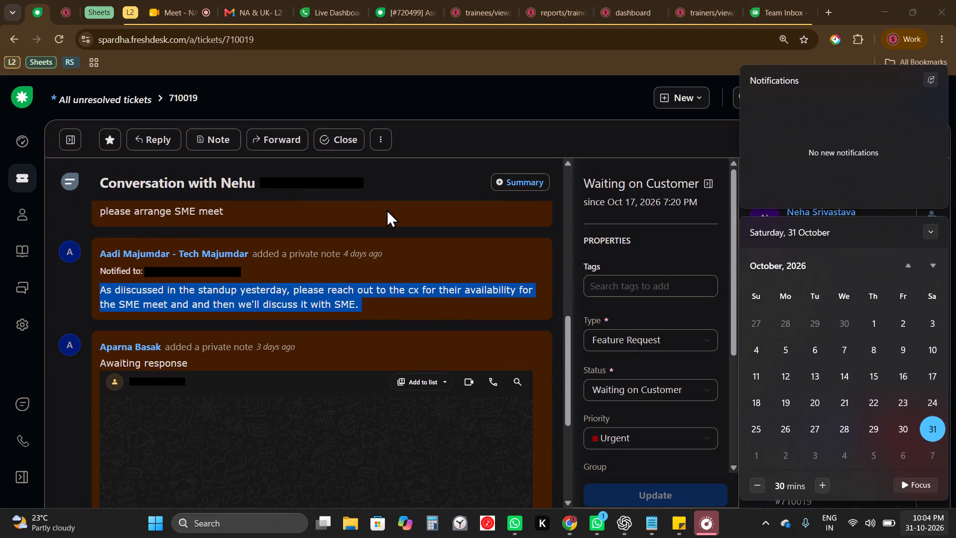
left_click(386, 209)
scroll(393, 298, "up", 4)
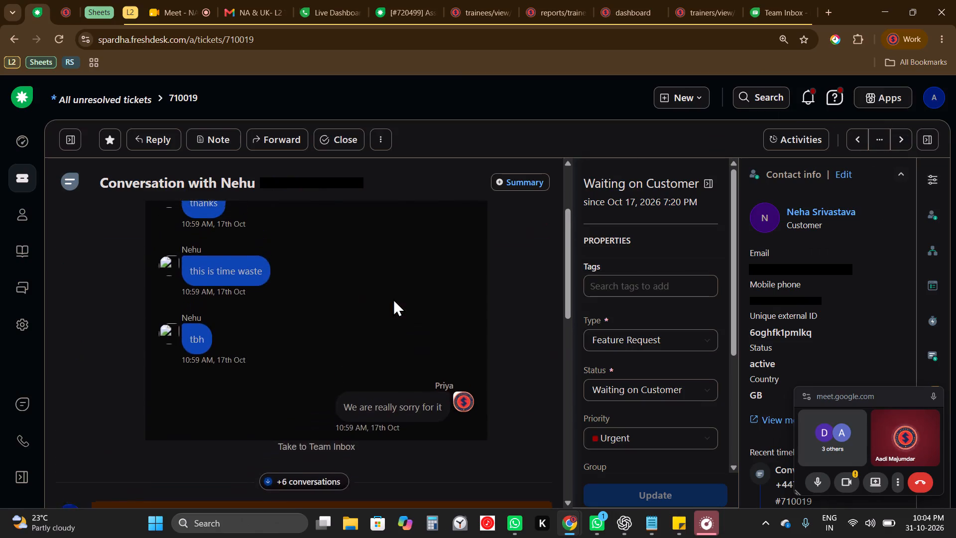
scroll(393, 298, "down", 2)
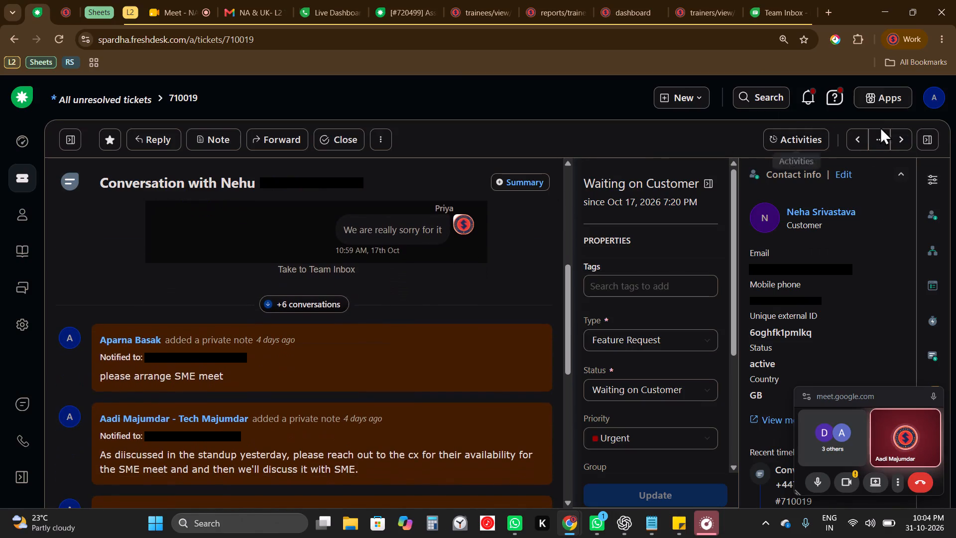
Move on to the next ticket, #702428, about the customer's homework upload problem.
left_click(899, 136)
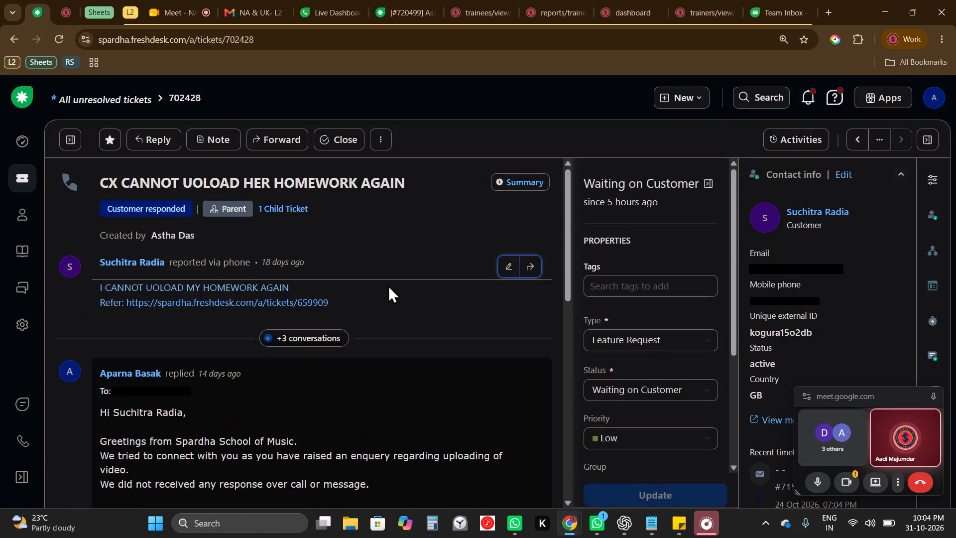
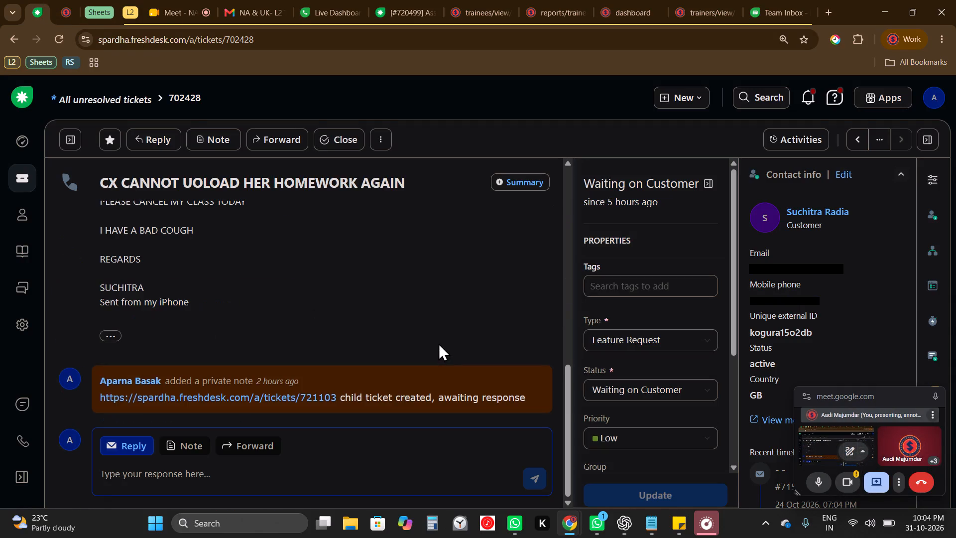
scroll(438, 343, "up", 1)
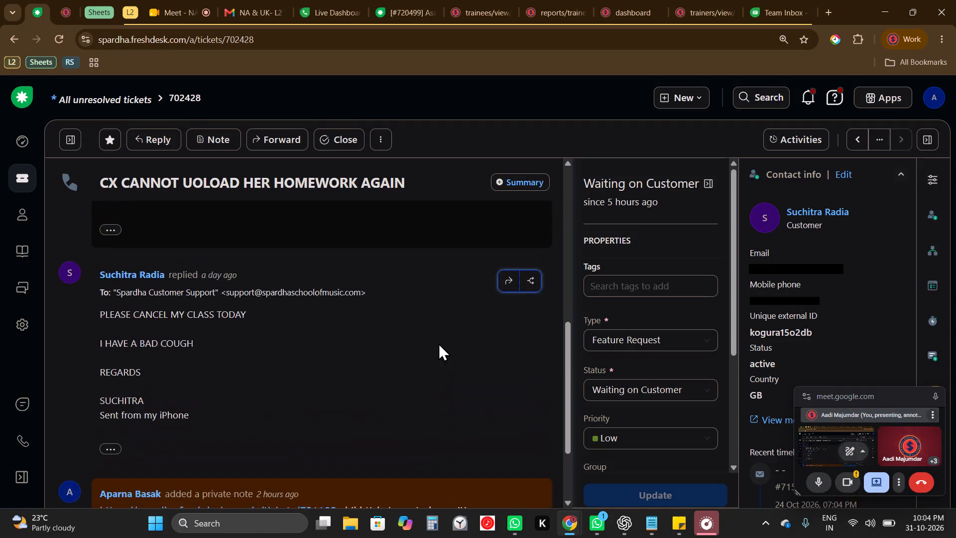
scroll(438, 343, "up", 4)
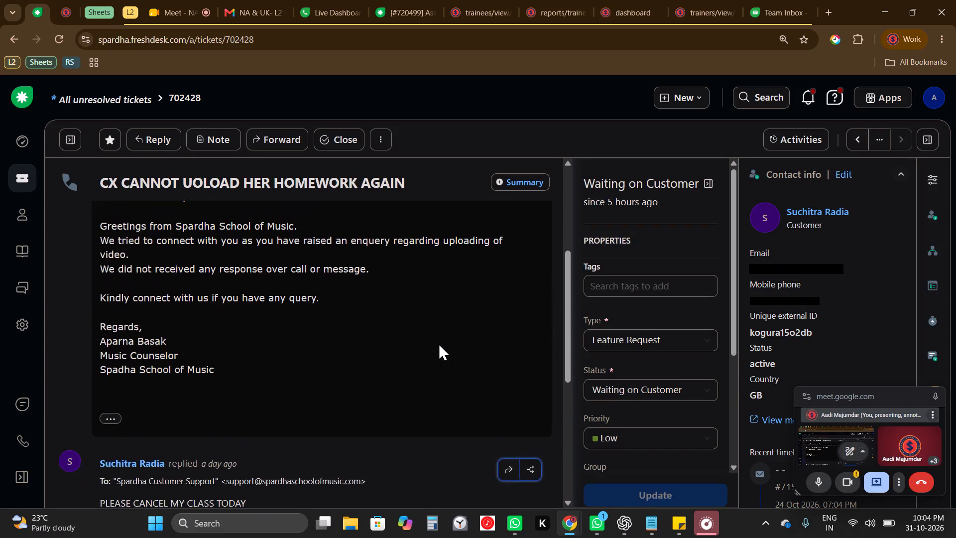
scroll(438, 343, "up", 1)
scroll(438, 343, "down", 1)
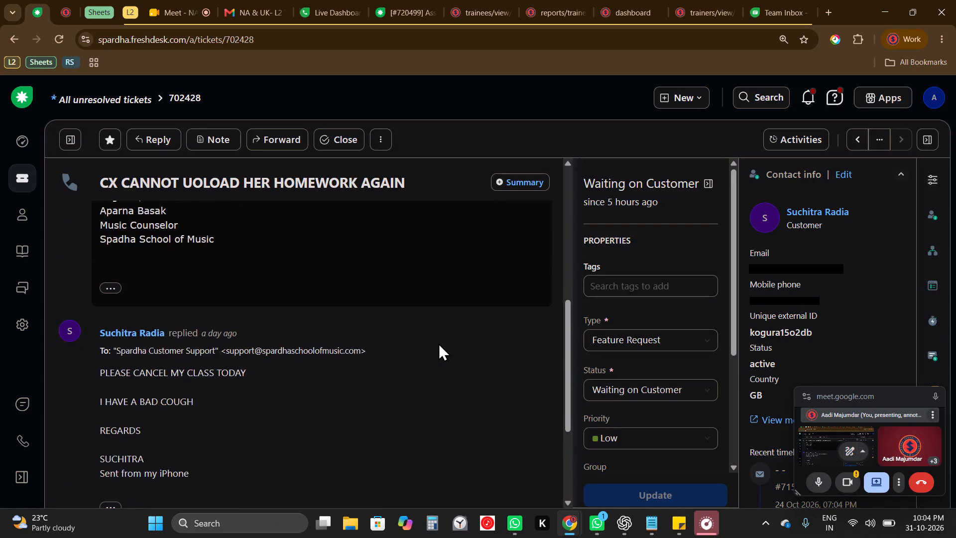
scroll(438, 343, "down", 1)
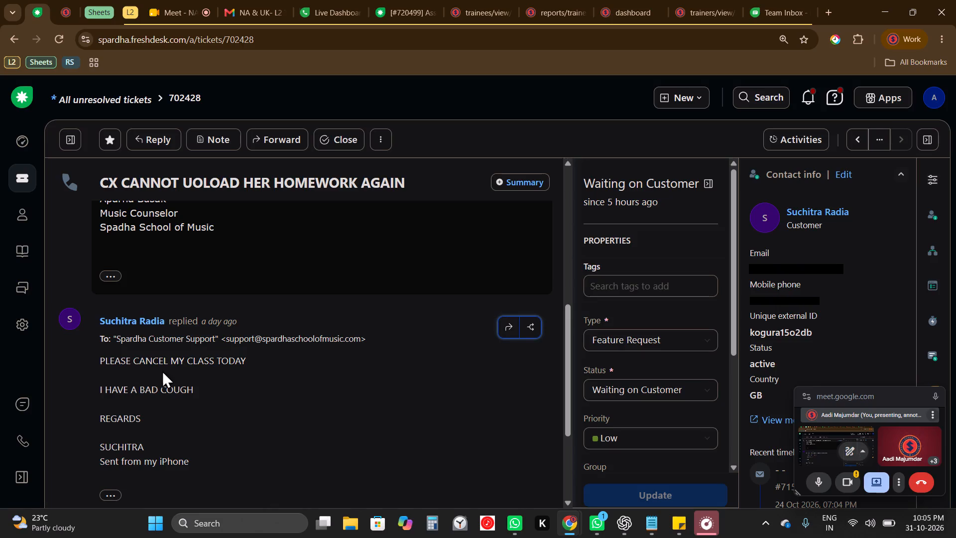
double_click(179, 364)
left_click_drag(179, 364, 171, 412)
left_click(171, 412)
scroll(171, 412, "down", 3)
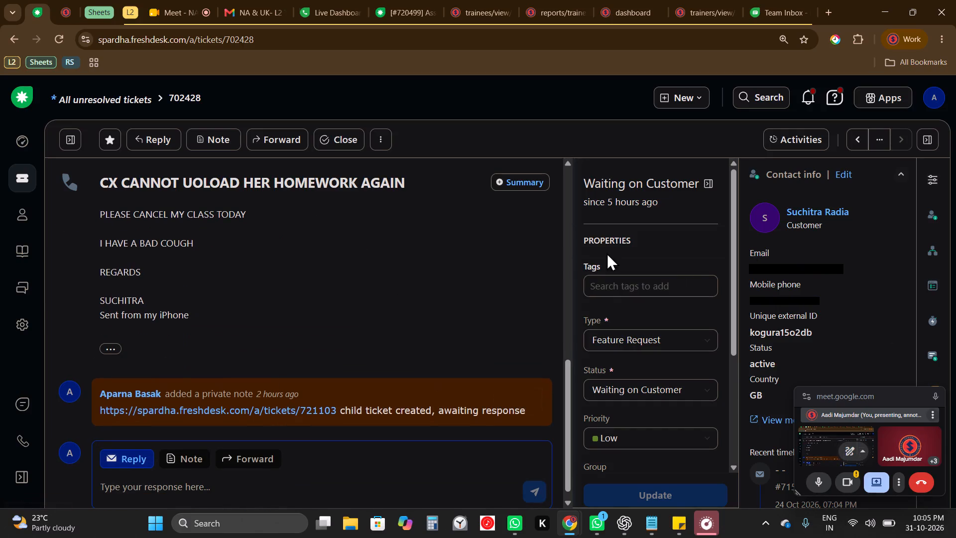
double_click(423, 177)
left_click_drag(423, 177, 456, 414)
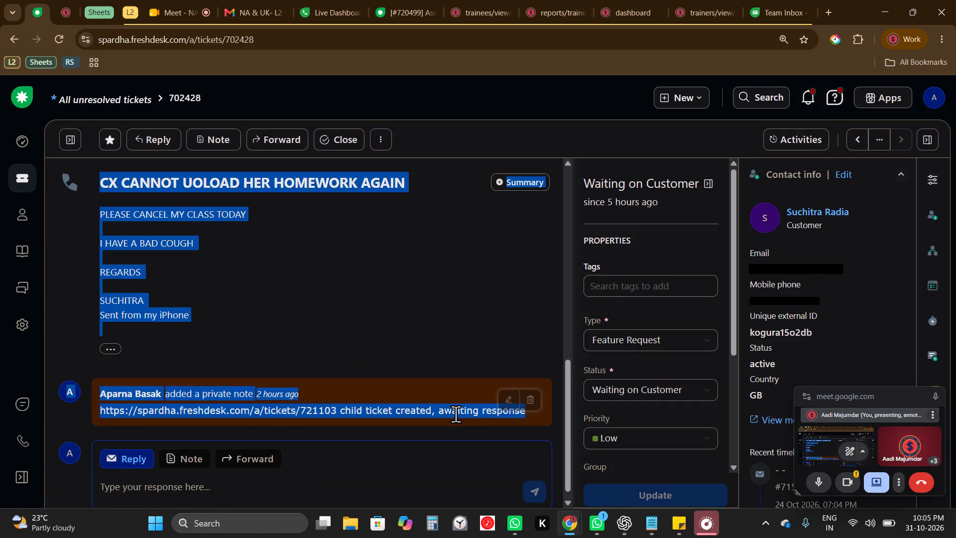
left_click_drag(456, 414, 456, 413)
left_click(456, 413)
triple_click(828, 298)
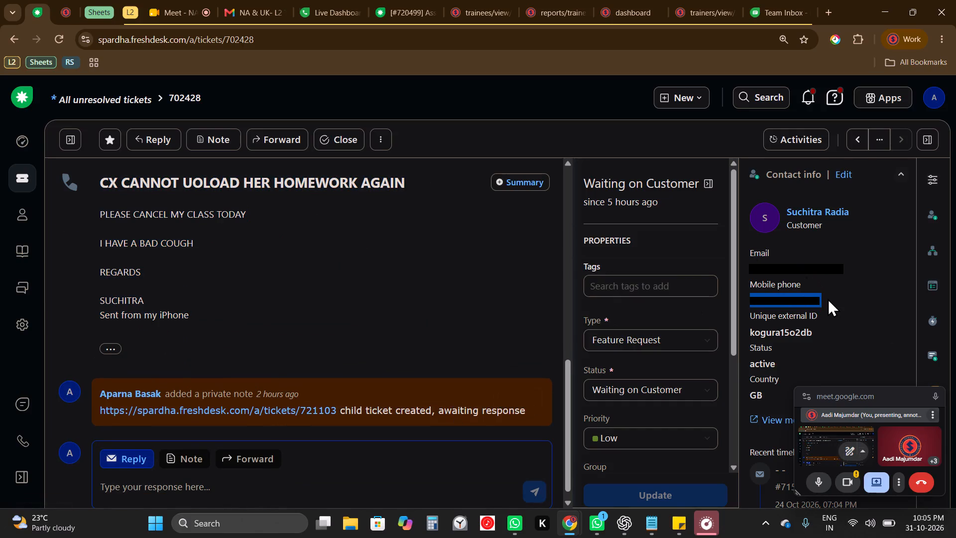
key("ctrl+c")
scroll(289, 329, "up", 2)
scroll(289, 329, "down", 6)
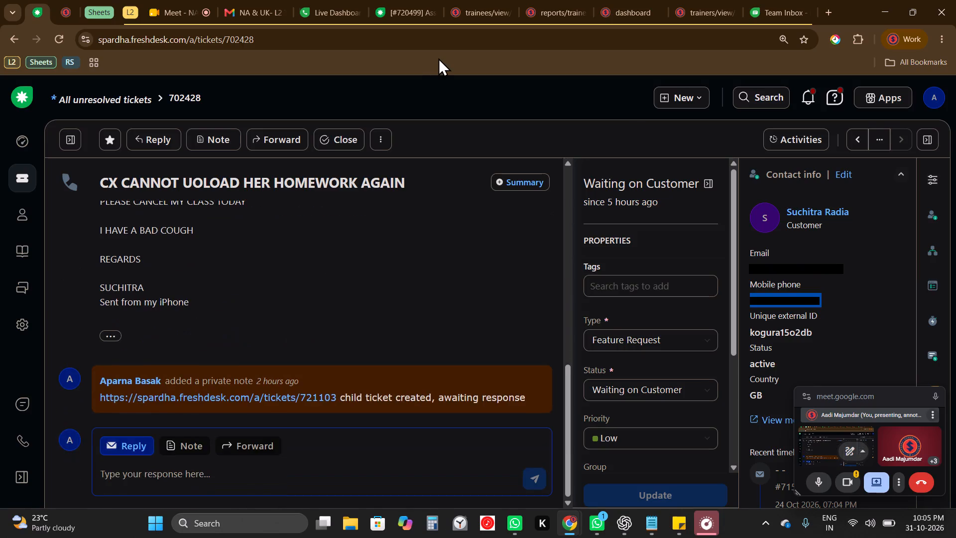
left_click(478, 0)
left_click(96, 419)
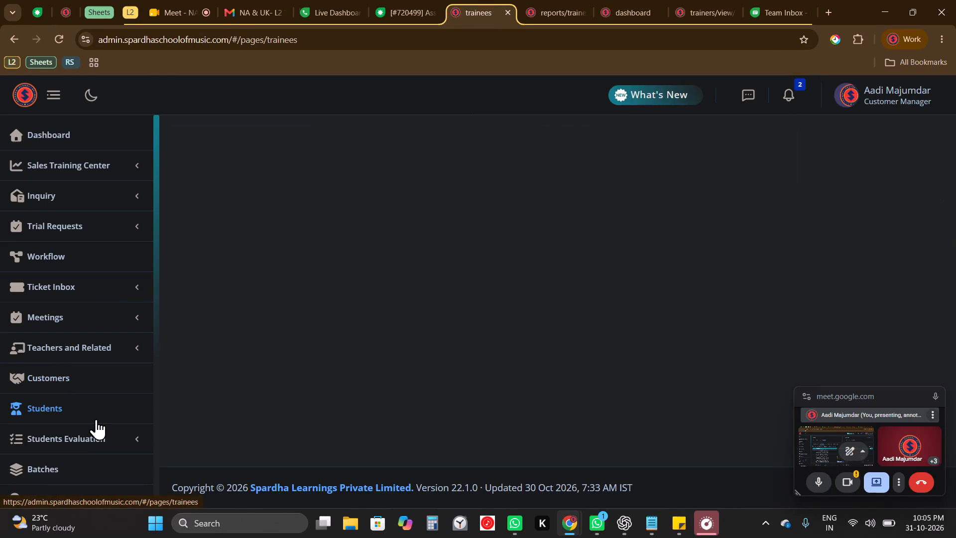
triple_click(414, 189)
left_click(414, 189)
left_click(414, 189)
key("ctrl+v")
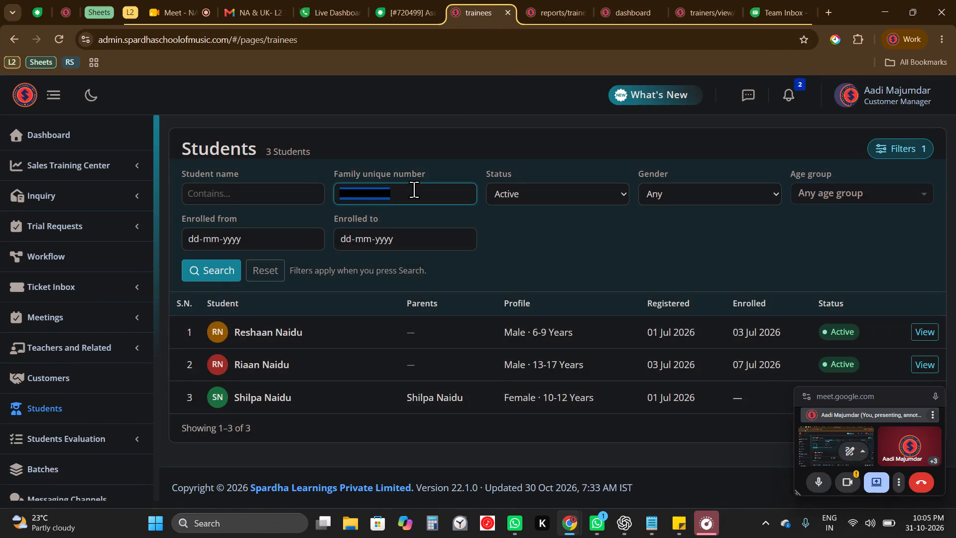
key("ctrl+Left")
key("Right")
key("Right")
key("BackSpace")
key("BackSpace")
key("BackSpace")
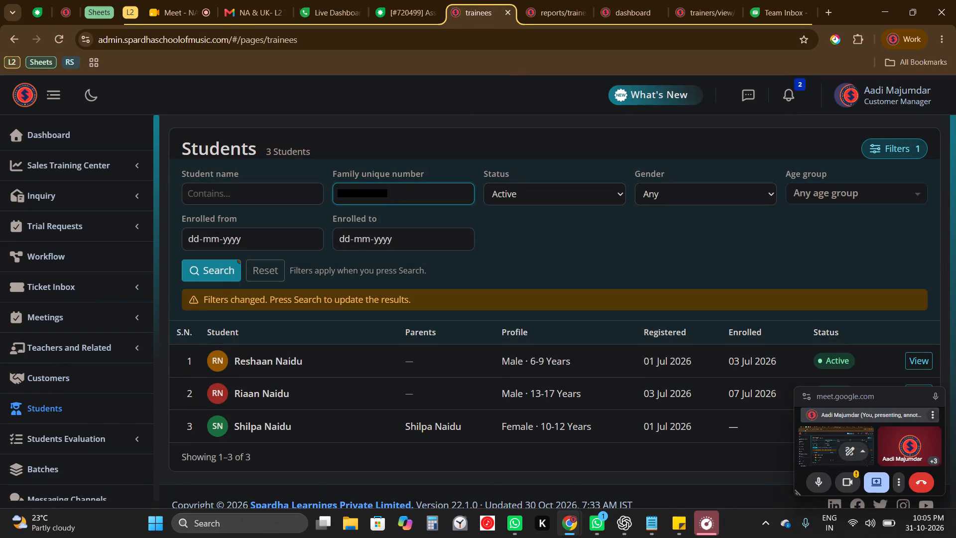
left_click(209, 279)
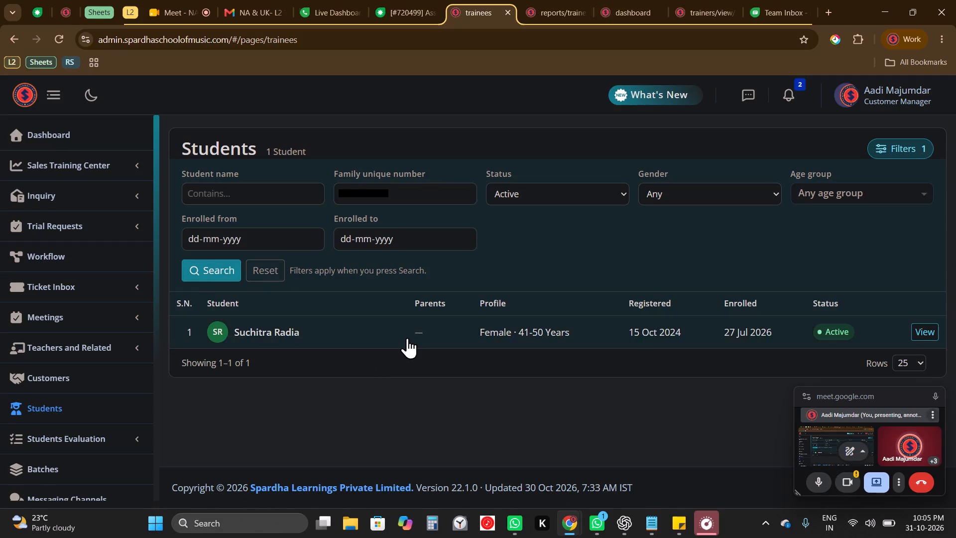
Open the matching student's Indian Vocals batch.
left_click(407, 338)
left_click(254, 332)
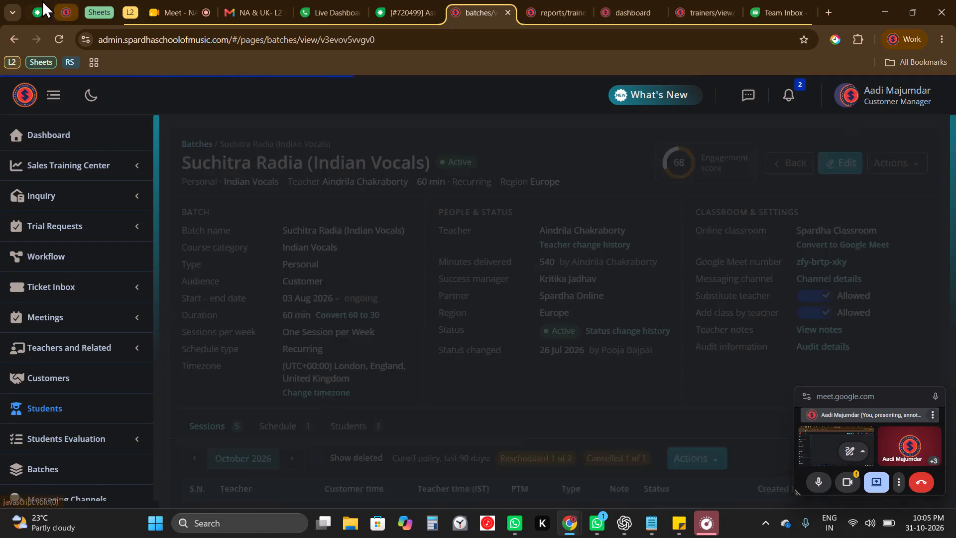
left_click(42, 0)
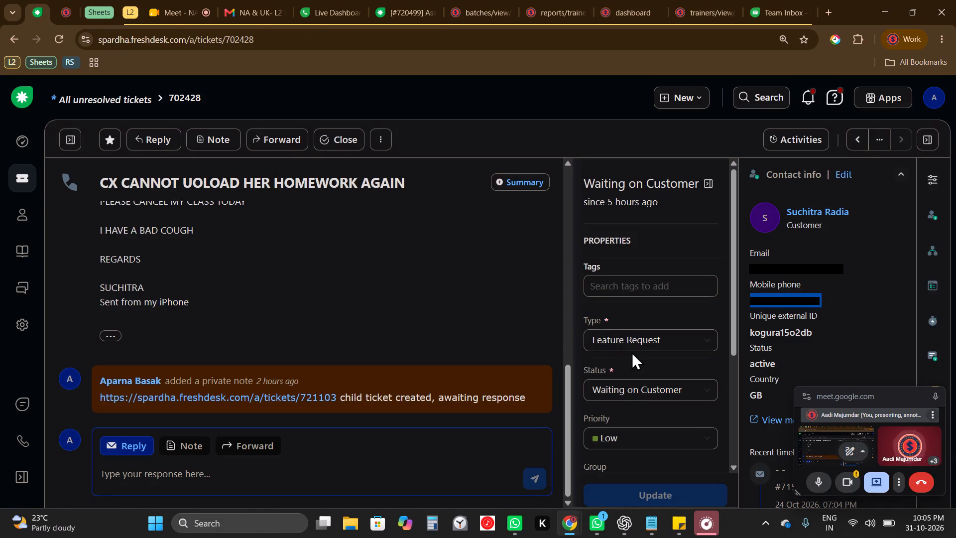
left_click(370, 294)
scroll(370, 294, "up", 1)
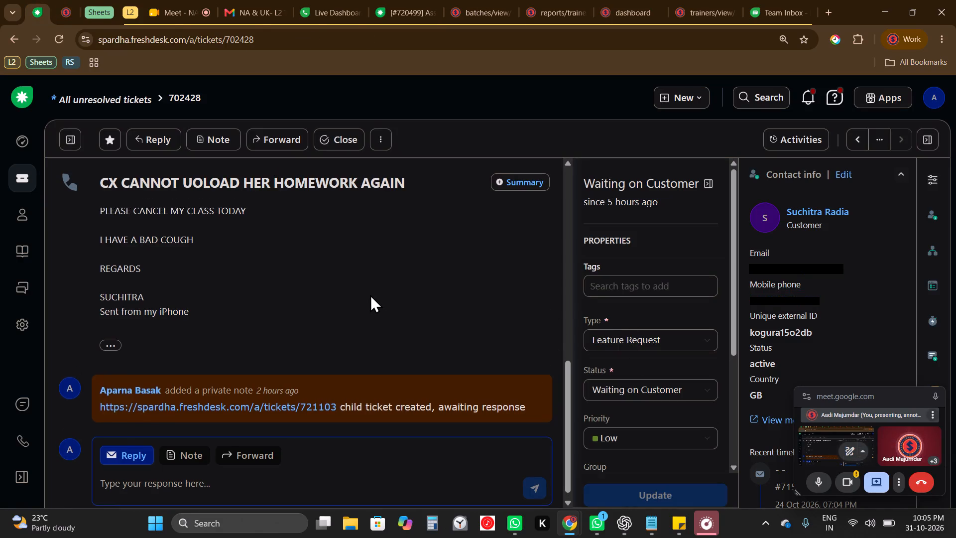
scroll(370, 294, "up", 1)
double_click(394, 292)
left_click_drag(394, 292, 369, 333)
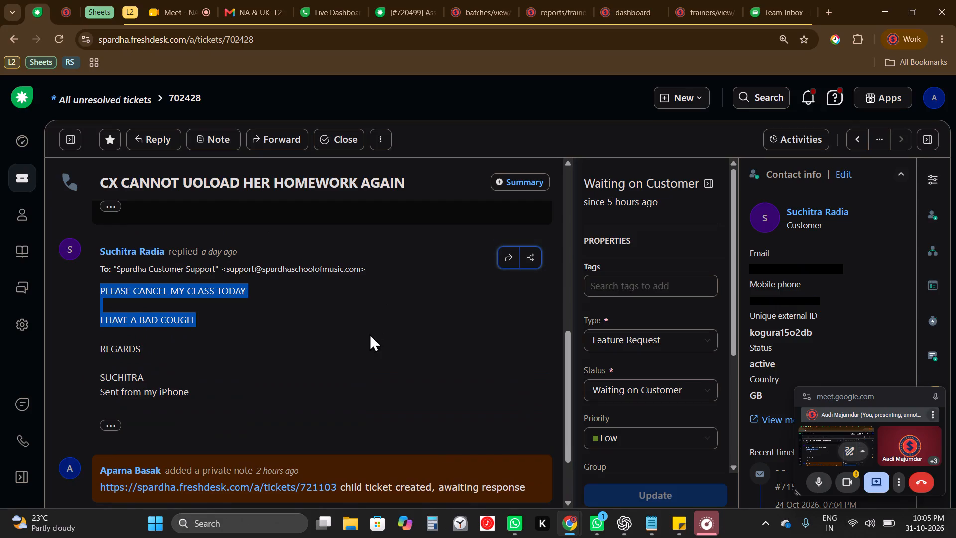
left_click_drag(369, 333, 357, 379)
left_click(357, 379)
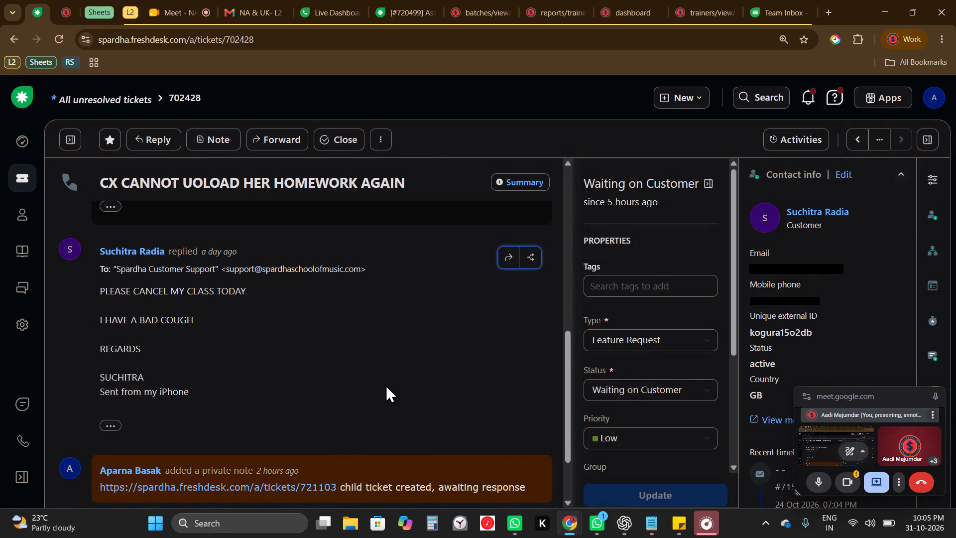
scroll(366, 298, "up", 2)
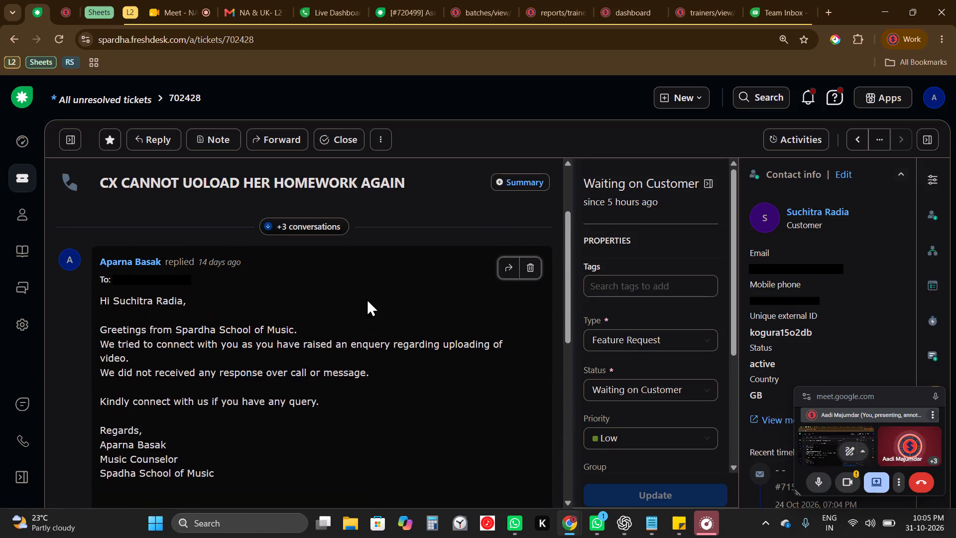
scroll(366, 298, "up", 2)
left_click(210, 265)
left_click_drag(210, 265, 263, 270)
scroll(263, 270, "down", 1)
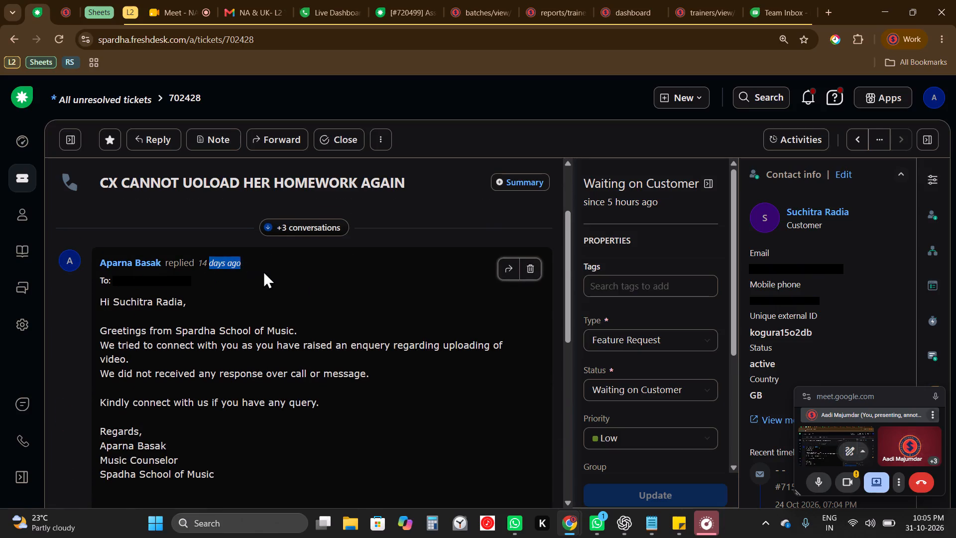
scroll(263, 270, "down", 3)
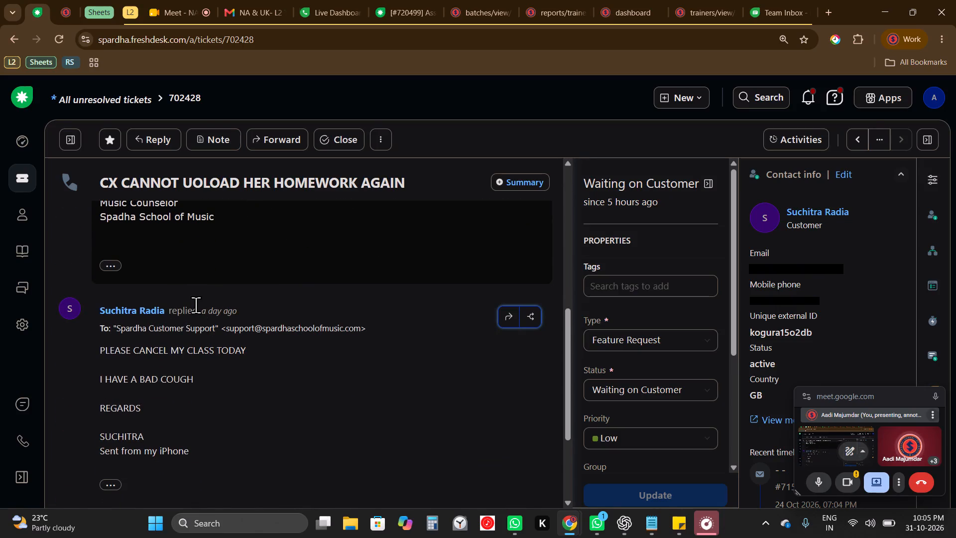
left_click(196, 306)
left_click_drag(196, 306, 268, 308)
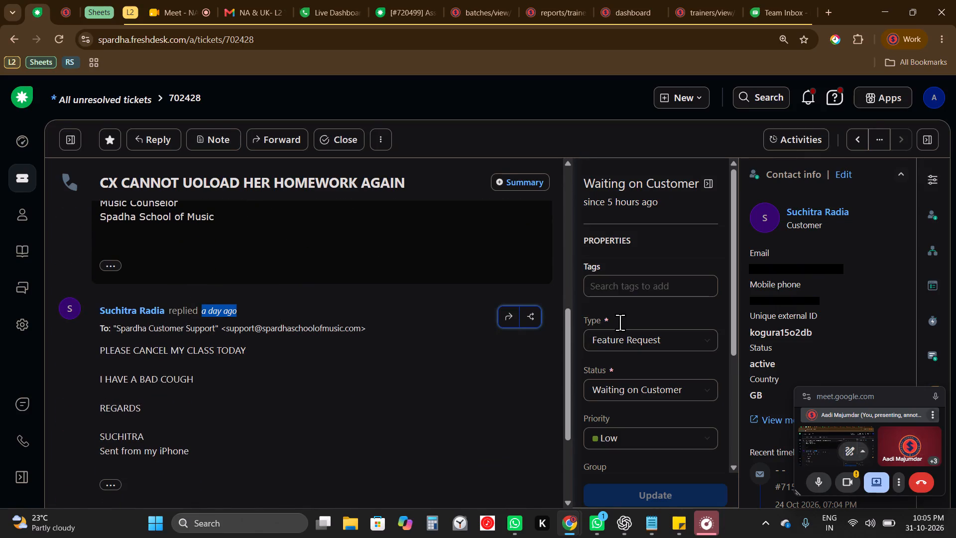
scroll(383, 374, "down", 3)
scroll(294, 400, "down", 1)
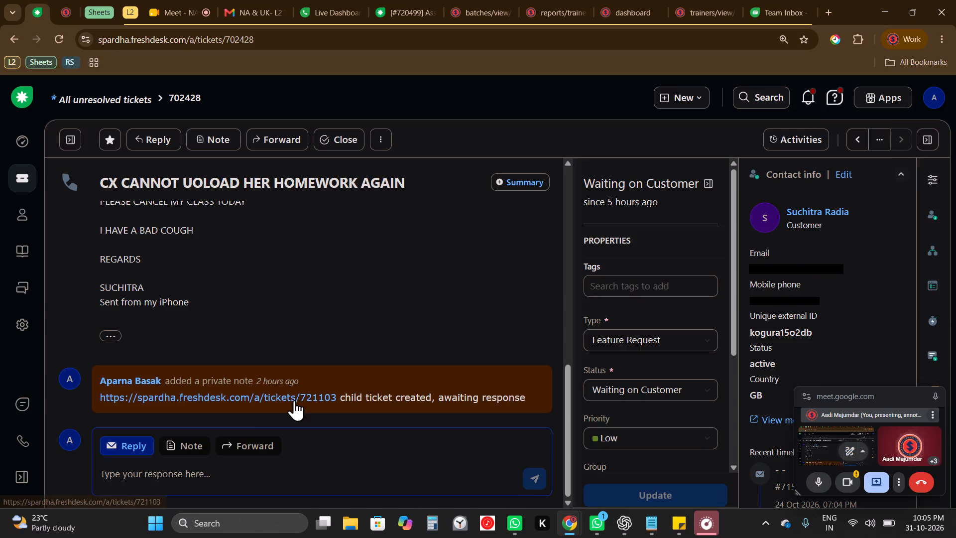
scroll(294, 400, "down", 1)
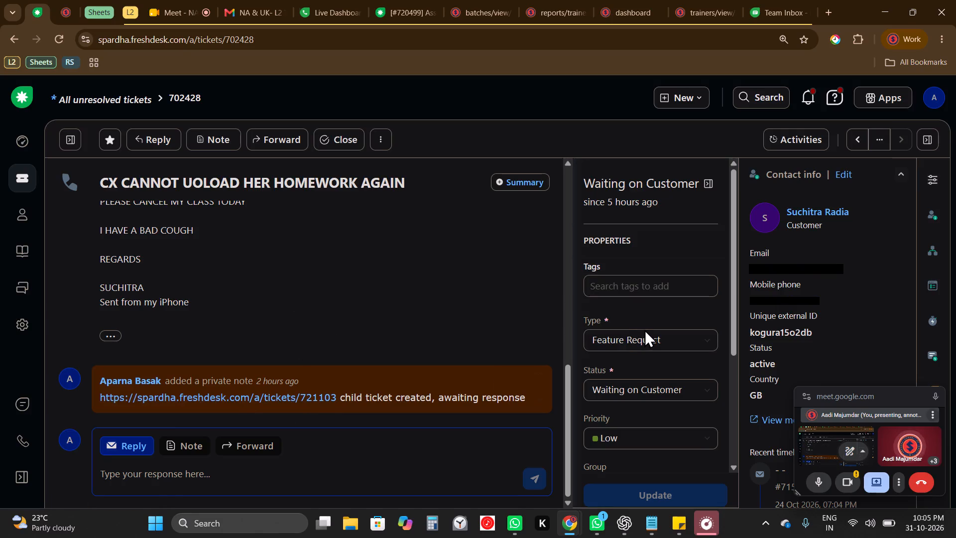
scroll(354, 335, "up", 1)
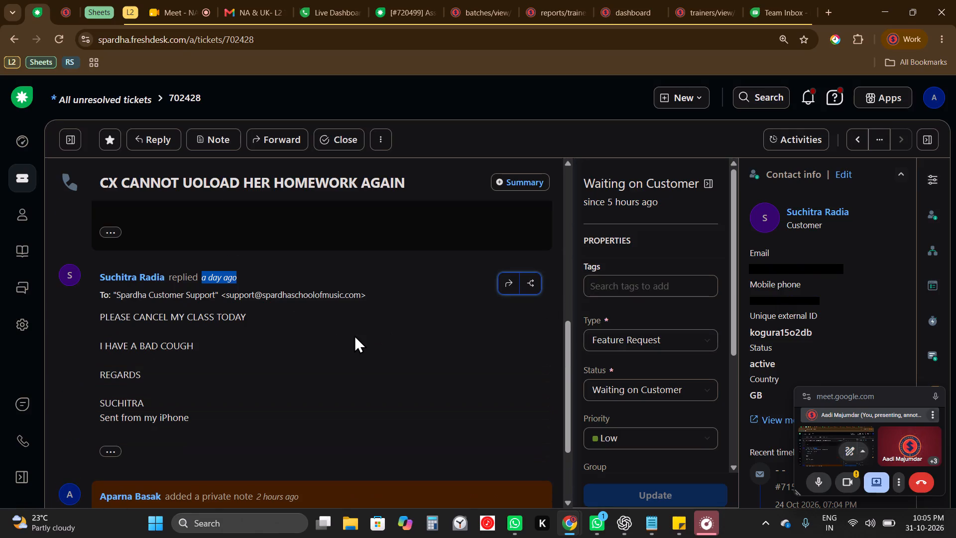
left_click(354, 335)
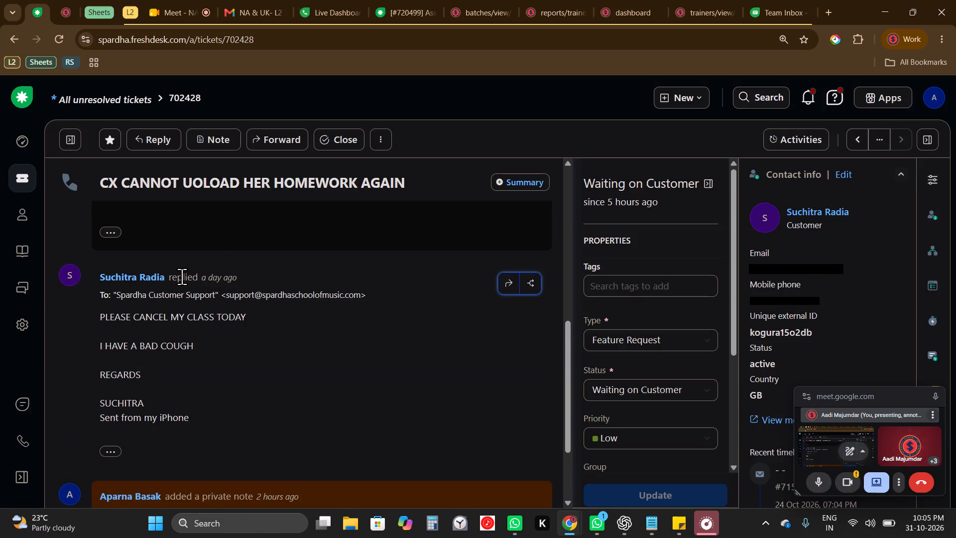
left_click(182, 276)
left_click_drag(182, 276, 254, 279)
left_click(254, 279)
left_click(177, 282)
left_click_drag(177, 282, 251, 278)
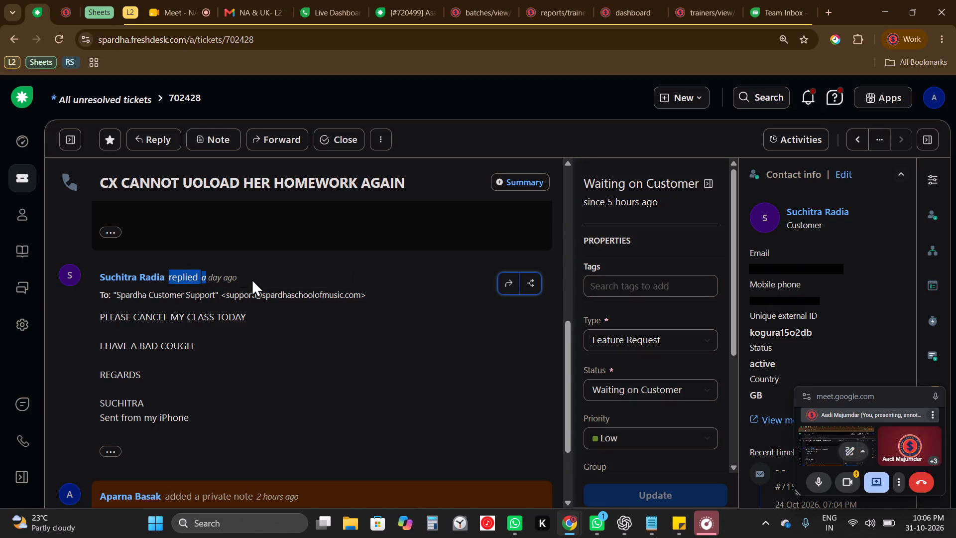
left_click_drag(251, 278, 253, 278)
left_click(253, 278)
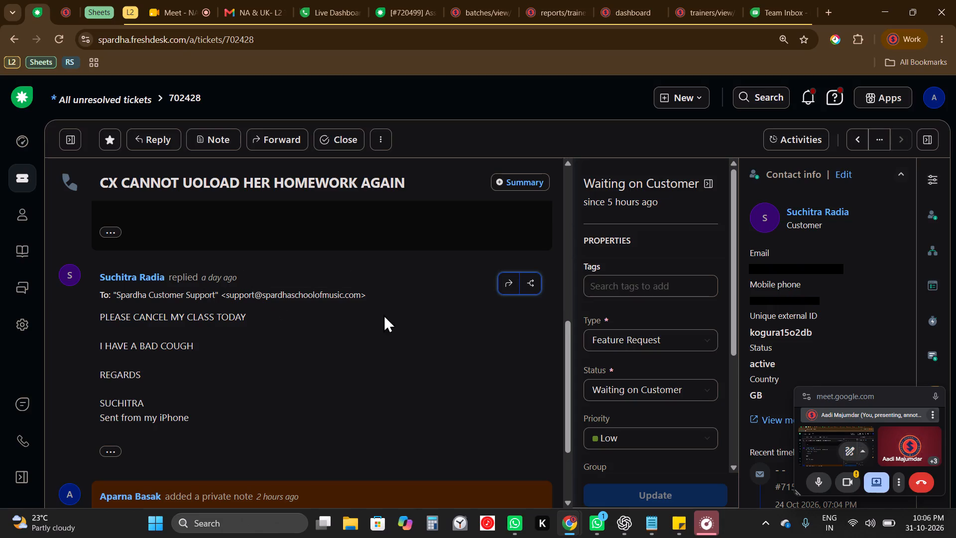
scroll(319, 311, "down", 2)
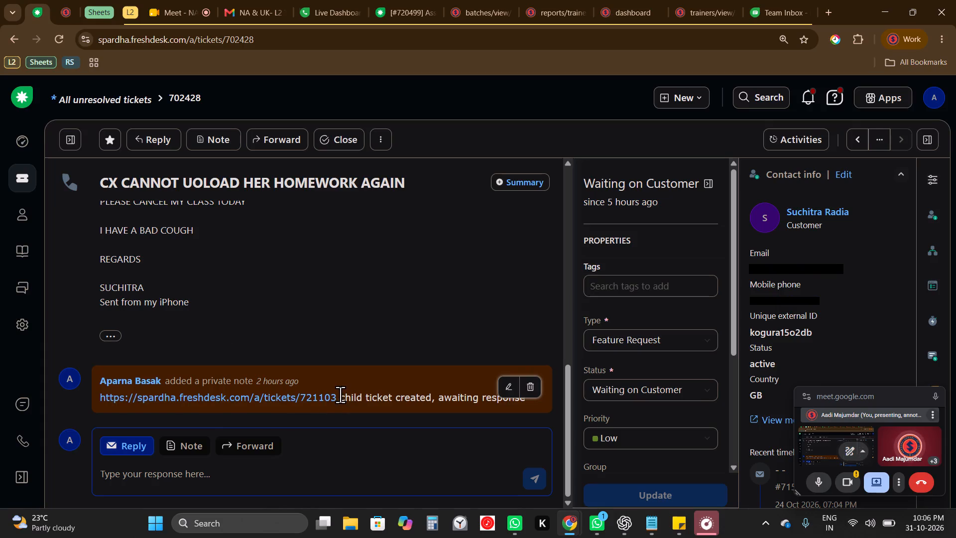
left_click_drag(340, 395, 96, 397)
left_click(298, 319)
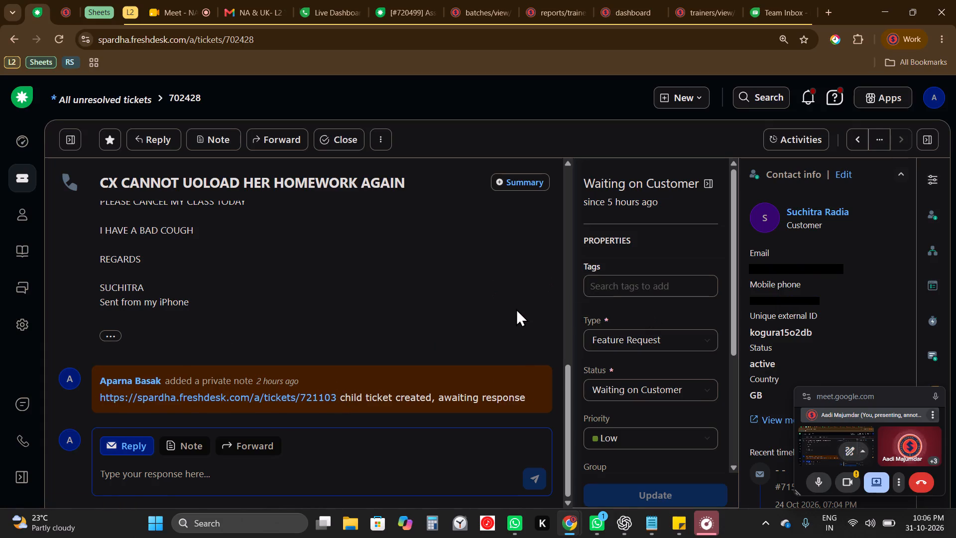
left_click(352, 312)
left_click(382, 277)
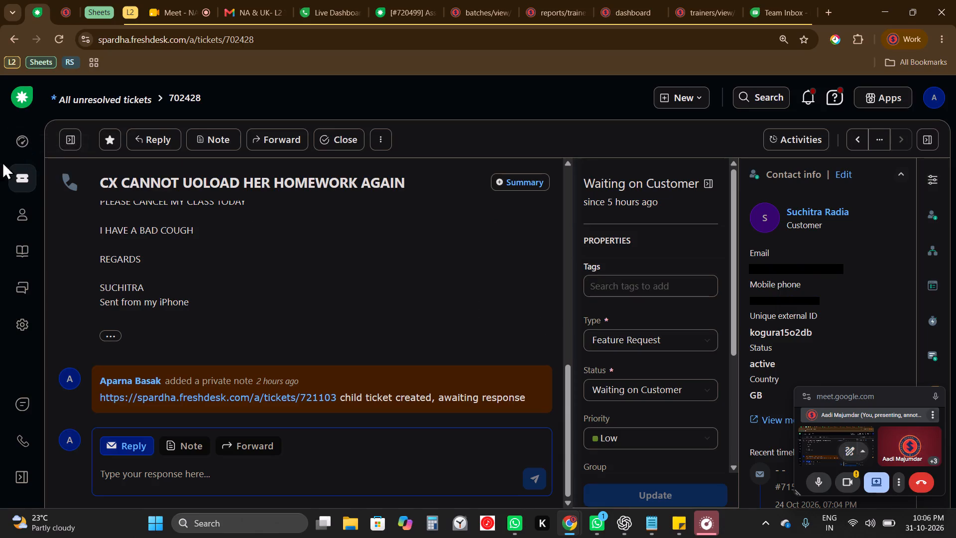
Open permanent batch change ticket #718306 from the unresolved list and read its chat history and private notes.
left_click(33, 178)
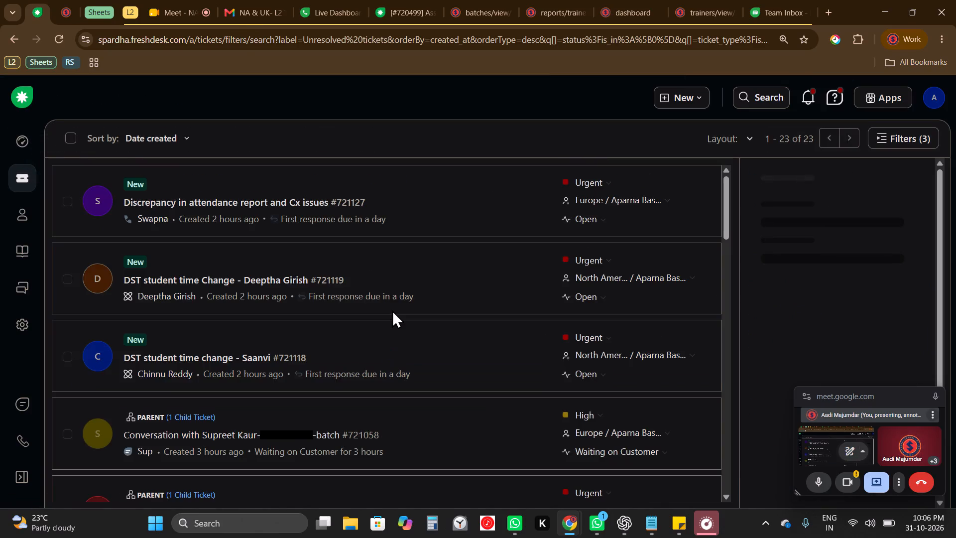
scroll(392, 310, "down", 3)
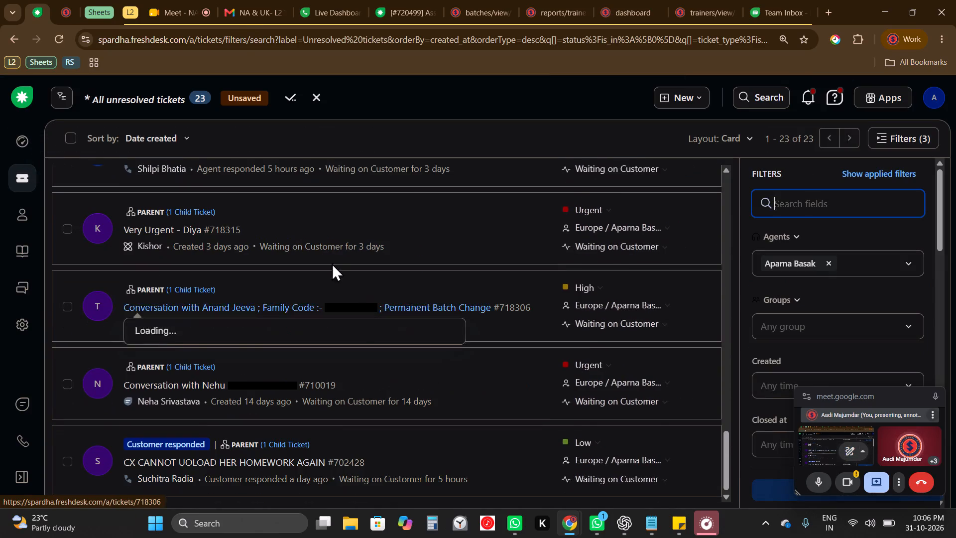
left_click(448, 305)
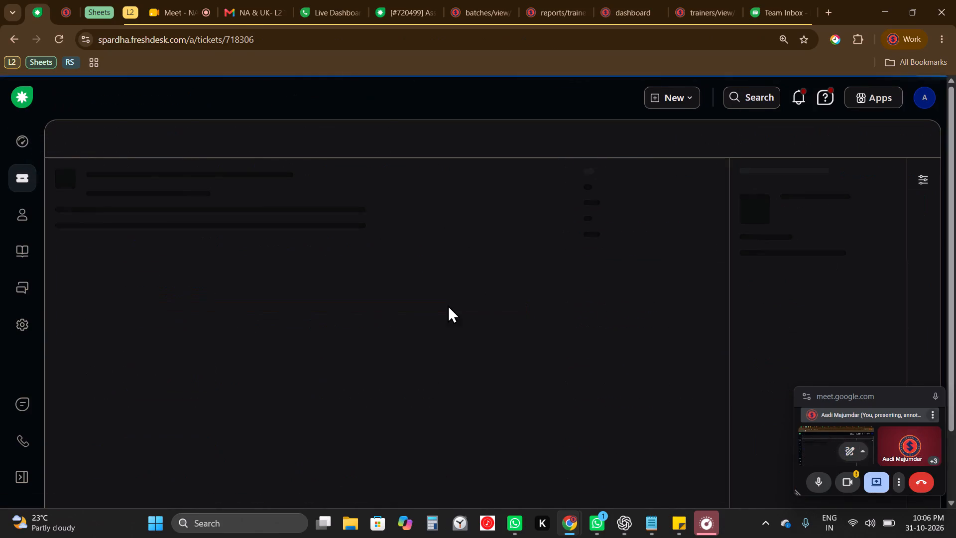
scroll(448, 305, "down", 7)
scroll(448, 305, "up", 1)
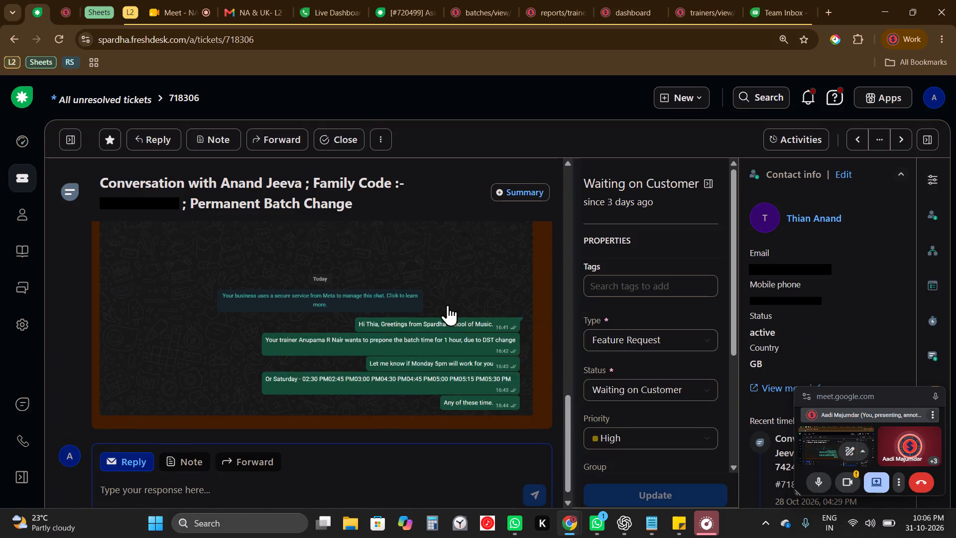
scroll(448, 305, "up", 3)
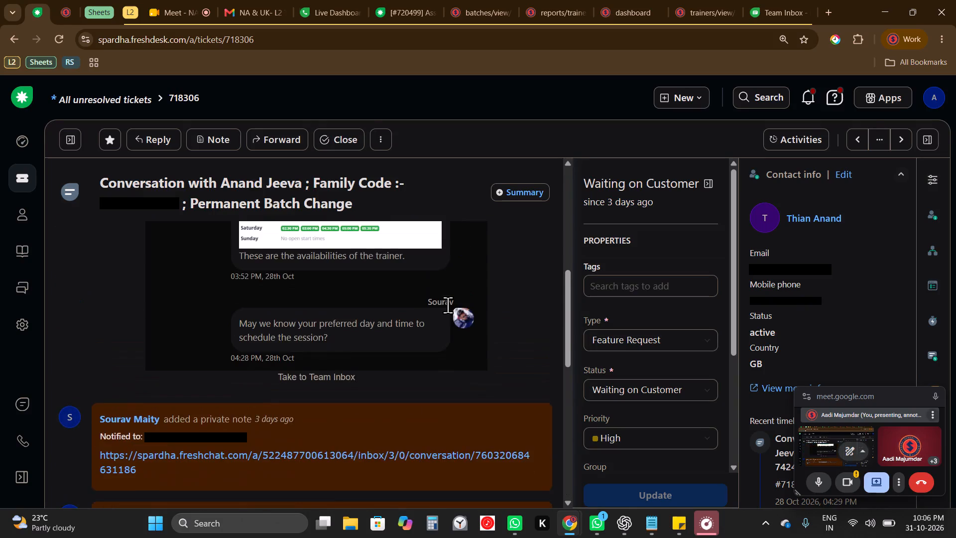
scroll(448, 305, "right", 2)
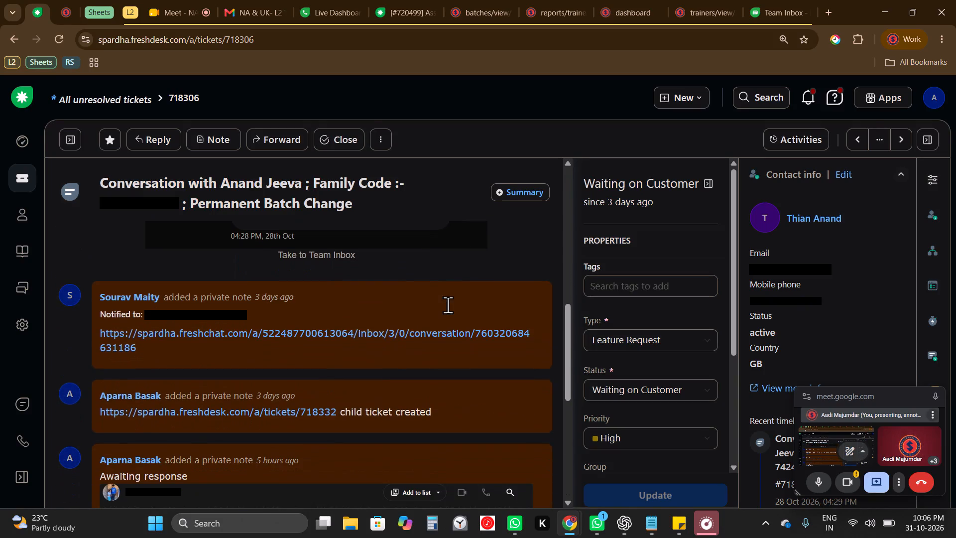
scroll(448, 305, "right", 1)
Go to the adjacent ticket #718315 and review its child ticket note and the WhatsApp conversation attached to the awaiting-response note.
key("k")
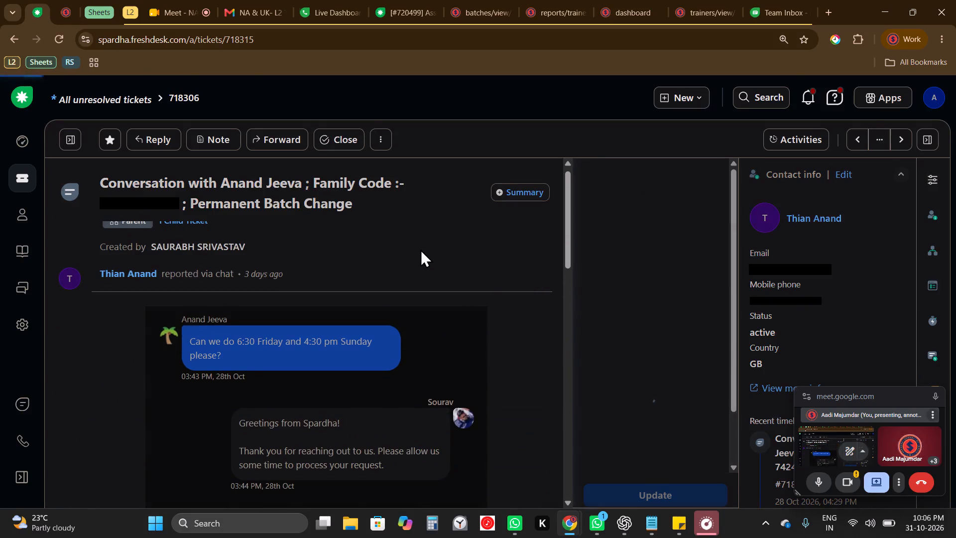
scroll(371, 391, "down", 4)
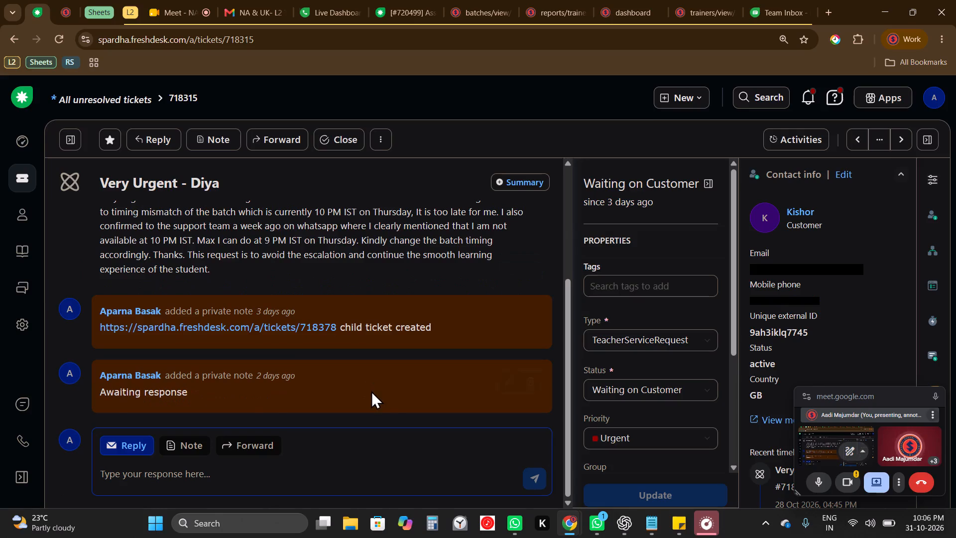
scroll(371, 391, "down", 1)
left_click(353, 331)
left_click_drag(353, 331, 408, 330)
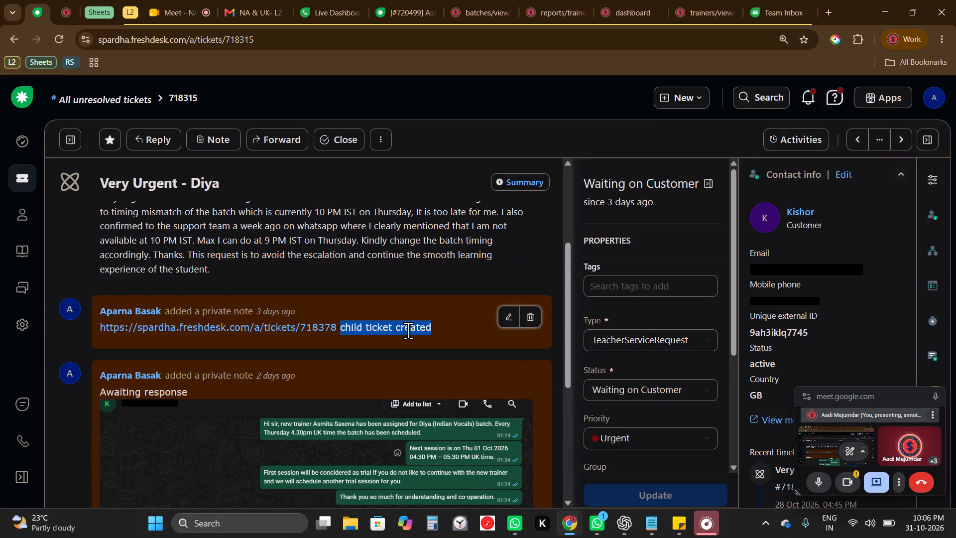
left_click_drag(408, 330, 410, 330)
left_click(410, 330)
scroll(406, 373, "down", 2)
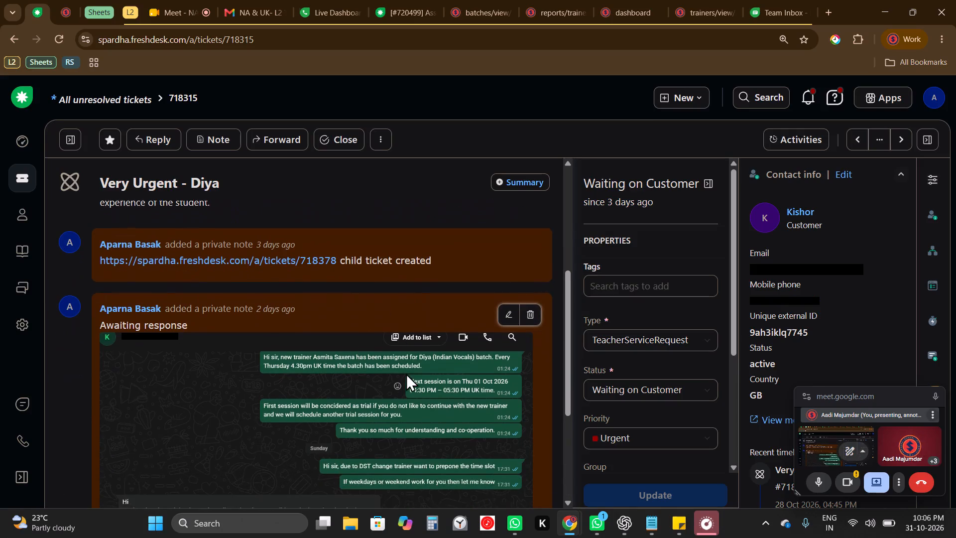
scroll(406, 373, "down", 1)
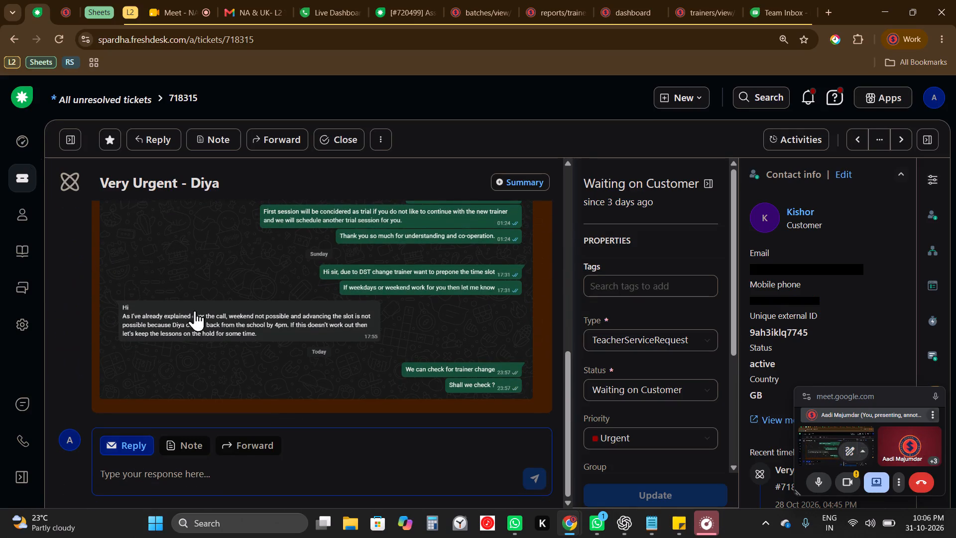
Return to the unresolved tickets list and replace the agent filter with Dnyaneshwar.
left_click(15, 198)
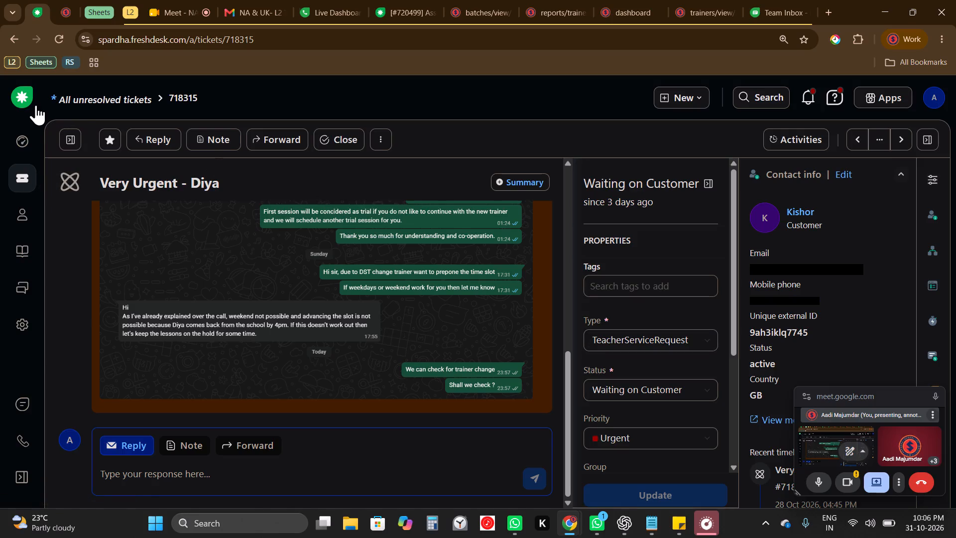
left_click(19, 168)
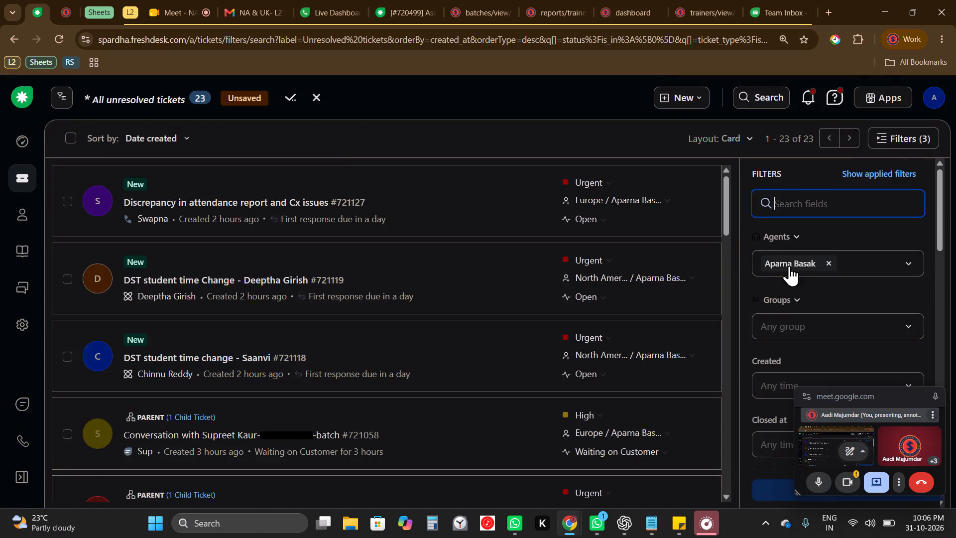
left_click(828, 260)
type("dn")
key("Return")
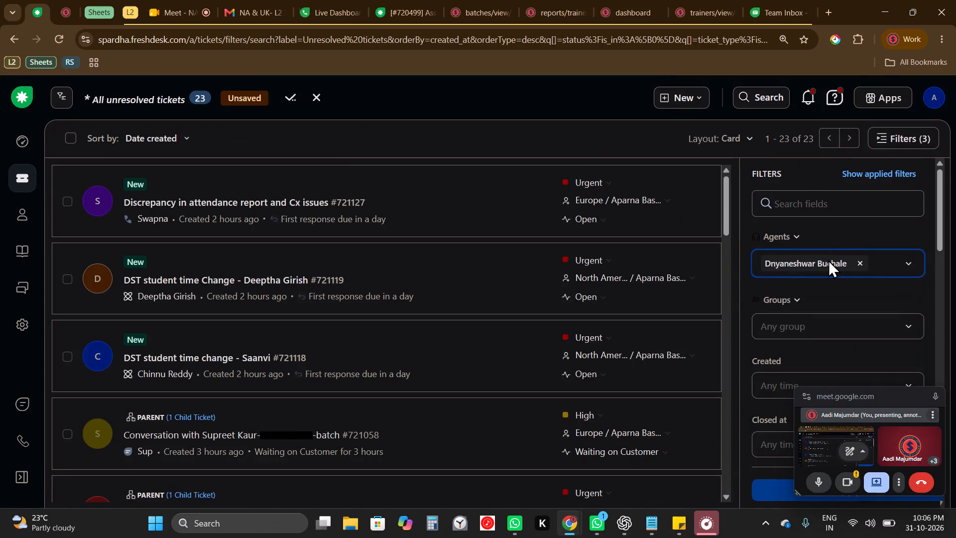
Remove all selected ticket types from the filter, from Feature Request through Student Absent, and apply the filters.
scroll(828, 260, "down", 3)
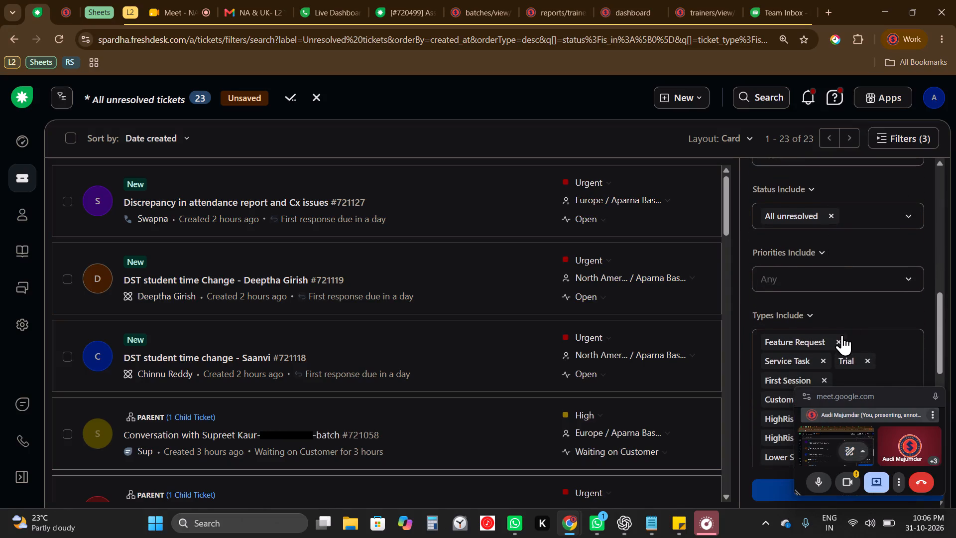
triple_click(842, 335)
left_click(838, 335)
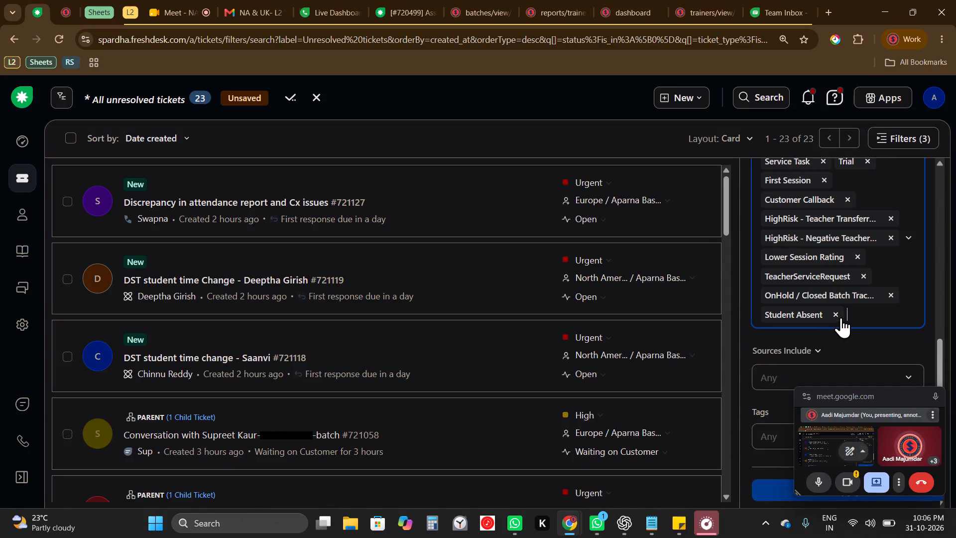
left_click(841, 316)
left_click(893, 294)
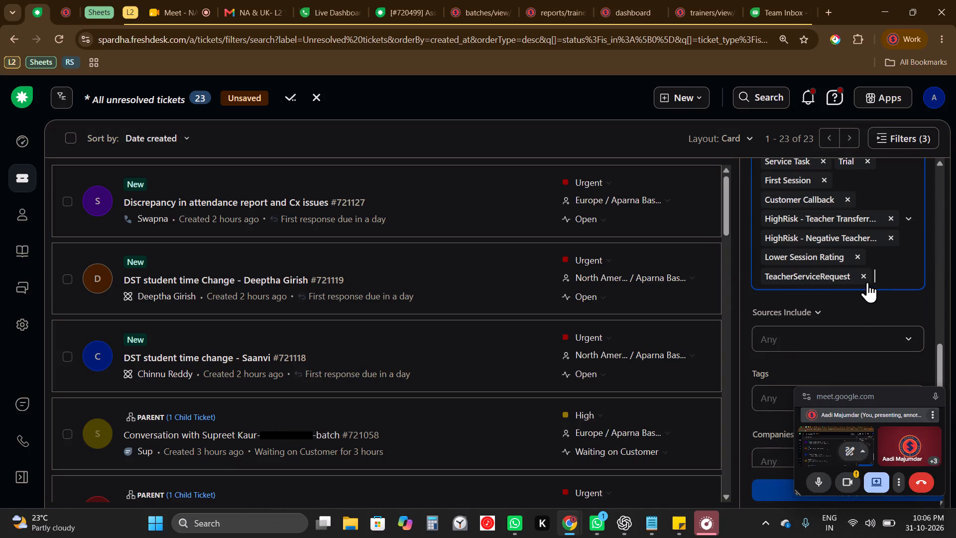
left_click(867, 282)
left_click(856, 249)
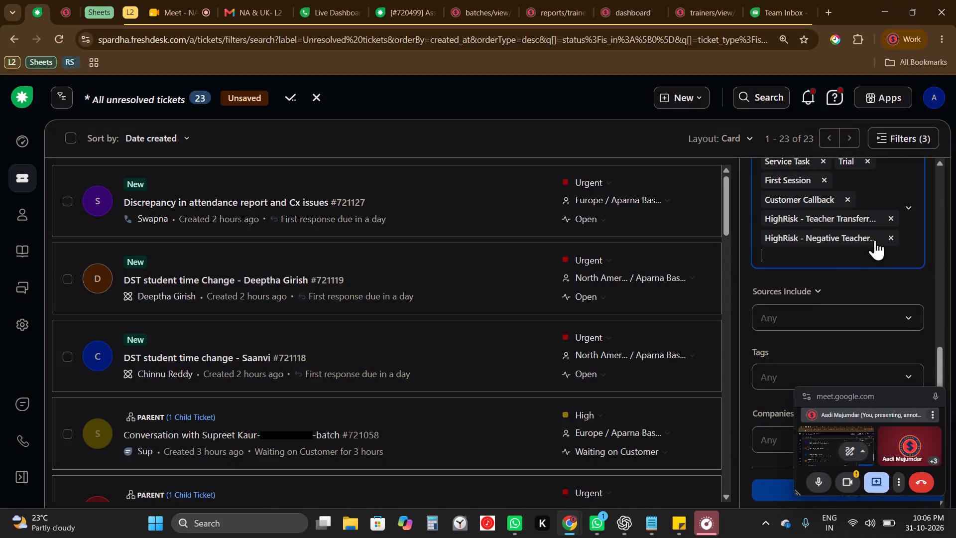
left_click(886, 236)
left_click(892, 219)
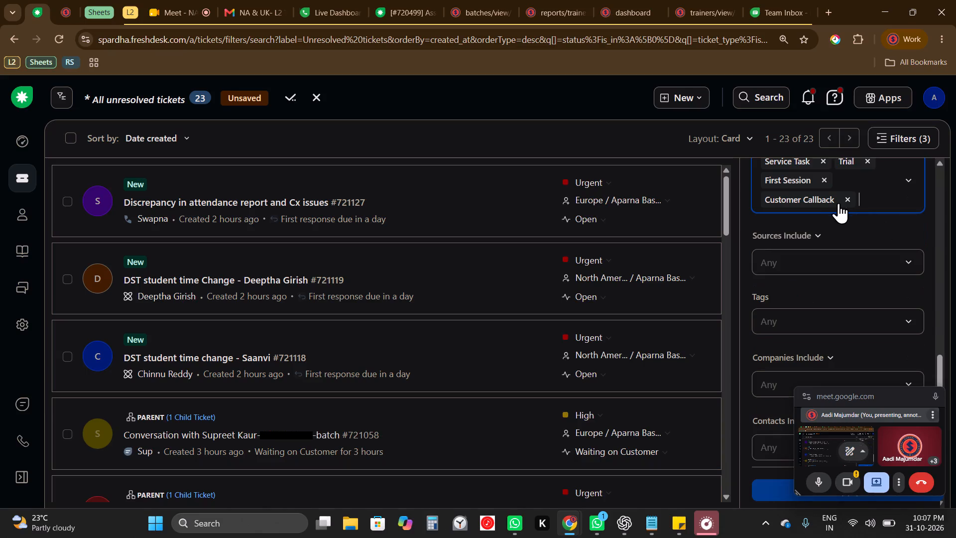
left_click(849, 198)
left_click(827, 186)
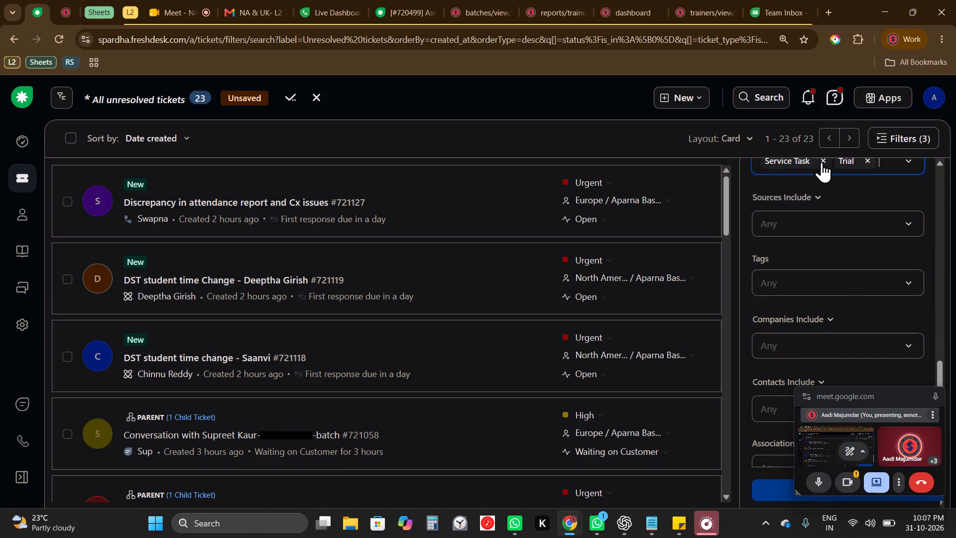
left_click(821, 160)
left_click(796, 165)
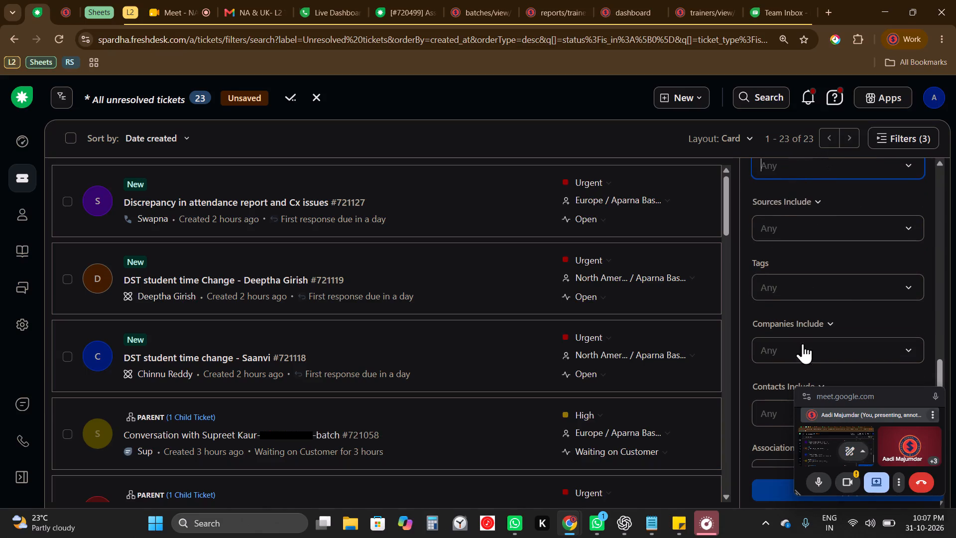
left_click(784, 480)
Copy the L4 ticket filter link from the Notepad notes and open it in the helpdesk browser tab.
left_click(652, 524)
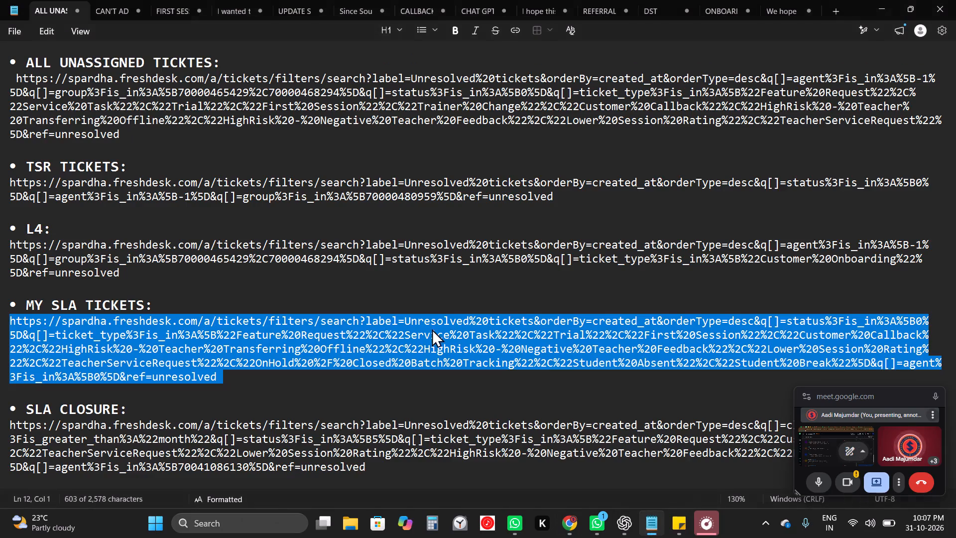
triple_click(320, 252)
key("ctrl+c")
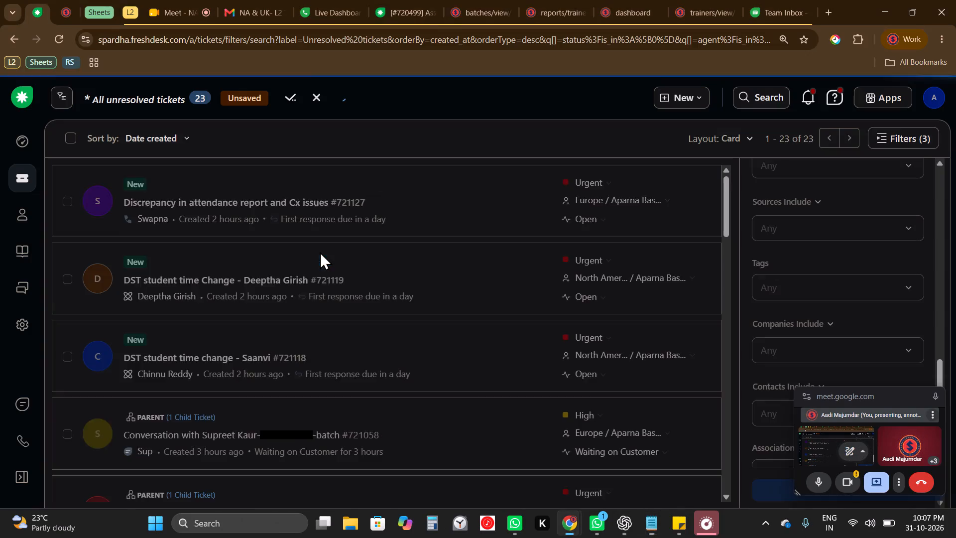
left_click(450, 39)
key("ctrl+v")
key("Return")
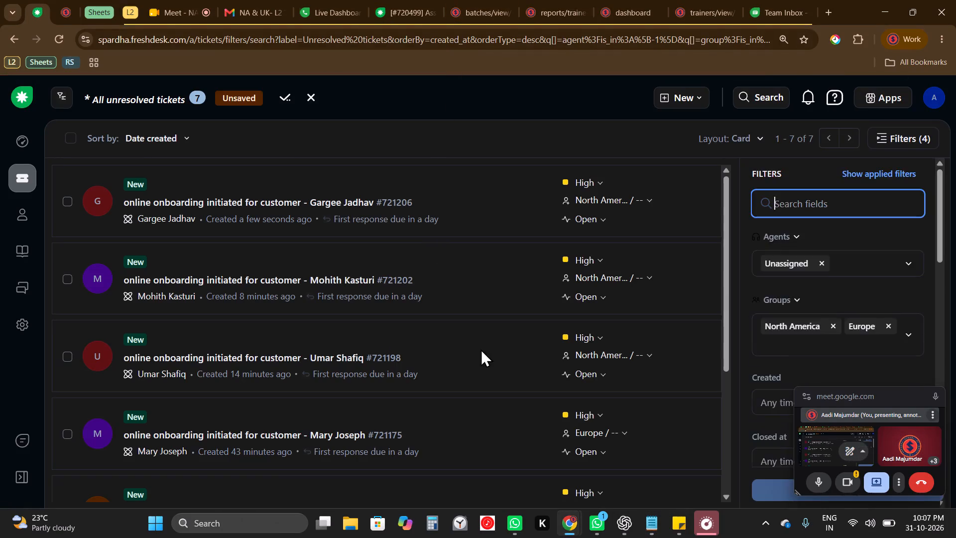
scroll(480, 349, "down", 5)
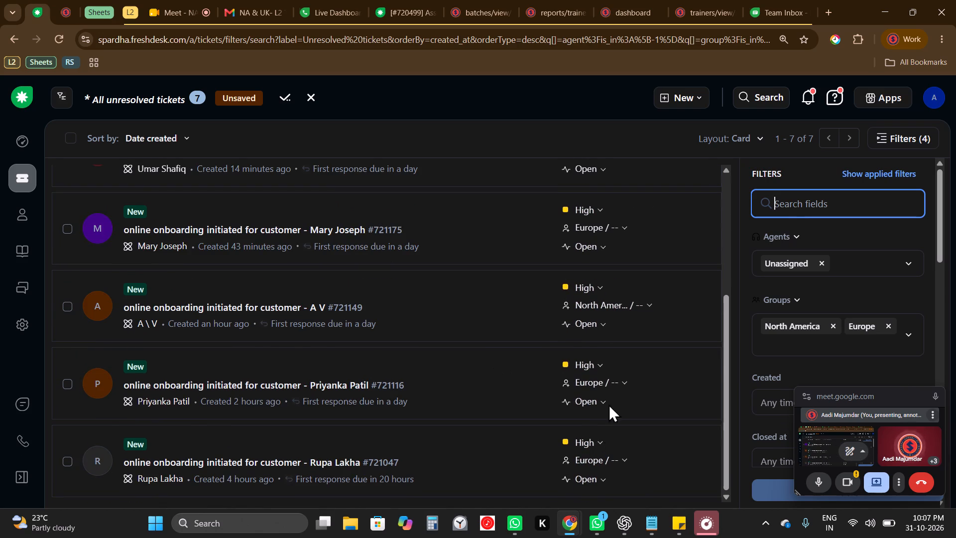
scroll(609, 304, "up", 6)
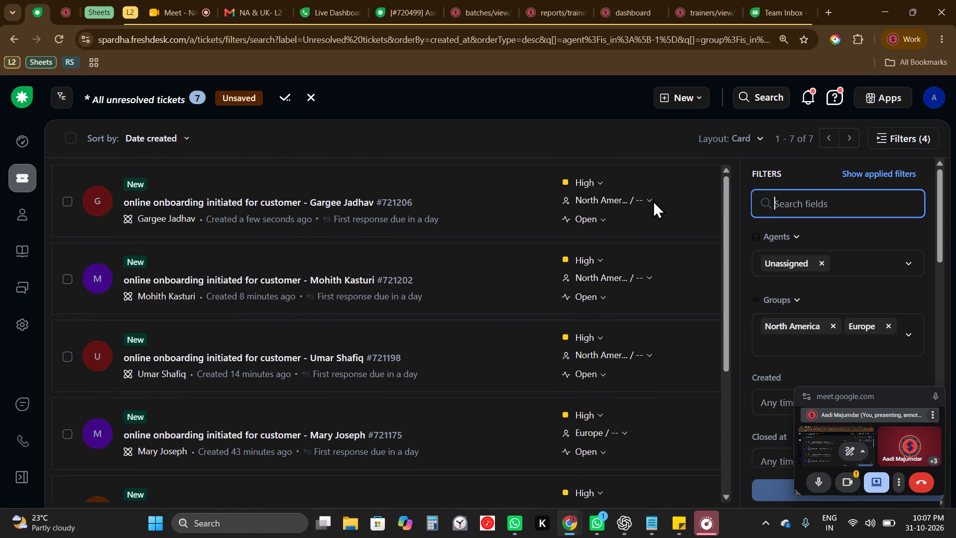
left_click(649, 197)
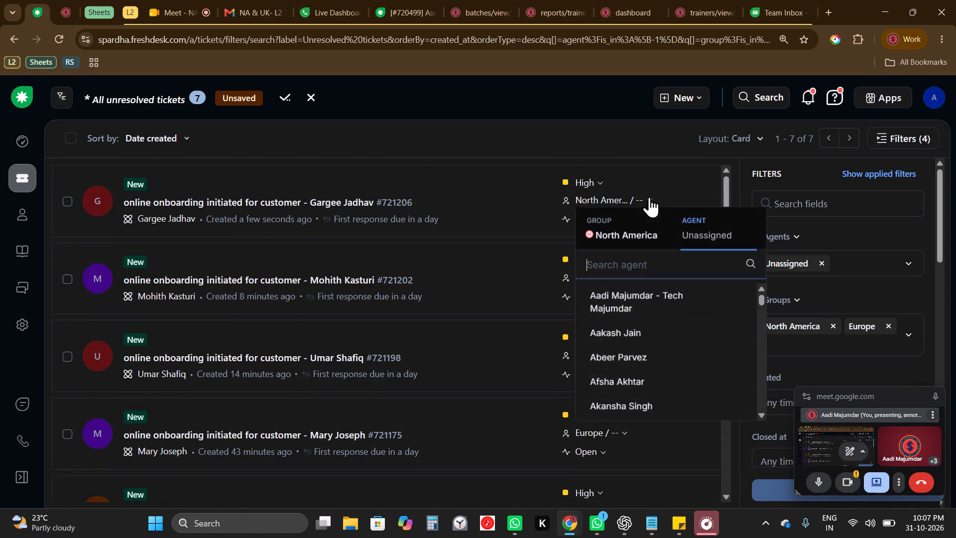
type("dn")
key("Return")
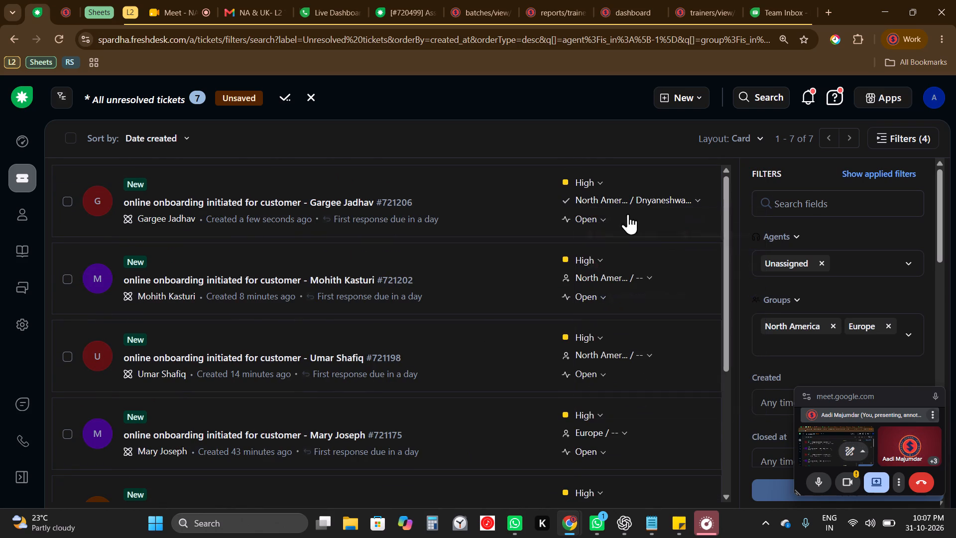
left_click(650, 275)
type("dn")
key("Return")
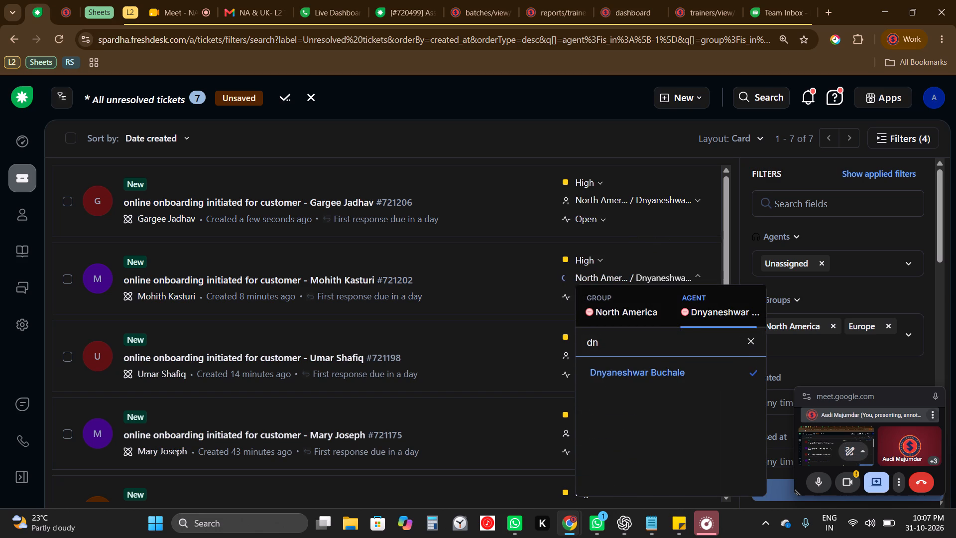
scroll(650, 275, "down", 1)
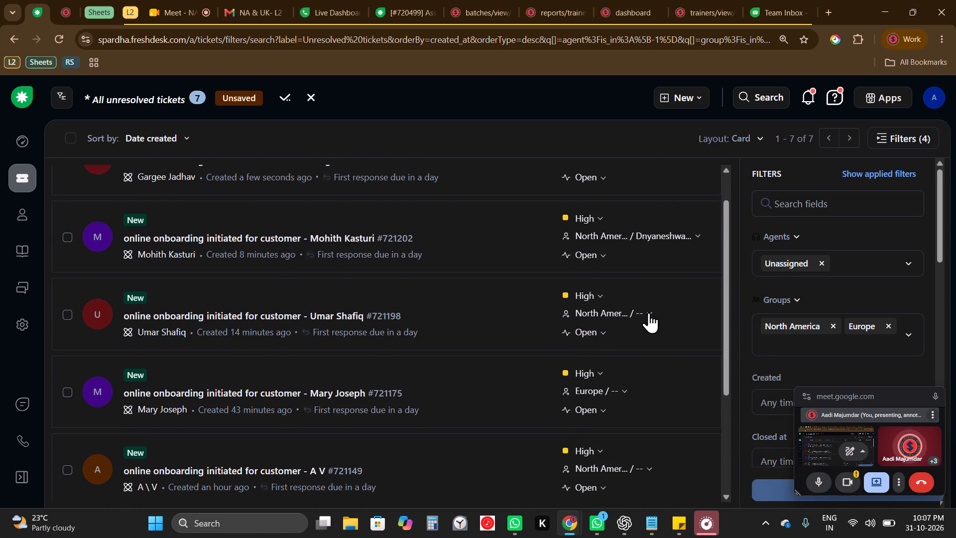
left_click(649, 312)
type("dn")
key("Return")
scroll(649, 312, "down", 1)
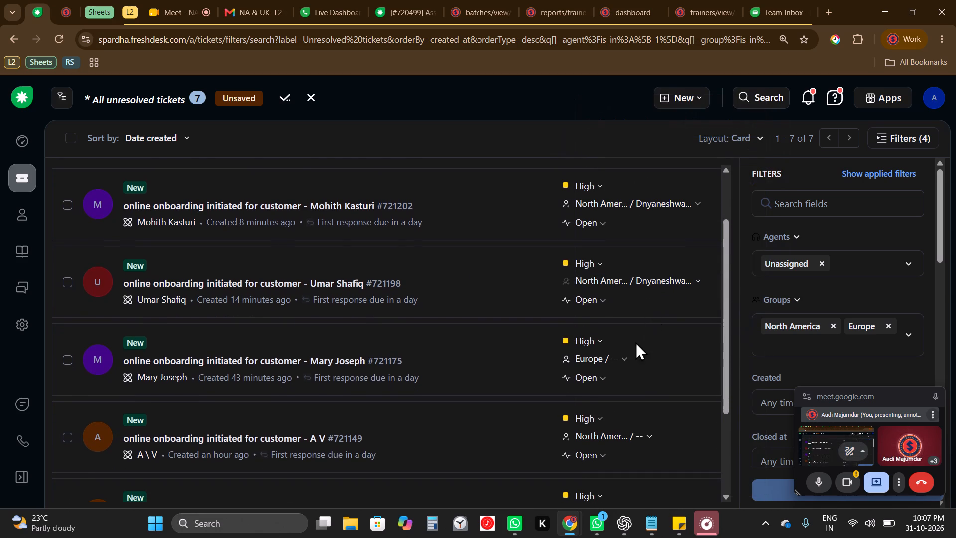
left_click(625, 357)
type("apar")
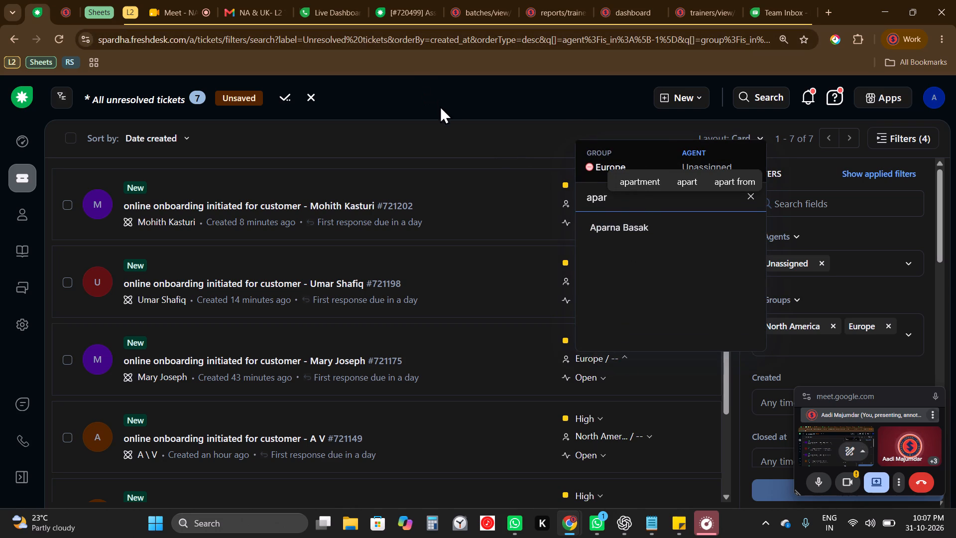
left_click(646, 223)
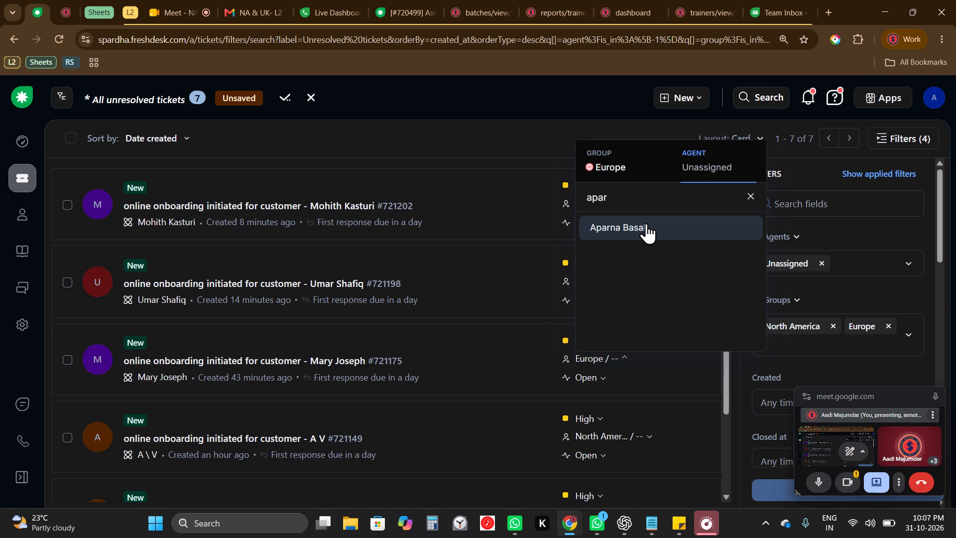
scroll(631, 436, "down", 1)
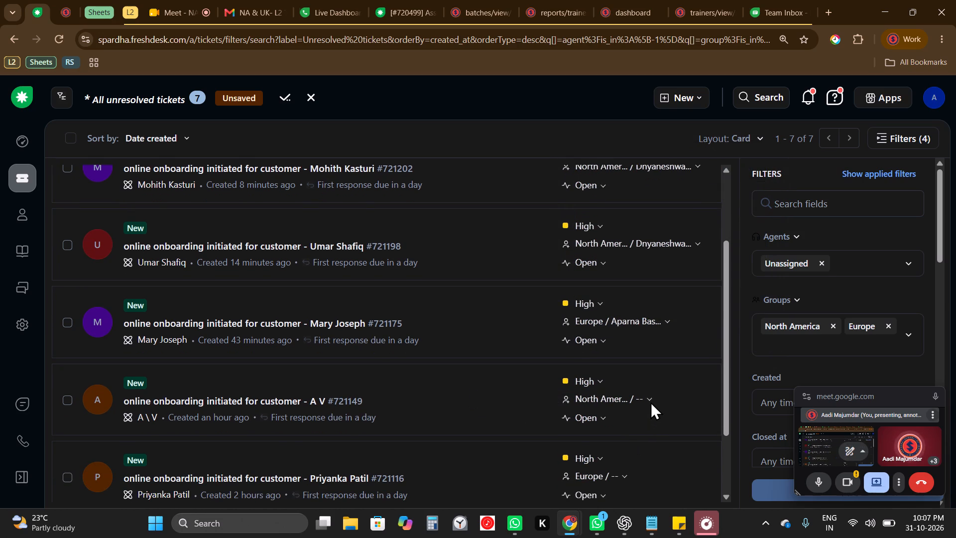
left_click(650, 399)
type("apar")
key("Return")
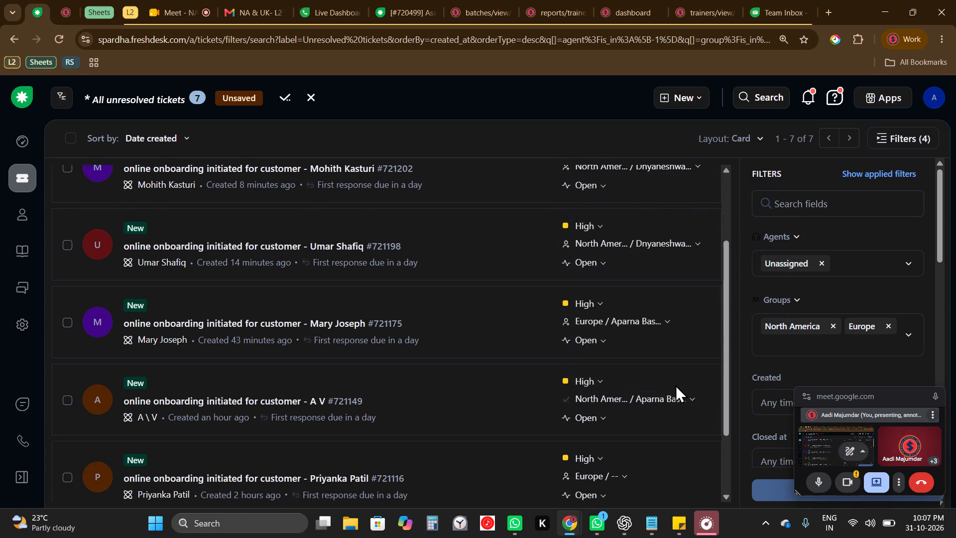
Reassign the North America onboarding ticket #721149 to Dnyaneshwar.
left_click(676, 399)
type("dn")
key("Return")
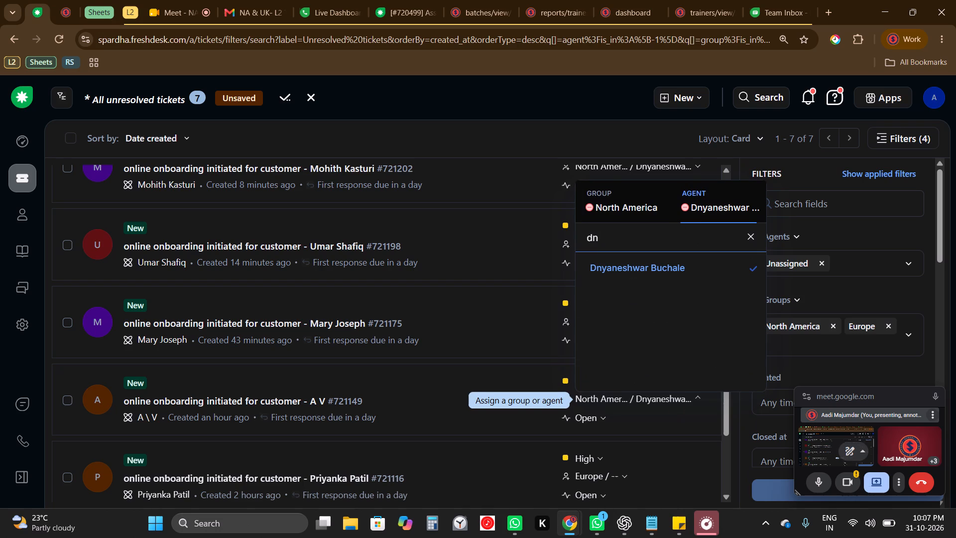
Assign the Europe onboarding tickets #721116 and #721047 to Aparna.
scroll(676, 399, "down", 2)
left_click(625, 379)
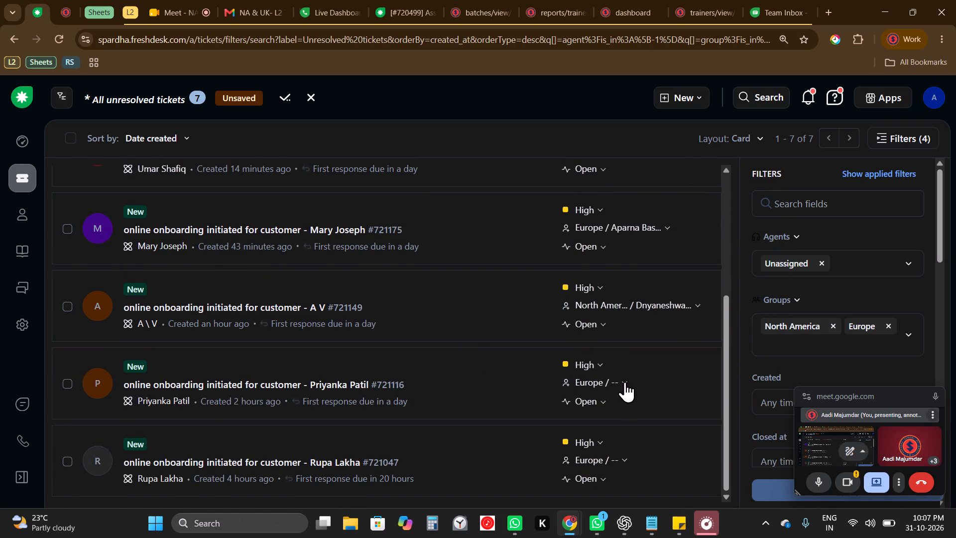
left_click(625, 381)
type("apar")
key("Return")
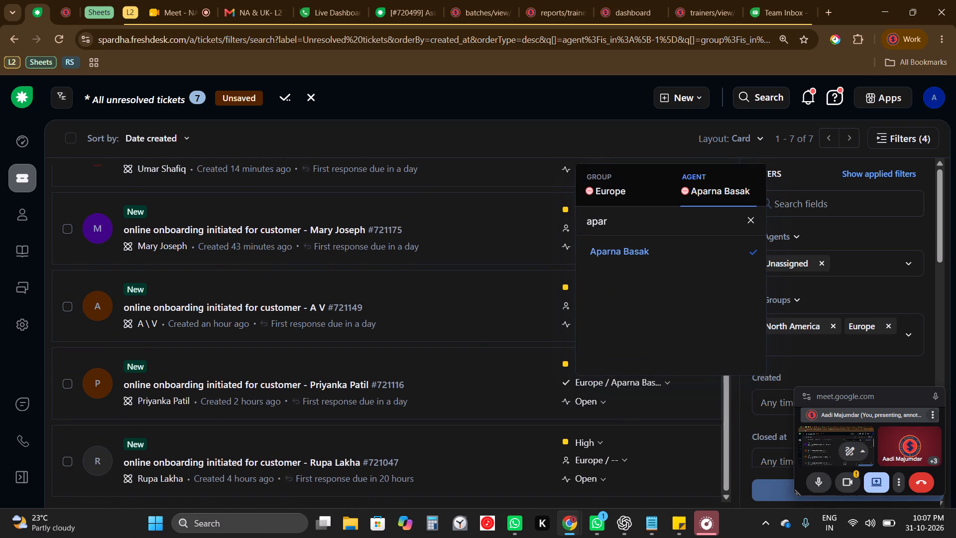
left_click(625, 458)
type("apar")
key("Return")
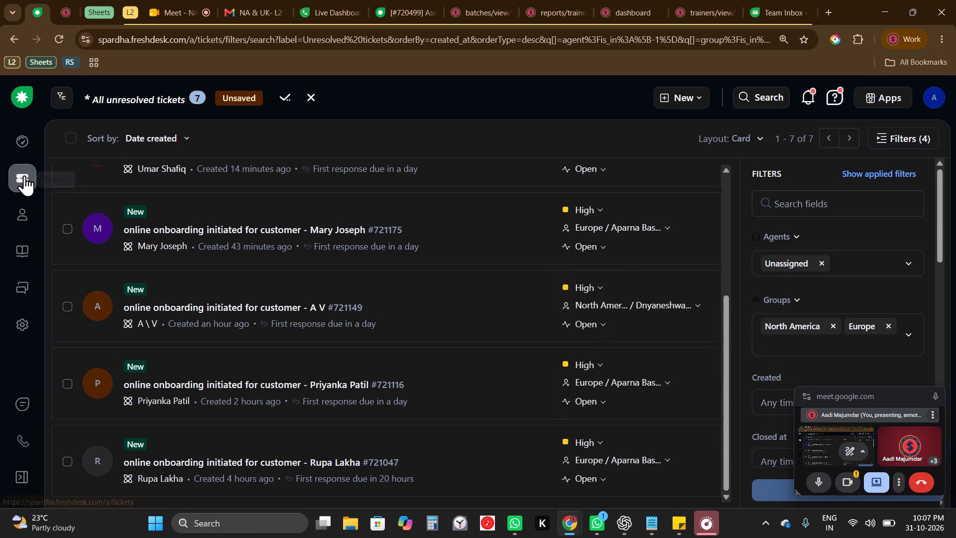
Reload the unassigned ticket list and return to the helpdesk dashboard.
left_click(24, 175)
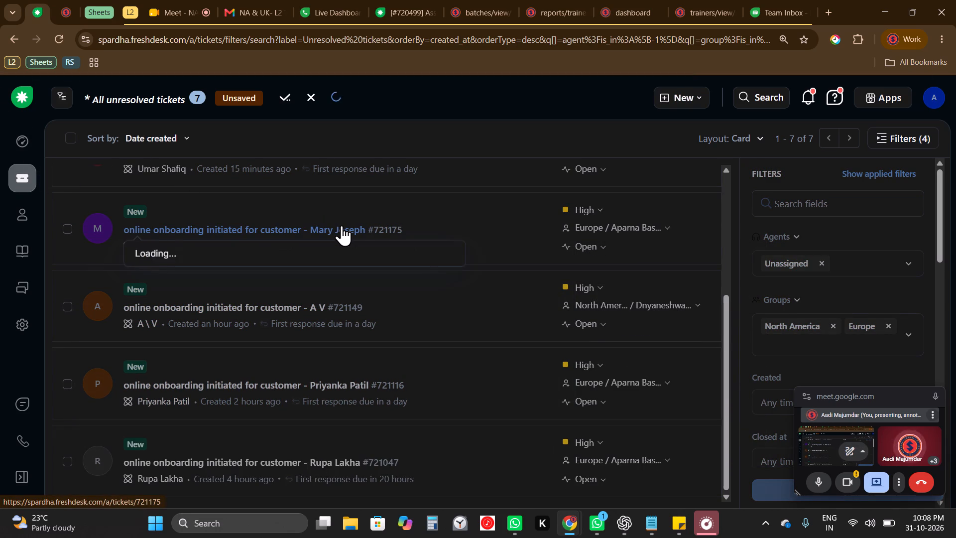
left_click(11, 89)
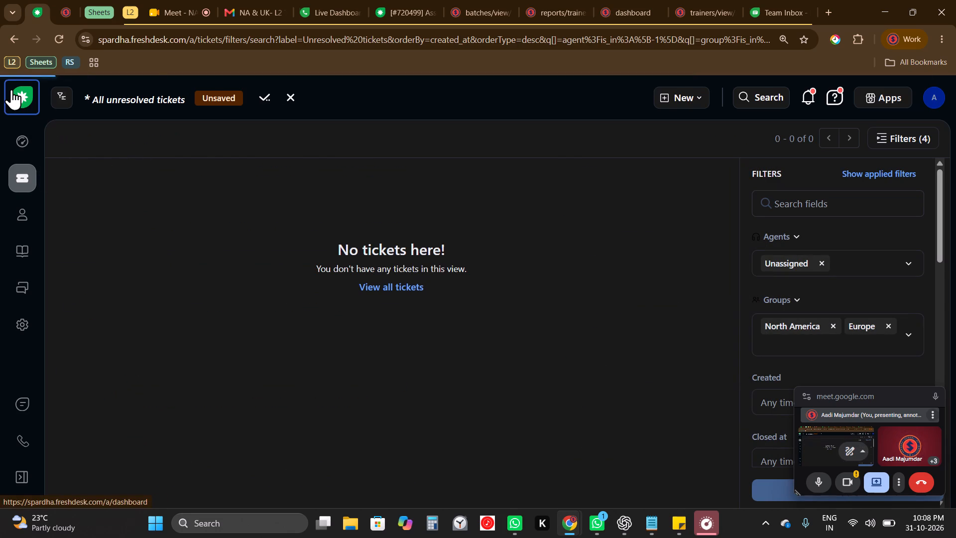
Check the end of the sticky note's task list, around the tickets to close and the onboarding team KPI item.
left_click(676, 537)
scroll(722, 288, "down", 4)
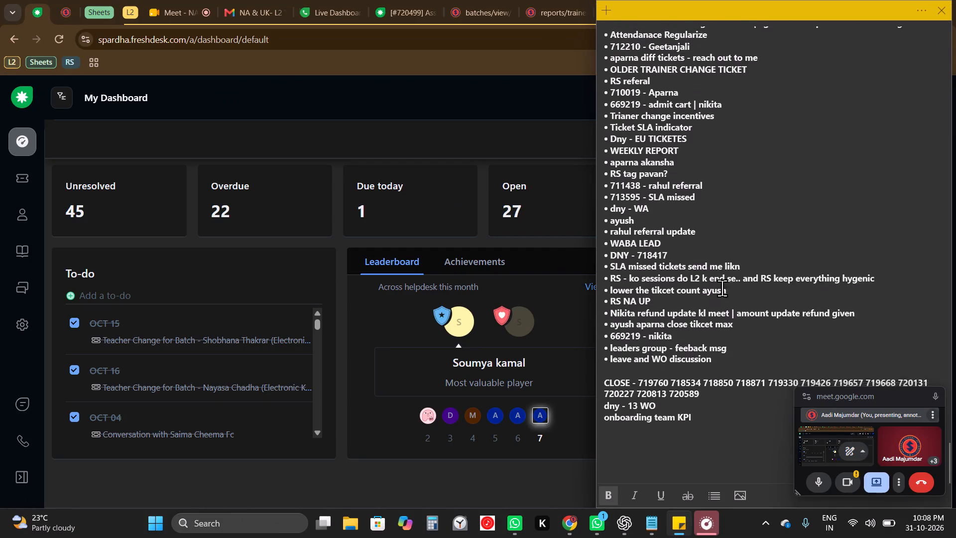
triple_click(717, 463)
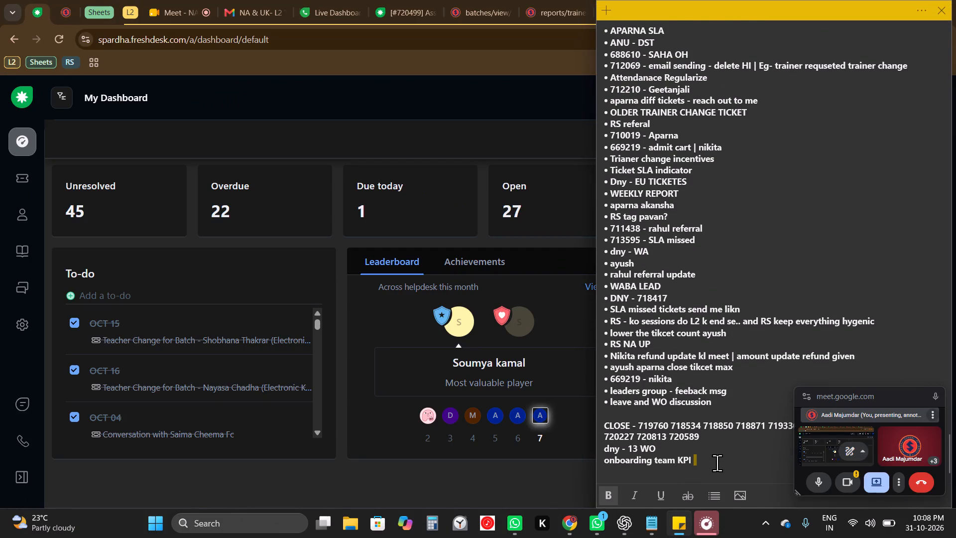
left_click(717, 463)
left_click(351, 115)
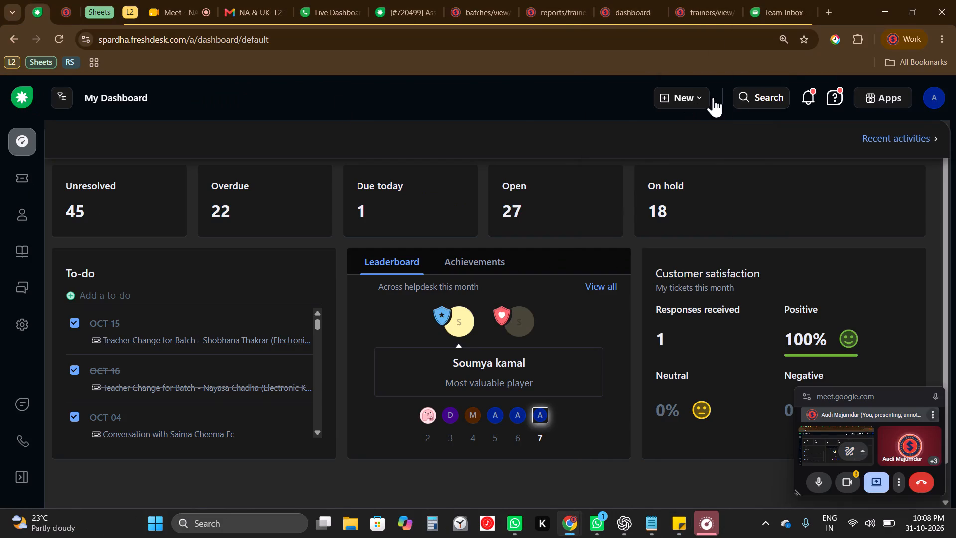
Clear the recently searched and recently viewed history in the helpdesk search.
left_click(756, 93)
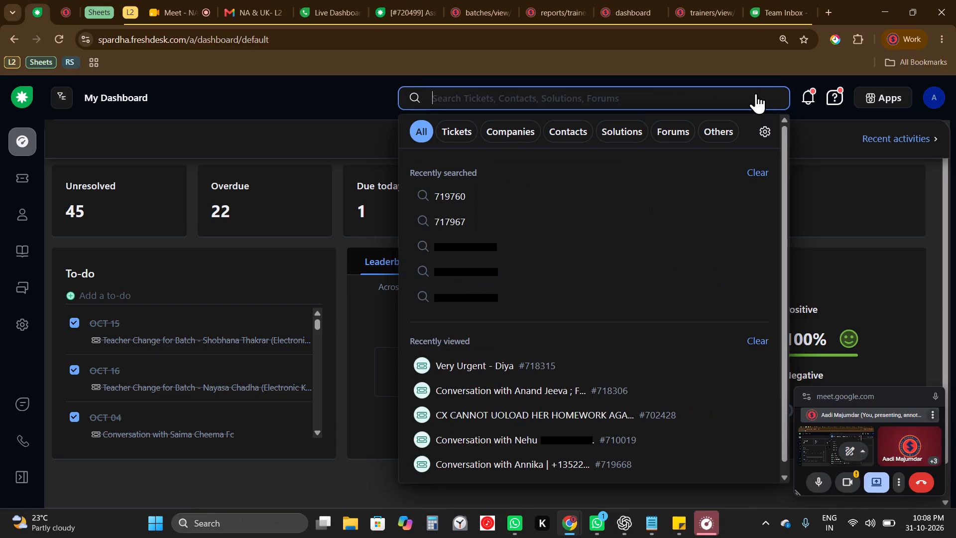
left_click(760, 172)
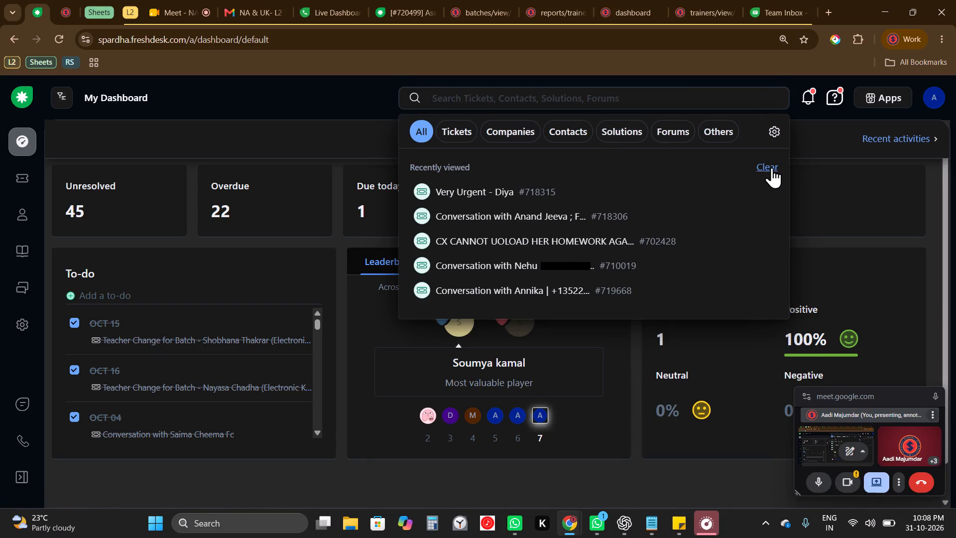
left_click(772, 167)
left_click(834, 148)
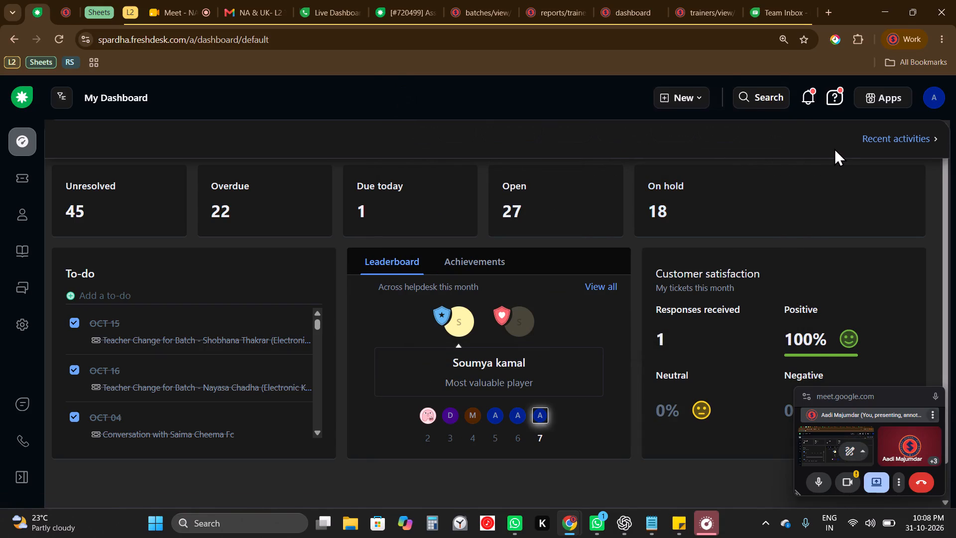
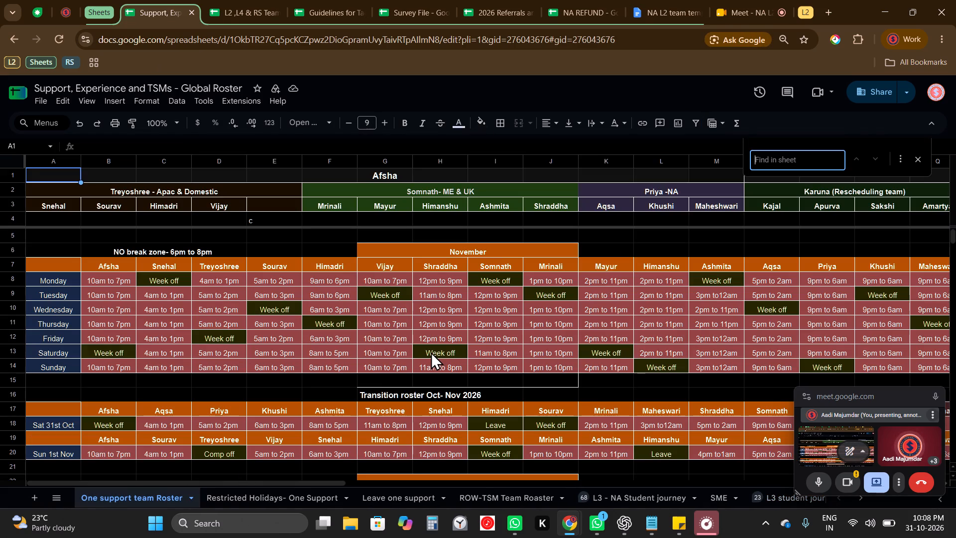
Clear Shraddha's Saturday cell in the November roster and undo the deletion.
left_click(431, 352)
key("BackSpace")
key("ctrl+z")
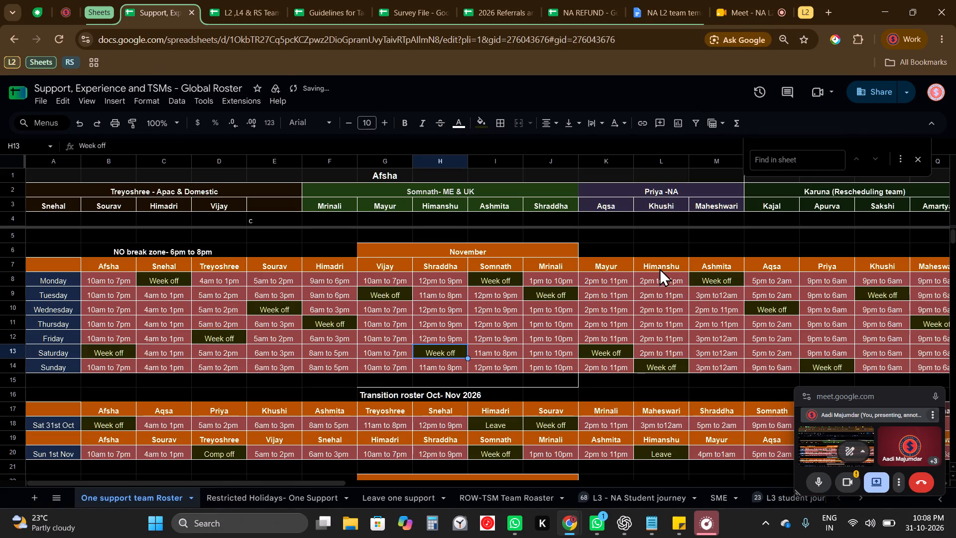
Dismiss the sheet search and look over the roster columns around Apurva in Karuna's Rescheduling team.
left_click(921, 156)
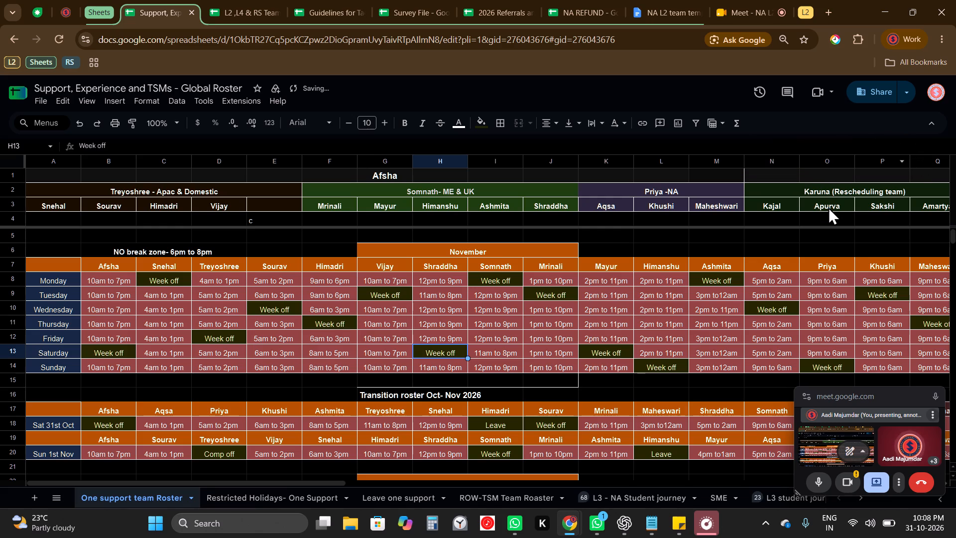
left_click(829, 207)
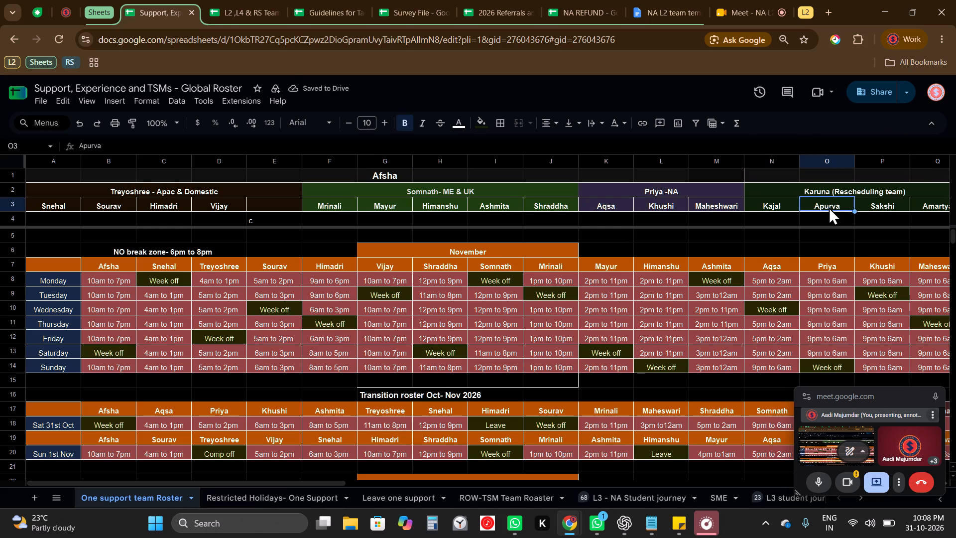
scroll(825, 238, "left", 1)
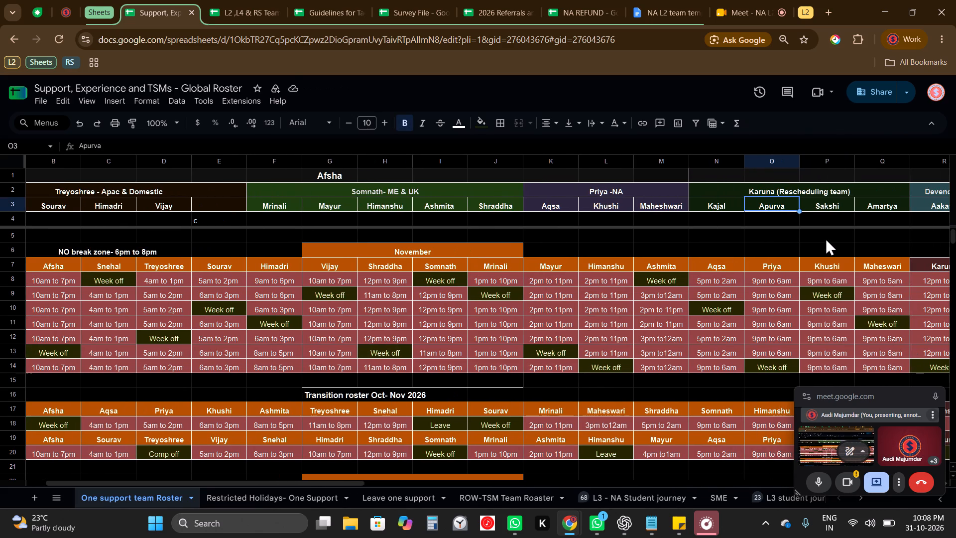
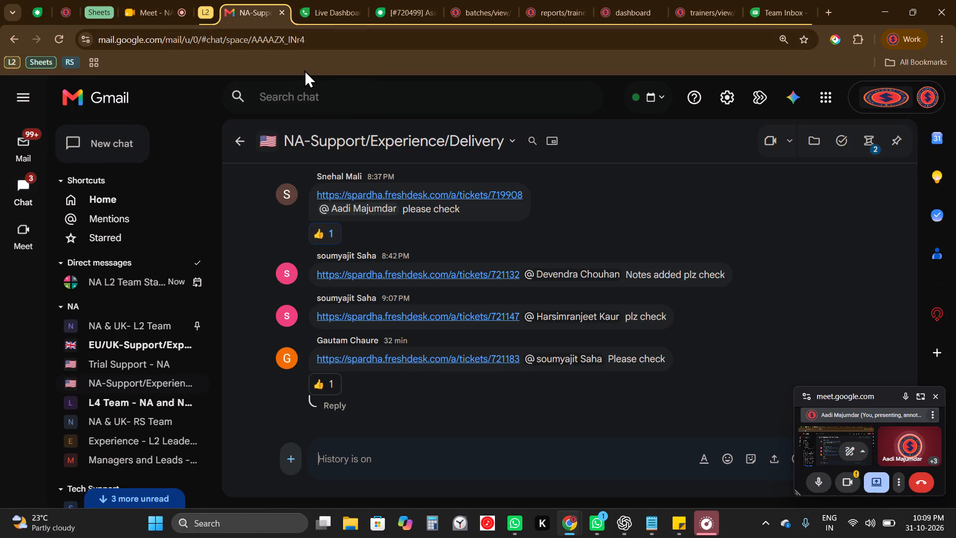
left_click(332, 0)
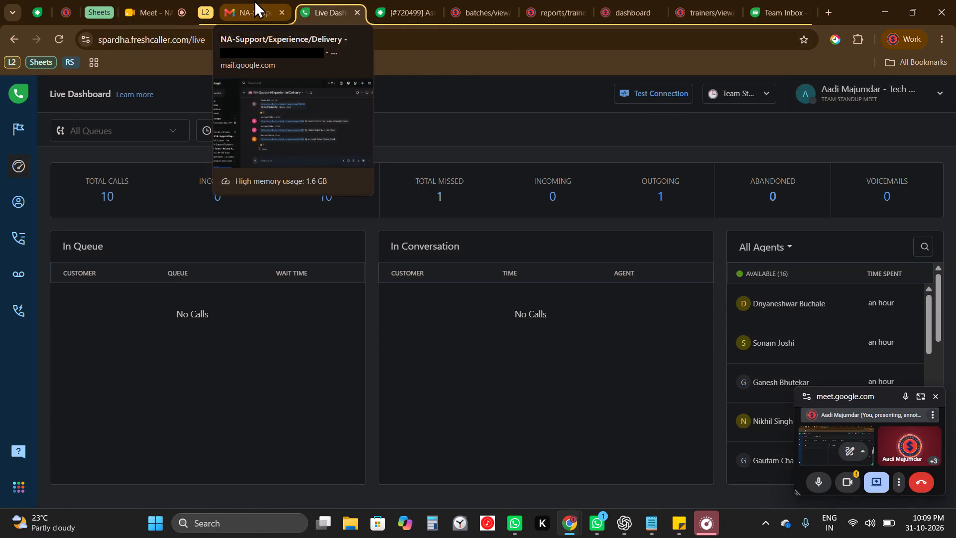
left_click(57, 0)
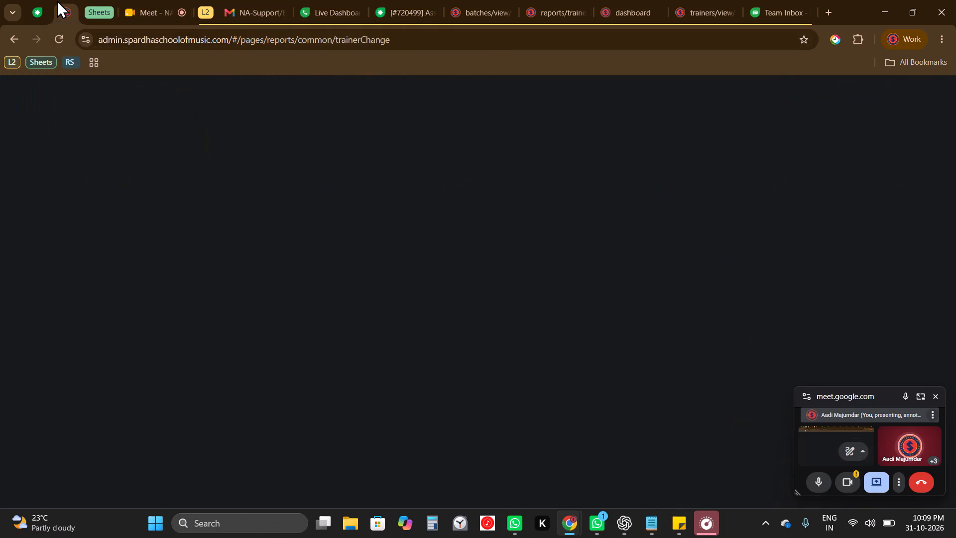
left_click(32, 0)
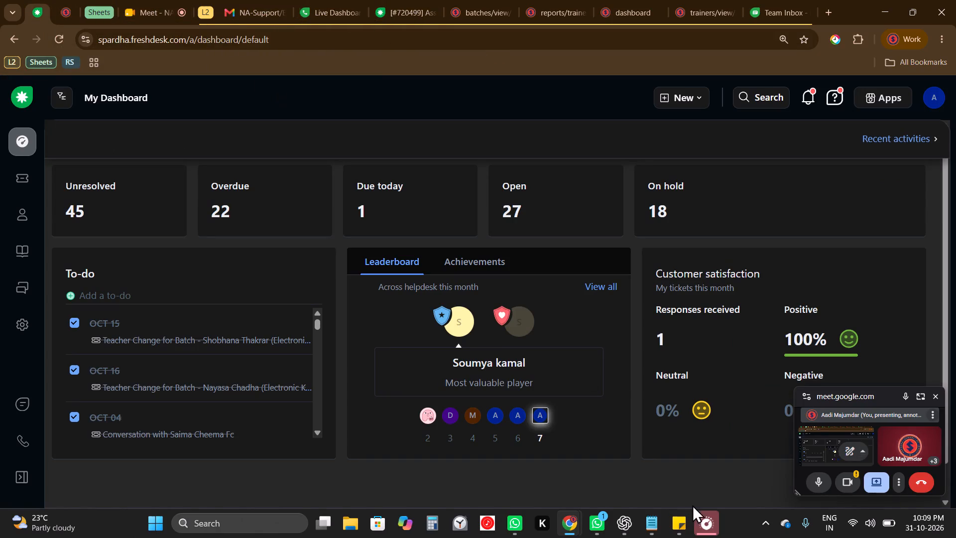
Bring up the sticky note and review the end of its task list, around the tickets to close and the onboarding team KPI.
left_click(683, 529)
scroll(717, 439, "down", 3)
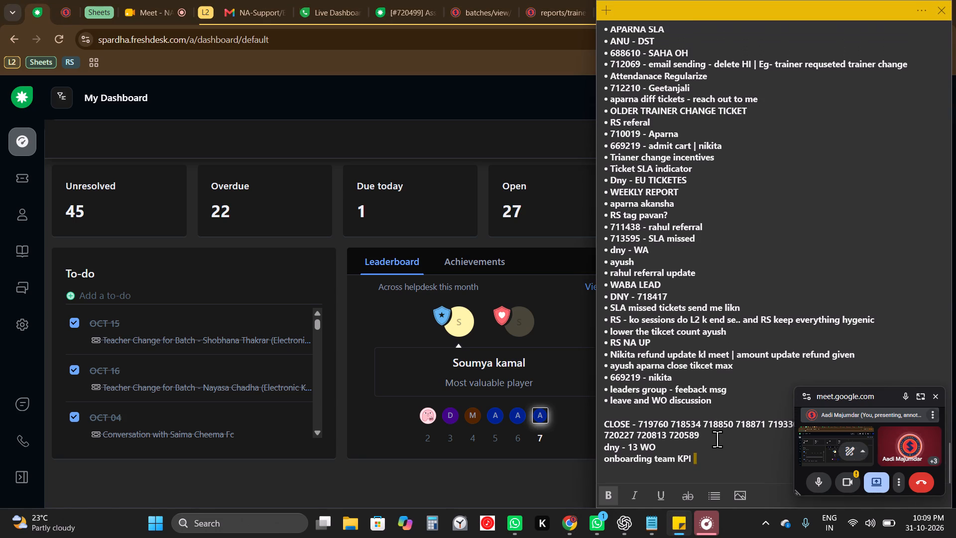
Delete the trailing blank space after "onboarding team KPI" on the last line of the sticky note.
triple_click(726, 466)
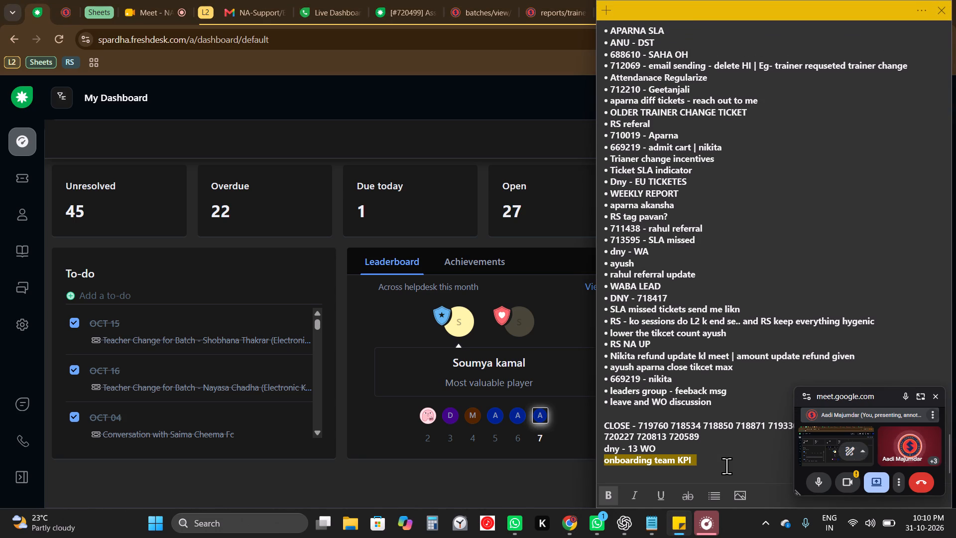
left_click(726, 466)
triple_click(726, 466)
double_click(706, 459)
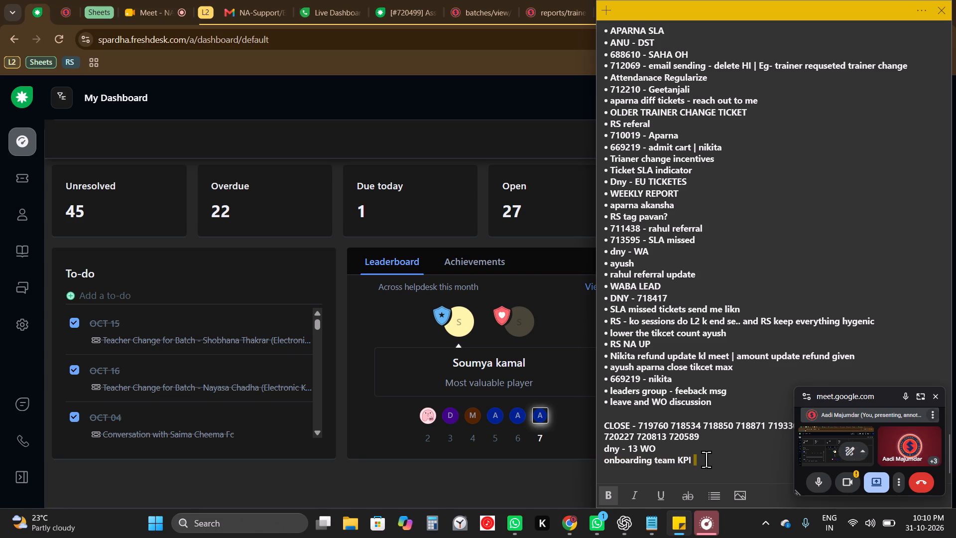
key("BackSpace")
key("BackSpace")
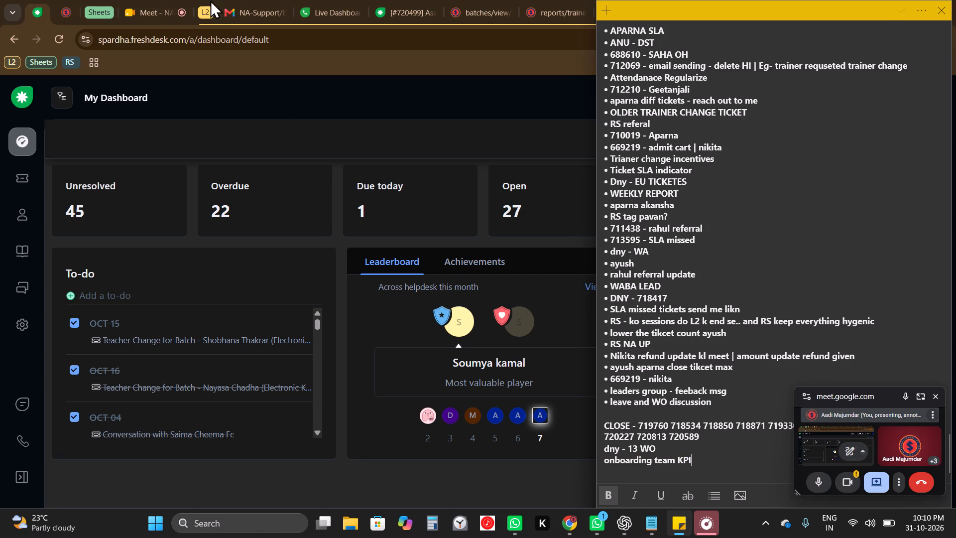